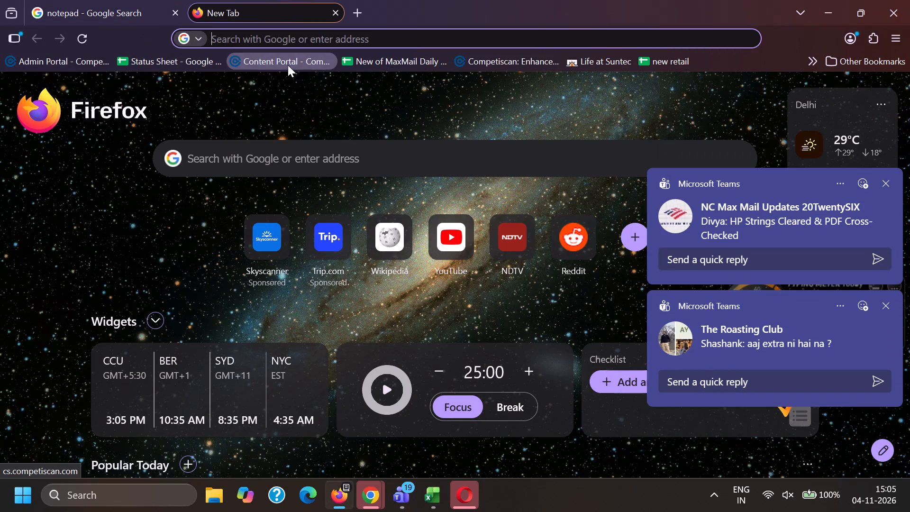
Close the notepad Google Search tab, keeping the Content Portal page open.
left_click(179, 16)
Switch to the Chrome window and open the bookmarked Competiscan Admin Portal in a new tab.
left_click(365, 494)
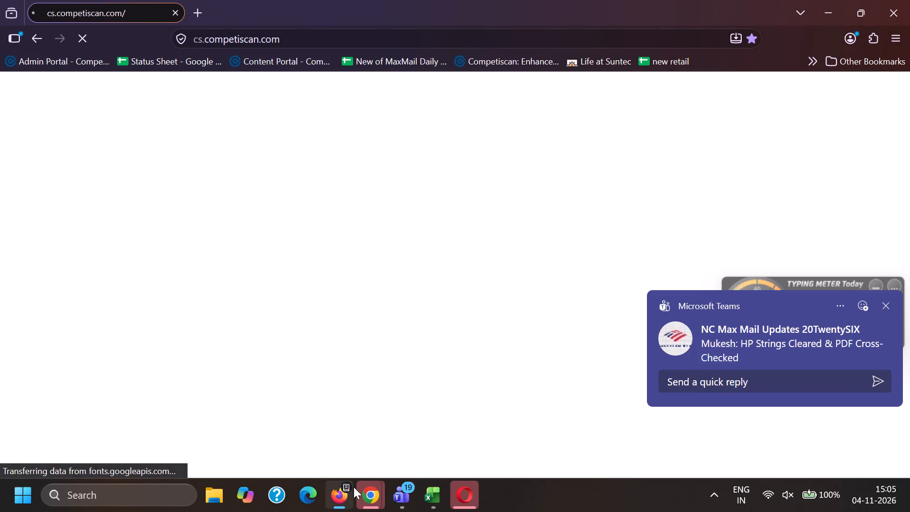
left_click(290, 409)
left_click(383, 14)
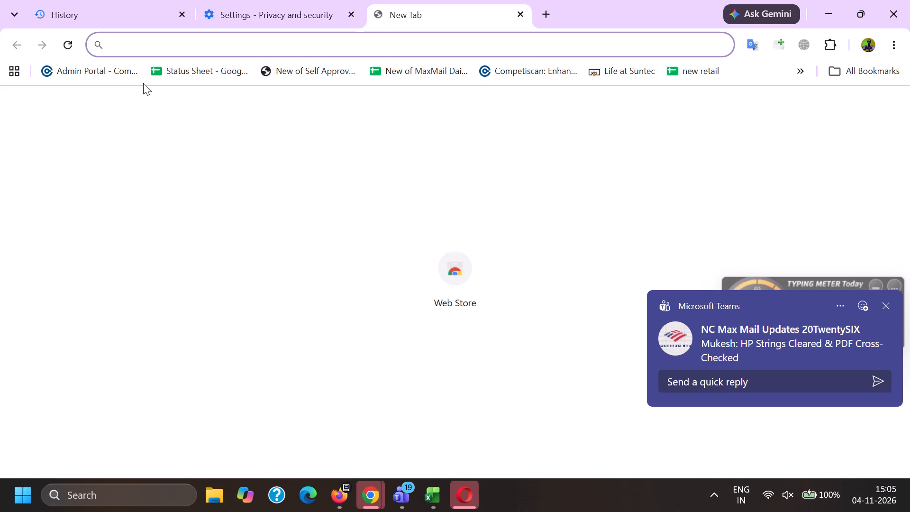
left_click(103, 73)
Close the History tab.
left_click(185, 15)
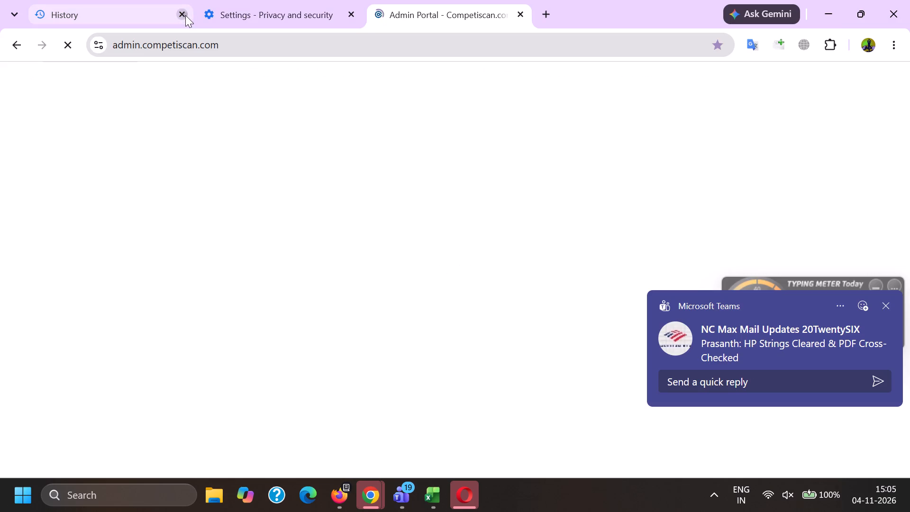
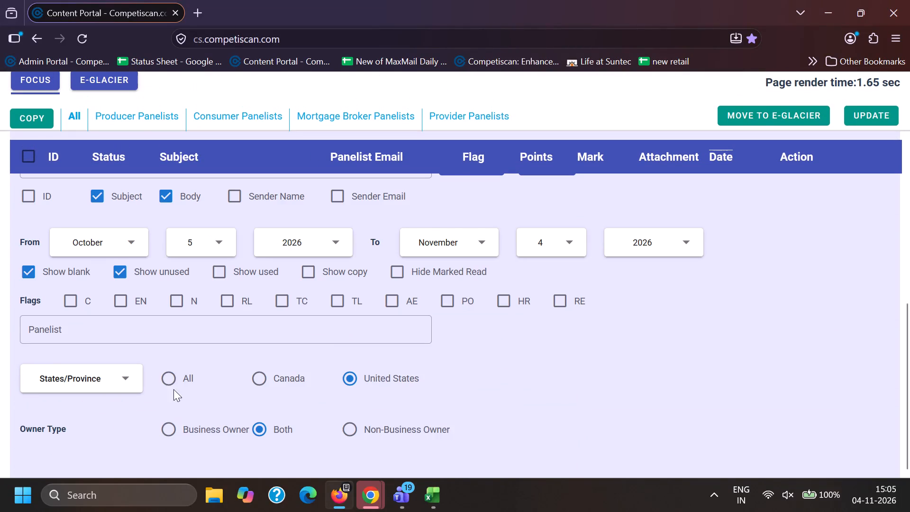
Set the region filter to All and search the Content Portal emails for "Capital one".
left_click(173, 389)
scroll(173, 391, "up", 2)
left_click(176, 316)
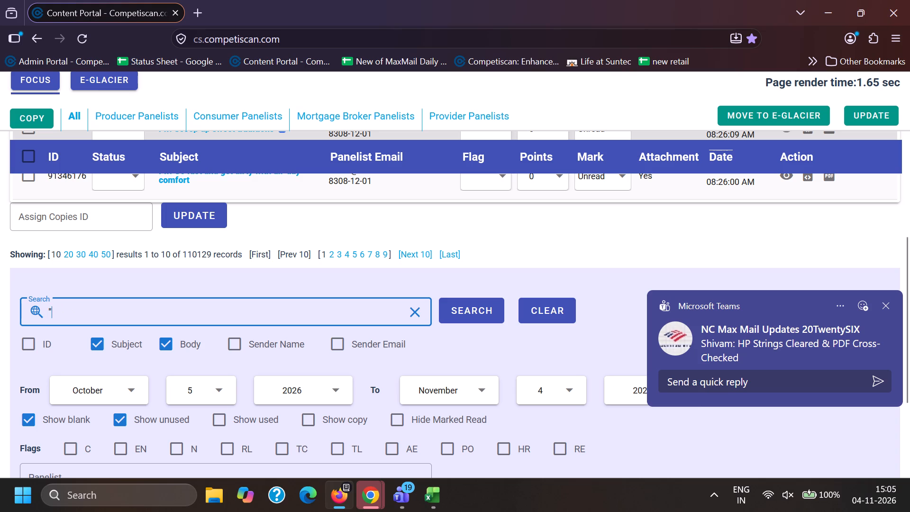
type("pi")
key("t")
key("a")
key("l")
key("space")
type("on")
type("e\"")
key("Return")
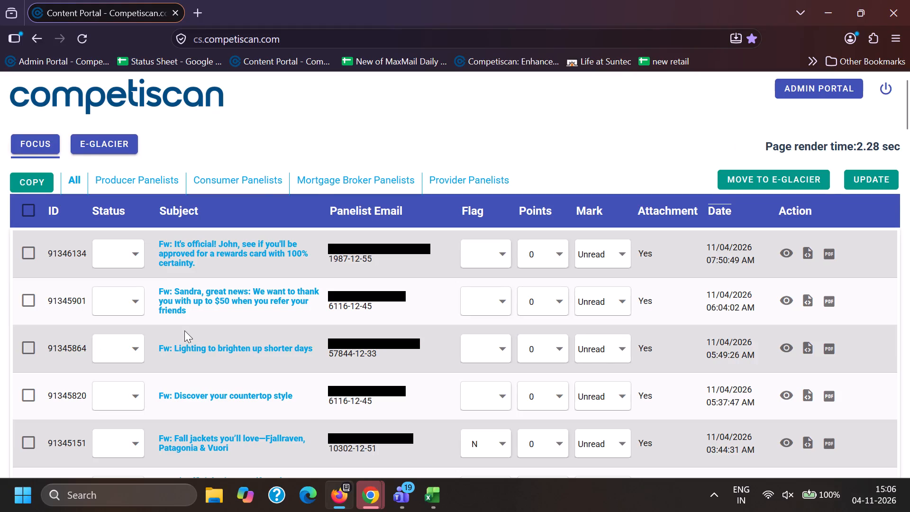
Examine the subjects, flags and read marks of the emails listed for the "Capital one" search.
scroll(184, 330, "down", 2)
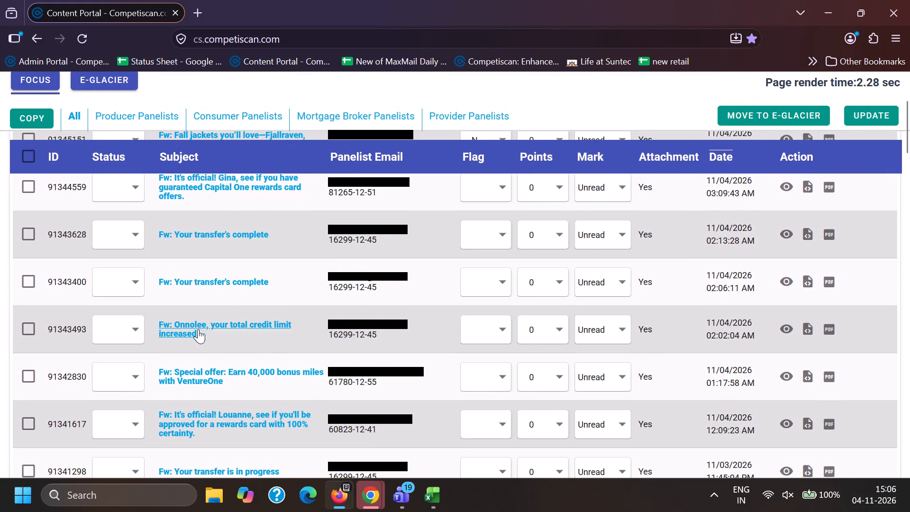
scroll(214, 359, "down", 3)
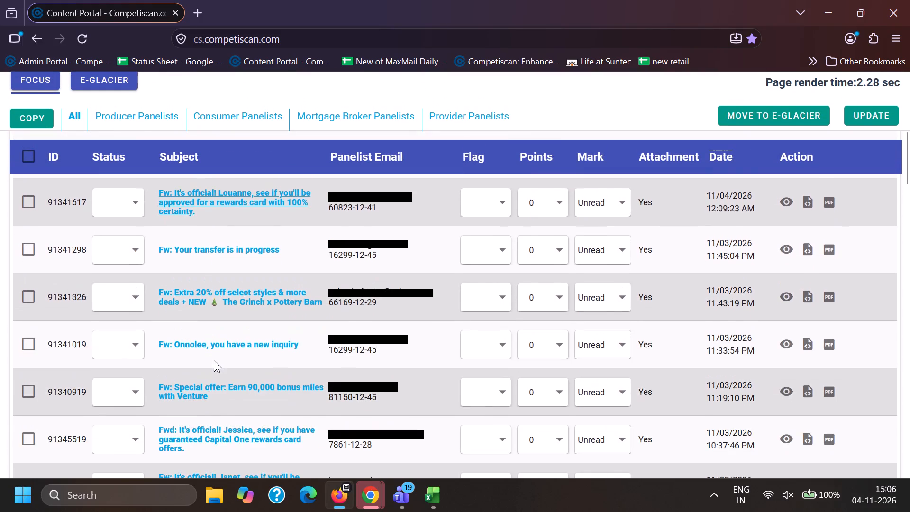
scroll(214, 360, "down", 3)
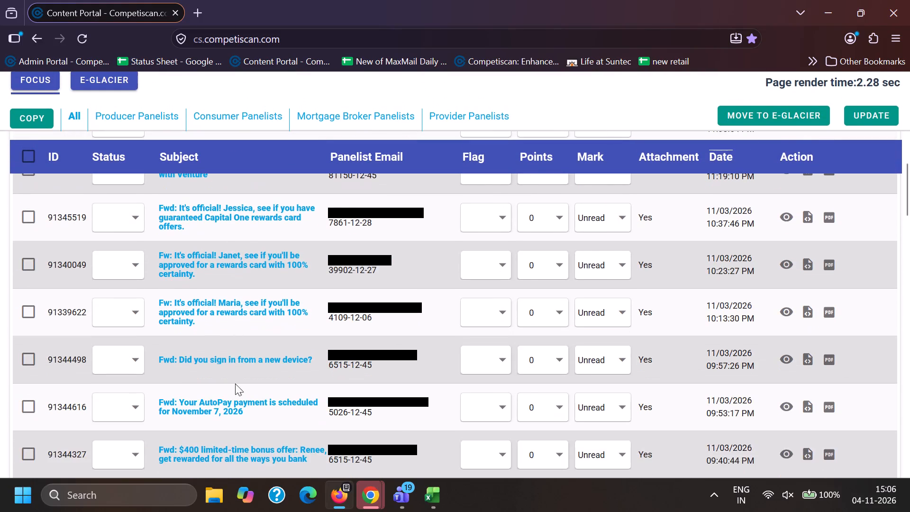
scroll(242, 384, "down", 2)
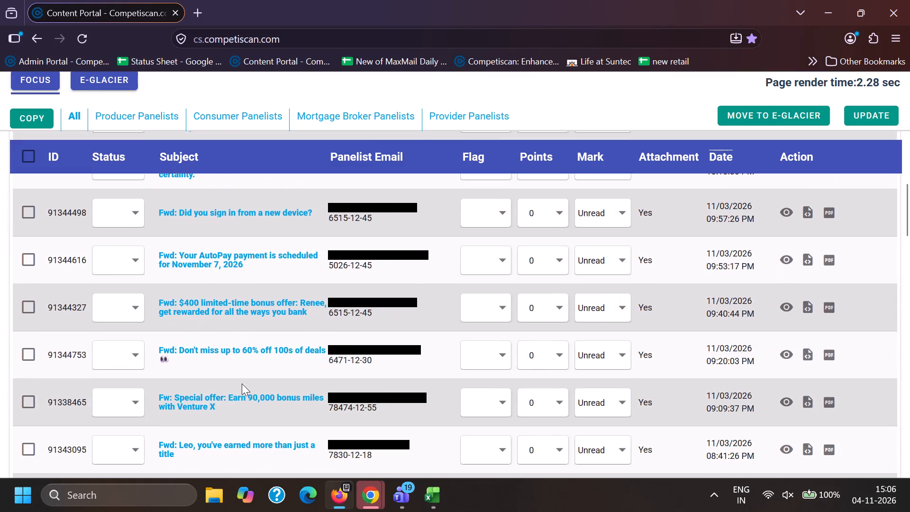
scroll(245, 383, "down", 2)
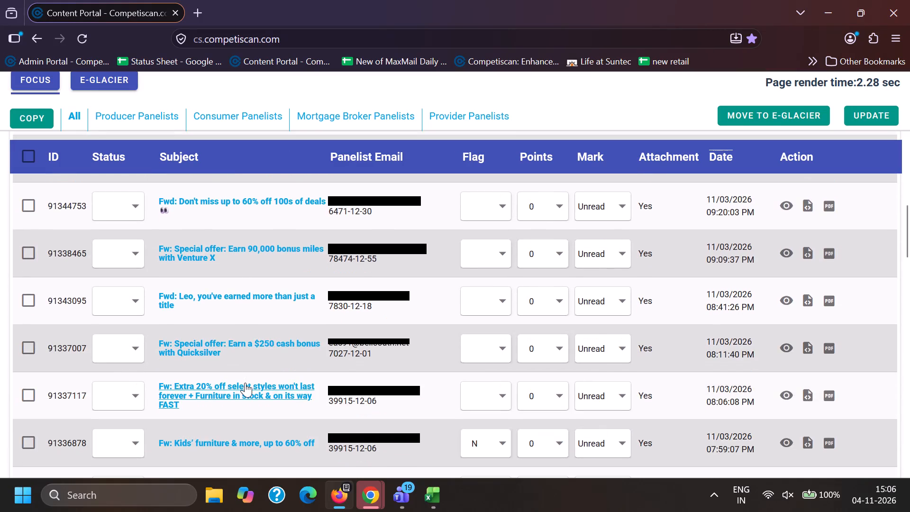
scroll(255, 381, "down", 2)
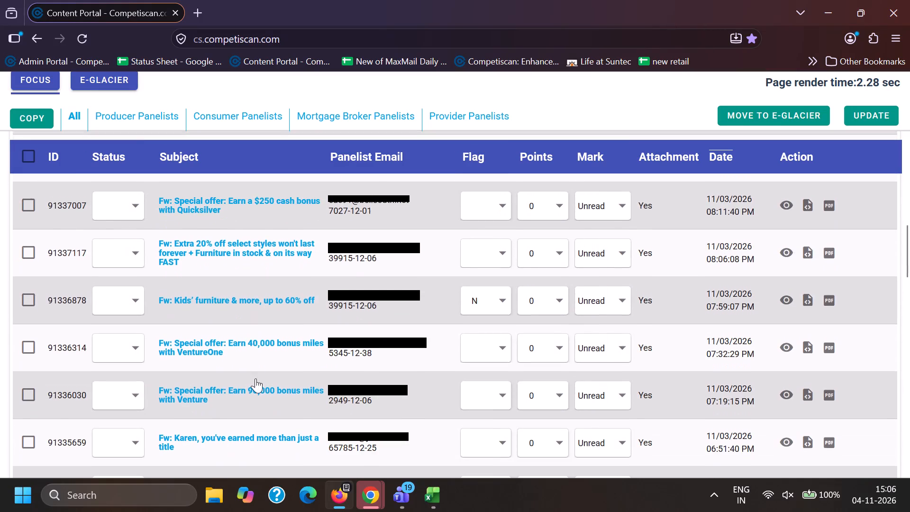
scroll(269, 357, "down", 2)
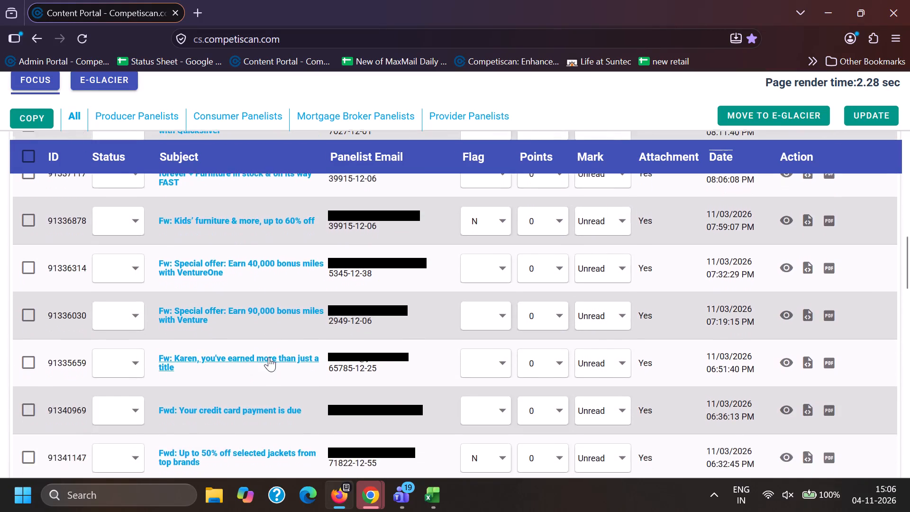
scroll(280, 367, "down", 2)
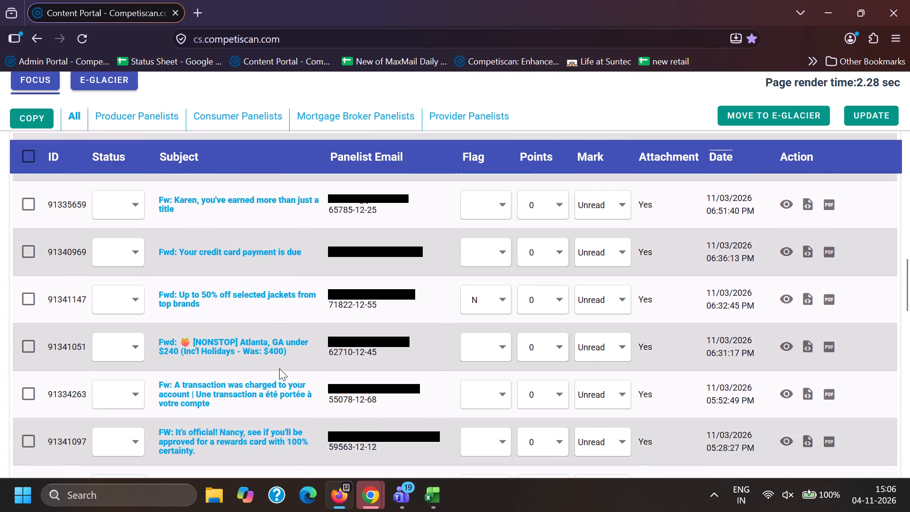
scroll(279, 368, "down", 4)
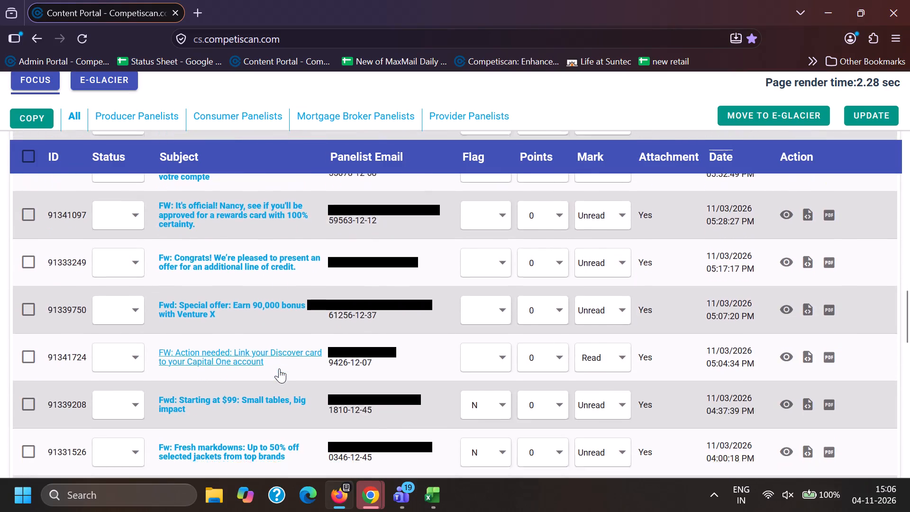
scroll(279, 368, "down", 1)
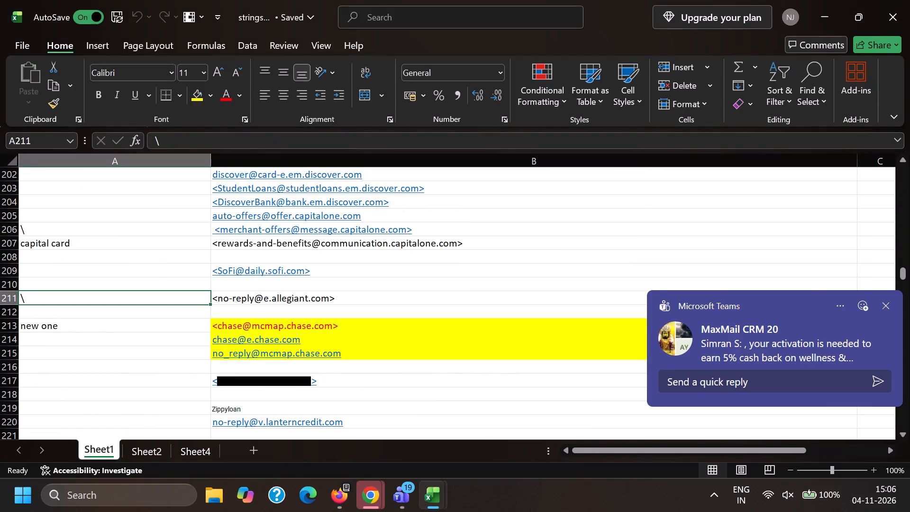
Find the "macy" entry in Sheet1.
key("ctrl+f")
key("m")
type("qa")
type("cy")
key("Return")
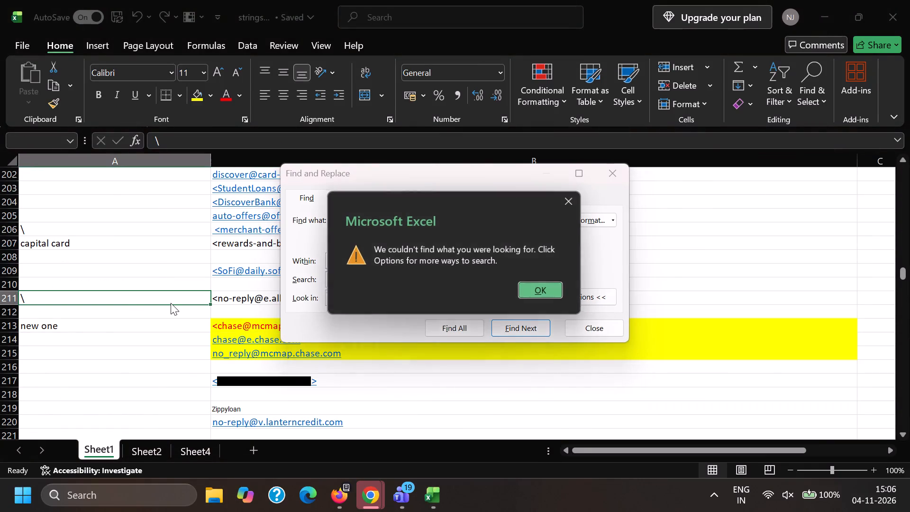
left_click(528, 285)
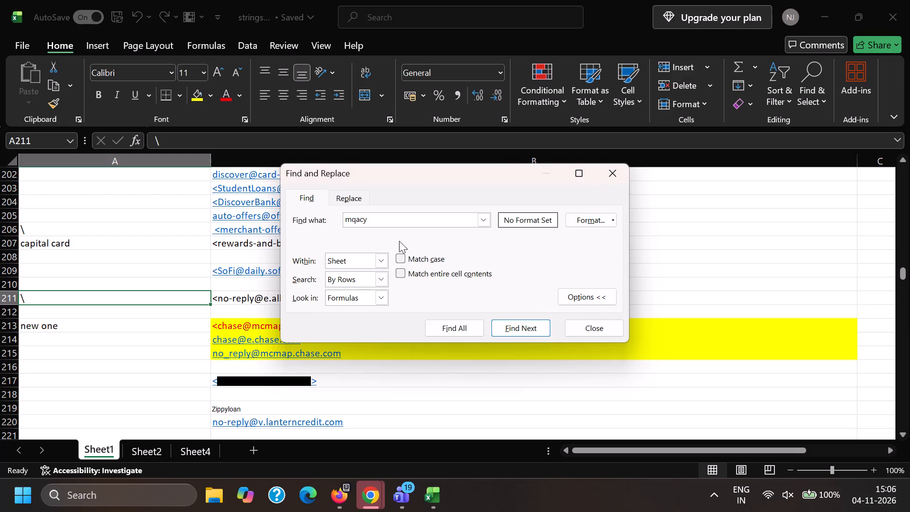
left_click(358, 219)
key("BackSpace")
key("Return")
left_click(574, 331)
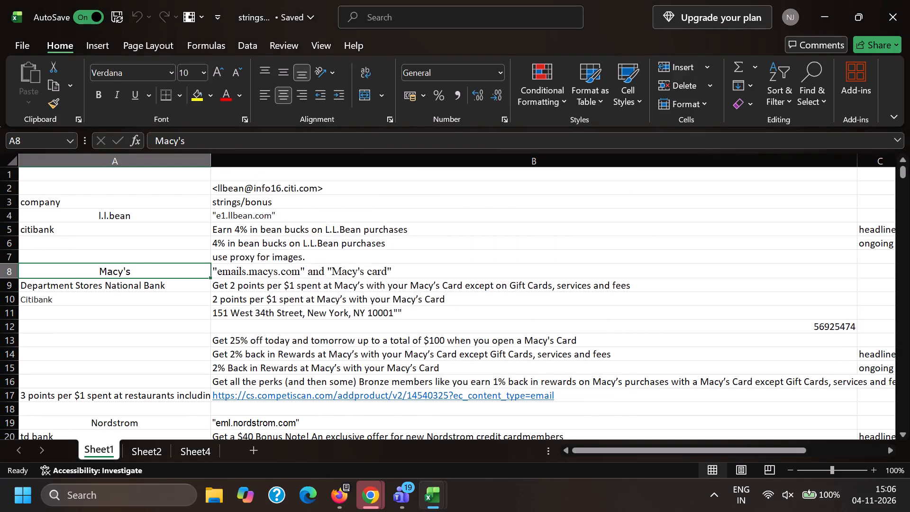
Copy the Macy's string "151 West 34th Street, New York, NY 10001" in column B.
left_click(269, 319)
key("ctrl+c")
Switch to Firefox and search the Content Portal for the copied Macy's address string in quotation marks, with the N flag filter enabled.
left_click(339, 501)
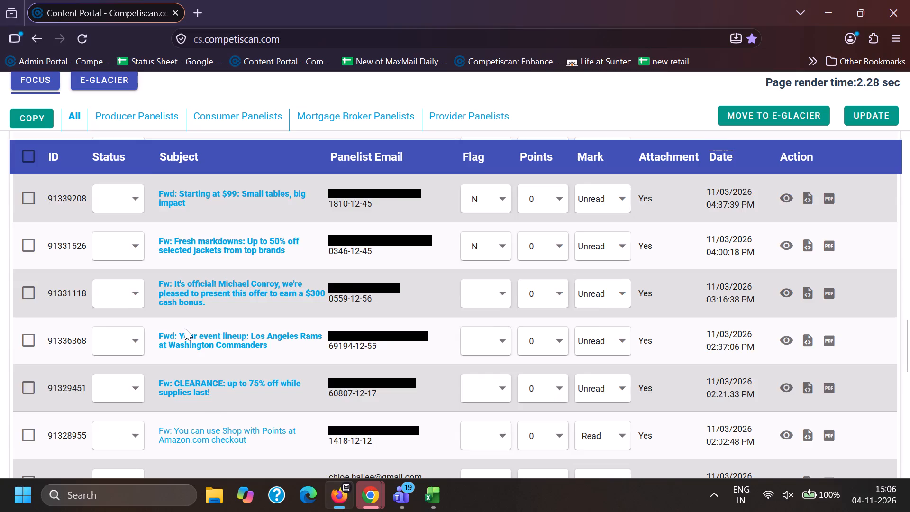
scroll(184, 332, "down", 6)
left_click_drag(203, 415, 1, 409)
key("BackSpace")
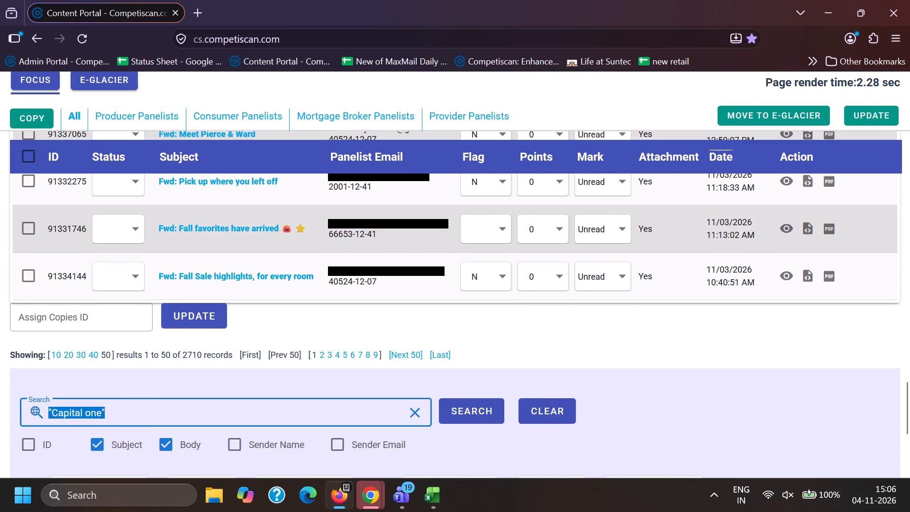
key("shift+quotedbl")
key("ctrl+v")
key("shift+quotedbl")
scroll(32, 412, "down", 3)
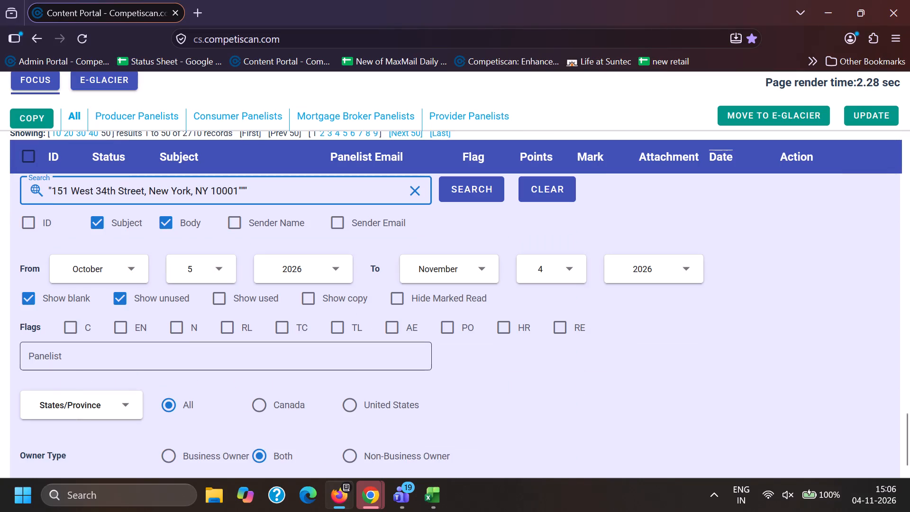
left_click(180, 329)
scroll(265, 364, "up", 2)
left_click(456, 332)
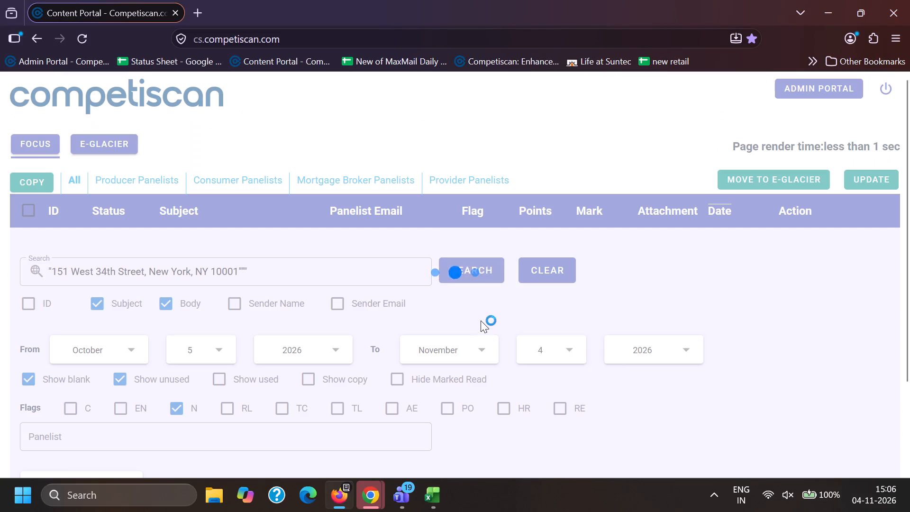
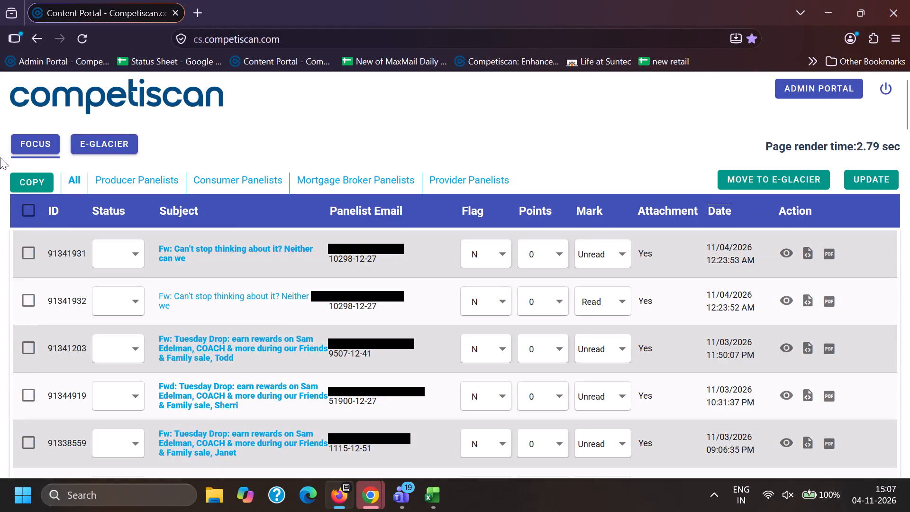
Copy the subject text "Can't stop thinking about it? Neither can we" from email 91341932.
left_click_drag(173, 291, 199, 313)
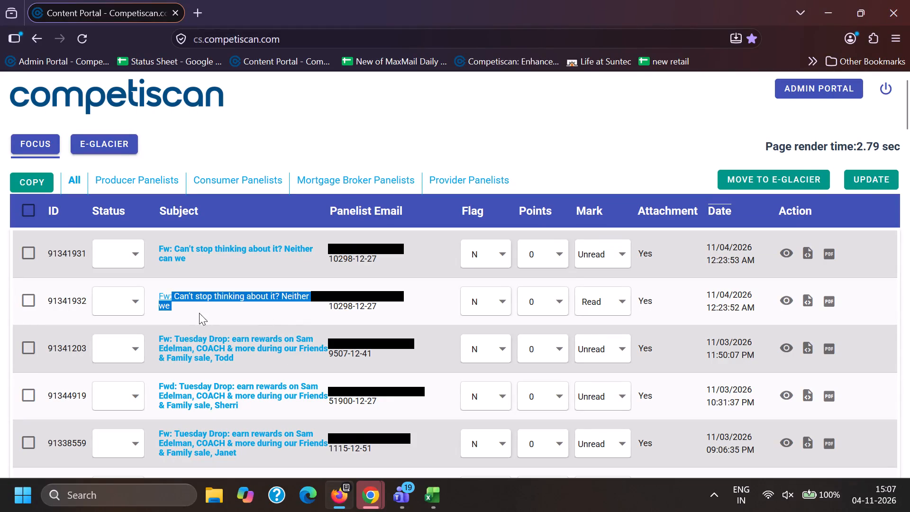
left_click_drag(199, 313, 199, 313)
key("ctrl+c")
Switch to Chrome and open the Content Portal from the Admin Portal.
left_click(381, 493)
left_click(276, 416)
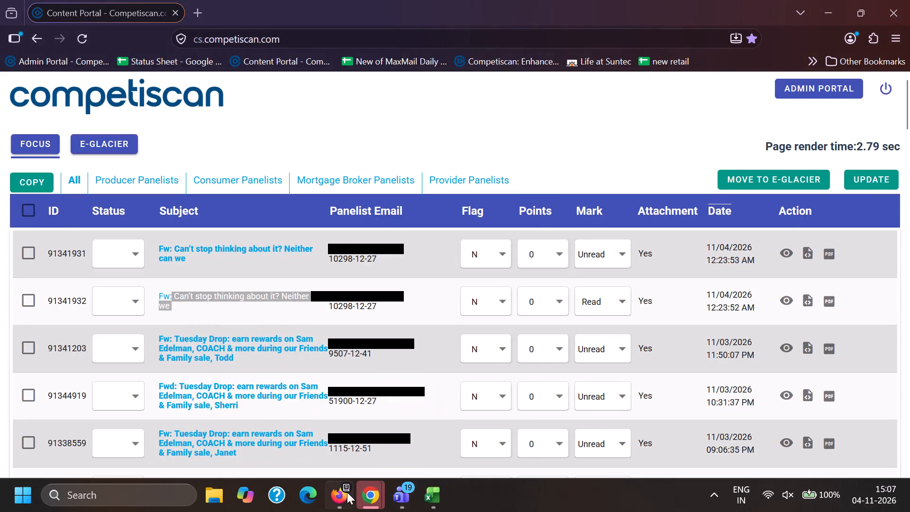
left_click(361, 501)
left_click(278, 417)
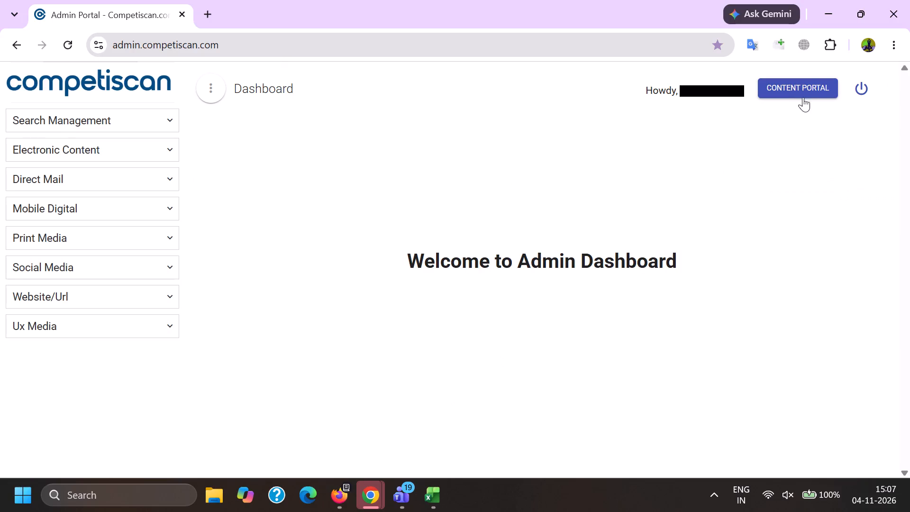
left_click(800, 95, "ctrl")
left_click(382, 15)
left_click(311, 0)
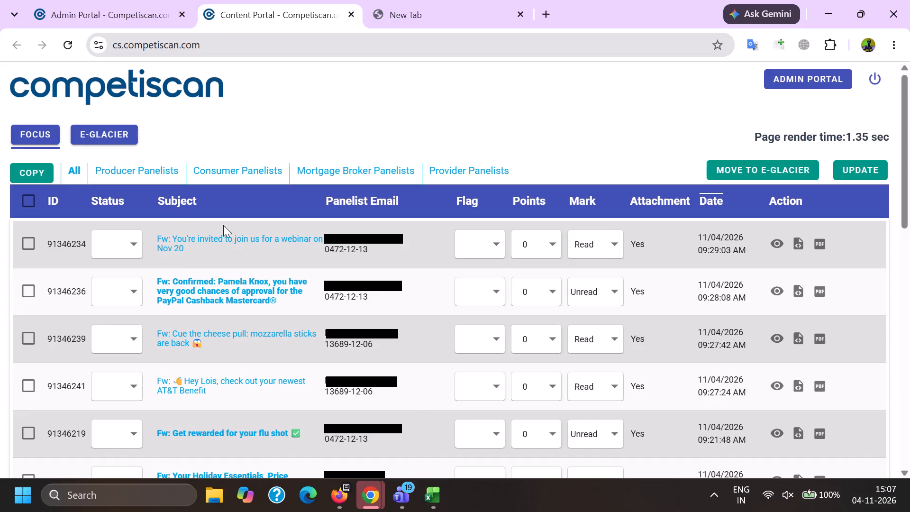
Clear the month, day and year of both the From and To dates in the portal's search filters.
scroll(217, 237, "down", 10)
scroll(142, 237, "down", 4)
left_click(113, 237)
left_click(113, 238)
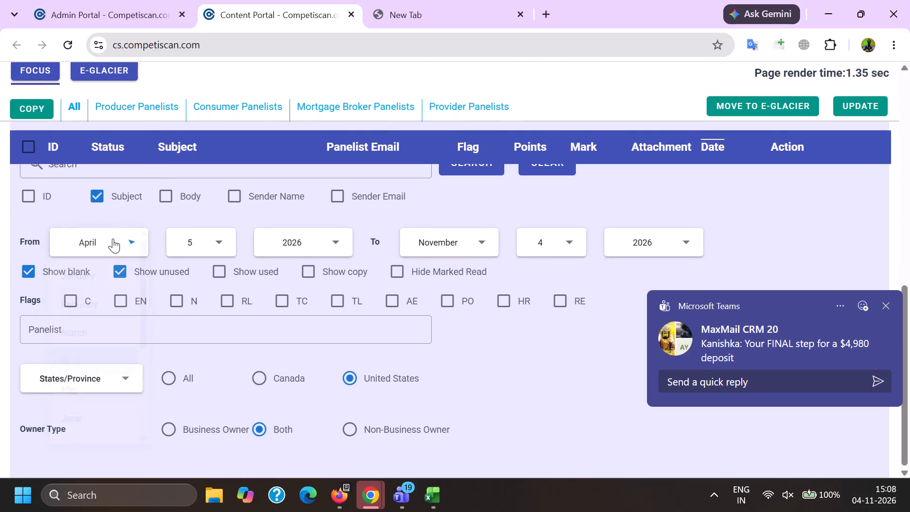
left_click(113, 238)
left_click(113, 242)
double_click(200, 250)
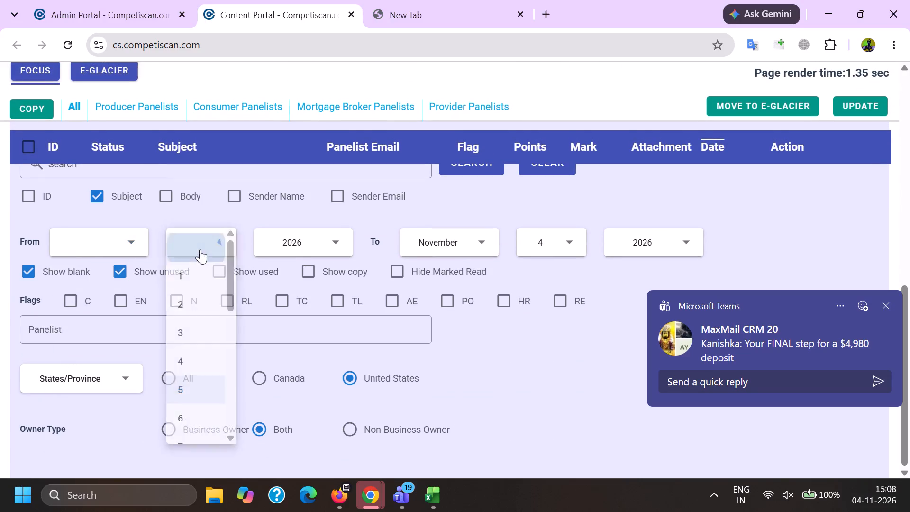
double_click(324, 244)
double_click(434, 246)
double_click(543, 241)
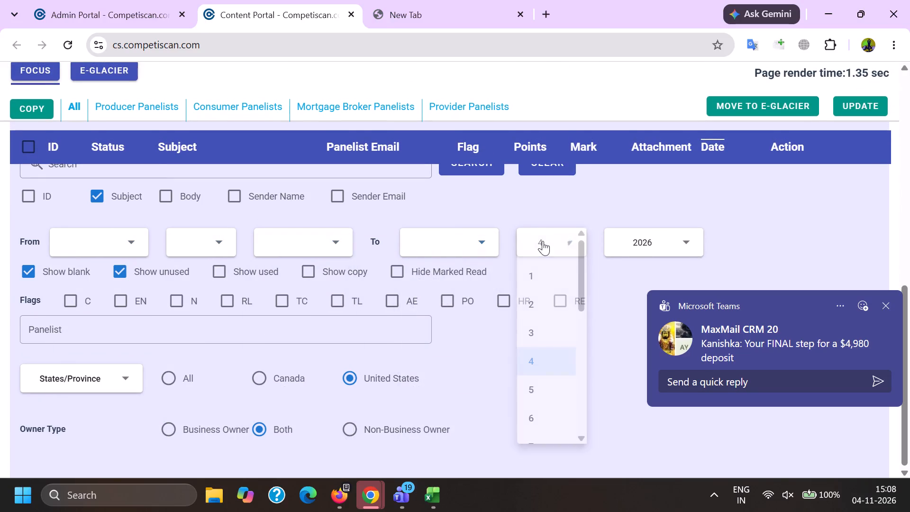
double_click(632, 237)
Search for the copied subject in quotation marks, with states/provinces set to All and used emails included.
left_click(181, 375)
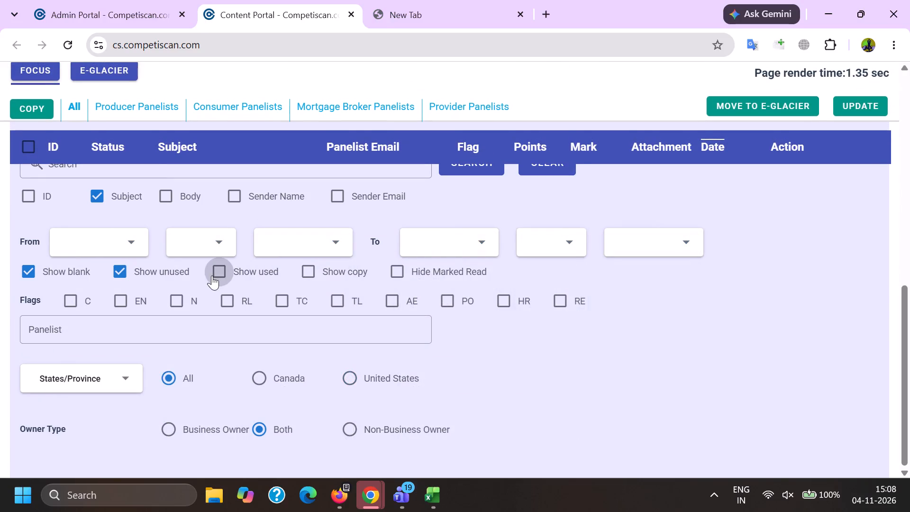
left_click(212, 275)
scroll(199, 383, "up", 2)
left_click(168, 305)
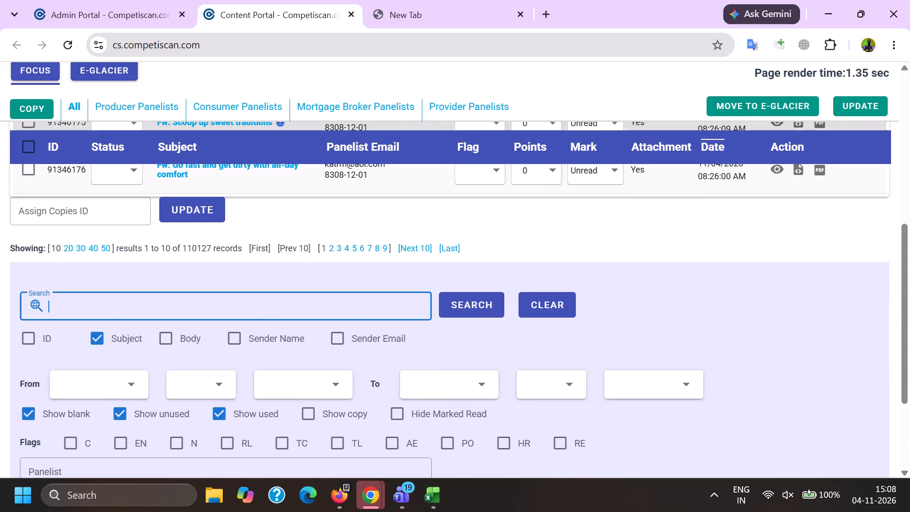
key("shift+quotedbl")
key("ctrl+v")
key("shift+quotedbl")
key("Return")
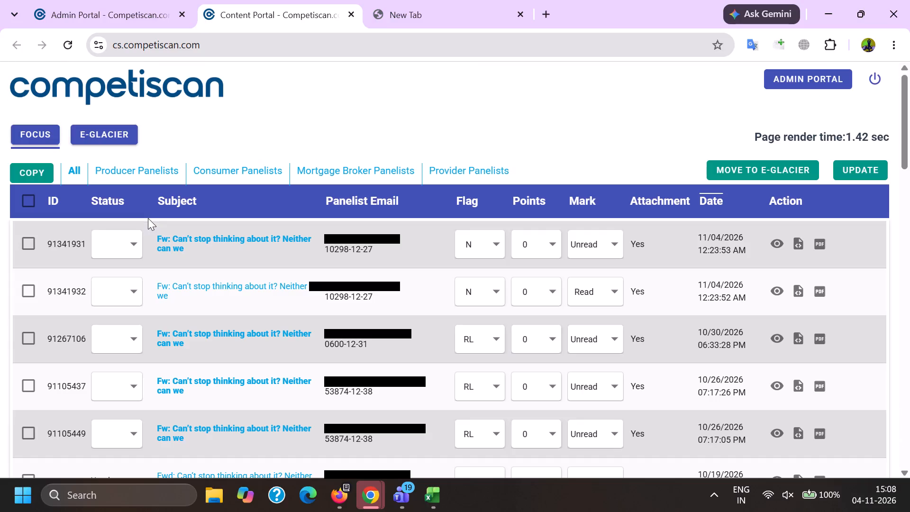
Open email 91341932 in the email editor.
left_click(202, 289, "ctrl")
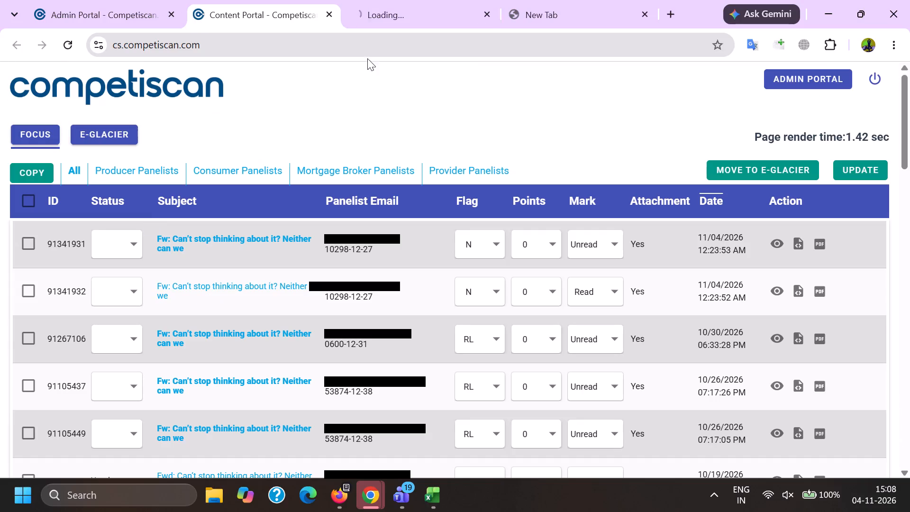
left_click(408, 0)
double_click(274, 45)
left_click(438, 492)
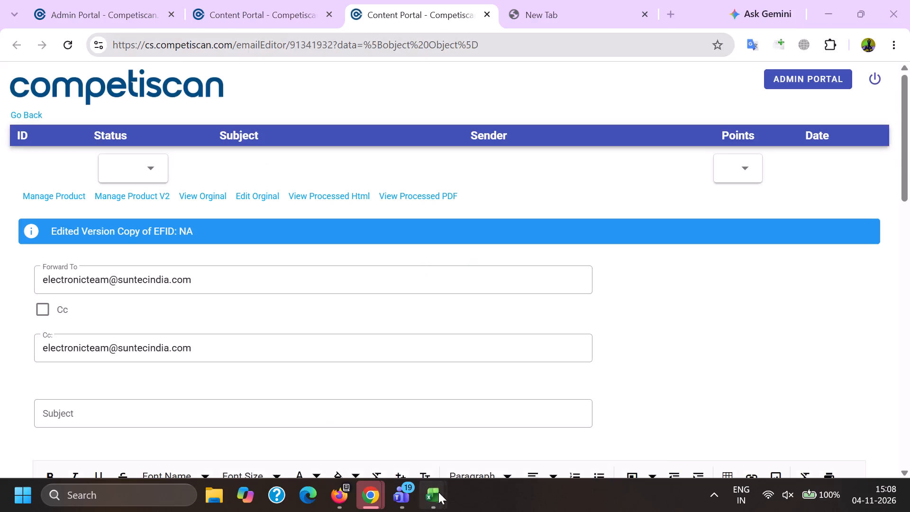
left_click(566, 448)
scroll(205, 317, "down", 5)
left_click(39, 297)
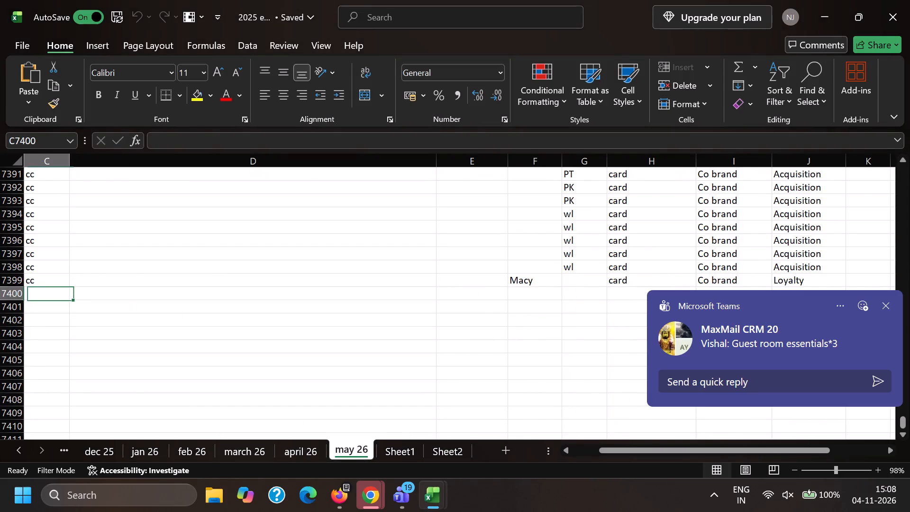
key("Left")
key("Left")
key("Left")
key("Left")
key("Left")
key("Left")
key("Left")
key("Left")
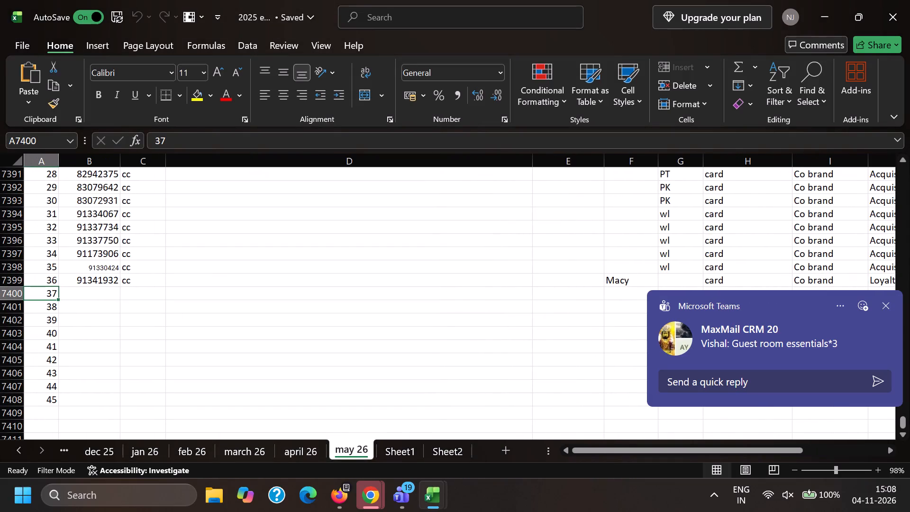
left_click(102, 264)
left_click(201, 72)
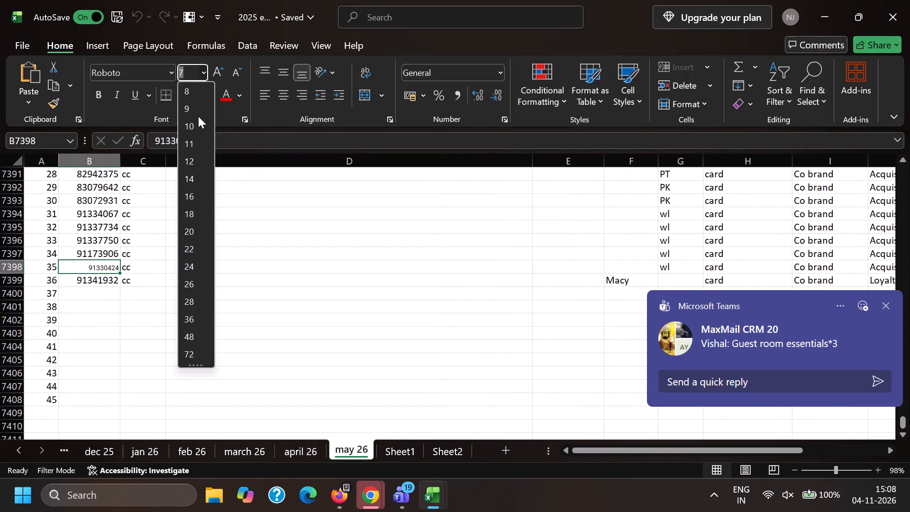
left_click(197, 121)
left_click(90, 295)
Switch back to Chrome and delete the forwarded-message line, the sender's address and the recipient details from the email body.
key("alt+Tab")
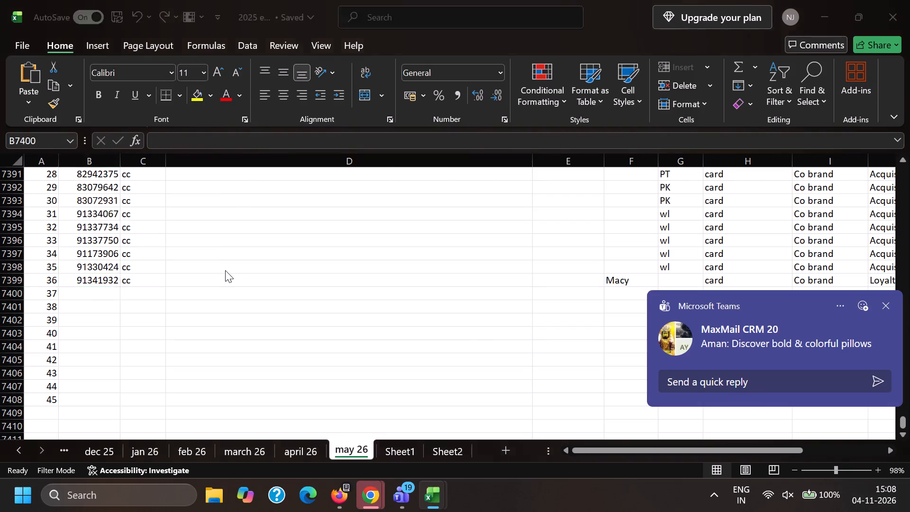
scroll(206, 207, "down", 2)
left_click_drag(171, 227, 0, 211)
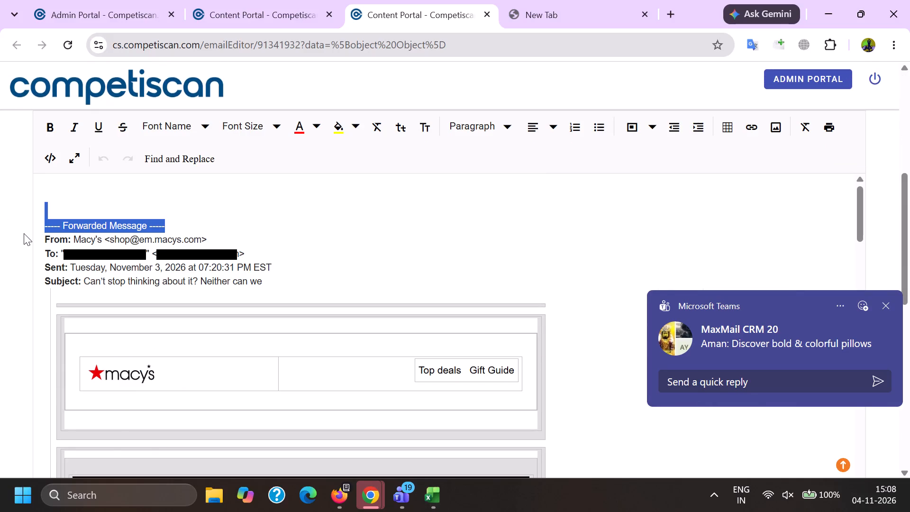
key("BackSpace")
left_click_drag(107, 228, 259, 248)
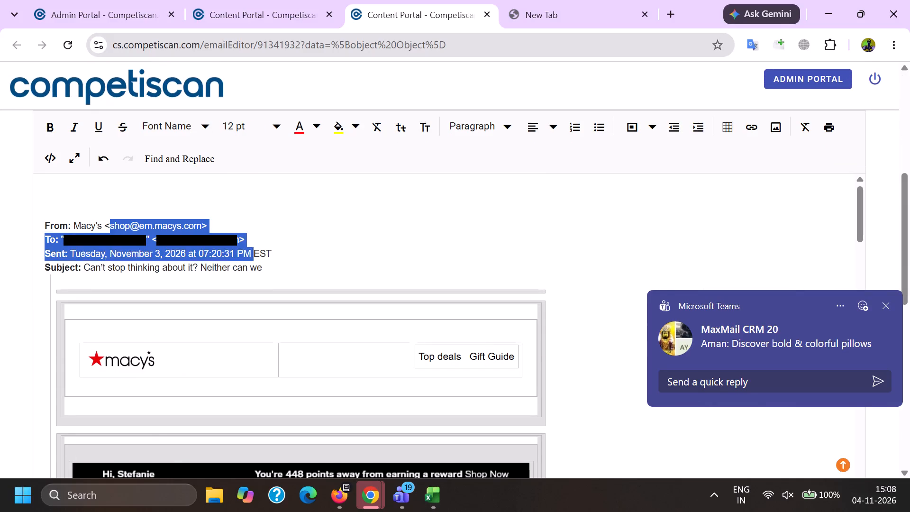
left_click_drag(259, 248, 260, 243)
key("BackSpace")
key("BackSpace")
Remove the links from the black rewards points banner and from an image above the "Picked these for you, too" section.
scroll(242, 321, "down", 3)
left_click(147, 265)
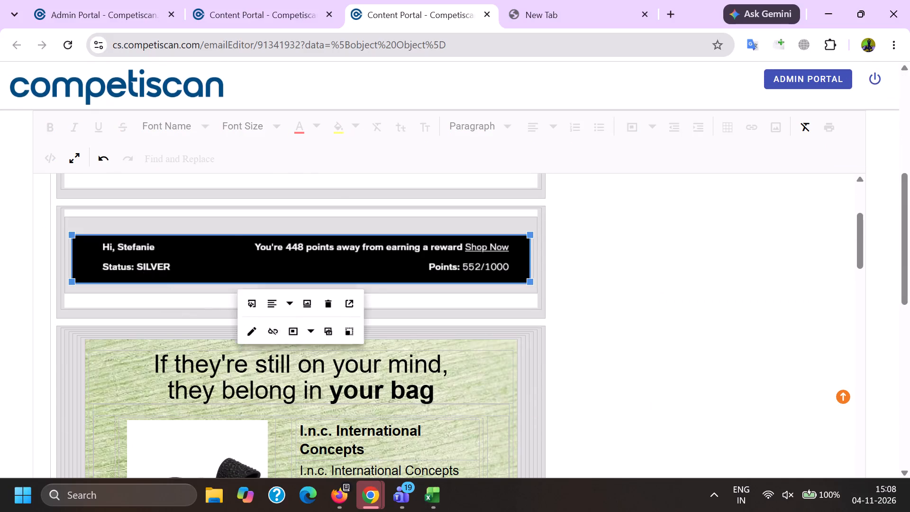
left_click(276, 331)
scroll(276, 328, "down", 7)
scroll(265, 312, "up", 1)
scroll(265, 312, "down", 20)
scroll(265, 312, "down", 2)
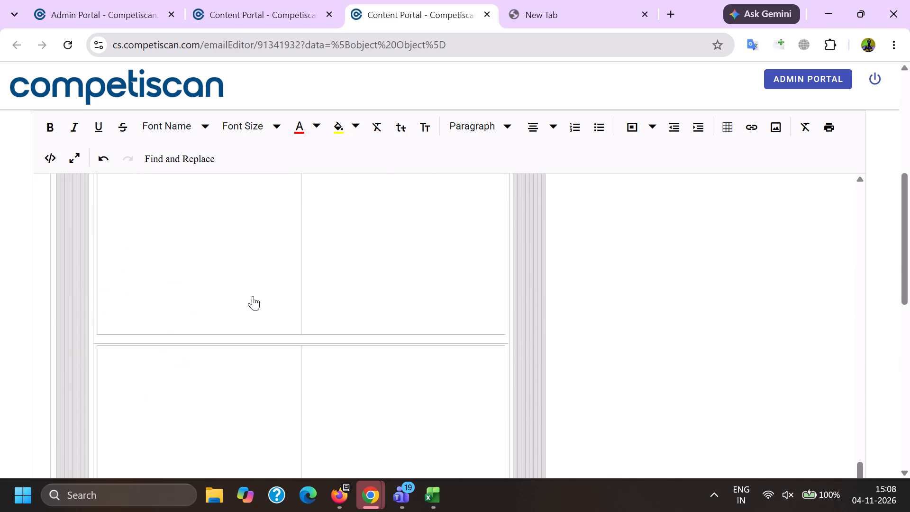
scroll(254, 341, "up", 5)
left_click(266, 246)
left_click(278, 404)
Delete the four blank product blocks and their empty cells under the "Picked these for you, too" heading.
scroll(258, 316, "down", 3)
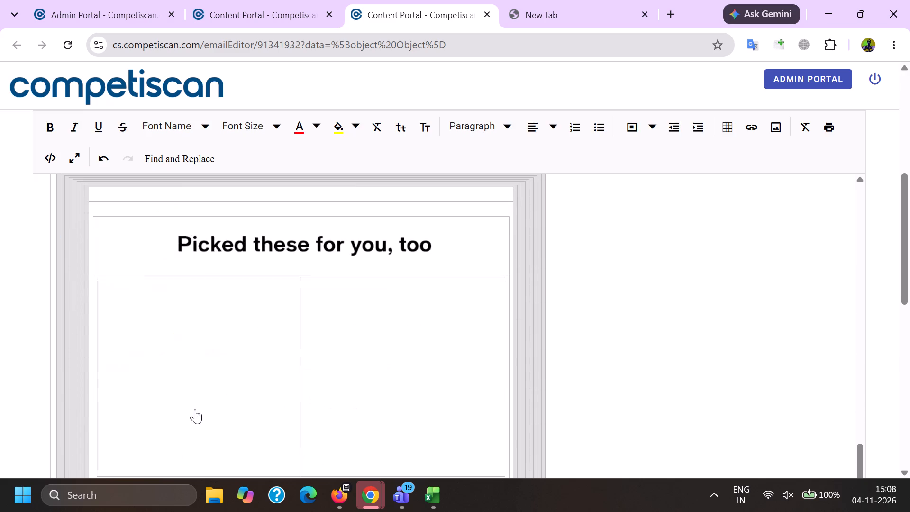
left_click(191, 408)
key("Delete")
left_click(337, 384)
key("Delete")
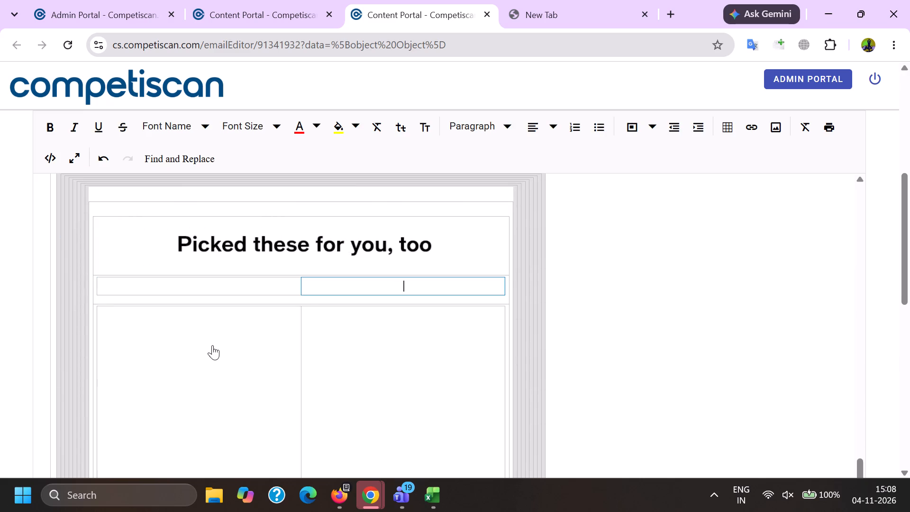
left_click(191, 364)
key("Delete")
left_click(371, 385)
key("Delete")
left_click(164, 268)
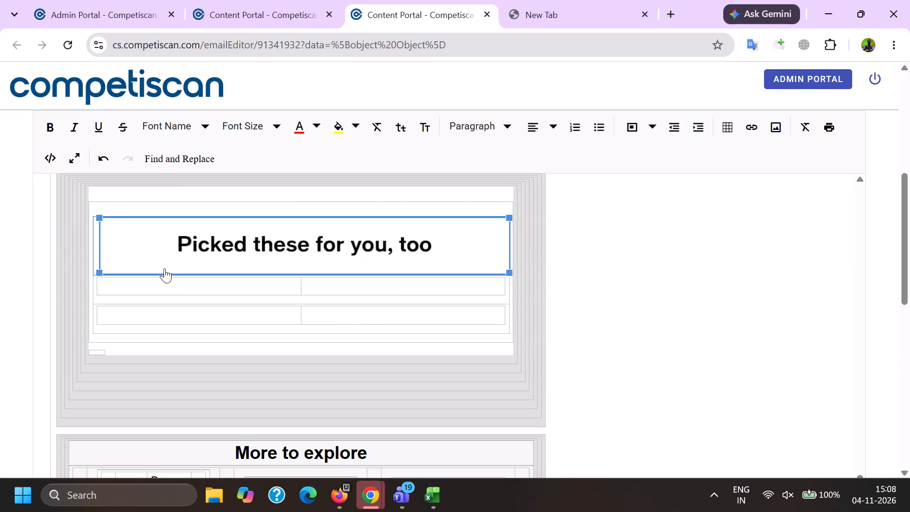
left_click(134, 294)
left_click(129, 293)
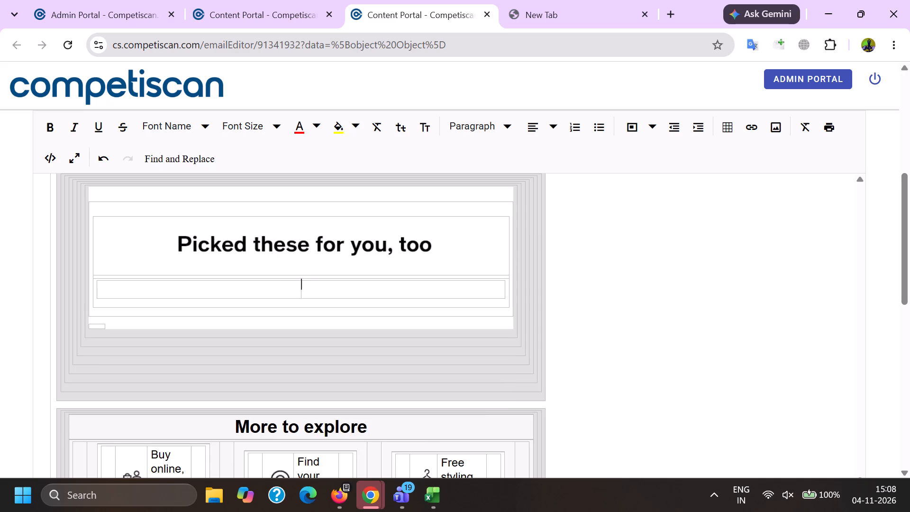
left_click(113, 291)
left_click(125, 279)
Remove the link from "Sign Up" in the black text-message banner.
scroll(224, 333, "down", 3)
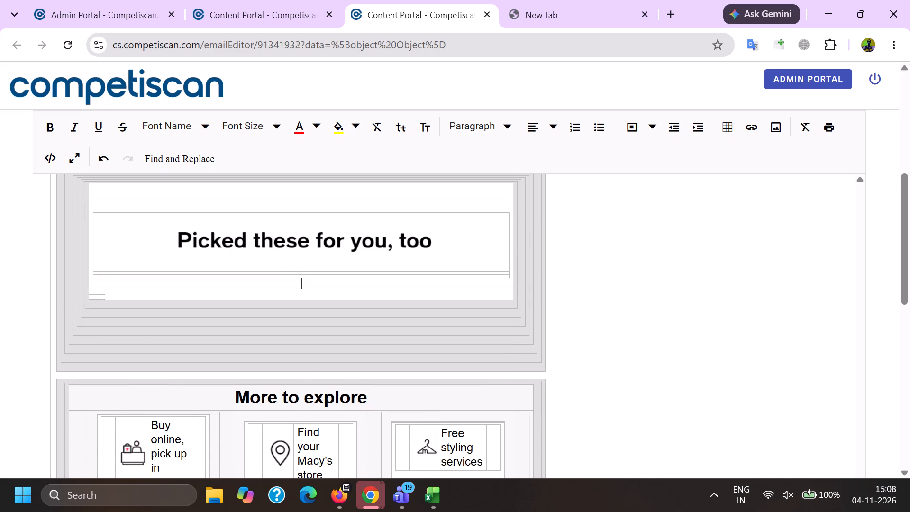
scroll(221, 335, "down", 2)
left_click(437, 261)
left_click(517, 287)
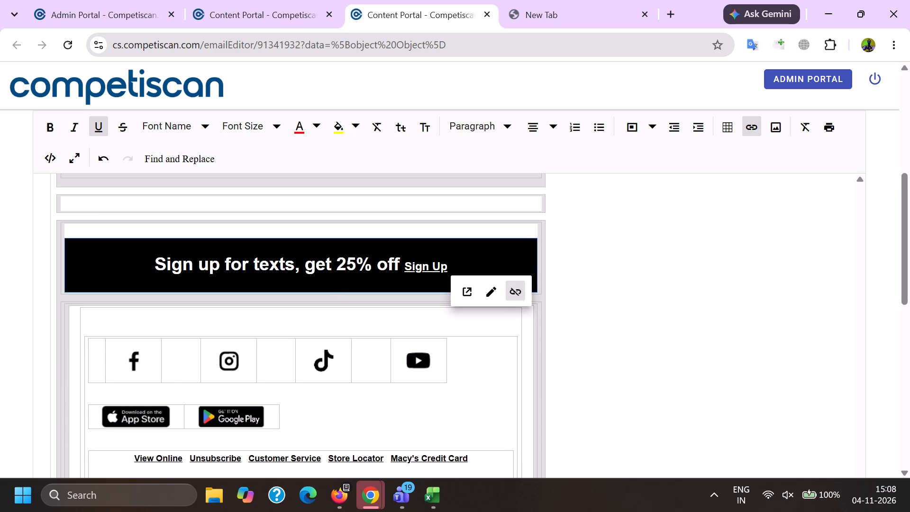
Remove the links from the YouTube, TikTok, Instagram and Facebook icons and the App Store and Google Play badges.
left_click(419, 357)
left_click(447, 319)
left_click(301, 354)
left_click(325, 355)
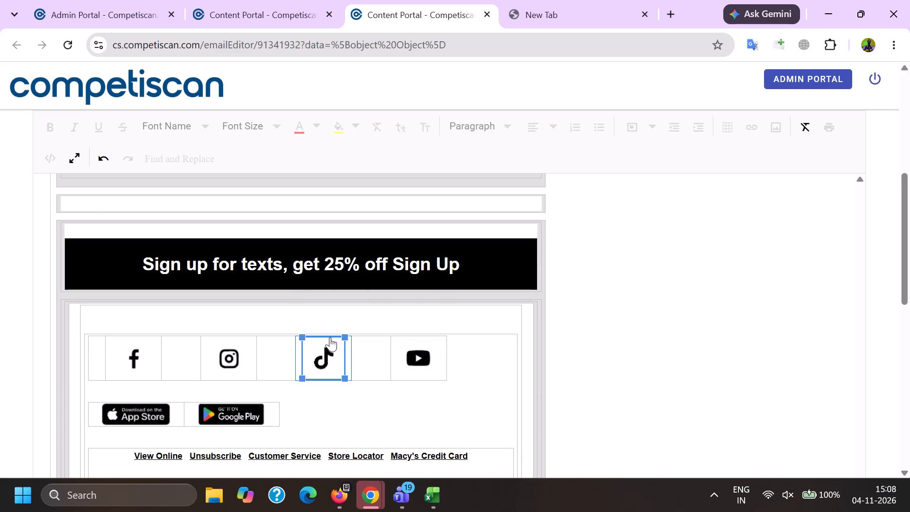
left_click(339, 319)
left_click(228, 356)
left_click(243, 320)
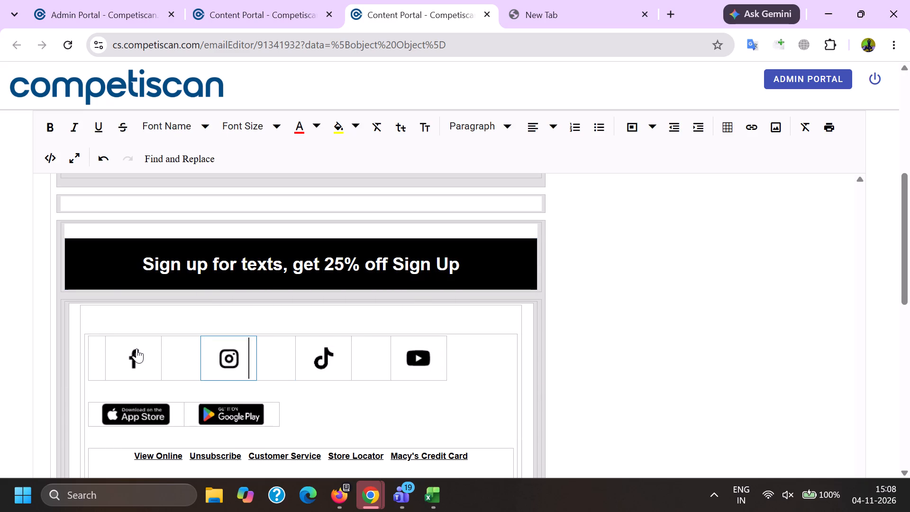
left_click(136, 348)
left_click(146, 317)
left_click(136, 415)
left_click(149, 382)
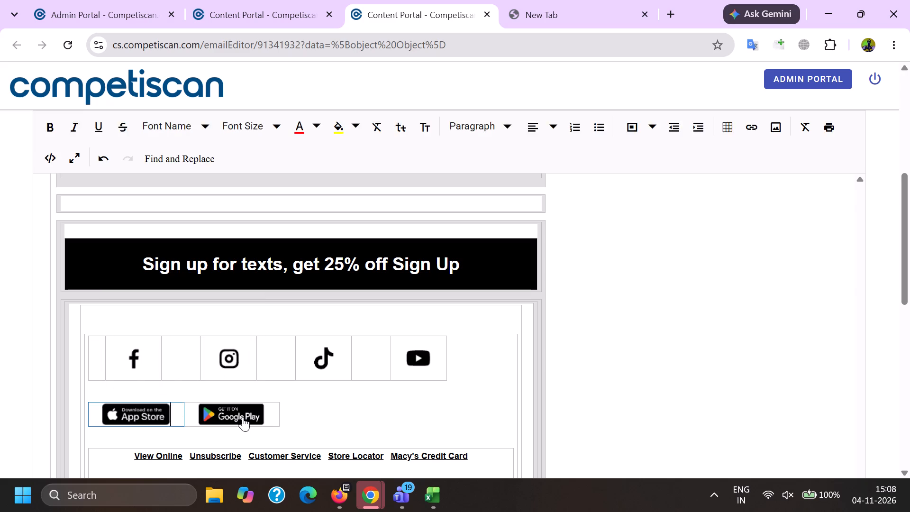
left_click(243, 417)
left_click(242, 381)
Remove the footer links from View Online, Unsubscribe and both mentions of Macy's Credit Card.
scroll(255, 302, "down", 3)
left_click(166, 351)
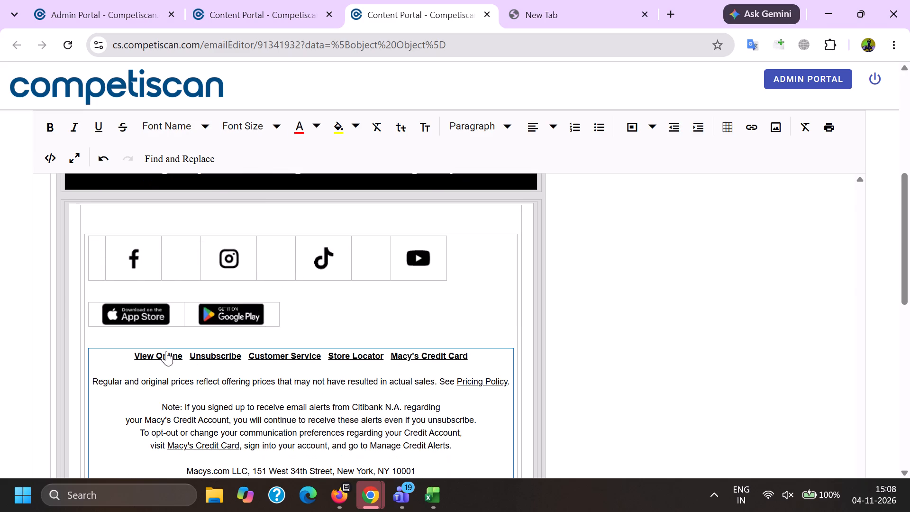
left_click(245, 391)
left_click(213, 357)
left_click(291, 384)
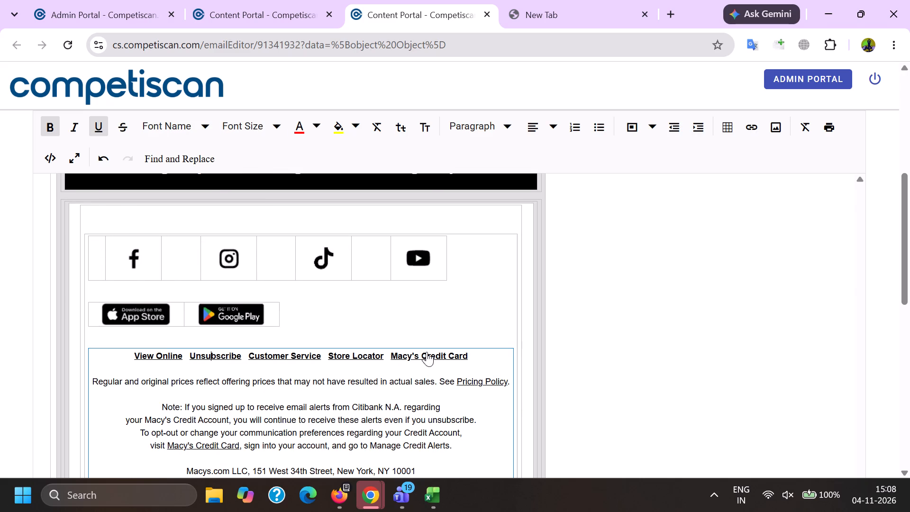
left_click(426, 352)
left_click(501, 373)
scroll(324, 255, "down", 3)
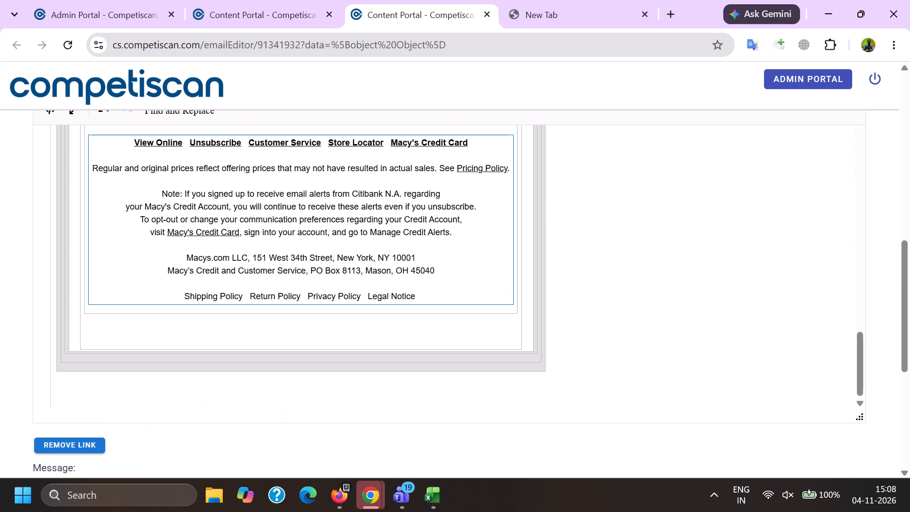
left_click(184, 234)
left_click(264, 261)
Save the product info for the edited email and confirm the save.
scroll(270, 253, "down", 4)
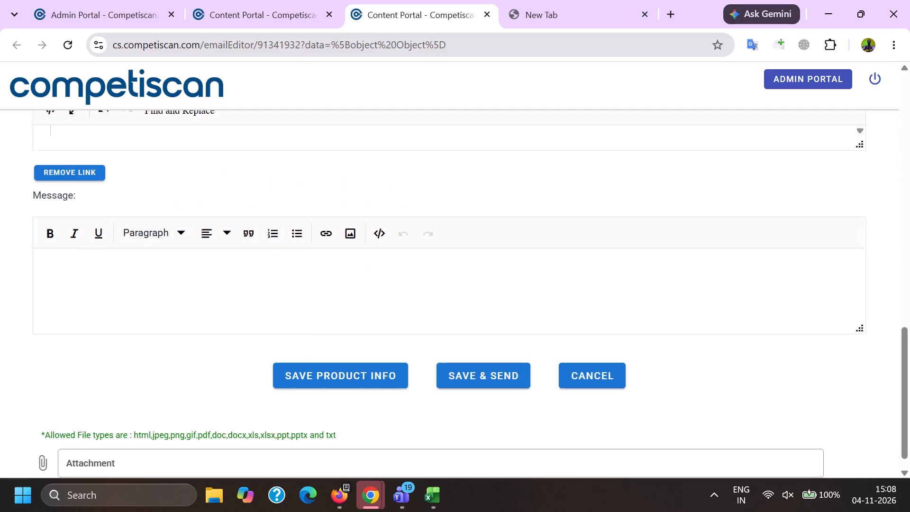
scroll(265, 295, "down", 4)
left_click(330, 356)
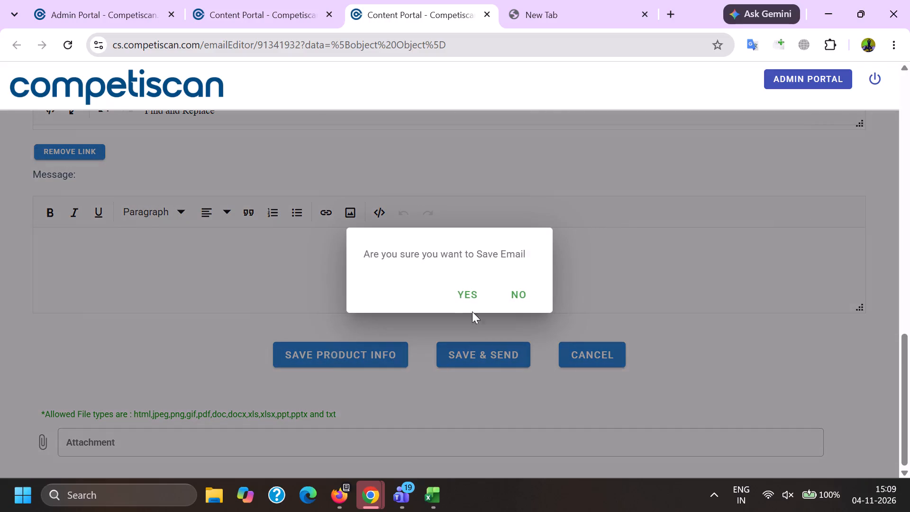
left_click(461, 290)
left_click(0, 286)
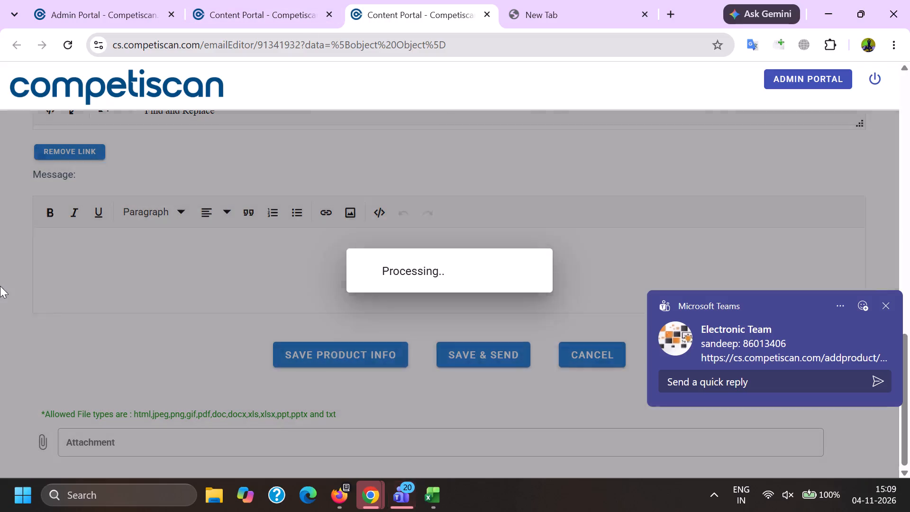
scroll(1, 283, "up", 6)
left_click(60, 211)
key("alt+Tab")
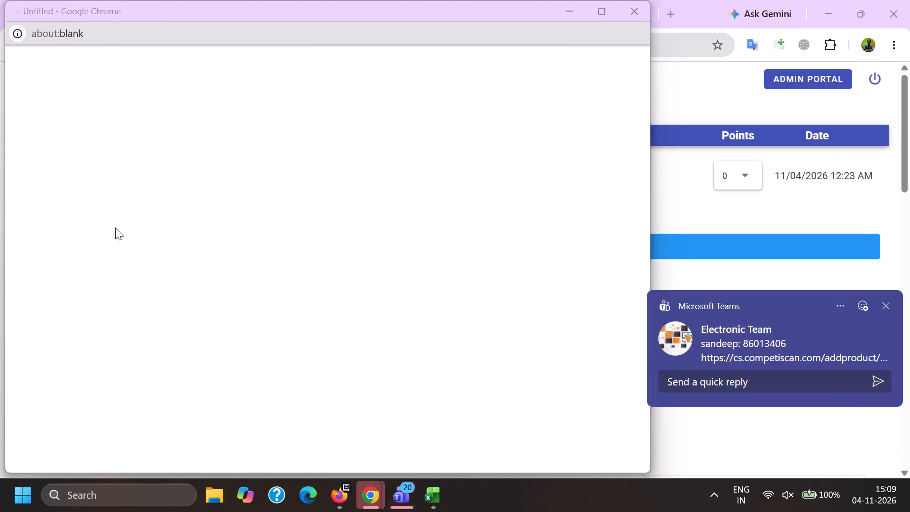
Examine the saved email's footer, including the note about credit account alerts.
left_click(353, 185)
scroll(179, 176, "down", 5)
scroll(93, 312, "down", 6)
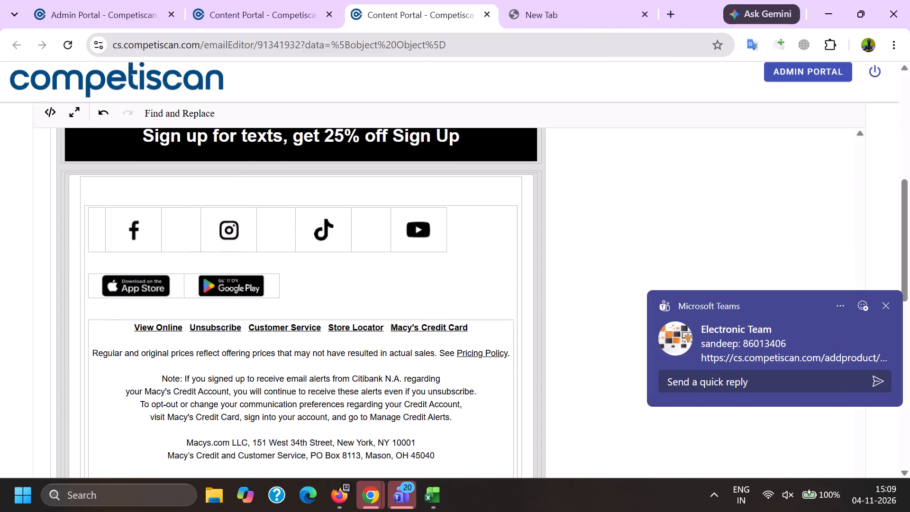
scroll(112, 351, "up", 2)
scroll(0, 347, "down", 13)
scroll(135, 334, "up", 6)
left_click(113, 286)
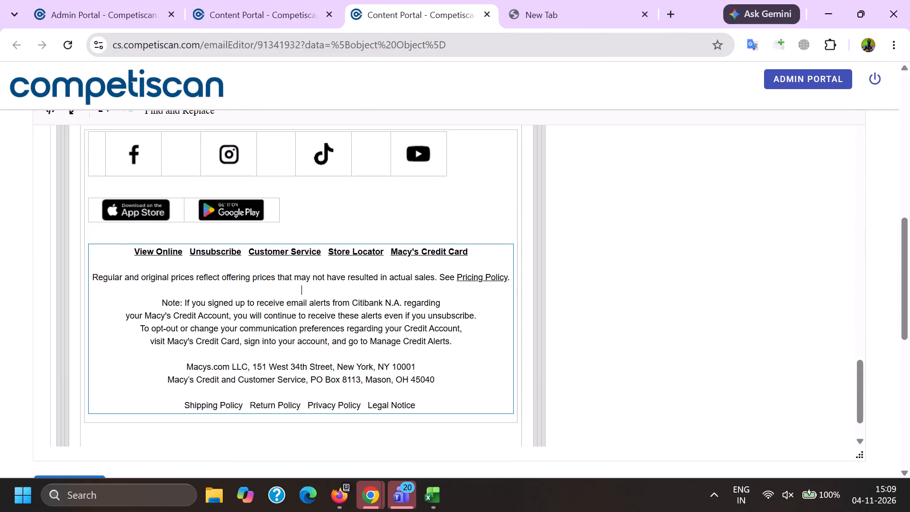
Copy the sender name "Macy's" from the email's From line and look it up as a company in the product form.
key("Page_Up")
key("Page_Up")
key("Page_Up")
key("Page_Up")
key("Page_Up")
key("Page_Up")
key("Page_Up")
key("Page_Up")
key("Page_Up")
key("Page_Up")
key("Page_Up")
key("Page_Up")
key("Page_Up")
key("Page_Up")
key("Page_Up")
key("Page_Up")
key("Page_Up")
key("Page_Up")
key("Page_Up")
key("Page_Up")
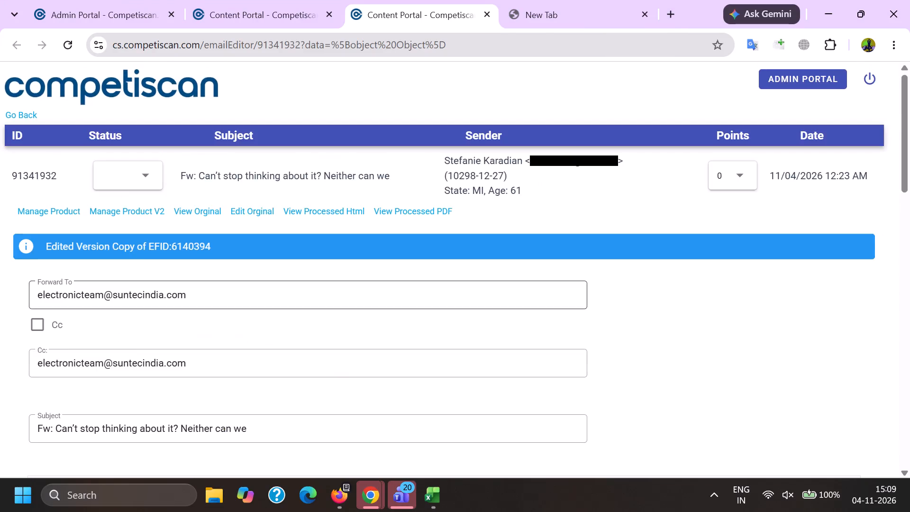
scroll(113, 188, "down", 5)
double_click(85, 175)
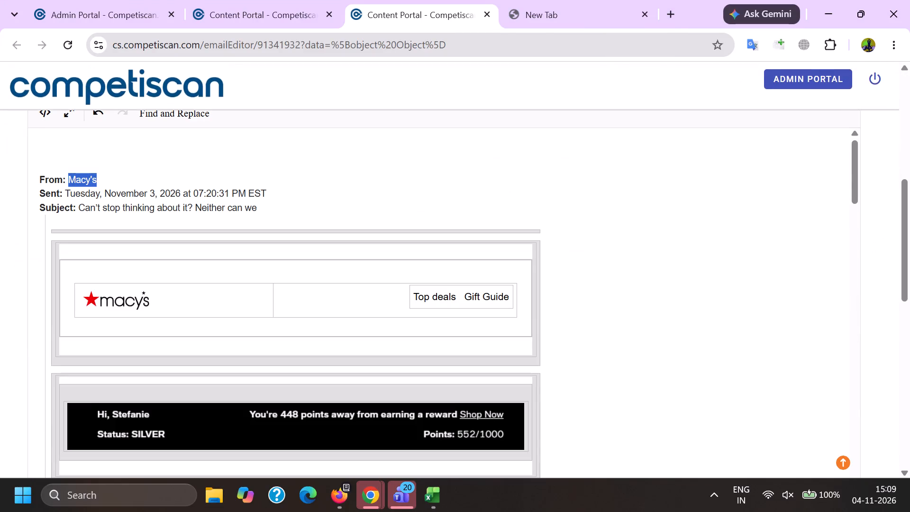
key("ctrl+c")
key("alt+Tab")
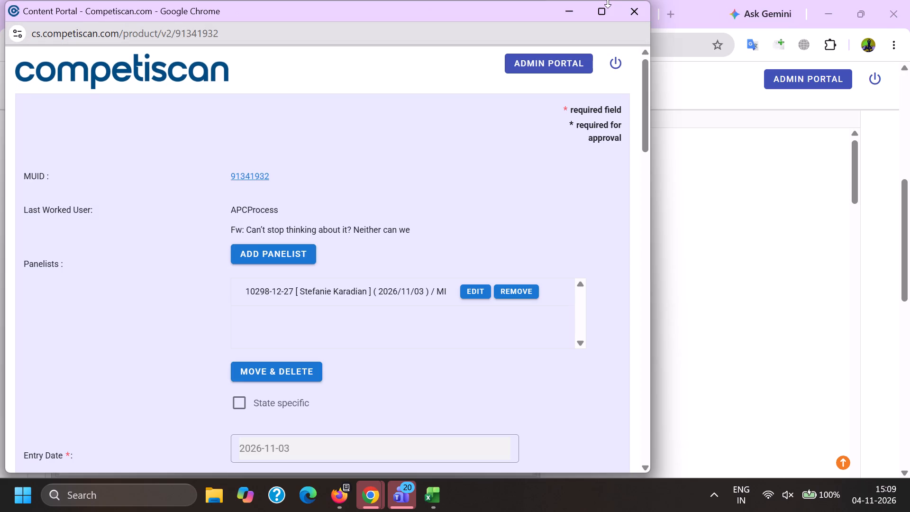
scroll(300, 194, "down", 3)
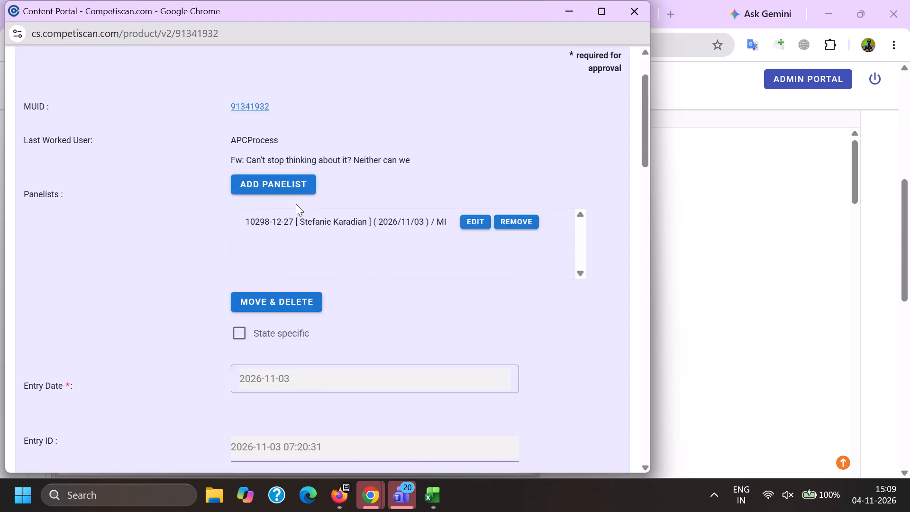
scroll(261, 207, "down", 2)
left_click(291, 248)
left_click(306, 211)
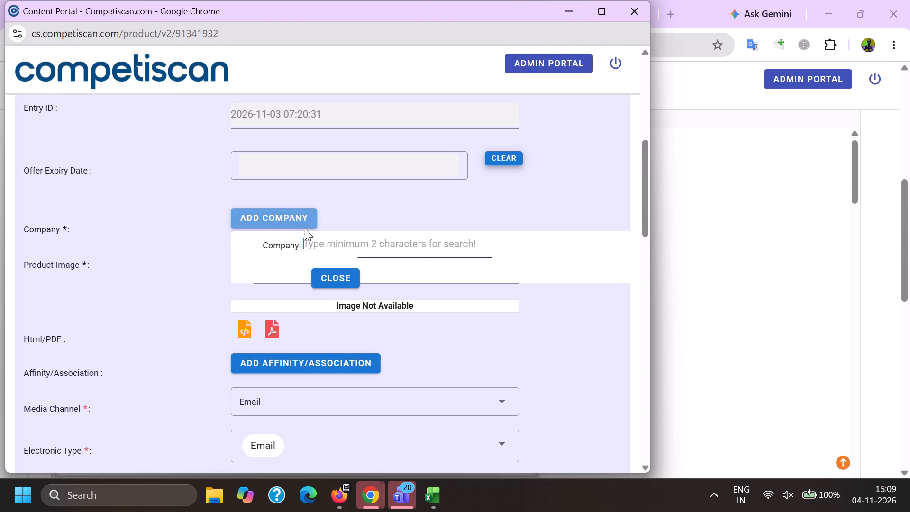
key("ctrl+v")
Look up Macy's for the affinity/association too, and add Macy's as the company with its product image.
scroll(309, 189, "down", 2)
left_click(309, 214)
left_click(357, 252)
key("ctrl+v")
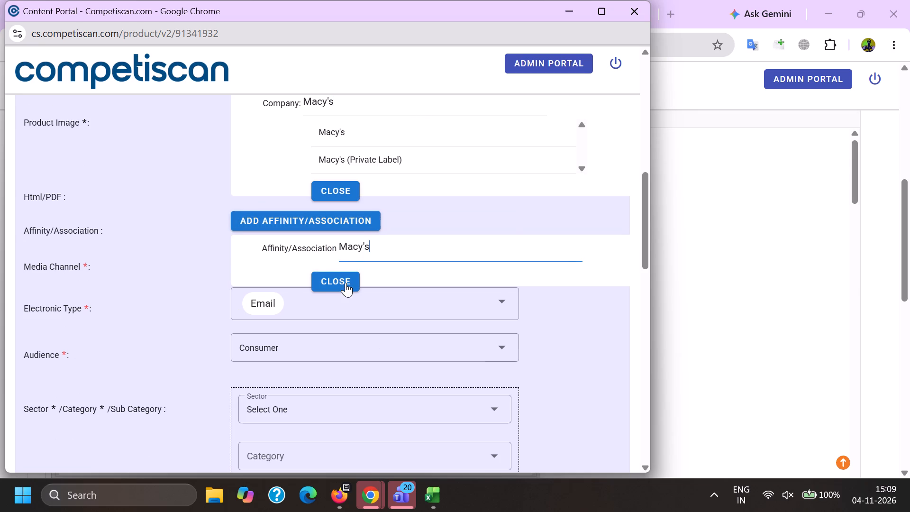
scroll(320, 361, "up", 2)
left_click(338, 283)
left_click(272, 247)
Add Citibank as a second company and pick the Macy's match for the affinity/association.
left_click(275, 215)
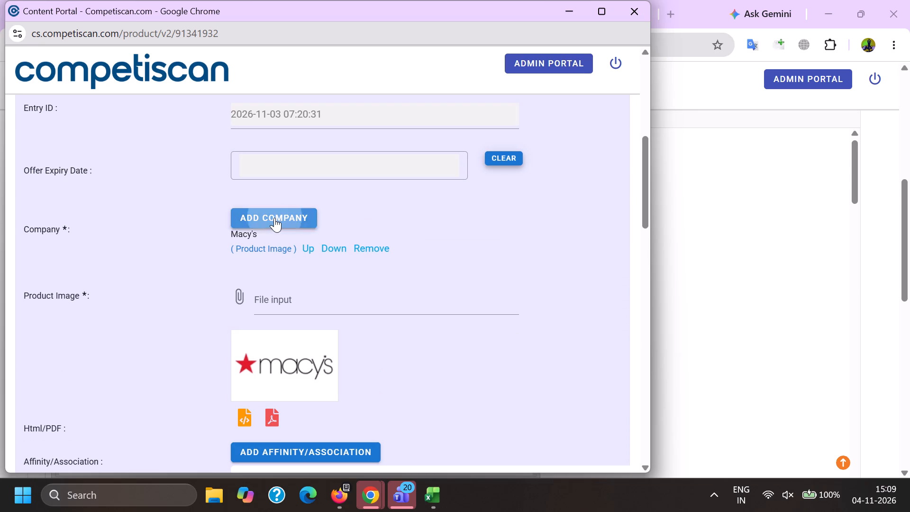
key("c")
key("i")
key("t")
key("i")
key("b")
key("a")
key("n")
key("k")
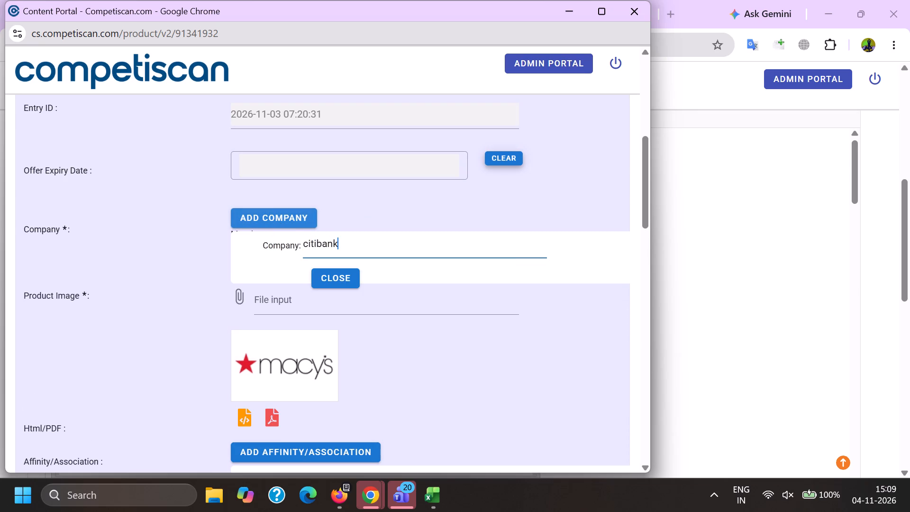
left_click(333, 278)
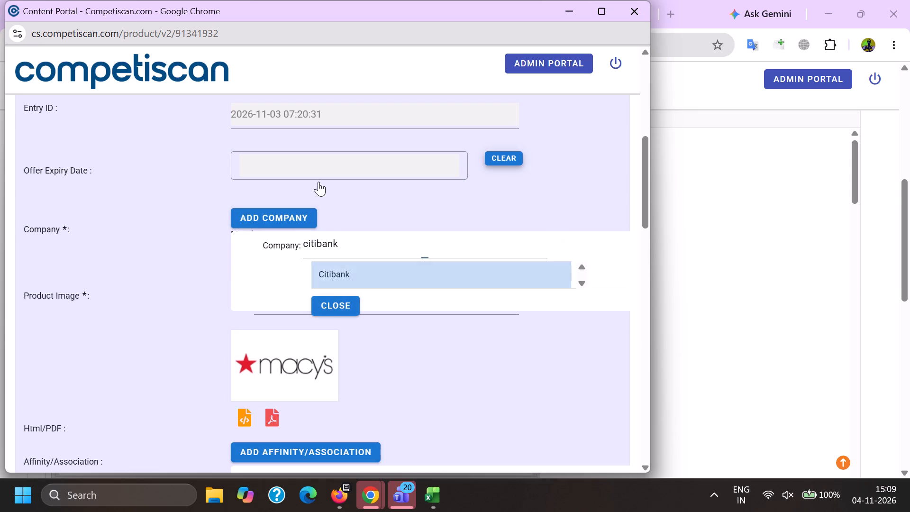
scroll(318, 182, "down", 3)
left_click(325, 343)
Set the product's sector to Retail.
scroll(291, 230, "down", 4)
left_click(275, 202)
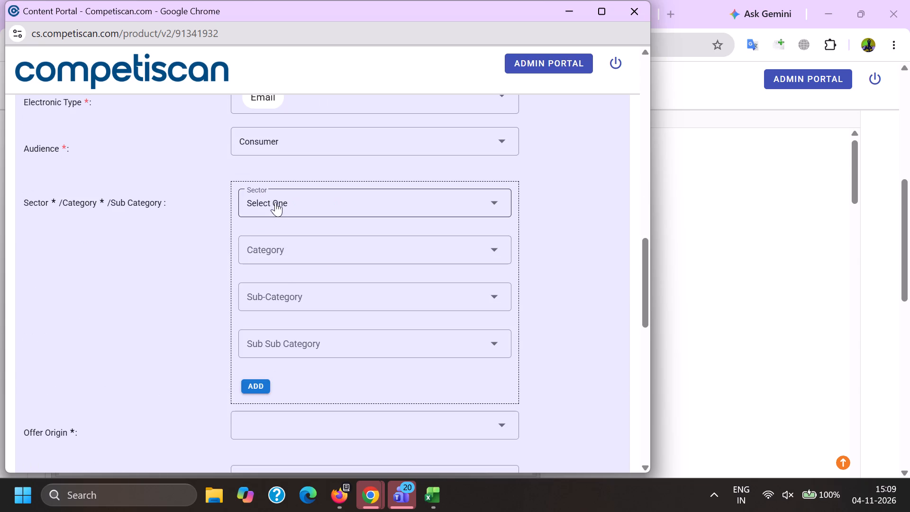
scroll(274, 199, "down", 6)
left_click(263, 274)
left_click(147, 242)
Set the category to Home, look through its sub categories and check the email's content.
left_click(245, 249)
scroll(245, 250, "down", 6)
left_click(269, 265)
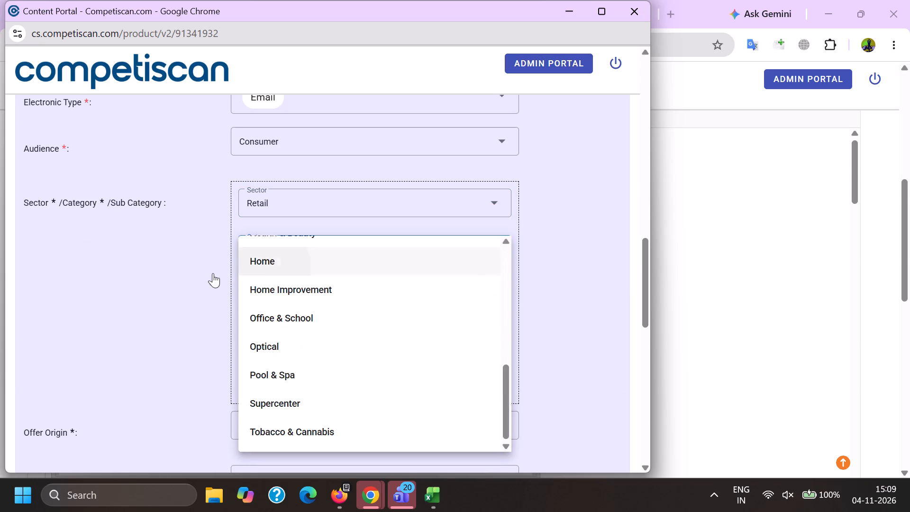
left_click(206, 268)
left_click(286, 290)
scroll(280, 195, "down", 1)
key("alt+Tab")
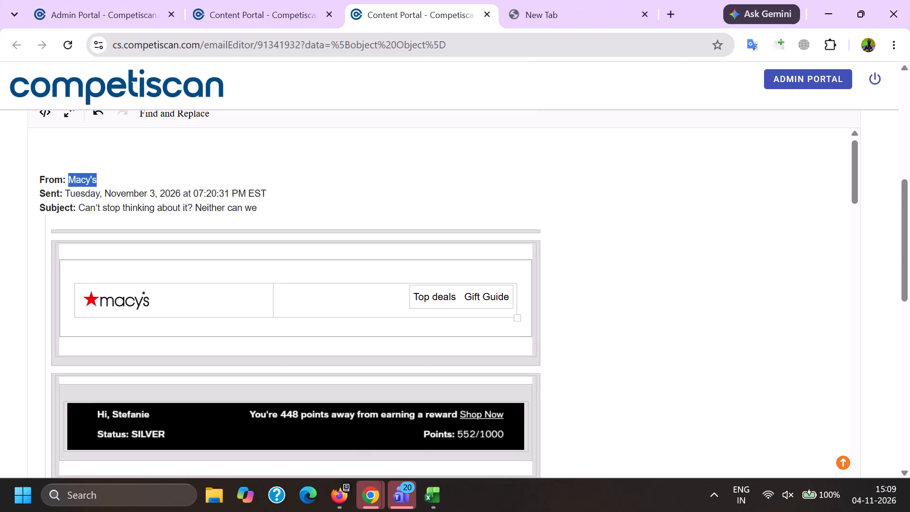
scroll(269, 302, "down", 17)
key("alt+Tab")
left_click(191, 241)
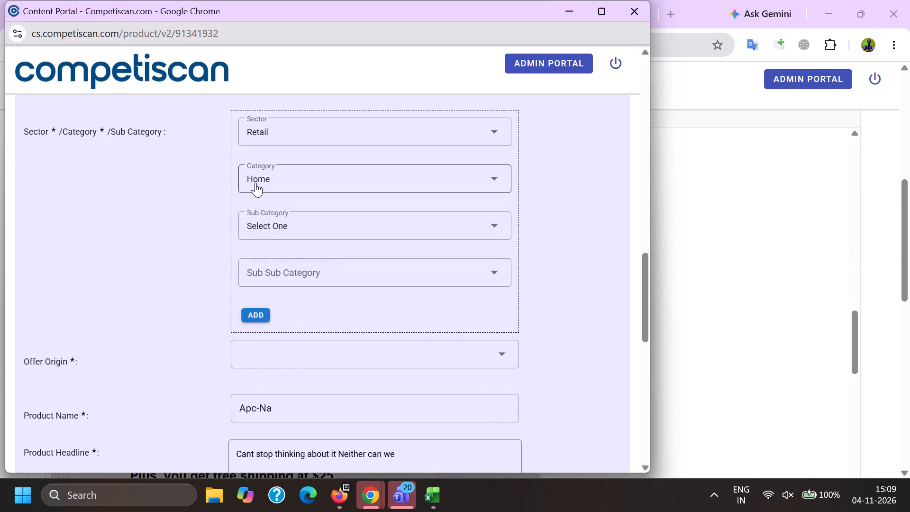
Set the category to Clothing & Accessories and the sub category to Women's, and add the Retail classification.
left_click(255, 183)
scroll(276, 290, "up", 6)
left_click(287, 301)
left_click(234, 282)
left_click(277, 225)
scroll(273, 157, "down", 5)
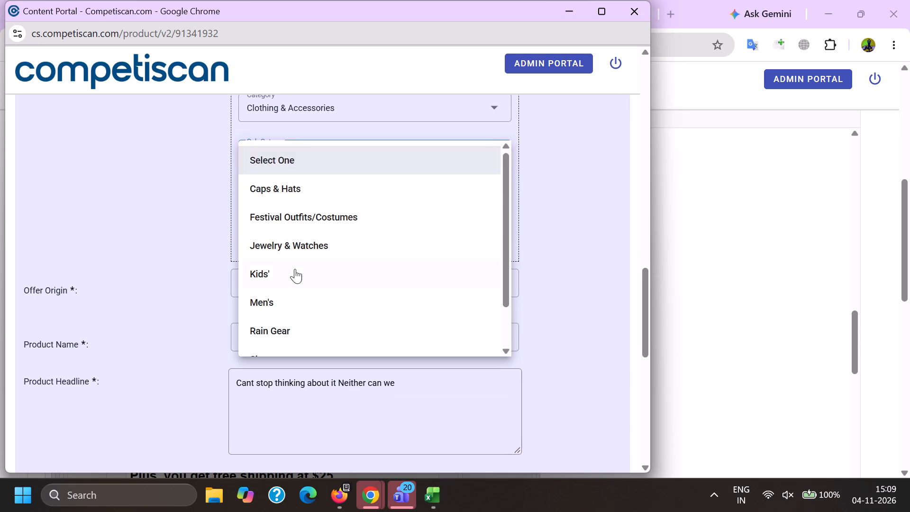
scroll(295, 269, "down", 2)
left_click(302, 332)
left_click_drag(208, 320, 213, 314)
left_click(258, 242)
Add a second classification with sector Credit Cards, category Payment Cards and sub category Private Label Cards.
scroll(258, 312, "up", 2)
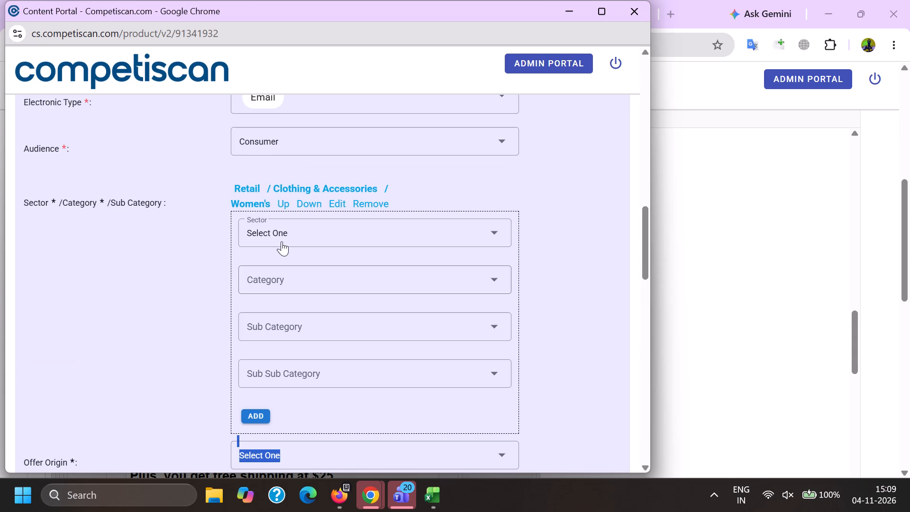
left_click(275, 233)
scroll(261, 346, "up", 6)
left_click(284, 341)
left_click_drag(235, 328, 239, 326)
left_click_drag(269, 273, 269, 277)
double_click(269, 336)
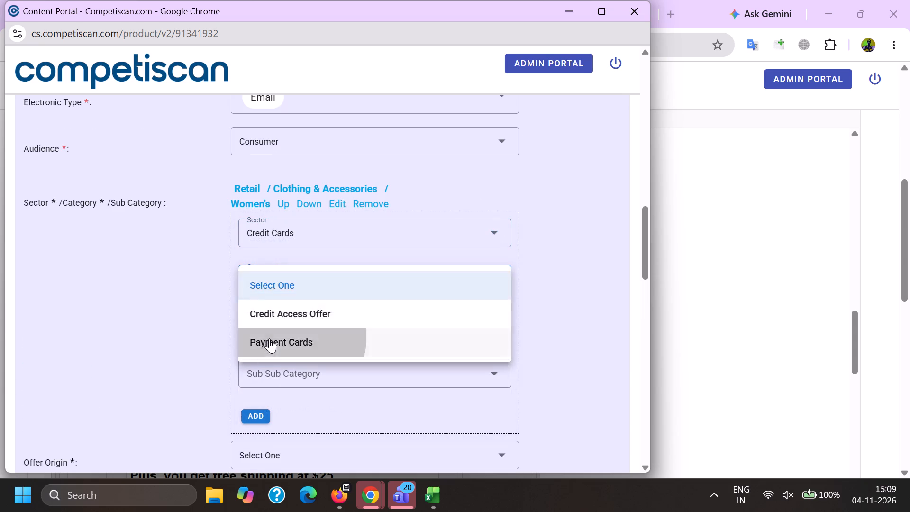
scroll(273, 246, "down", 2)
scroll(280, 320, "down", 7)
left_click(287, 345)
left_click(214, 318)
left_click(258, 270)
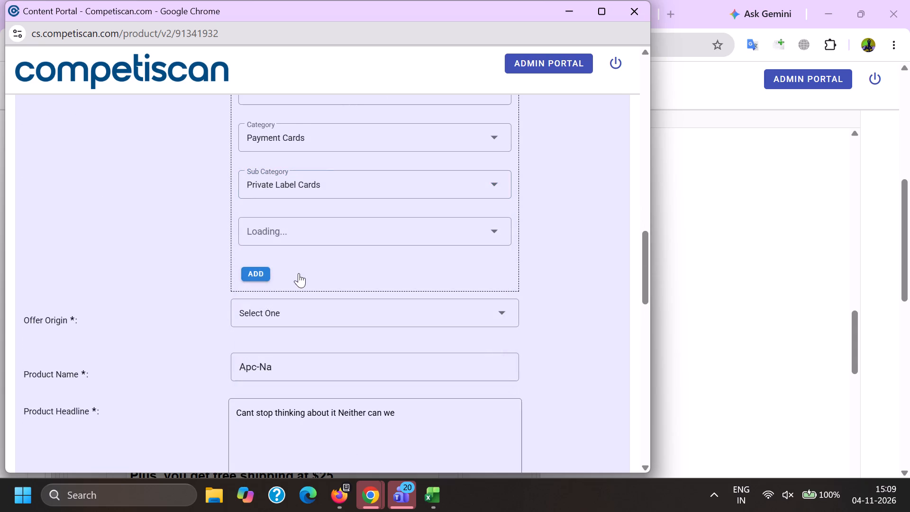
Set the offer origin to Provider/Bank.
scroll(289, 263, "down", 1)
left_click(273, 263)
left_click(288, 326)
Look up Macy's in the product name field and choose Macy's Card.
scroll(286, 324, "up", 3)
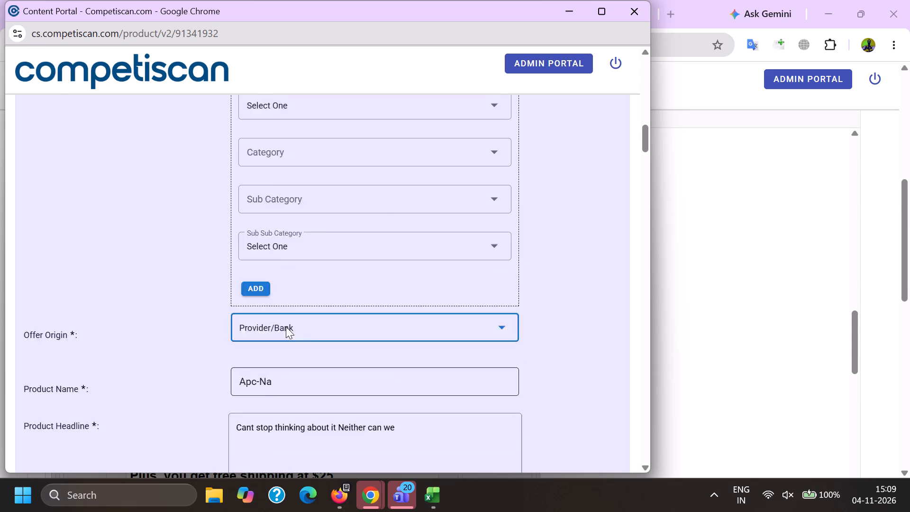
left_click(305, 204)
scroll(303, 201, "down", 4)
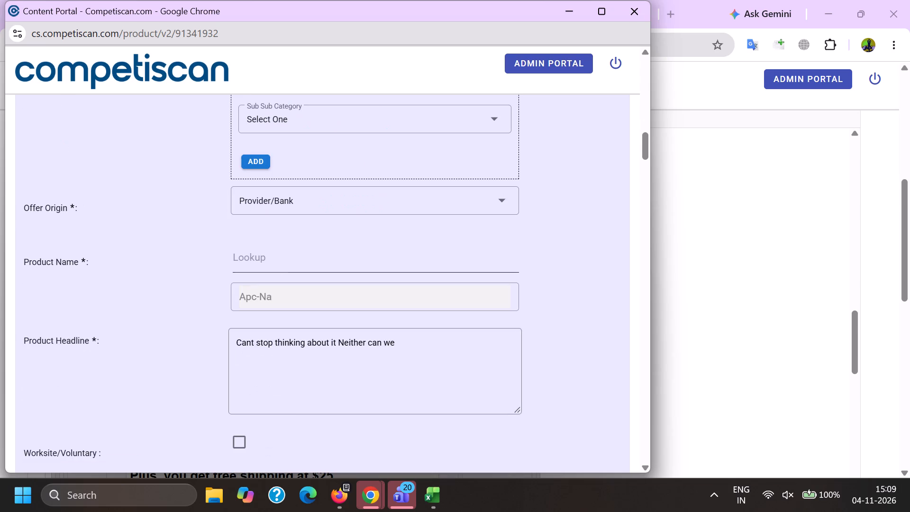
left_click(272, 256)
key("ctrl+v")
left_click(277, 337)
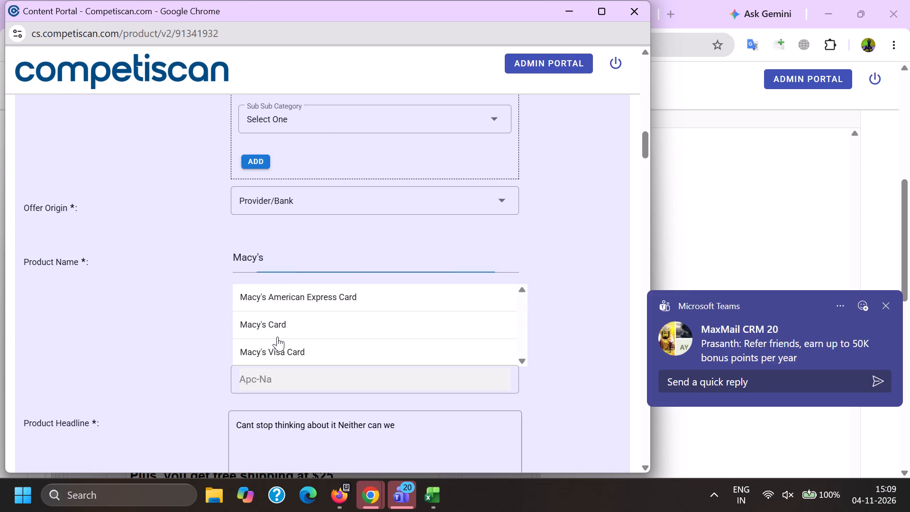
scroll(280, 332, "up", 5)
left_click(294, 276)
scroll(302, 237, "down", 4)
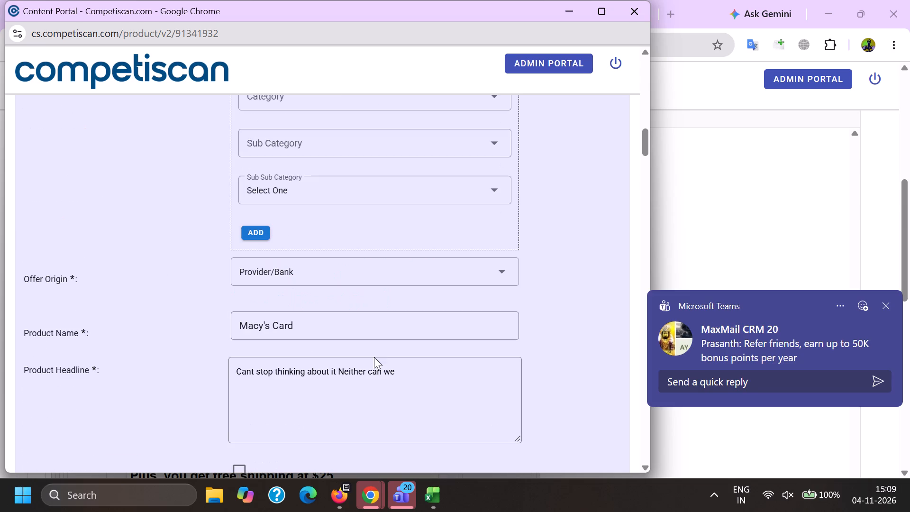
Replace the product headline with the email's subject "Can't stop thinking about it? Neither can we", ending it with a period and a space.
left_click_drag(415, 377, 0, 329)
key("BackSpace")
key("alt+Tab")
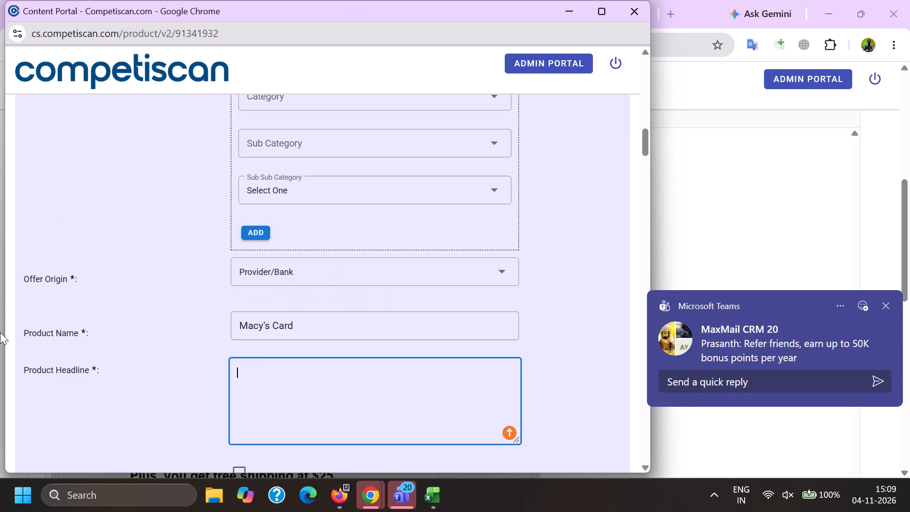
scroll(217, 219, "up", 13)
scroll(164, 236, "up", 2)
scroll(105, 218, "up", 2)
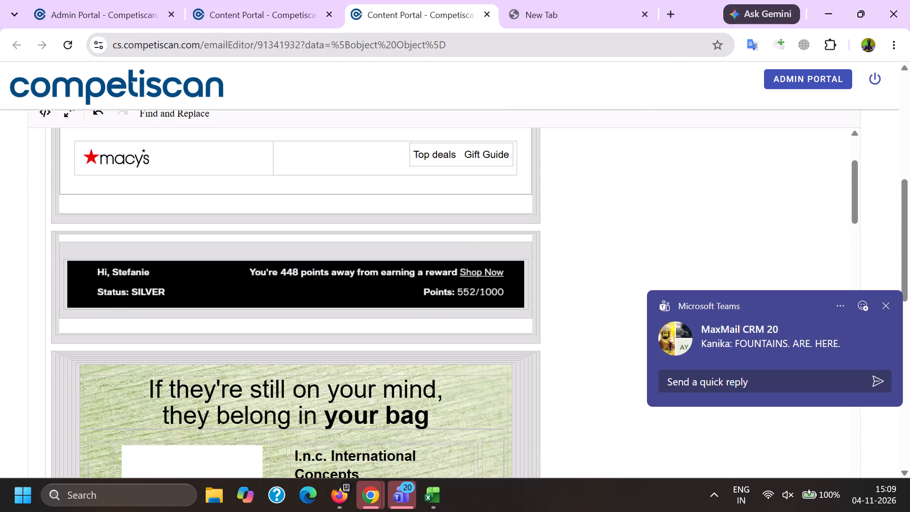
left_click_drag(78, 203, 261, 211)
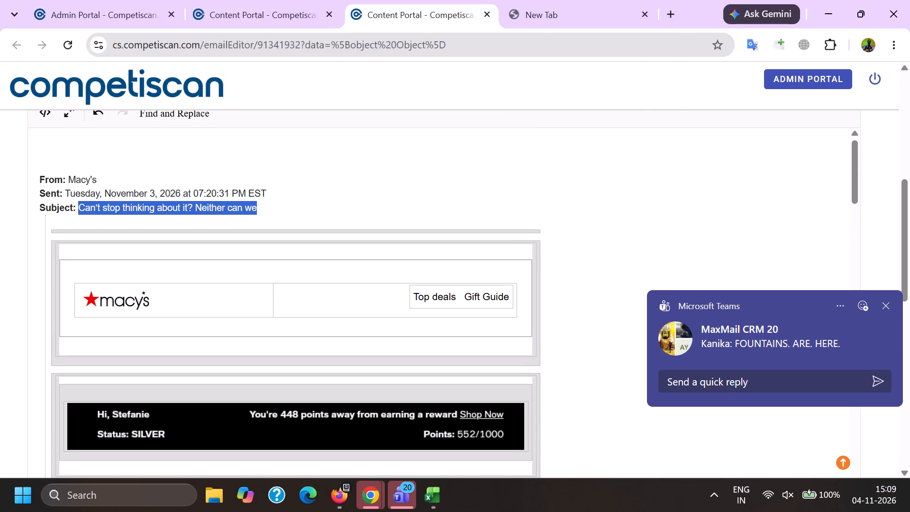
key("ctrl+c")
key("alt+Tab")
key("ctrl+v")
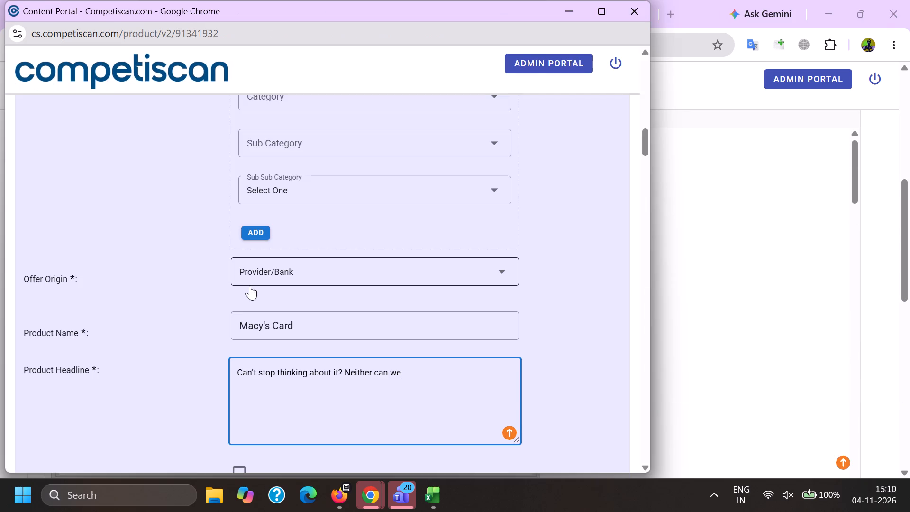
key("period")
key("space")
Append the email's "Plus, you get free shipping at $25 with your card at Macy's Exclusions & Details" text to the product headline.
key("alt+Tab")
scroll(248, 274, "down", 17)
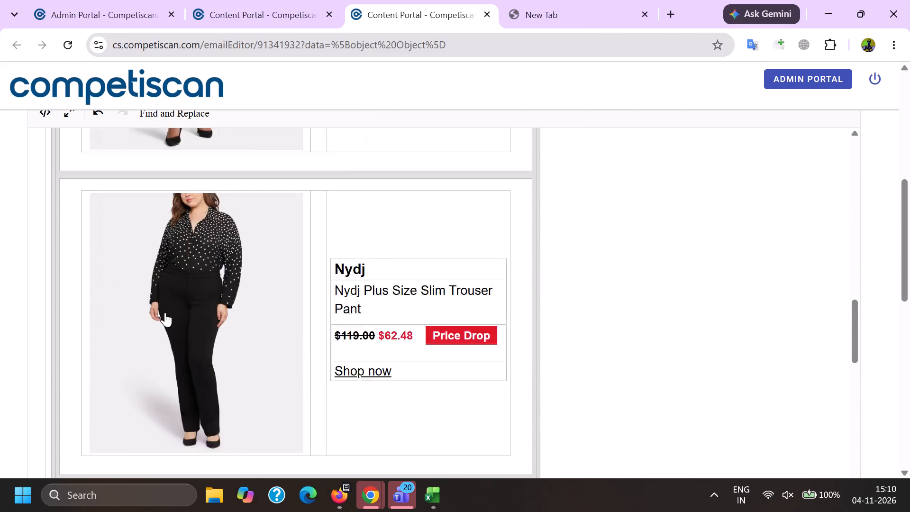
scroll(184, 294, "down", 4)
left_click_drag(133, 189, 362, 210)
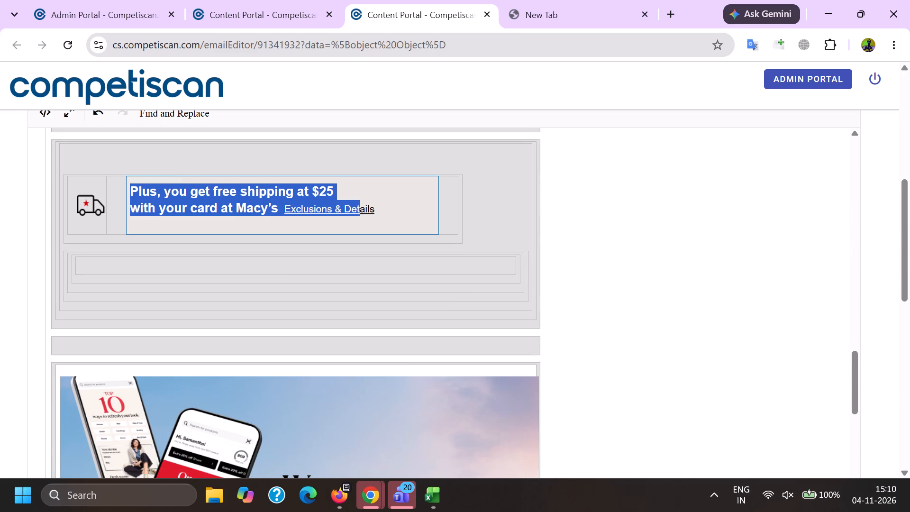
left_click_drag(362, 210, 373, 208)
key("ctrl+c")
key("alt+Tab")
key("ctrl+v")
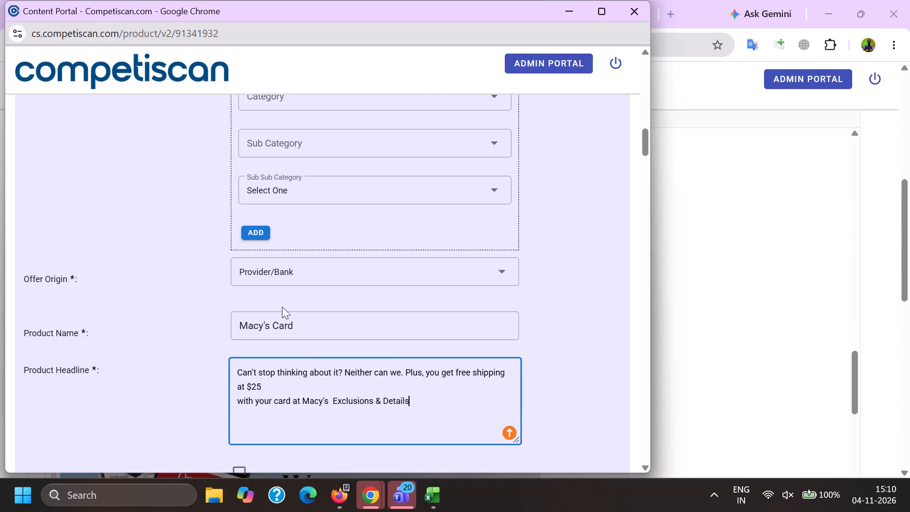
Clean up the product headline: join its lines after "$25", remove the extra space before "Exclusions", and replace "&" with "and".
left_click(281, 378)
key("Down")
key("Right")
key("BackSpace")
key("space")
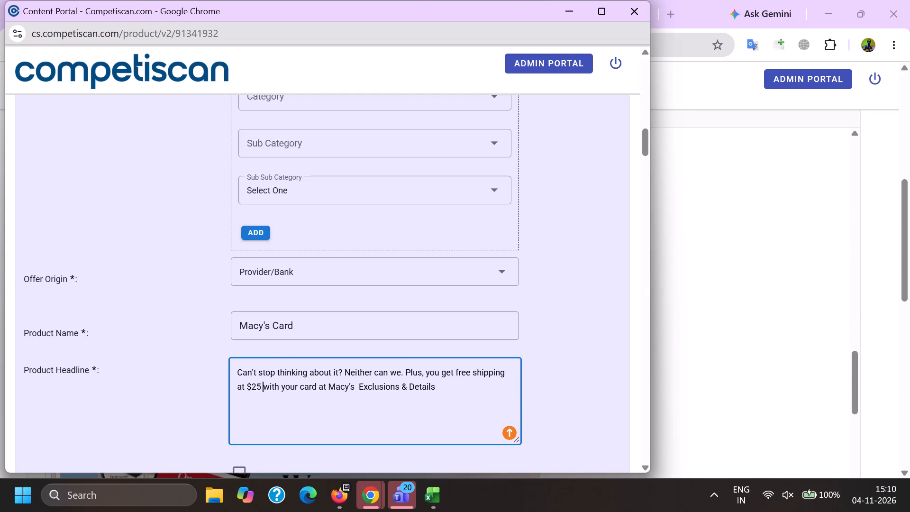
left_click(361, 389)
key("BackSpace")
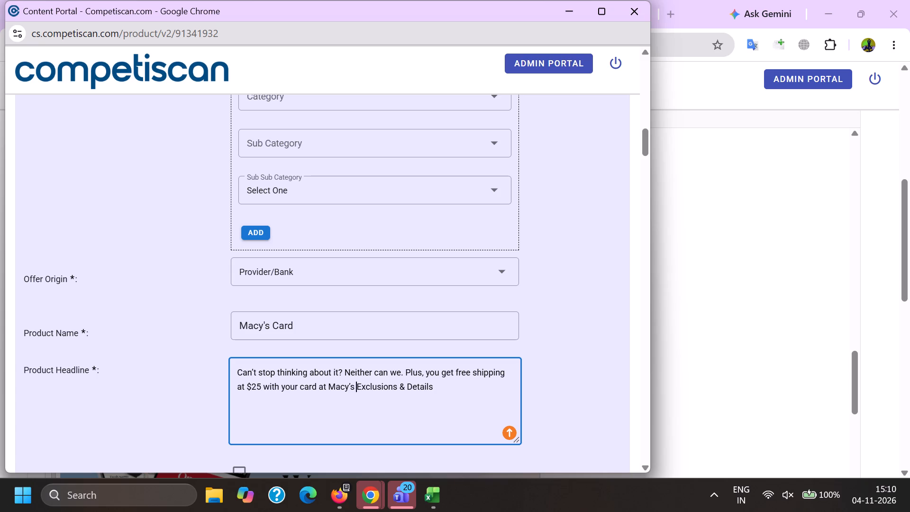
left_click(403, 385)
key("BackSpace")
key("a")
key("n")
key("d")
Set the product's response mechanism to URL/Website.
scroll(402, 254, "down", 4)
scroll(333, 304, "down", 2)
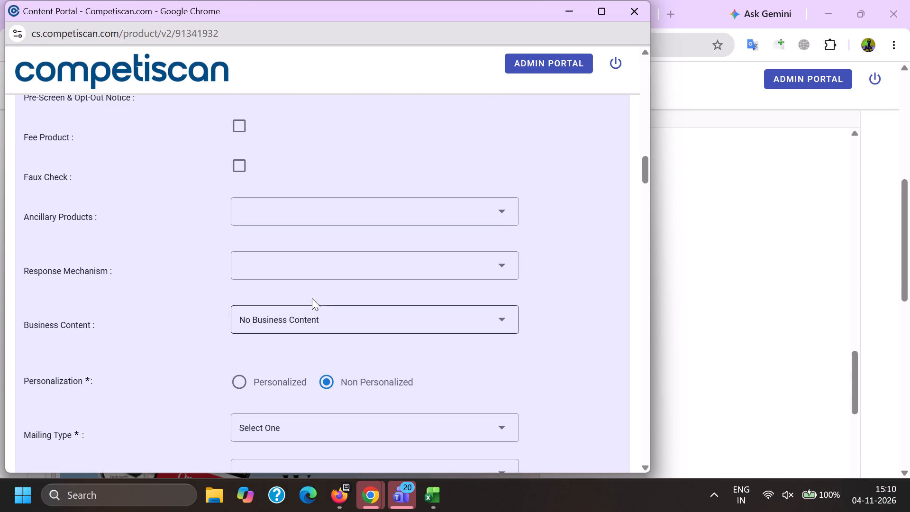
left_click(283, 266)
scroll(272, 161, "down", 8)
left_click(282, 310)
left_click(192, 283)
Mark the product as Personalized and set the mailing type to Loyalty/Retention.
left_click(234, 249)
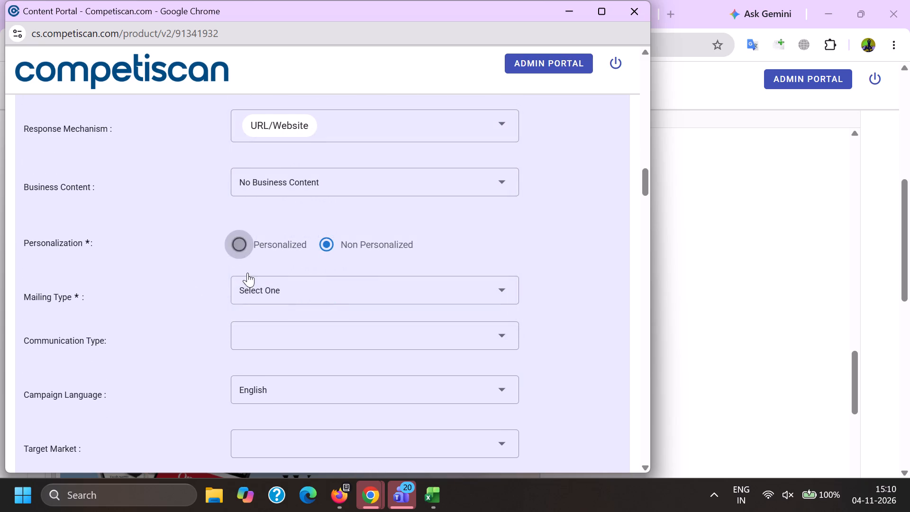
left_click(256, 296)
left_click(302, 370)
left_click(215, 353)
Select Co-Brand and Mobile Application as the communication types.
left_click(264, 340)
scroll(274, 237, "down", 2)
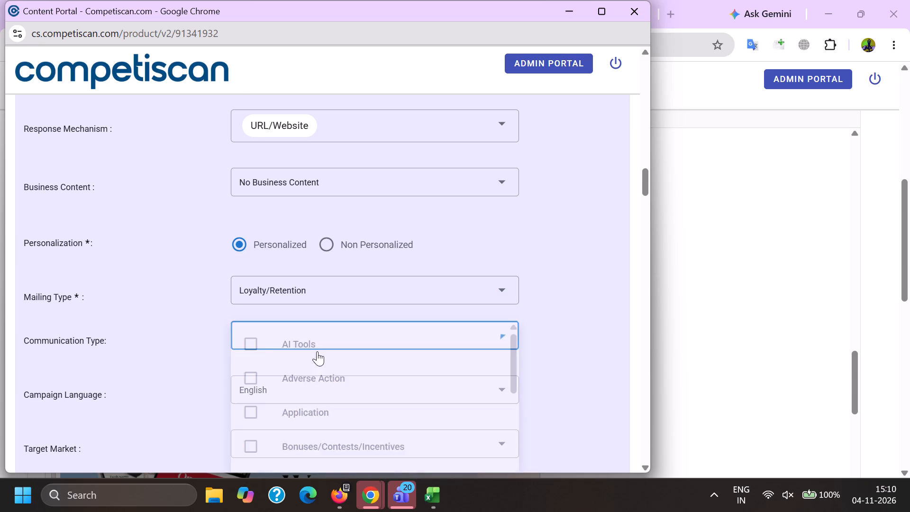
scroll(317, 351, "down", 6)
scroll(298, 293, "up", 4)
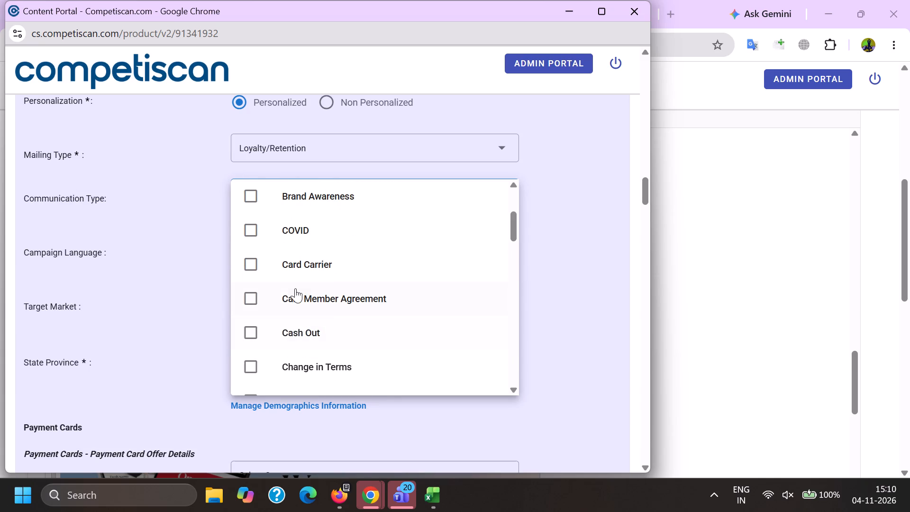
scroll(301, 333, "up", 1)
scroll(303, 311, "down", 3)
left_click(301, 289)
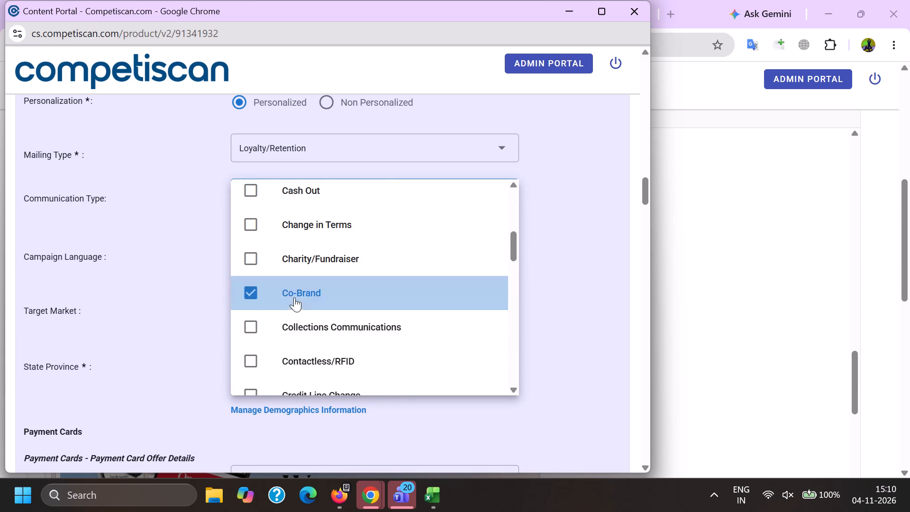
scroll(294, 296, "down", 12)
scroll(308, 338, "up", 4)
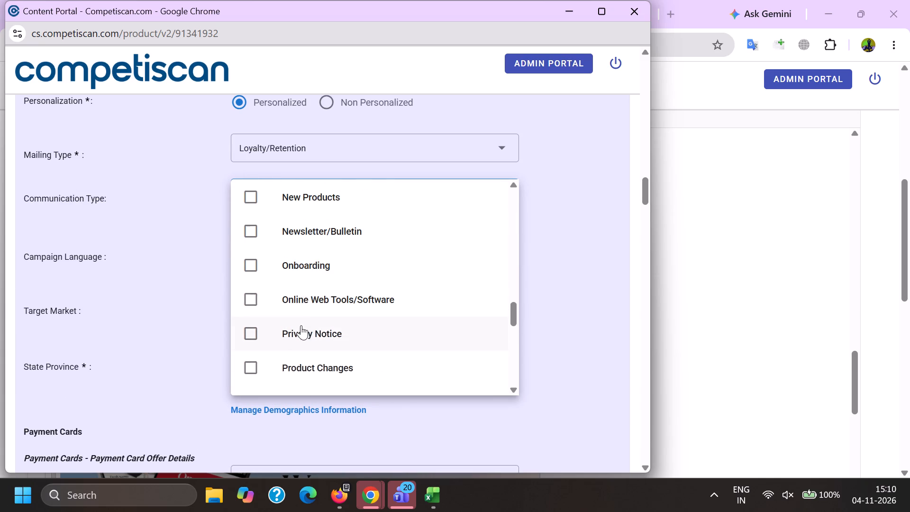
left_click(309, 270)
left_click(184, 278)
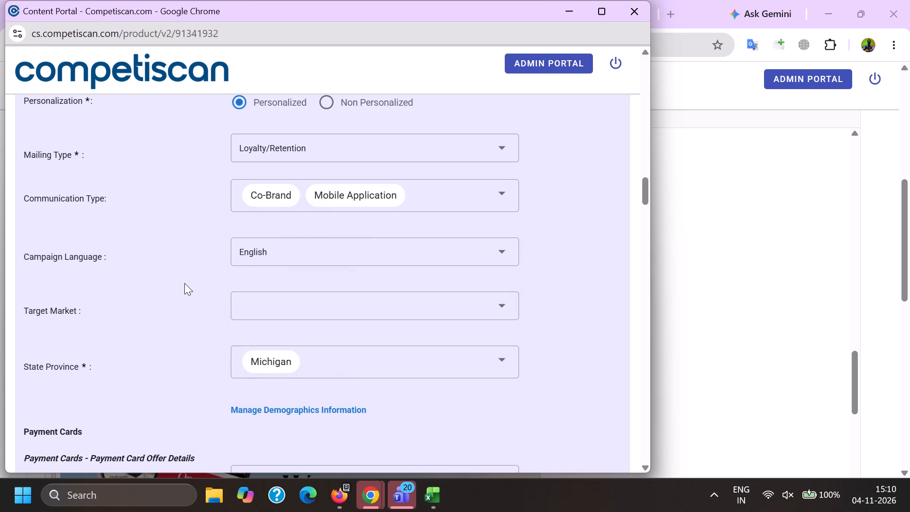
left_click(178, 279)
Set the primary card level to Not Mentioned in the payment card offer details.
scroll(196, 311, "down", 4)
left_click(260, 289)
scroll(279, 202, "down", 2)
left_click(300, 322)
left_click_drag(174, 296, 182, 294)
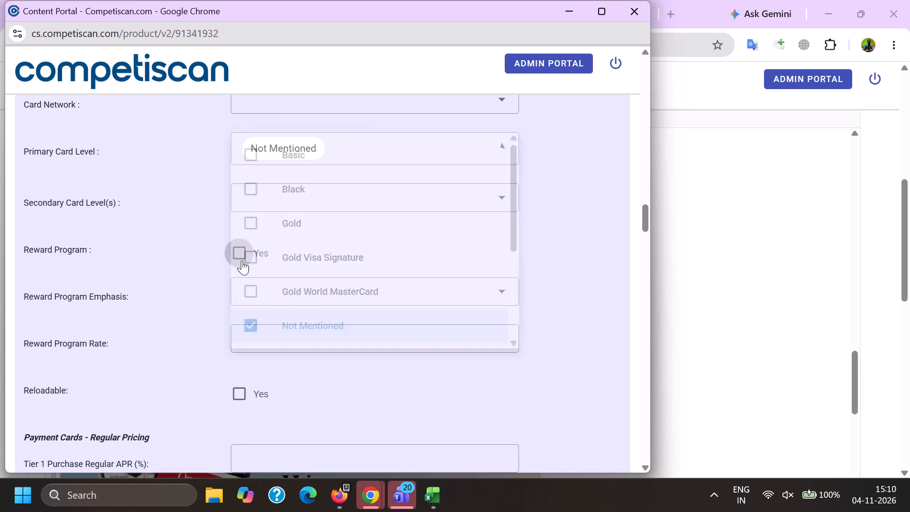
Enable the reward program and set its emphasis to Points.
left_click(240, 257)
left_click(264, 300)
left_click(282, 361)
double_click(203, 343)
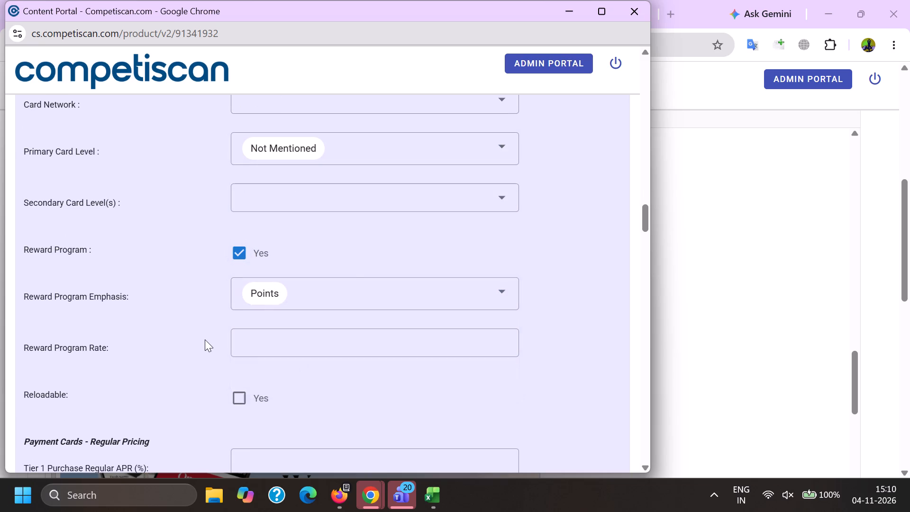
Mark Credit Card Mentioned in the Non-Profit/Consumer Services/Retail credit section and submit the product form.
key("End")
left_click(246, 244)
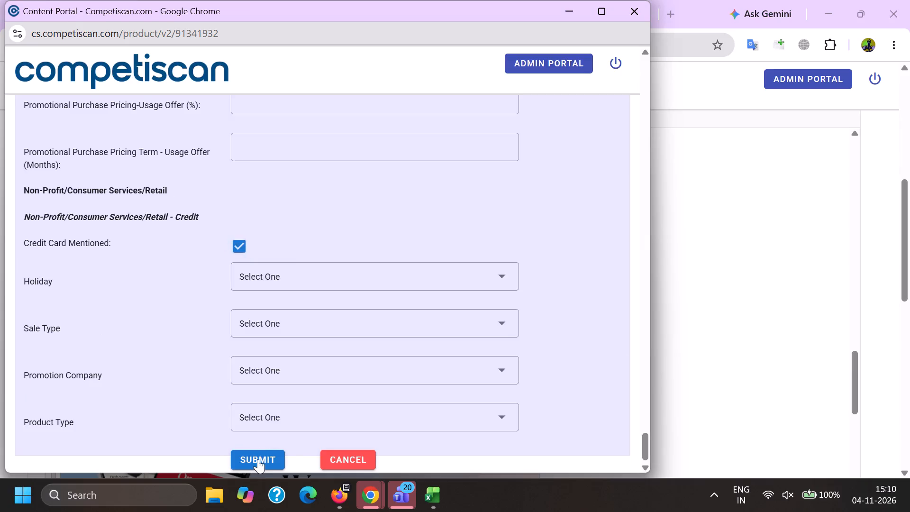
left_click(257, 460)
Switch back to the email editor page in the main browser window and open Notepad.
key("alt+Tab")
left_click(196, 0)
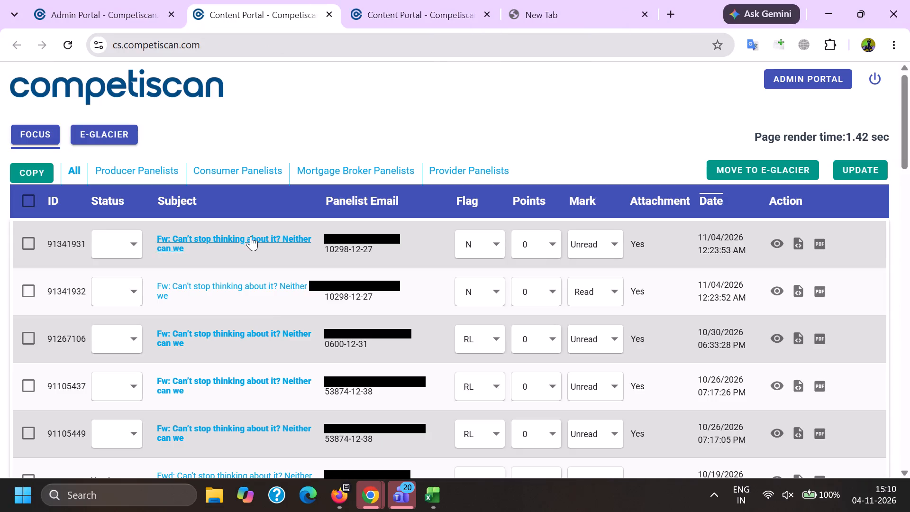
left_click(431, 0)
left_click(146, 506)
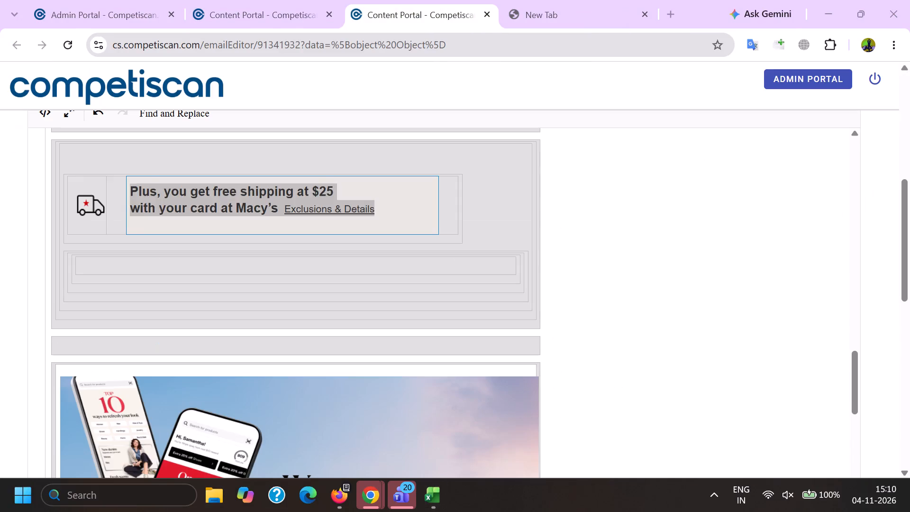
key("n")
key("o")
key("t")
key("e")
key("p")
key("a")
key("d")
key("Return")
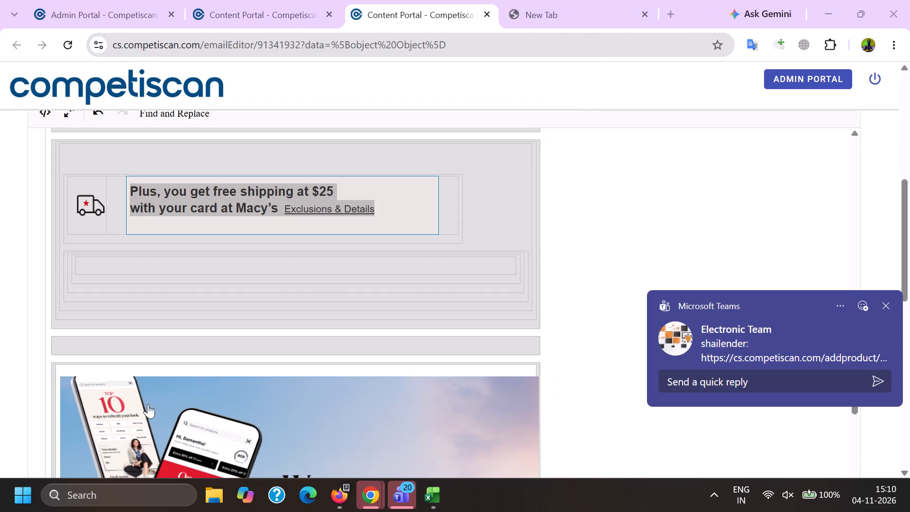
Rerun the email list search for the subject "Can't stop thinking about it? Neither can we".
left_click(263, 31)
left_click(262, 12)
scroll(297, 244, "down", 18)
scroll(399, 379, "up", 2)
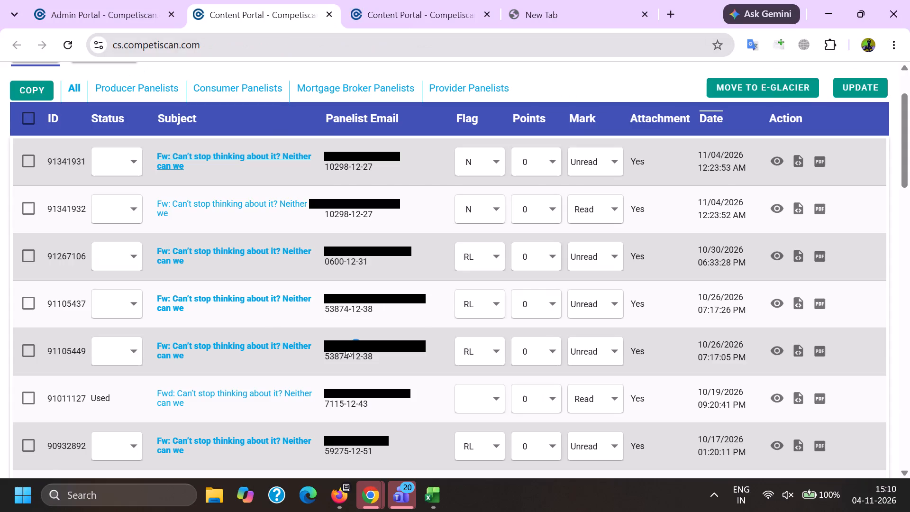
left_click(466, 299)
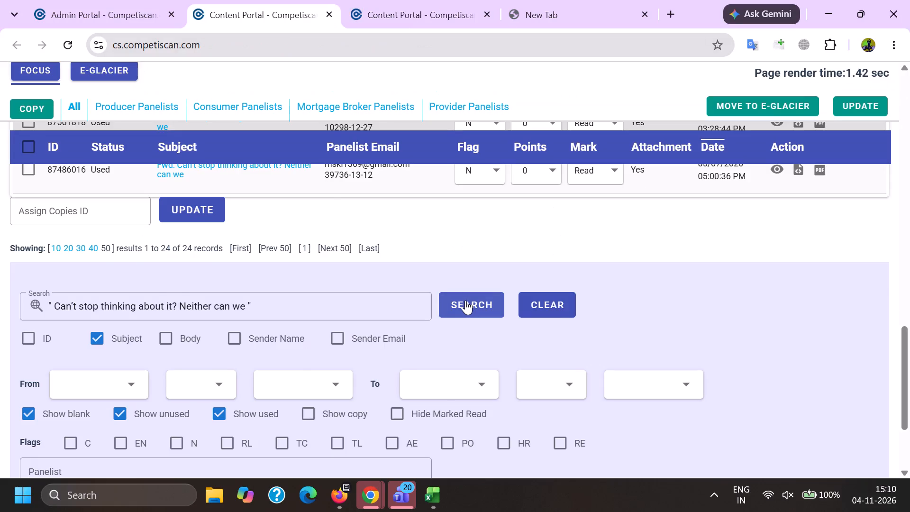
Copy the Competiscan forwarding address from Notepad into the email editor's Forward To and Cc fields, with Cc enabled.
left_click(464, 507)
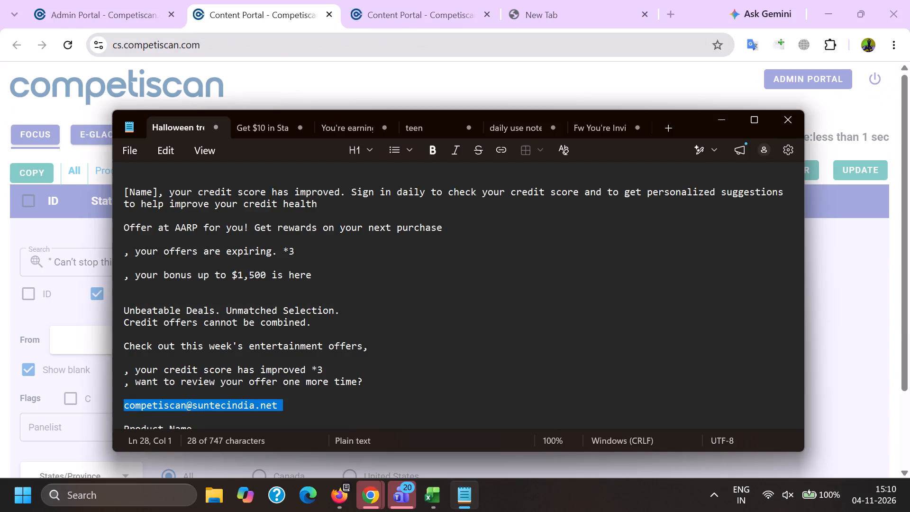
key("ctrl+c")
key("alt+Tab")
left_click(410, 0)
scroll(207, 300, "down", 9)
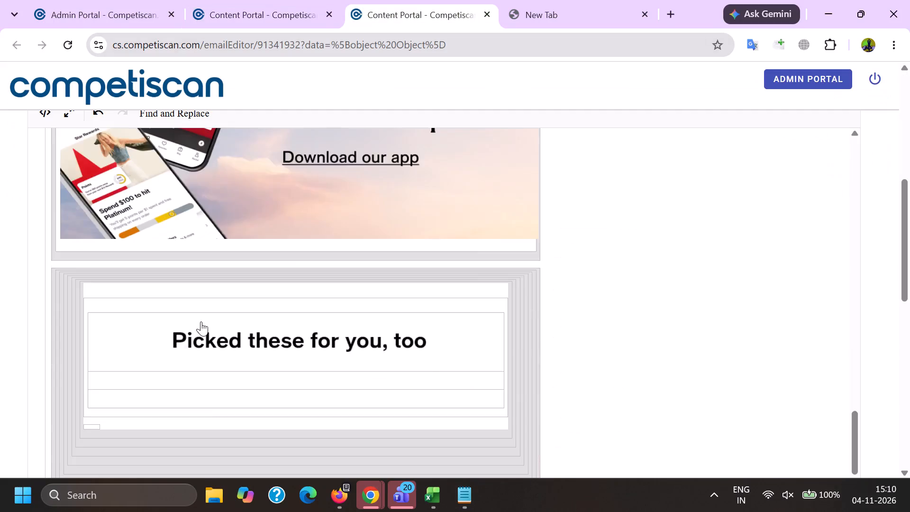
scroll(201, 321, "down", 3)
scroll(1, 287, "up", 12)
left_click_drag(213, 302, 1, 231)
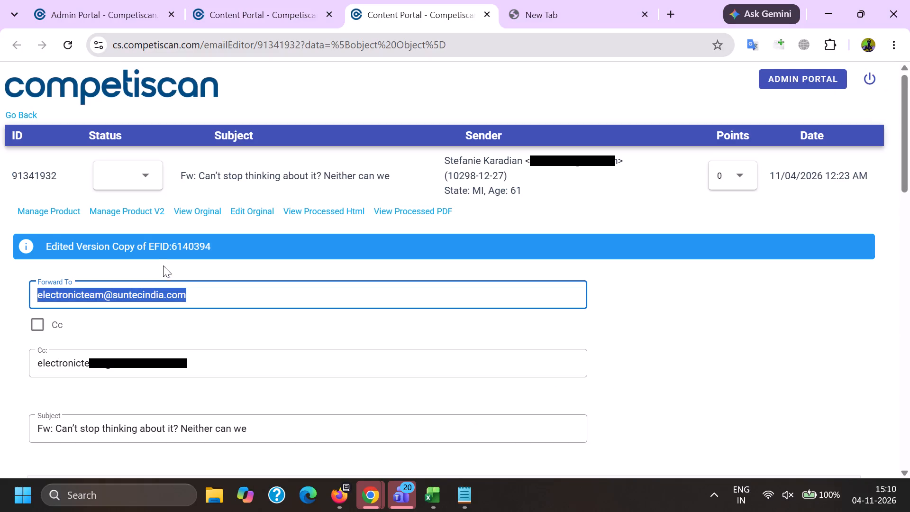
key("ctrl+v")
left_click(37, 322)
left_click_drag(208, 356, 0, 293)
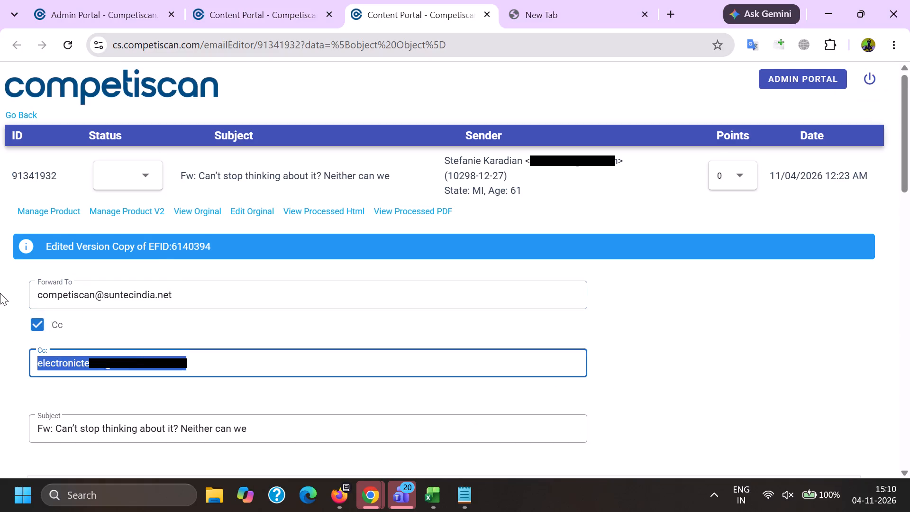
left_click_drag(0, 293, 0, 293)
key("ctrl+v")
Append " ++HP" to the end of the email's subject line.
left_click(270, 434)
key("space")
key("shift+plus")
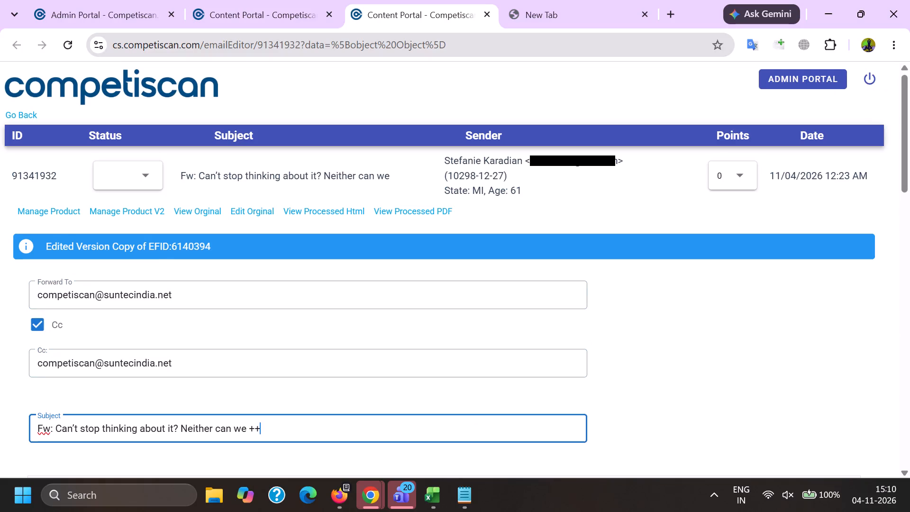
Write the message "remove the name - " followed by the sender's first name copied from the email header.
scroll(0, 241, "down", 7)
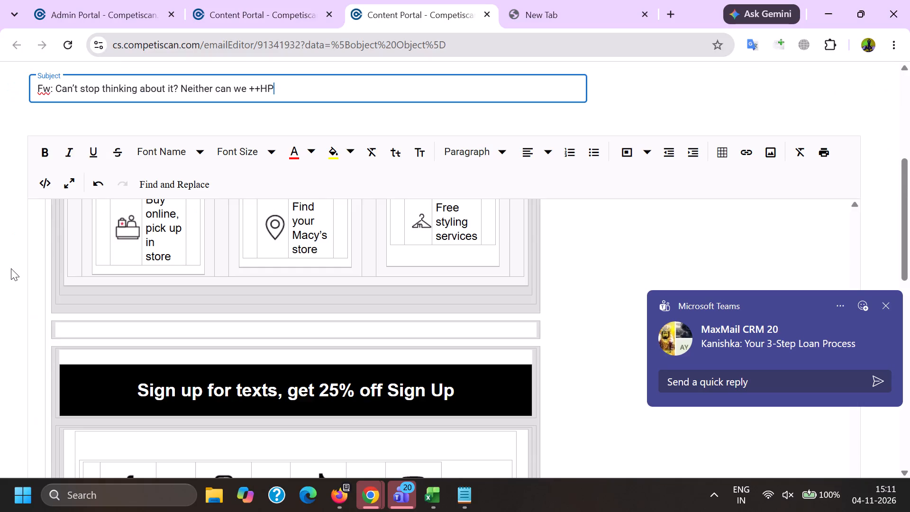
scroll(11, 268, "down", 4)
left_click(104, 299)
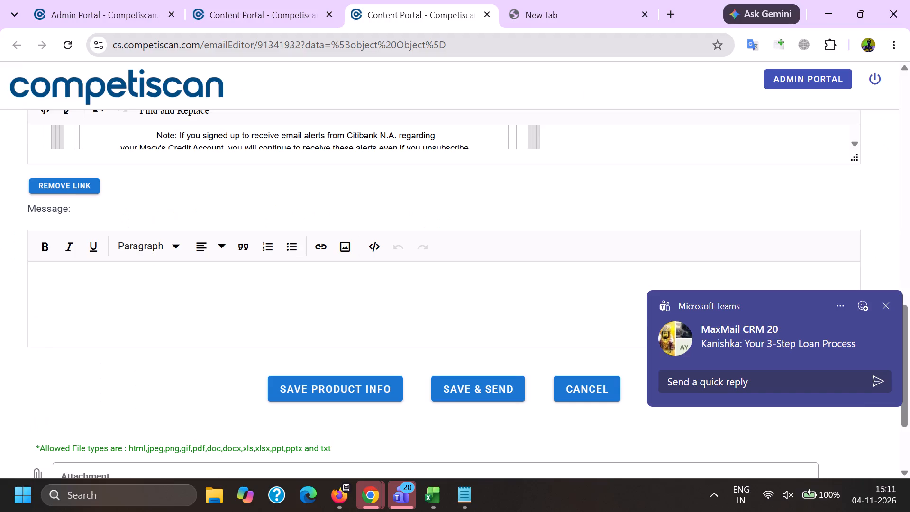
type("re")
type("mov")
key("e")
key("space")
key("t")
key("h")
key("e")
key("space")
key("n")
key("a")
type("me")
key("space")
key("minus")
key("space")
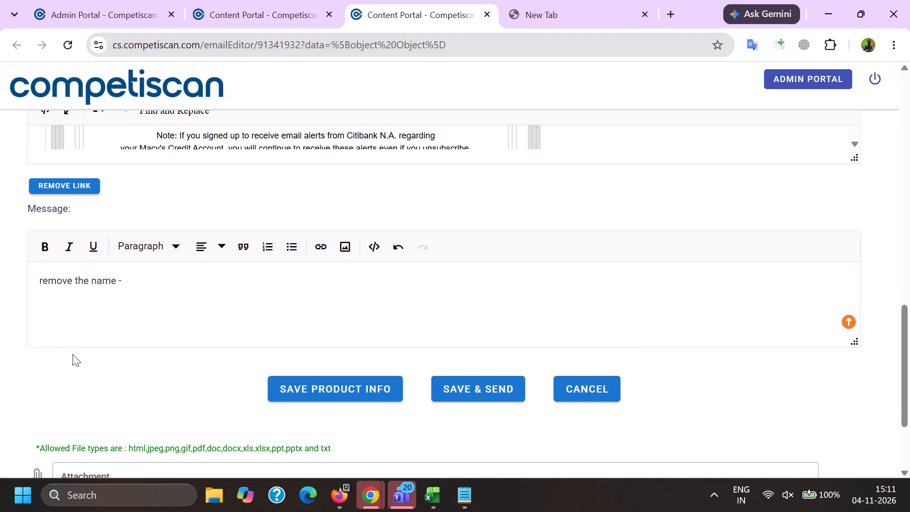
scroll(424, 481, "up", 11)
scroll(385, 138, "up", 4)
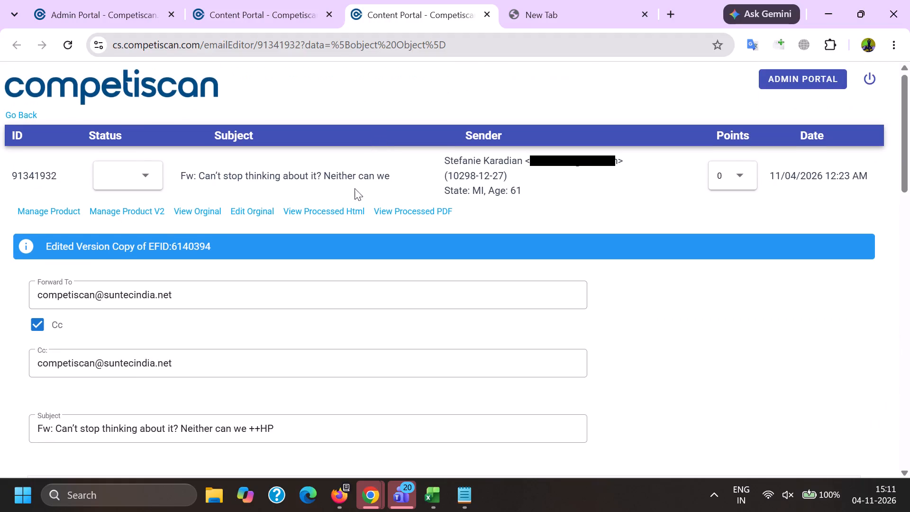
double_click(451, 160)
key("ctrl+c")
scroll(0, 212, "down", 12)
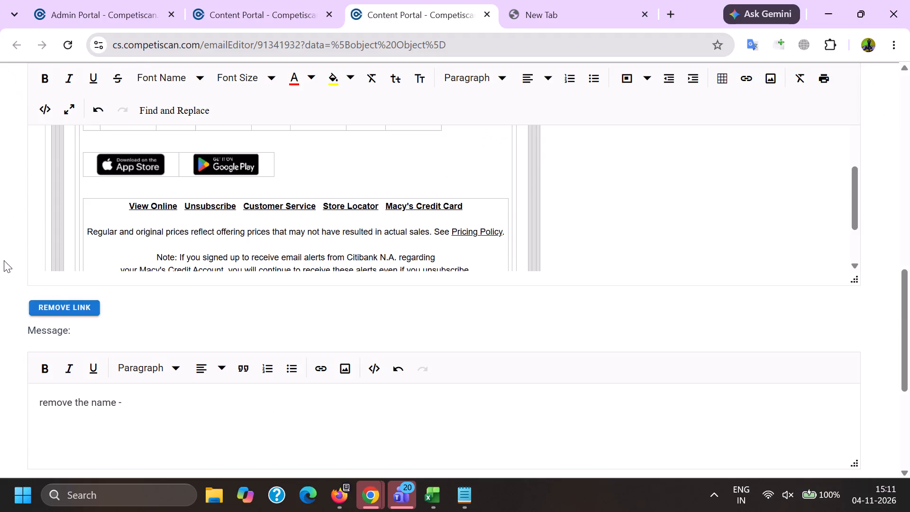
left_click(248, 219)
key("ctrl+v")
Save and send the email, confirming the send.
left_click(468, 314)
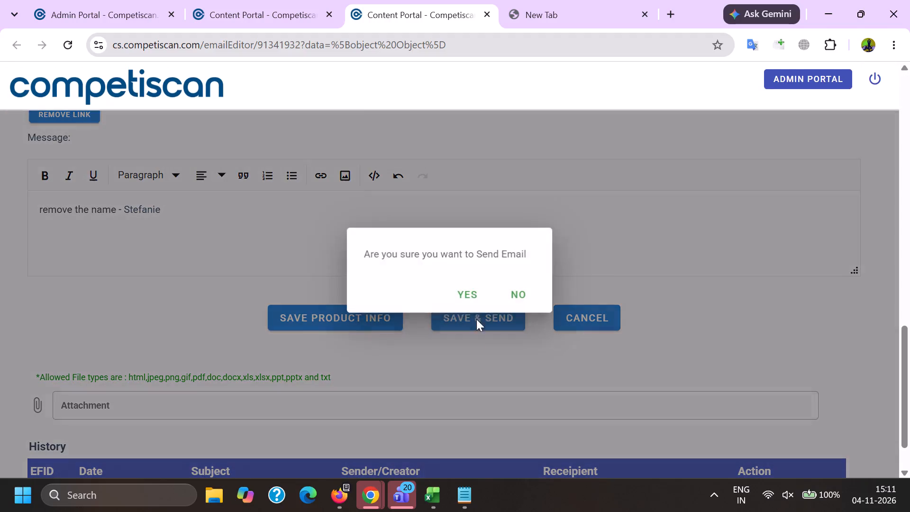
left_click(473, 302)
In the email list, mark email 91341931 as a copy of 91341932 and update the list.
left_click(260, 0)
triple_click(73, 295)
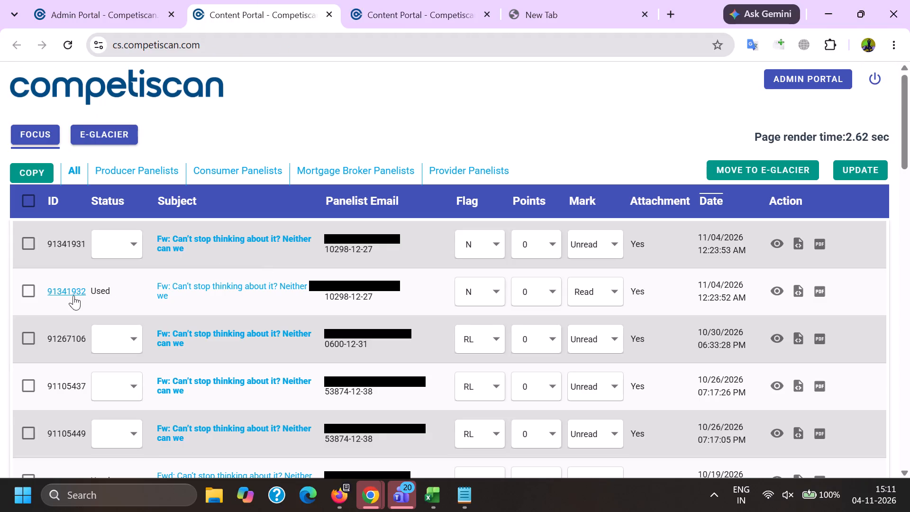
left_click(73, 294)
left_click(27, 240)
left_click(855, 174)
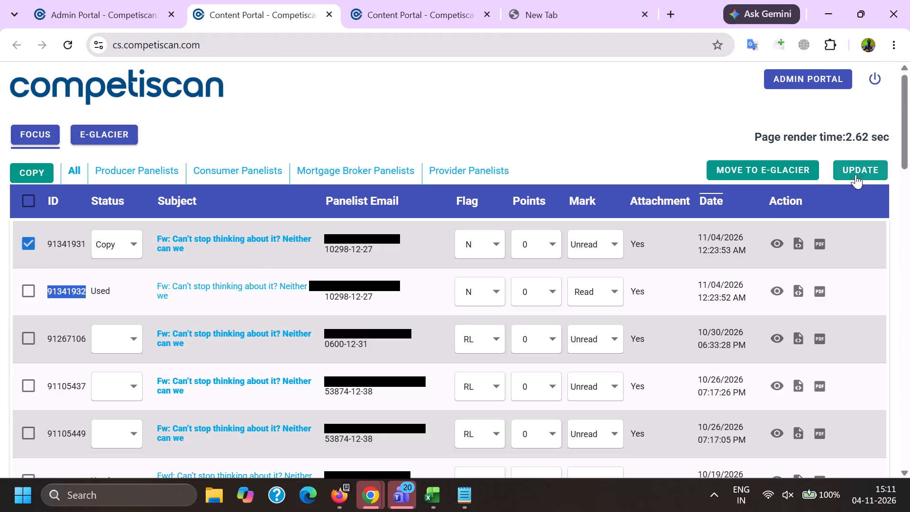
In the Firefox email list, copy email 91341203's subject text, "Tuesday Drop: earn rewards on Sam Edelman, COACH & more during our Friends & Family sale,".
left_click(424, 0)
left_click(342, 493)
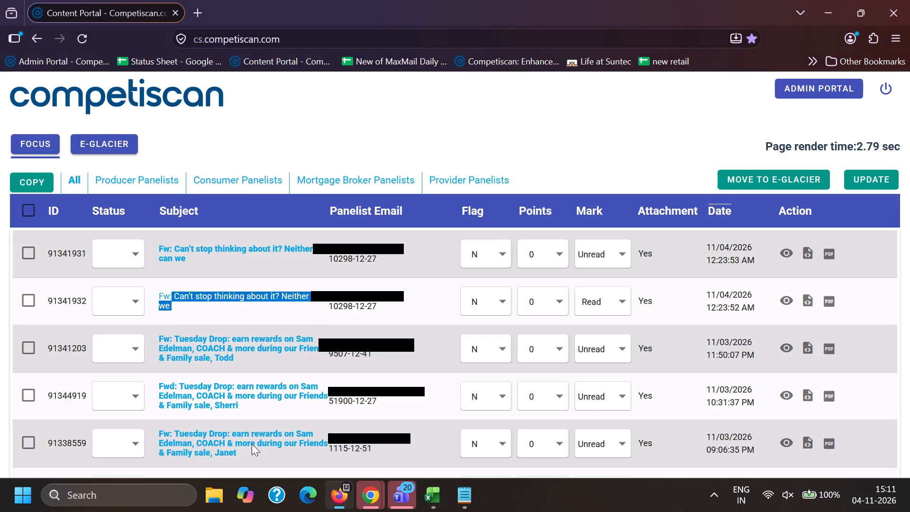
left_click_drag(172, 336, 212, 370)
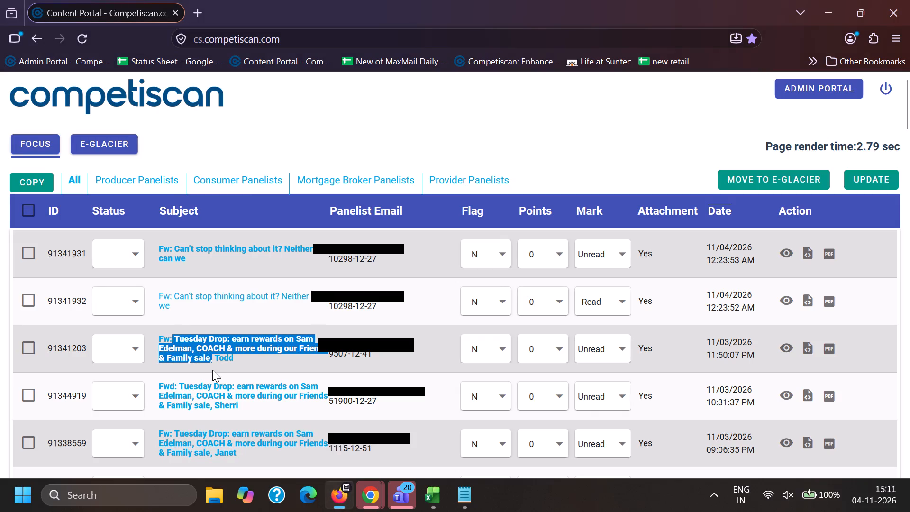
key("ctrl+c")
key("alt+Tab")
left_click(199, 0)
scroll(265, 248, "down", 7)
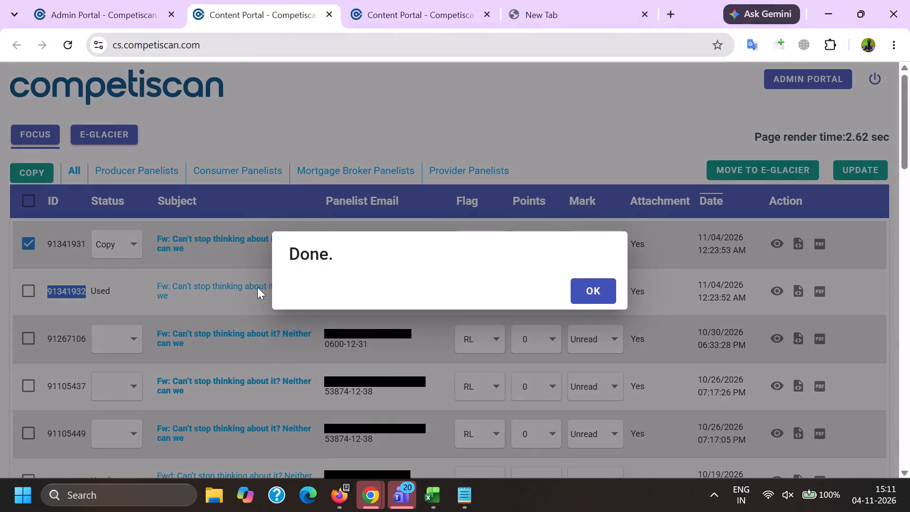
left_click(233, 308)
scroll(233, 304, "down", 20)
scroll(272, 355, "up", 1)
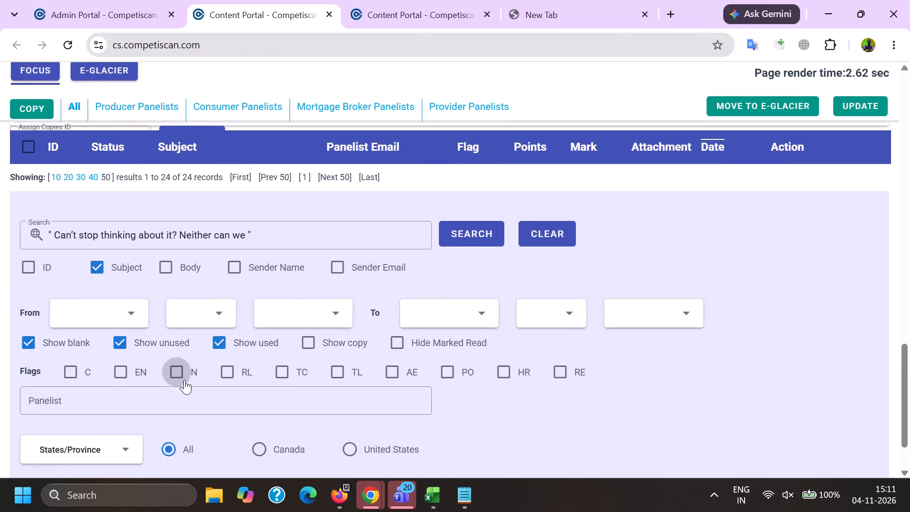
left_click(184, 378)
left_click_drag(303, 229, 0, 231)
key("BackSpace")
key("shift+quotedbl")
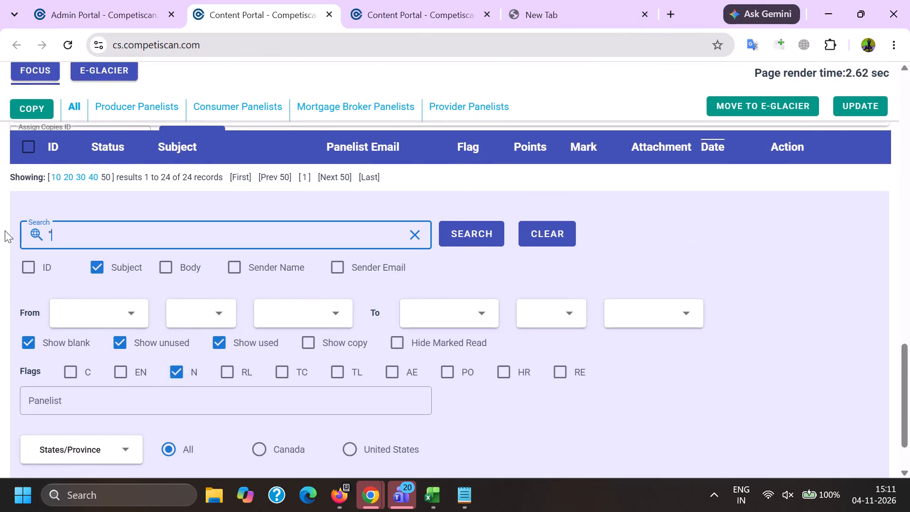
key("ctrl+v")
key("shift+quotedbl")
key("Return")
key("Return")
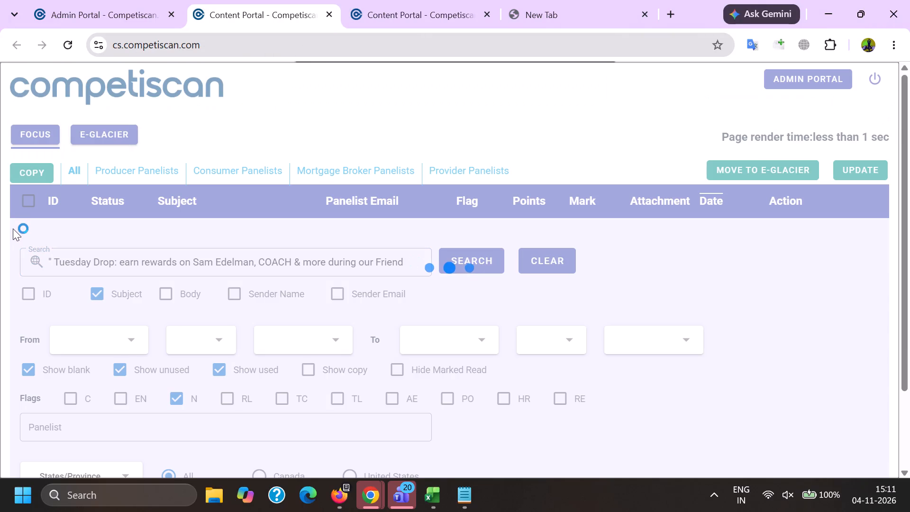
Remove the N flag filter, rerun the "Tuesday Drop" subject search, and look through the matching emails.
scroll(207, 245, "down", 4)
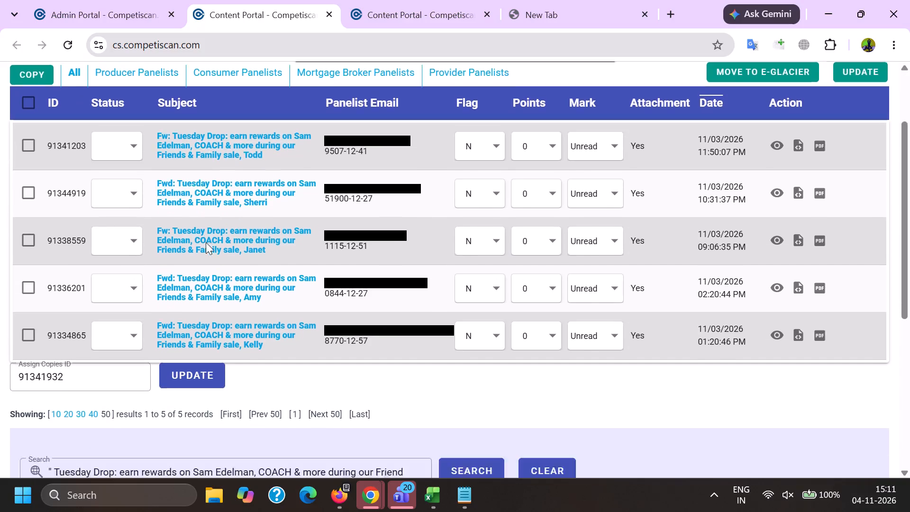
left_click(173, 417)
left_click(460, 277)
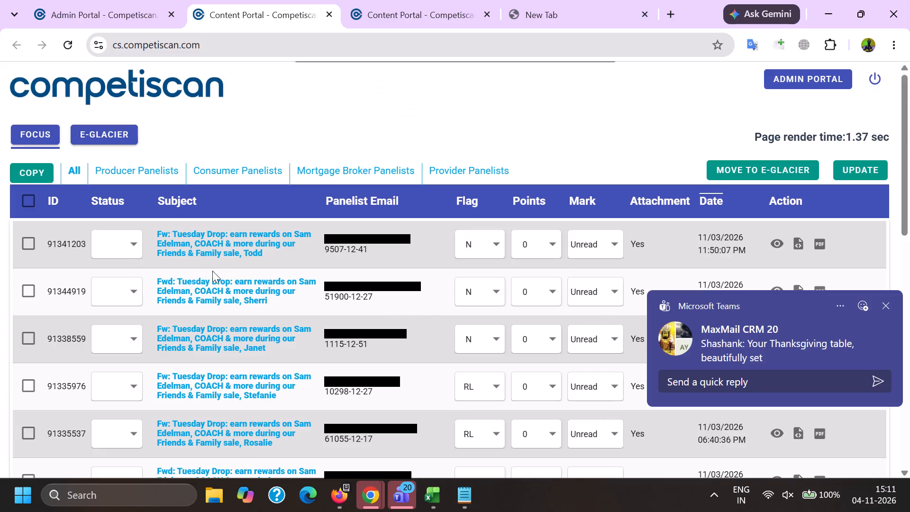
scroll(213, 282, "down", 6)
scroll(230, 320, "up", 4)
scroll(230, 321, "down", 2)
scroll(234, 316, "up", 6)
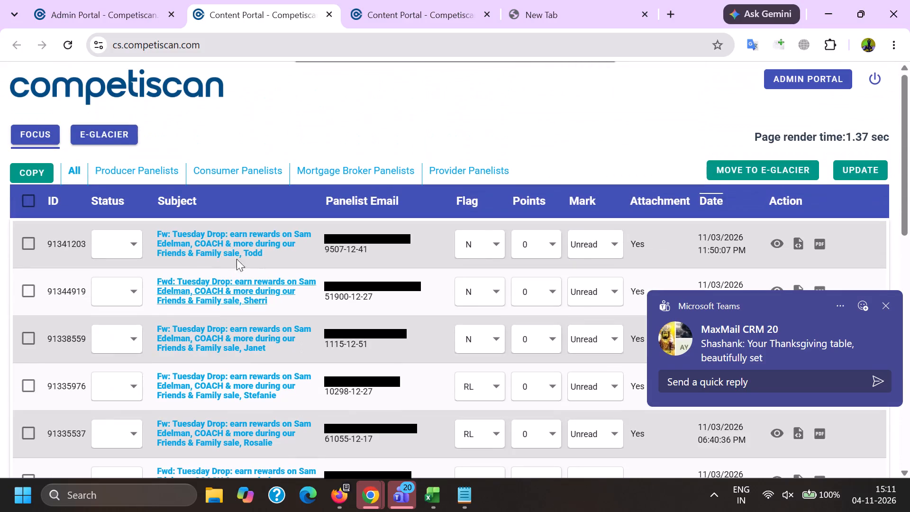
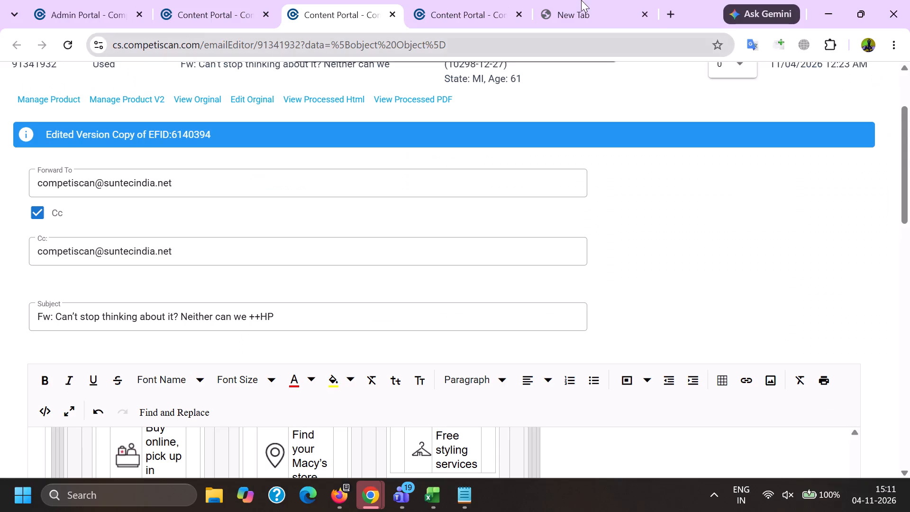
Log email ID 91341203 with type cc in row 7400 of the 2025 excel workbook's may 26 sheet.
left_click(484, 0)
double_click(272, 39)
key("ctrl+c")
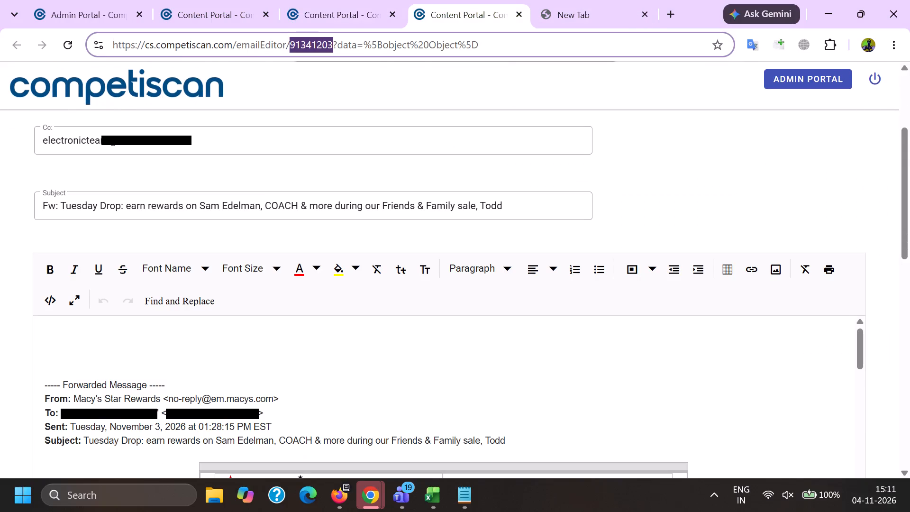
left_click(435, 496)
left_click(565, 447)
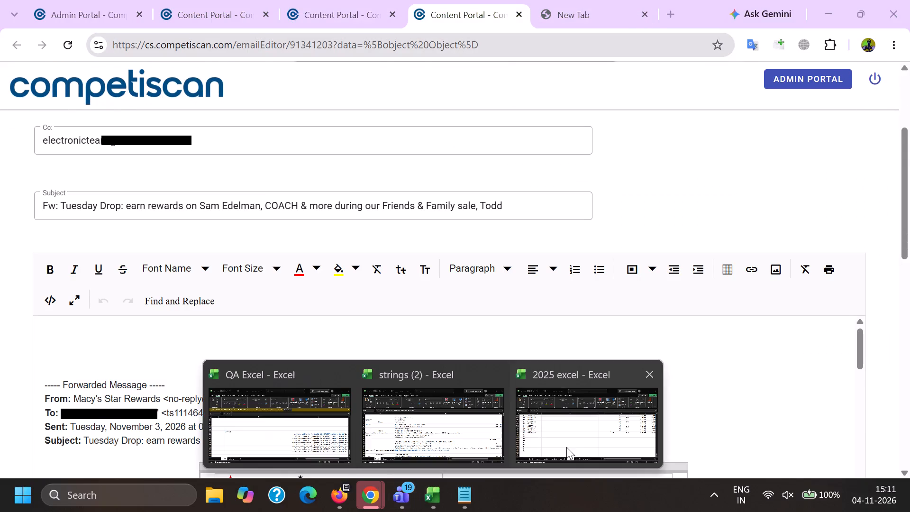
key("ctrl+v")
left_click(139, 295)
key("c")
key("c")
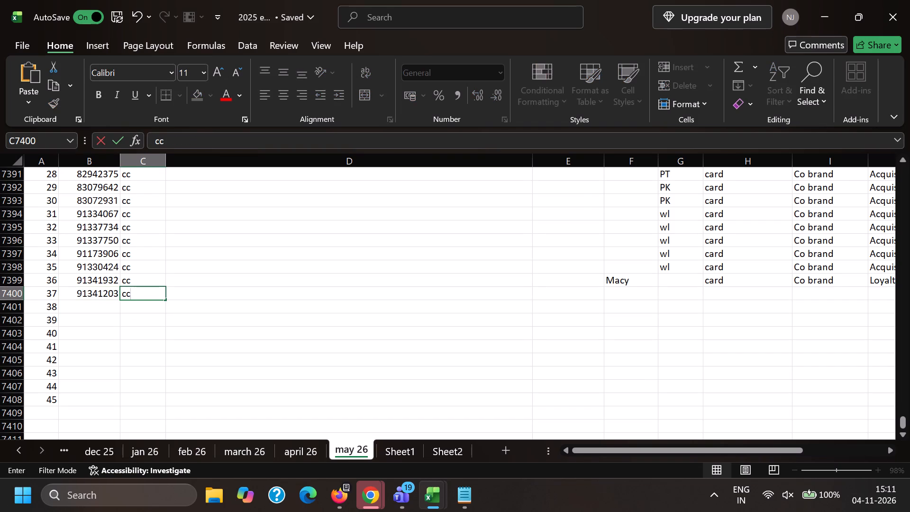
Copy the Macy, card and Co brand entries from row 7399 to row 7400 and enter Acquisition in column J.
key("Right")
key("Right")
key("Right")
key("Right")
key("Left")
key("Up")
key("shift+Right")
key("shift+Right")
key("shift+Right")
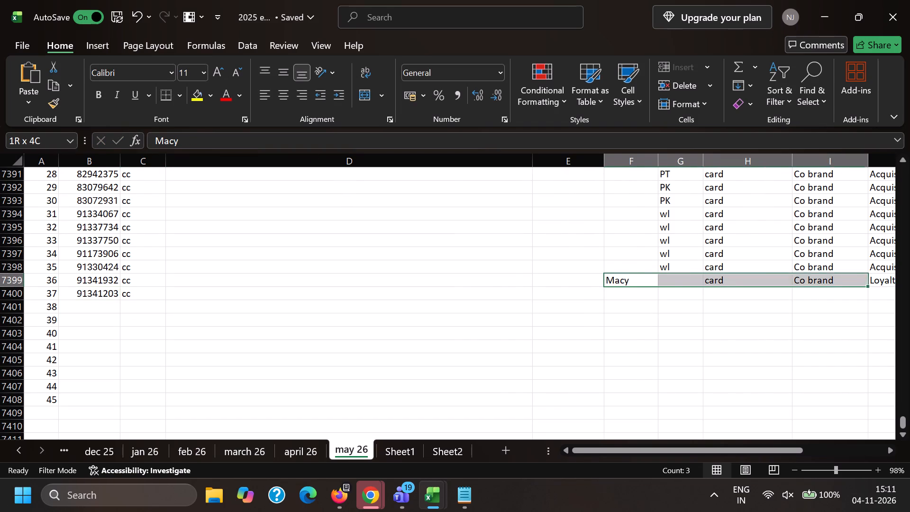
key("shift+Right")
key("ctrl+c")
key("Down")
key("ctrl+v")
key("Right")
key("Right")
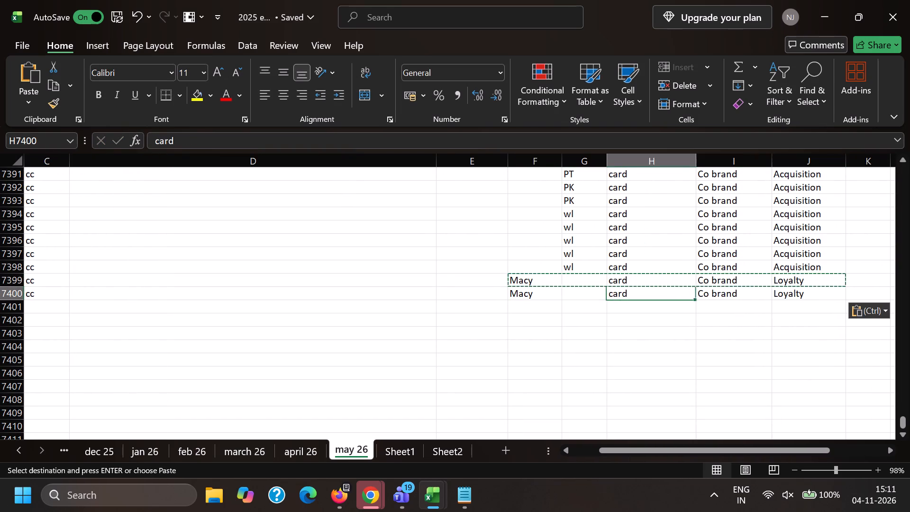
key("Right")
key("Right")
key("a")
key("Left")
Enter EM SENT in cell E7399 and copy it into cells E7394 to E7398.
key("Left")
key("Left")
key("Left")
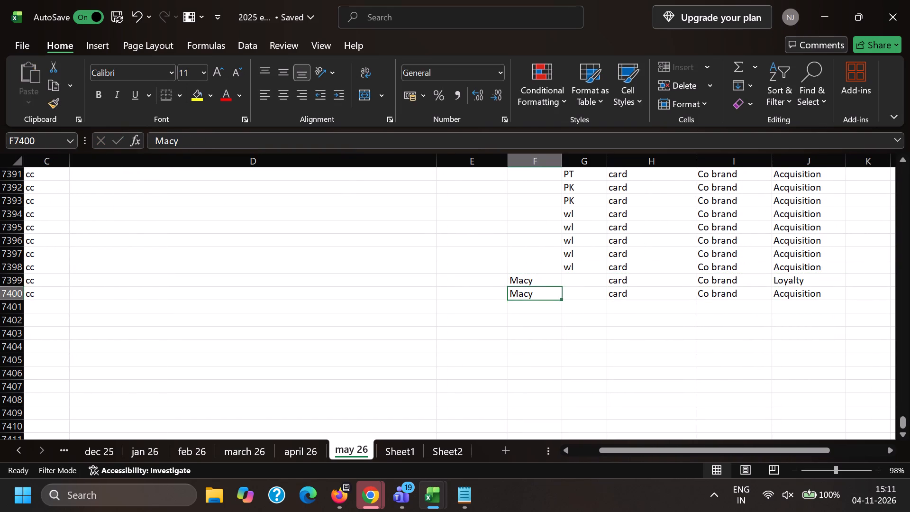
key("Left")
key("Up")
type("EM")
key("space")
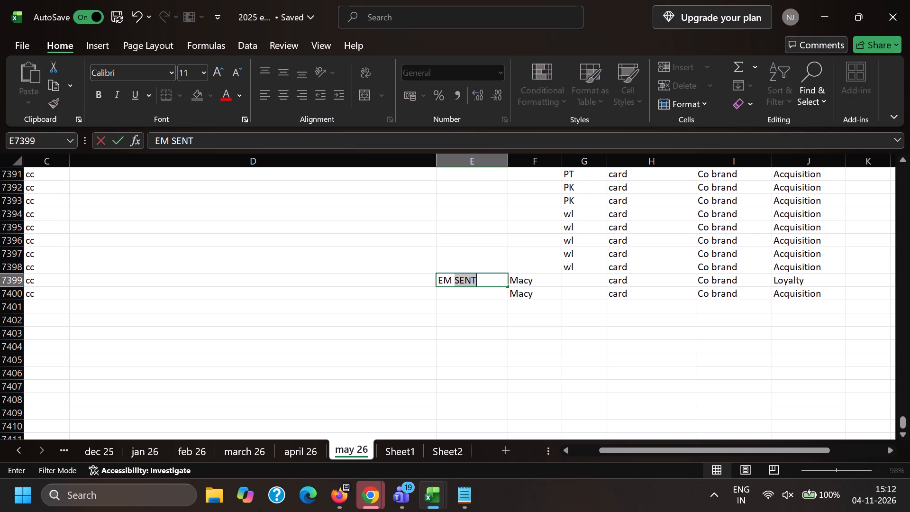
key("Return")
key("Up")
key("ctrl+c")
key("Up")
key("Up")
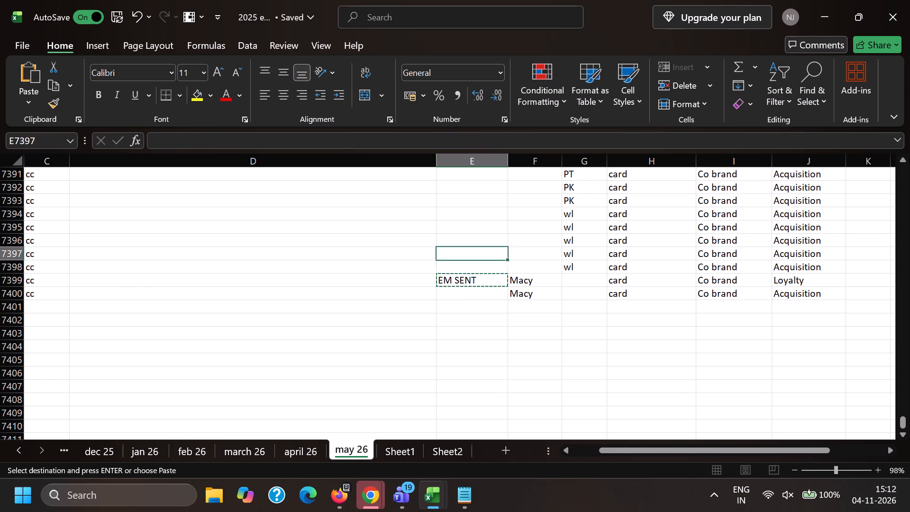
key("Up")
key("Up")
key("Up")
key("shift+Down")
key("shift+Down")
key("shift+Down")
key("shift+Down")
key("ctrl+v")
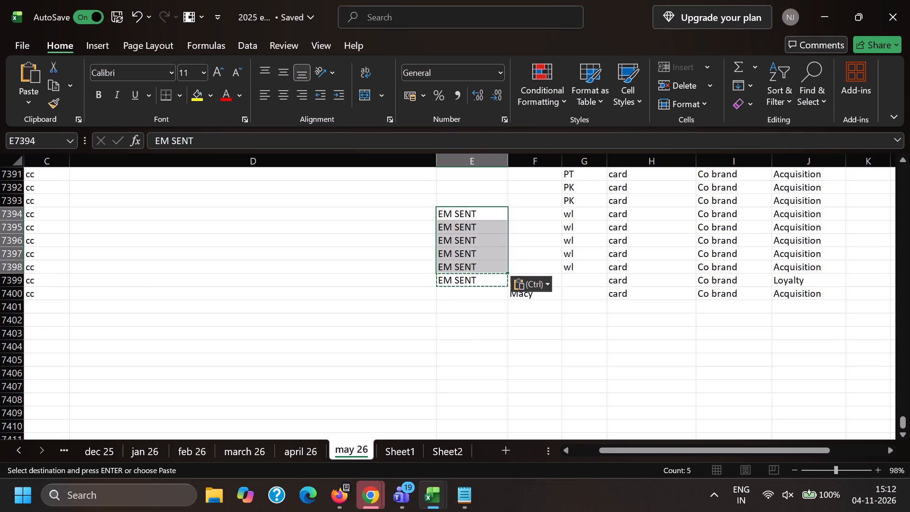
key("Down")
Back in the browser's email editor, delete the Forwarded Message line, the sender's email address and the To line from the header.
key("alt+Tab")
scroll(131, 180, "down", 2)
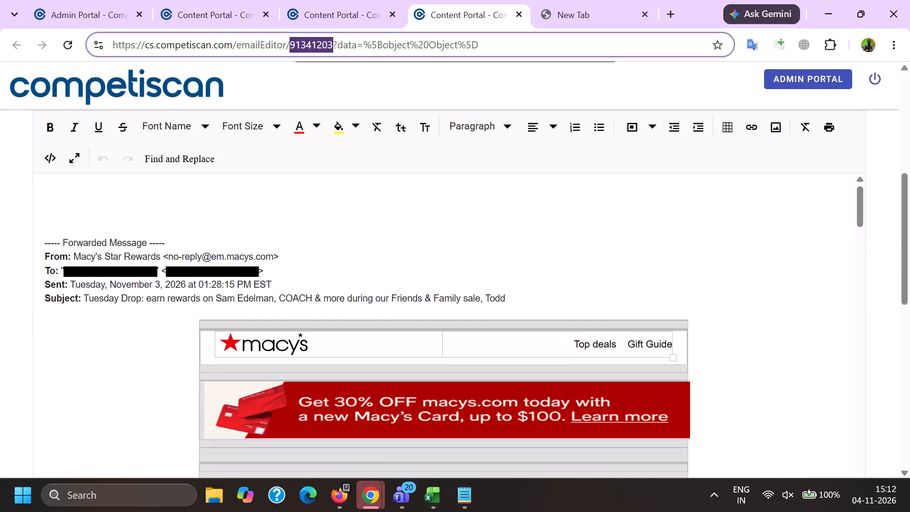
left_click_drag(171, 243, 0, 217)
key("BackSpace")
left_click_drag(162, 222, 287, 238)
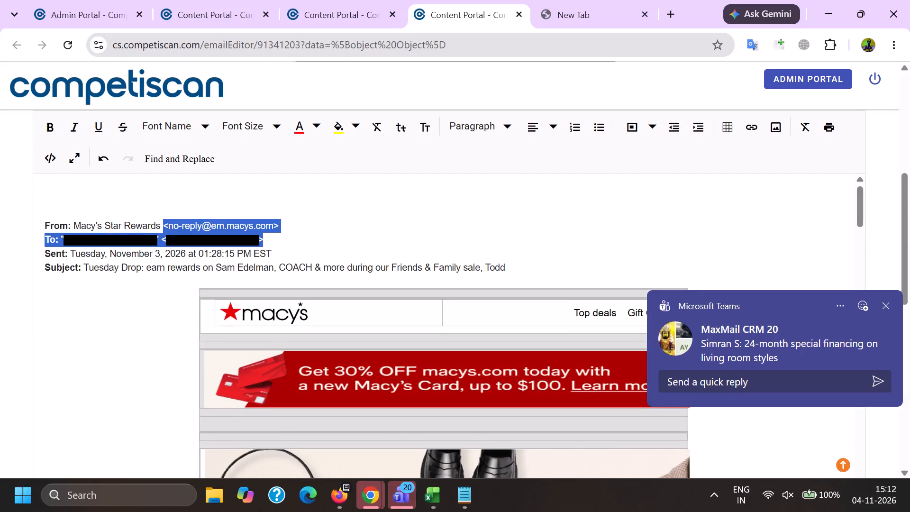
left_click_drag(287, 238, 291, 239)
key("BackSpace")
Remove the link from the 30% OFF Macy's Card banner image.
scroll(409, 291, "down", 5)
scroll(391, 338, "up", 5)
left_click(360, 365)
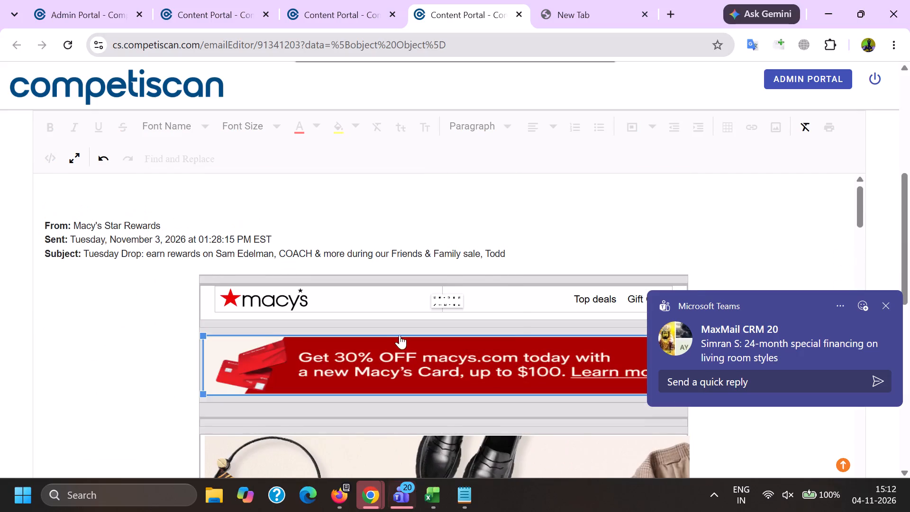
left_click(412, 318)
Remove the links from the App Store and Google Play badges in the email footer.
scroll(412, 315, "down", 20)
scroll(412, 315, "down", 20)
scroll(412, 315, "down", 10)
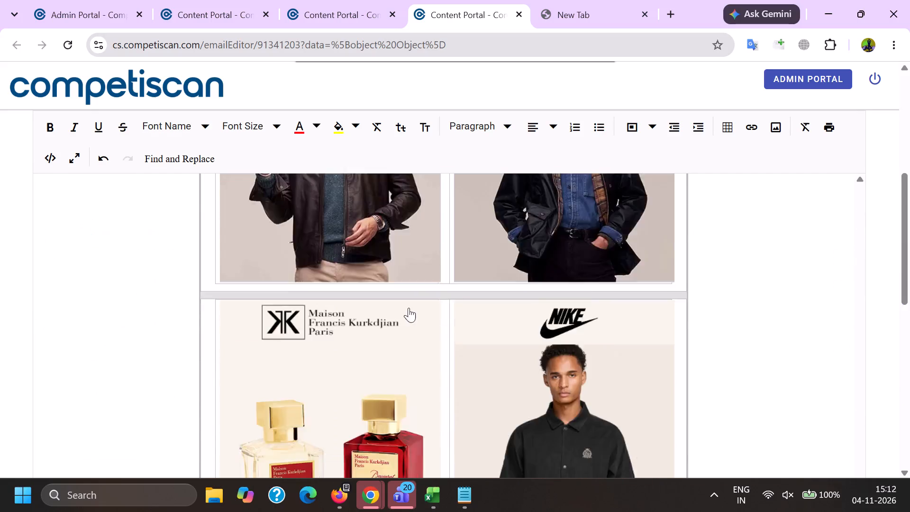
scroll(409, 308, "down", 10)
left_click(376, 337)
left_click(399, 326)
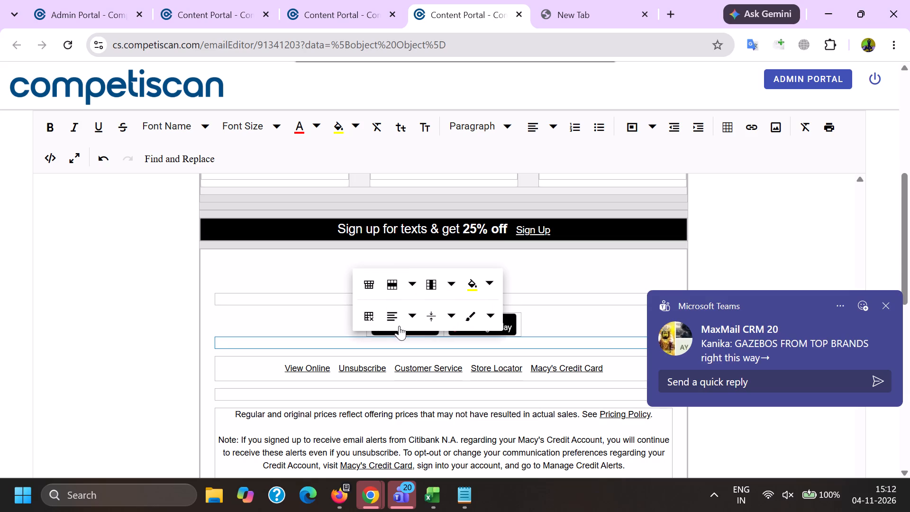
left_click(309, 327)
left_click(389, 320)
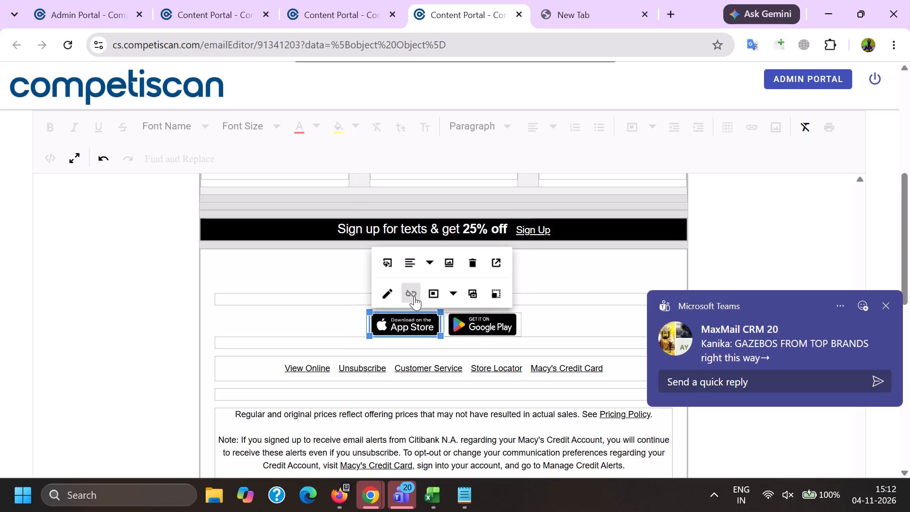
left_click(414, 295)
left_click(479, 326)
left_click(488, 294)
Remove the links from the Facebook, Instagram, TikTok and YouTube icons in the footer.
left_click(404, 281)
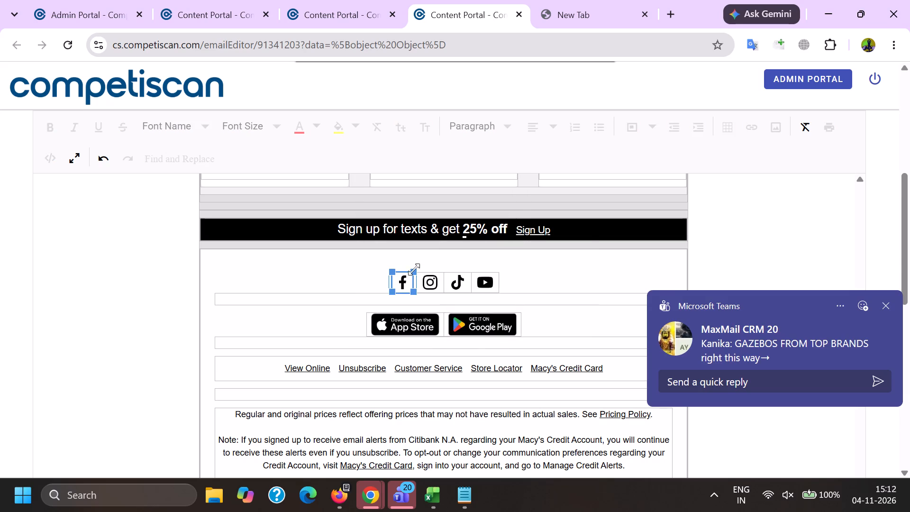
left_click(422, 256)
left_click(426, 284)
left_click(455, 251)
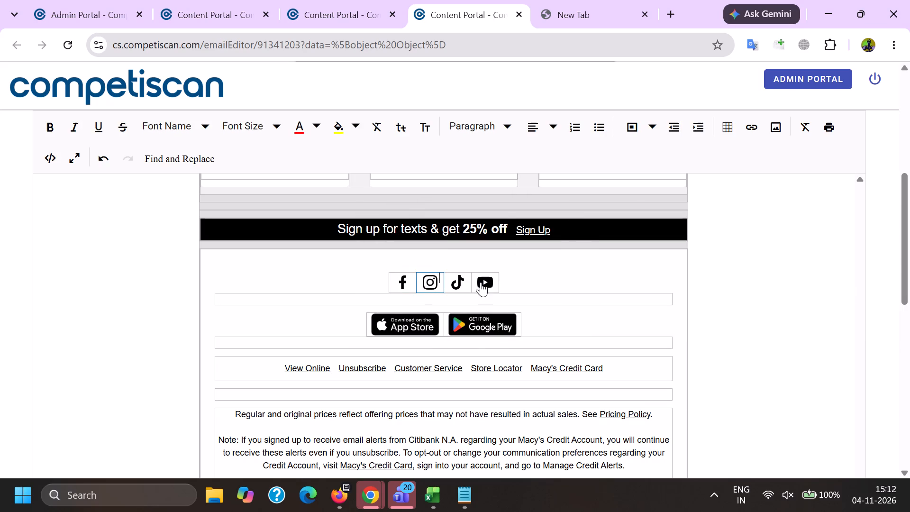
left_click(462, 282)
left_click(486, 256)
left_click(484, 282)
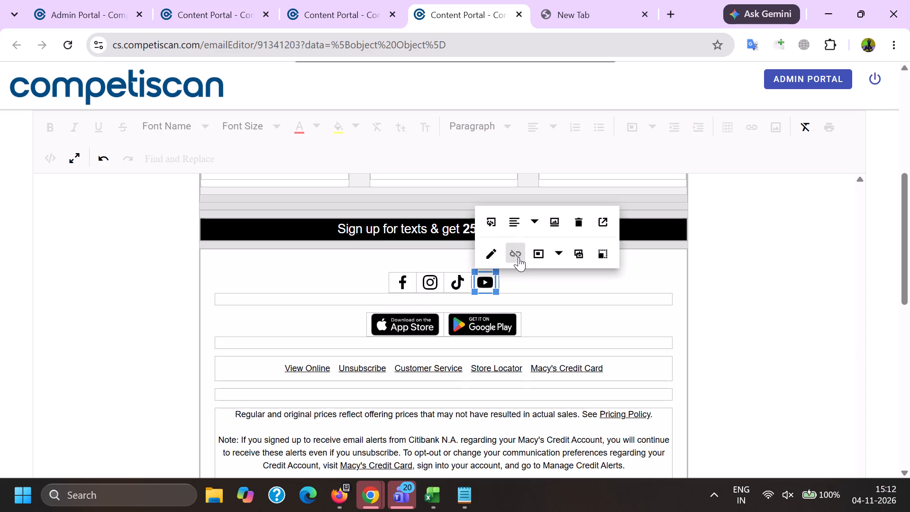
left_click(519, 256)
left_click(526, 236)
left_click(522, 230)
left_click(599, 256)
Remove the links from View Online, Unsubscribe and both Macy's Credit Card texts in the footer.
scroll(421, 241, "down", 2)
left_click(316, 223)
left_click(398, 257)
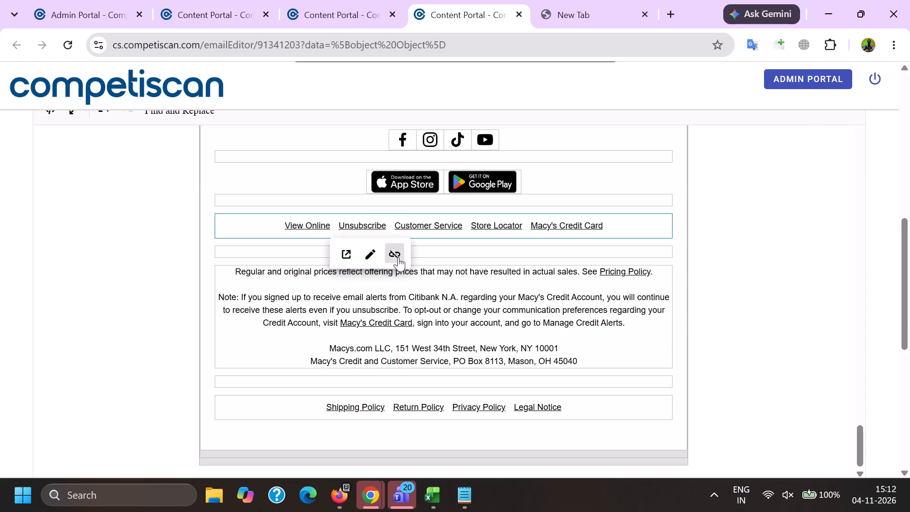
left_click(356, 229)
left_click(428, 255)
left_click(558, 227)
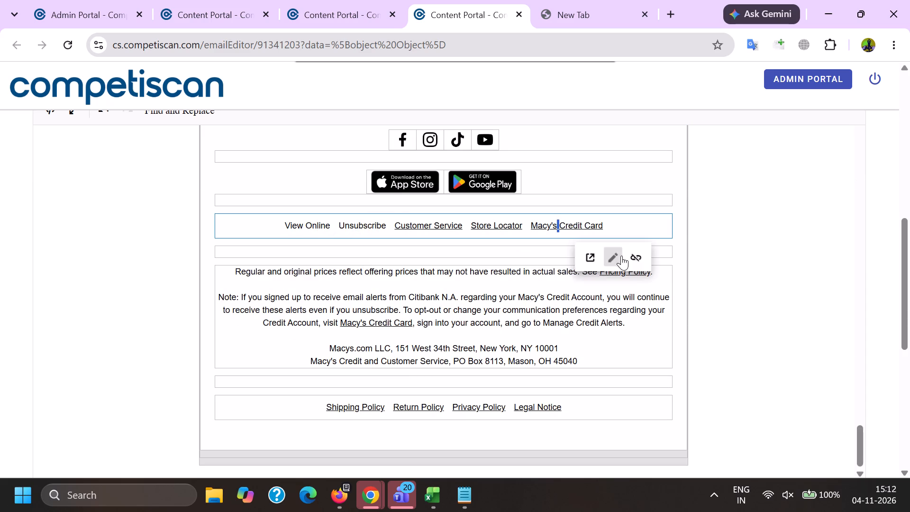
left_click(639, 255)
scroll(396, 183, "down", 1)
left_click(376, 247)
left_click(455, 273)
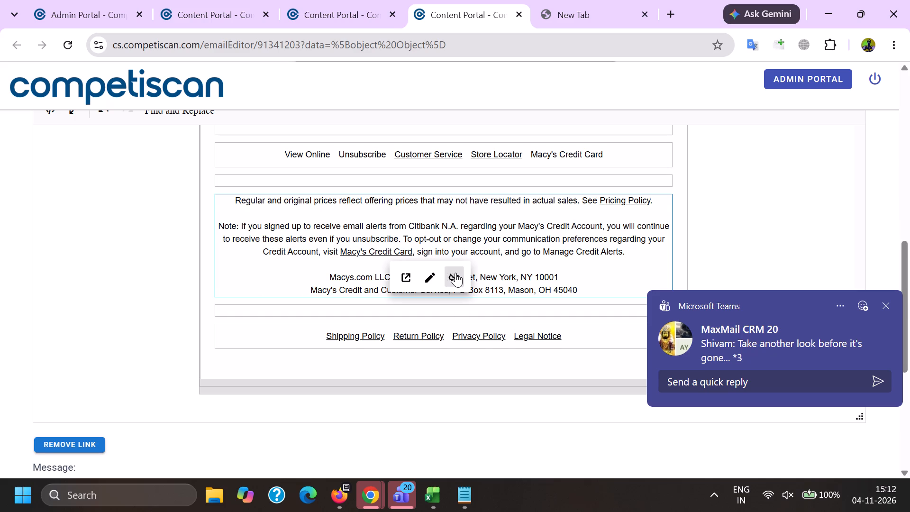
Save the edited email's product info and confirm saving.
scroll(491, 185, "down", 3)
scroll(491, 324, "up", 2)
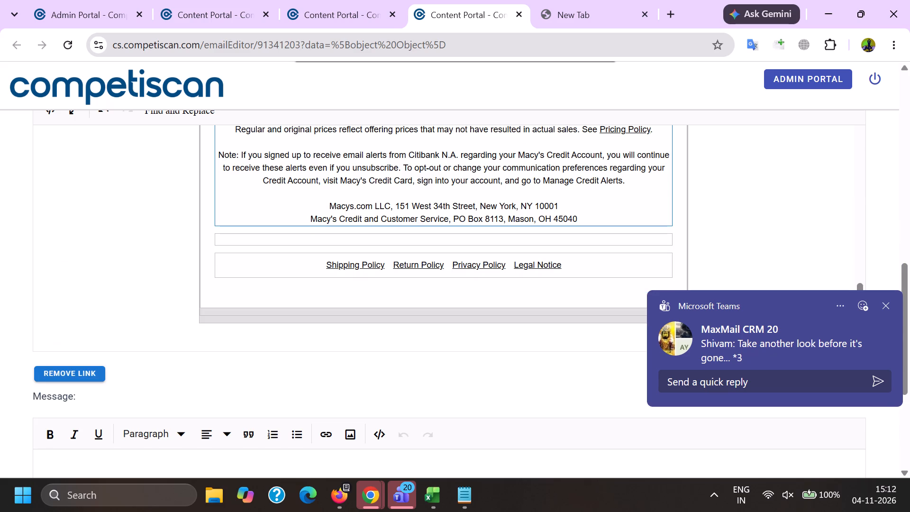
scroll(369, 270, "down", 9)
left_click(372, 355)
left_click(468, 297)
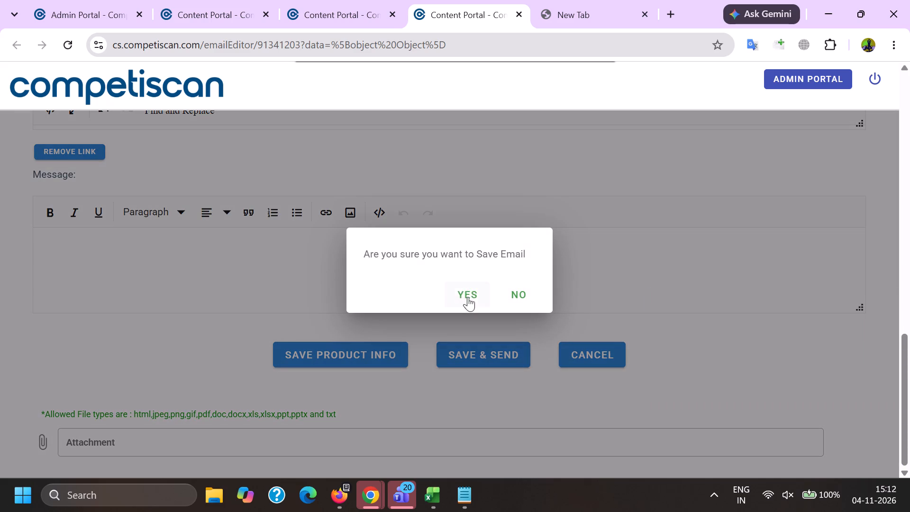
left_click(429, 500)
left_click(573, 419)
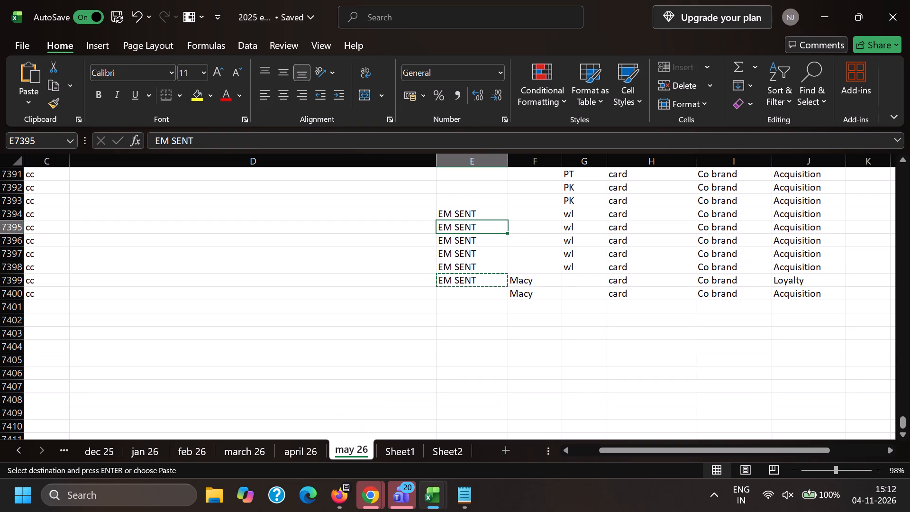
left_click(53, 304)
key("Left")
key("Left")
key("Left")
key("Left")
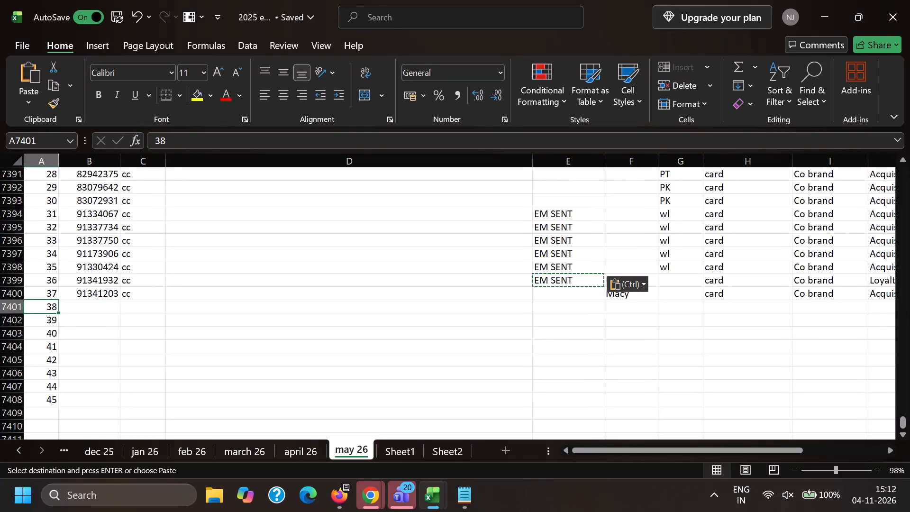
Return to the email editor and open the product form for email 91341203.
key("alt+Tab")
left_click(0, 249)
left_click(51, 98)
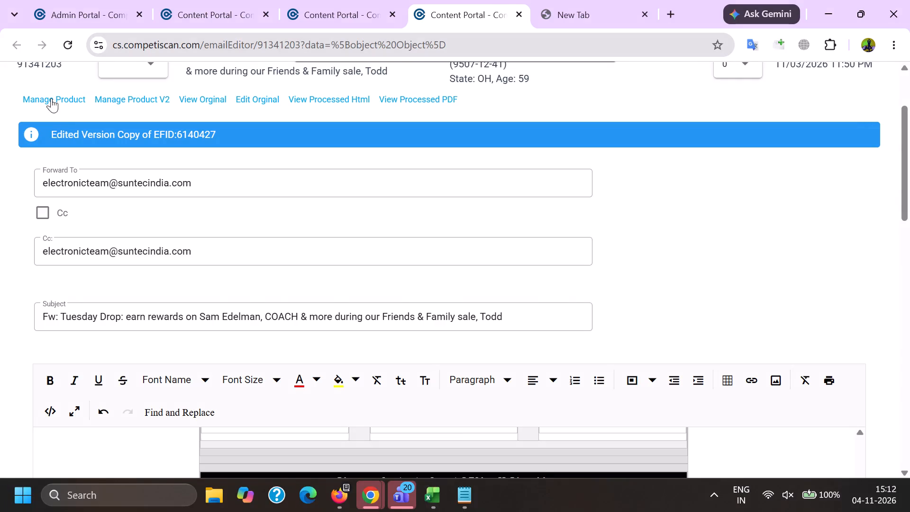
Go back to the email editor and copy the company name Macy's from the From line.
key("alt+Tab")
scroll(169, 162, "down", 6)
left_click(121, 274)
key("Page_Up")
key("Page_Up")
key("Page_Up")
key("Page_Up")
key("Page_Up")
key("Page_Up")
key("Page_Up")
key("Page_Up")
key("Page_Up")
key("Page_Up")
key("Page_Up")
key("Page_Up")
key("Page_Up")
key("Page_Up")
key("Page_Up")
key("Page_Up")
key("Page_Up")
key("Page_Up")
key("Page_Up")
key("Page_Up")
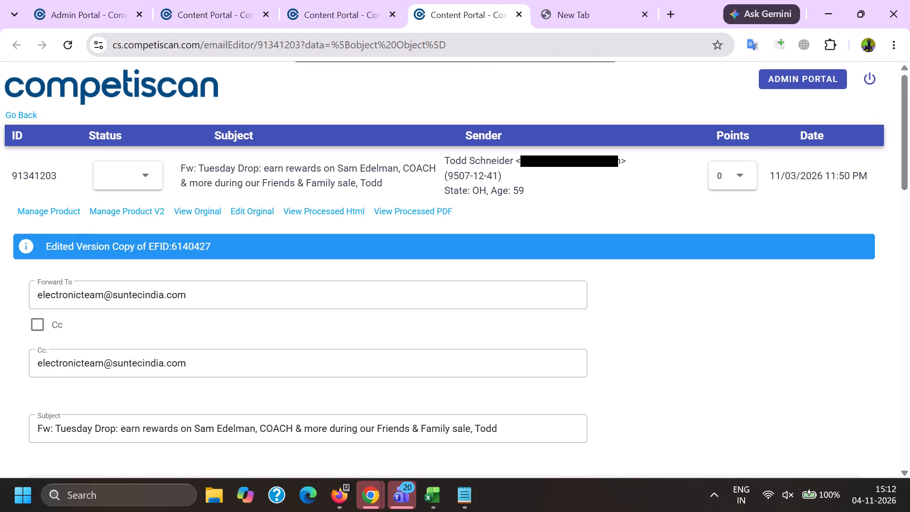
scroll(137, 251, "down", 4)
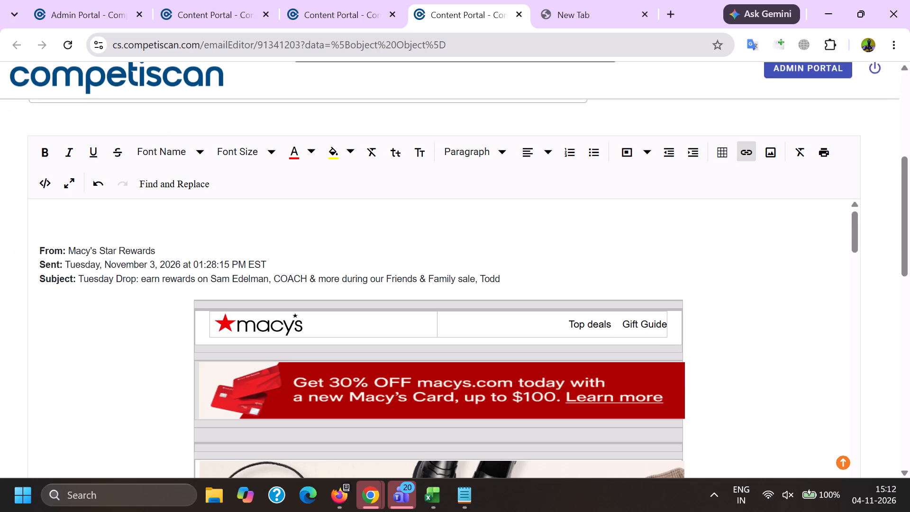
double_click(78, 251)
key("shift+Left")
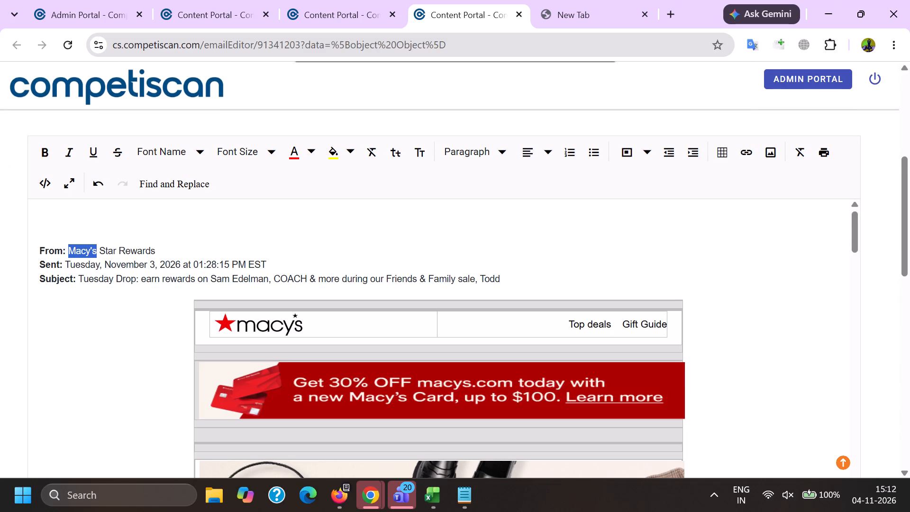
key("ctrl+c")
In the product form, replace the company apc-na with Macy's and enter Macy's in the affinity/association search.
key("alt+Tab")
scroll(257, 222, "down", 5)
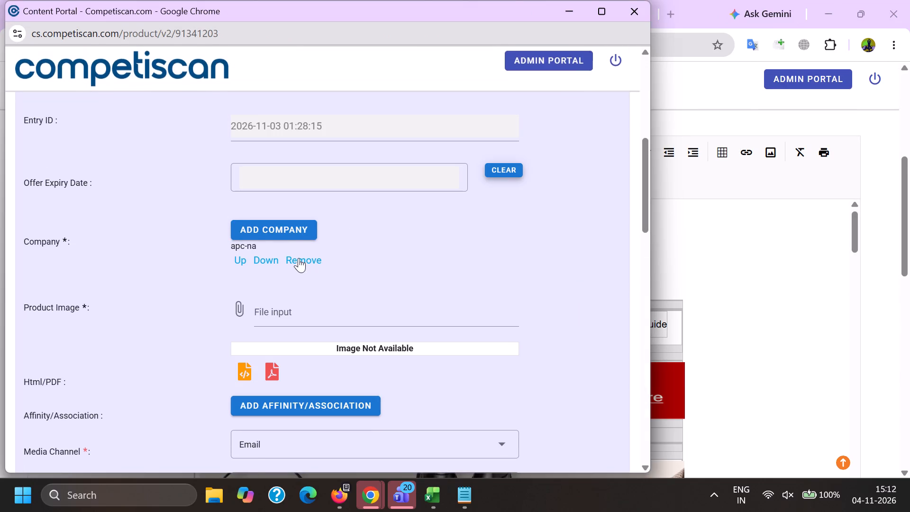
left_click(299, 258)
left_click(284, 225)
key("ctrl+v")
left_click(337, 366)
left_click(392, 391)
key("ctrl+v")
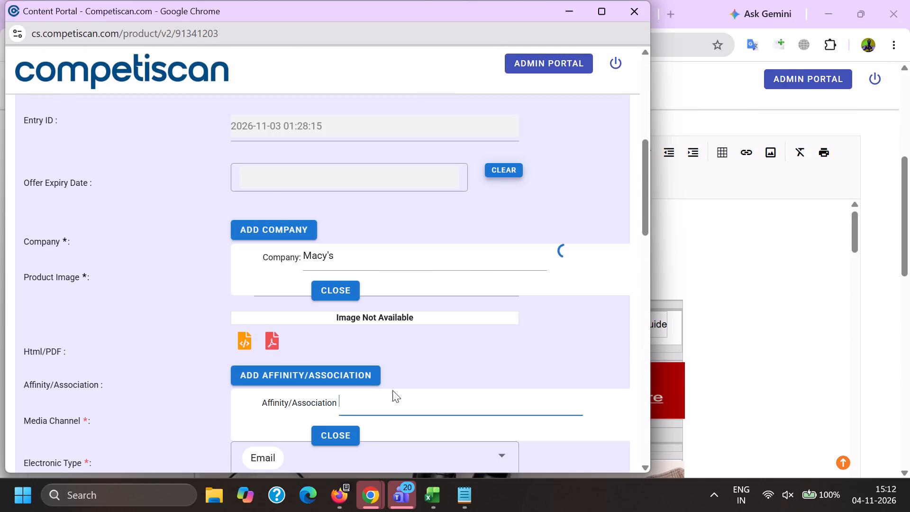
left_click(332, 293)
left_click(277, 262)
Add CITIBANK as a second company.
left_click(275, 225)
type("CITIBANK")
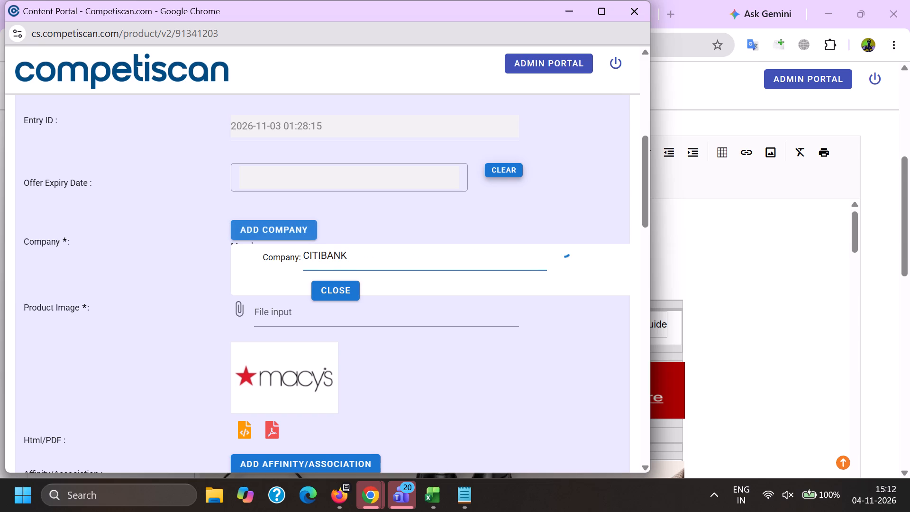
left_click(336, 294)
Choose Macy's (Retail) as the affinity/association.
scroll(289, 182, "down", 4)
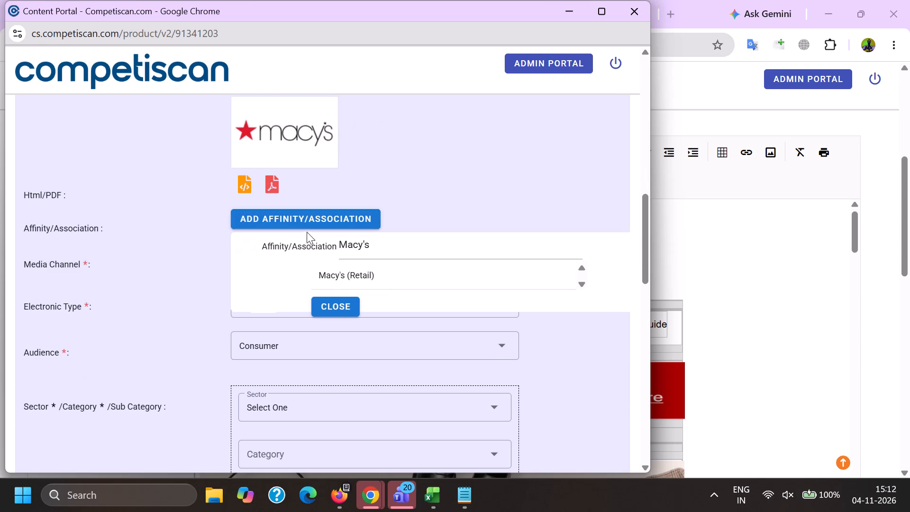
left_click(340, 275)
Set the product's sector to Retail and its category to Clothing & Accessories.
scroll(293, 146, "down", 3)
left_click(271, 214)
scroll(270, 213, "down", 6)
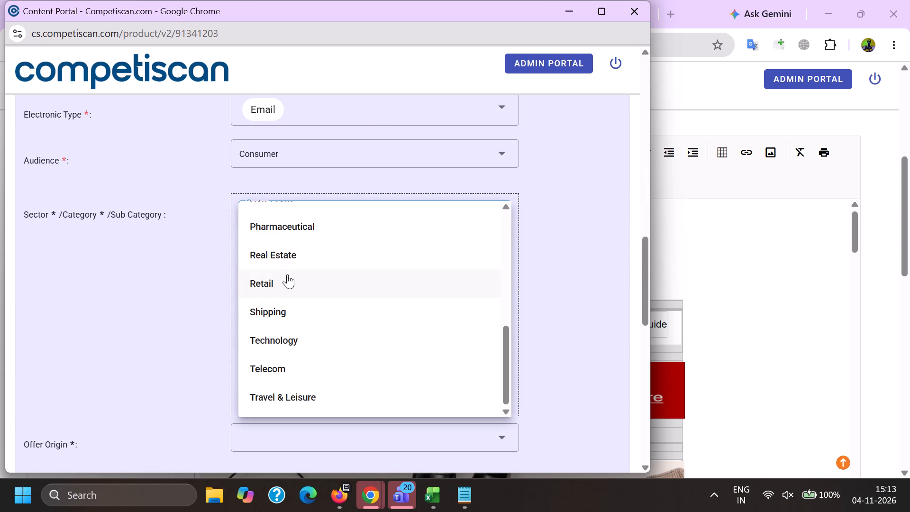
left_click(289, 278)
left_click_drag(201, 280, 206, 280)
left_click(287, 267)
scroll(284, 151, "down", 2)
left_click(295, 245)
left_click_drag(175, 223, 180, 224)
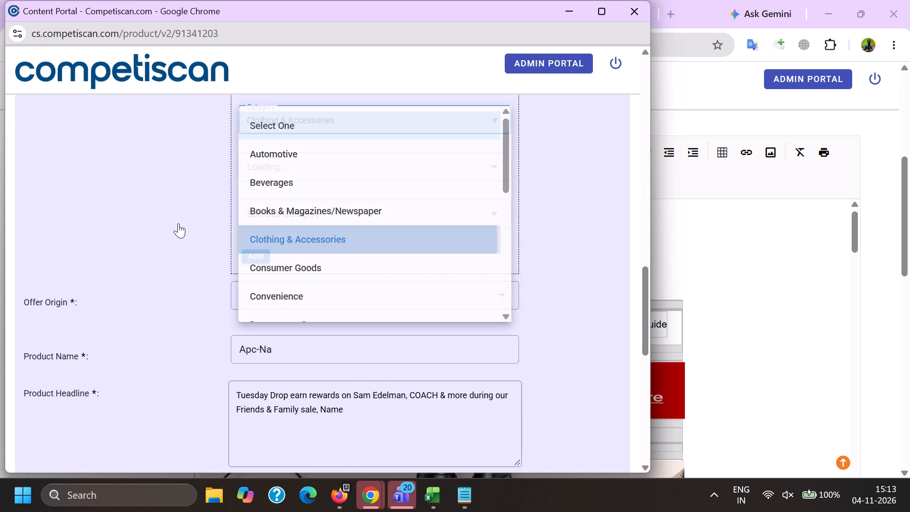
Check the email content, set the sub category to Women's, and add the Retail / Clothing & Accessories / Women's classification.
key("alt+Tab")
scroll(371, 284, "down", 18)
key("alt+Tab")
left_click(259, 165)
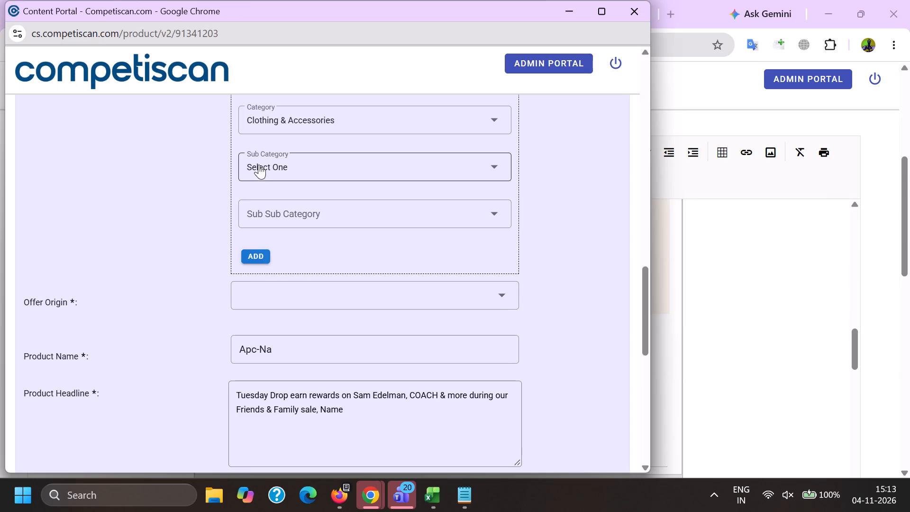
scroll(272, 228, "down", 6)
left_click(311, 335)
left_click(192, 324)
left_click(260, 255)
scroll(255, 325, "up", 2)
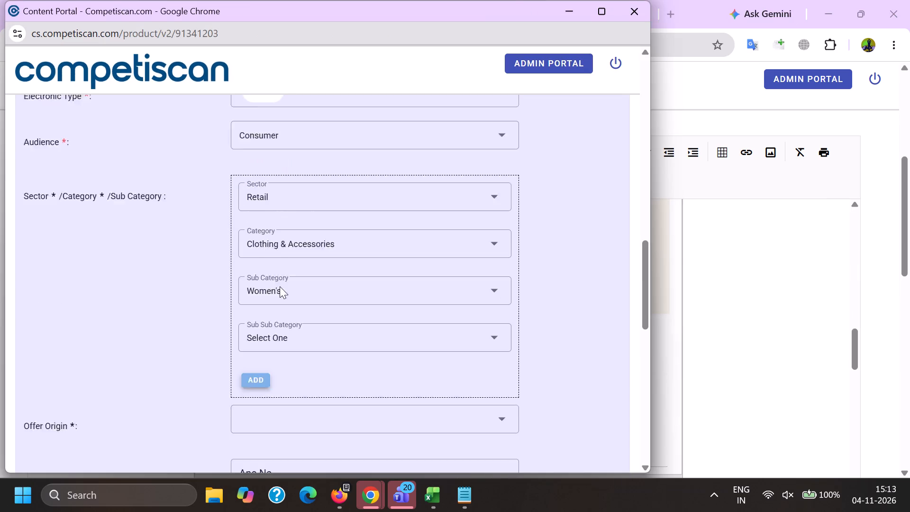
Add a second classification of Credit Cards / Payment Cards / Private Label Cards to the product.
left_click(270, 255)
scroll(285, 301, "up", 7)
left_click(301, 357)
left_click_drag(175, 328, 193, 326)
left_click(290, 288)
double_click(289, 347)
scroll(273, 230, "down", 2)
scroll(291, 326, "down", 6)
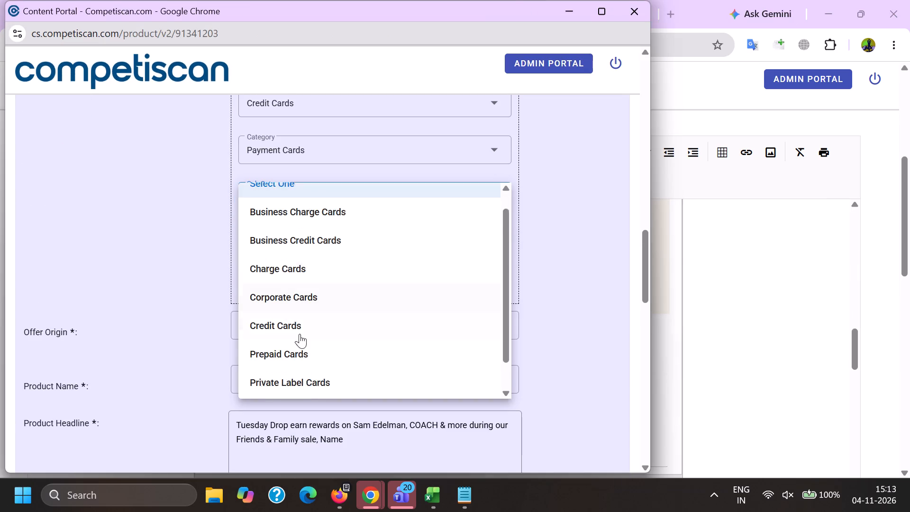
left_click(311, 346)
left_click(205, 319)
left_click(264, 288)
scroll(264, 324, "up", 3)
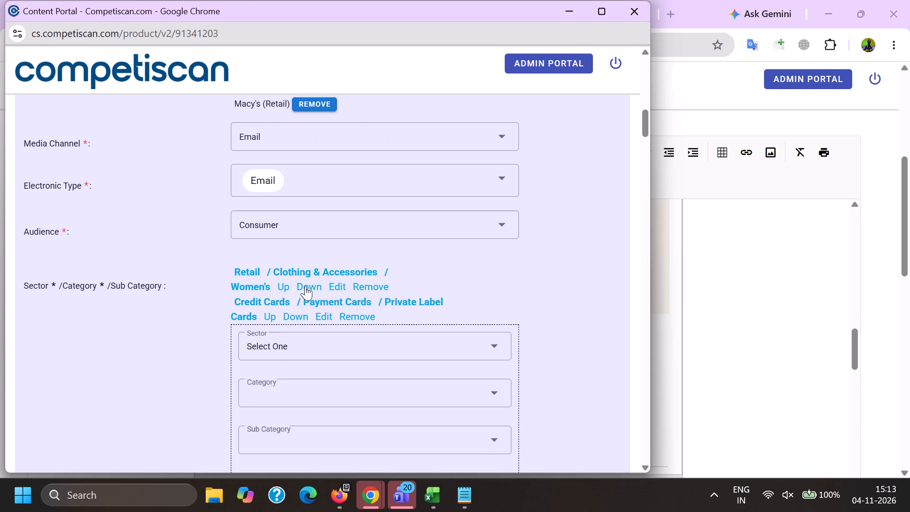
Move the Retail / Clothing & Accessories / Women's classification down one place in the list.
left_click(304, 284)
Set the product's offer origin to Provider/Bank.
scroll(304, 278, "down", 5)
left_click(270, 213)
left_click(288, 279)
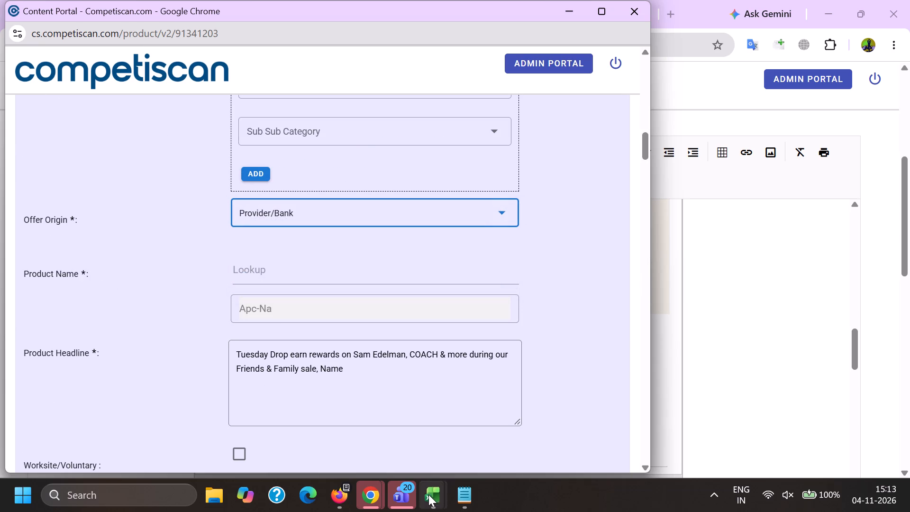
Copy a Macy row's product link from the may 26 sheet in the Excel tracker and open it in a new Chrome tab.
left_click(428, 494)
left_click(551, 454)
scroll(524, 305, "up", 17)
left_click(426, 315)
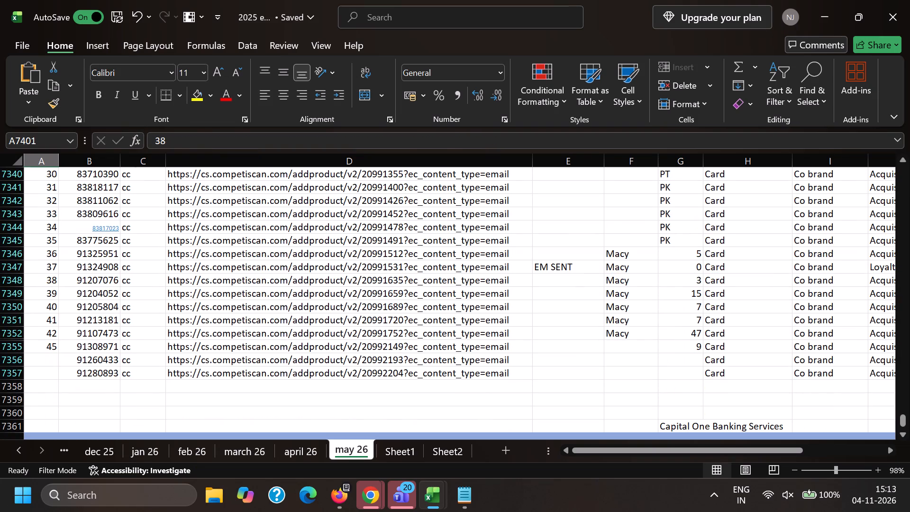
key("ctrl+c")
key("alt+Tab")
key("alt+Tab")
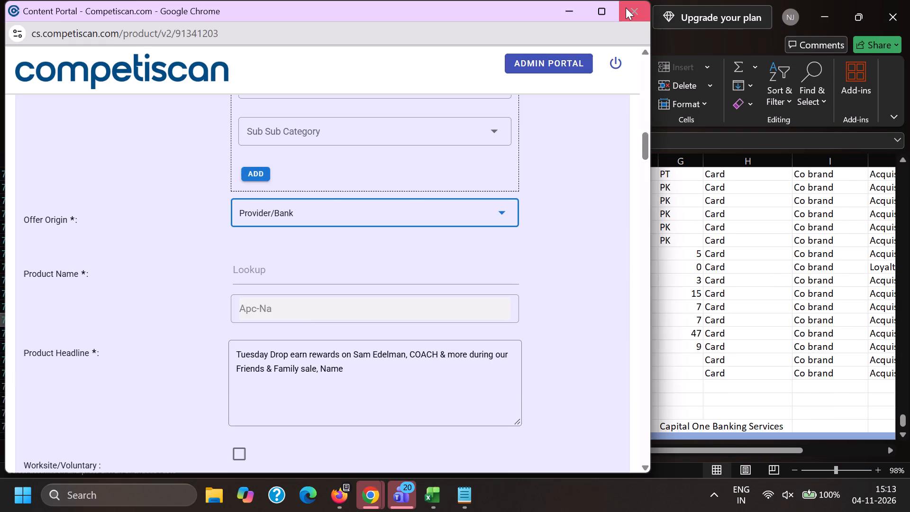
key("alt+Tab")
left_click(608, 0)
triple_click(568, 41)
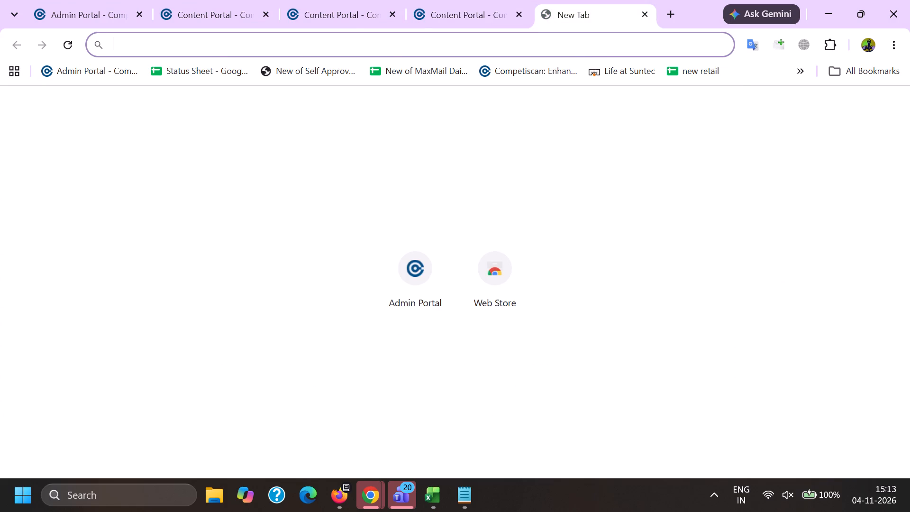
key("ctrl+v")
key("Return")
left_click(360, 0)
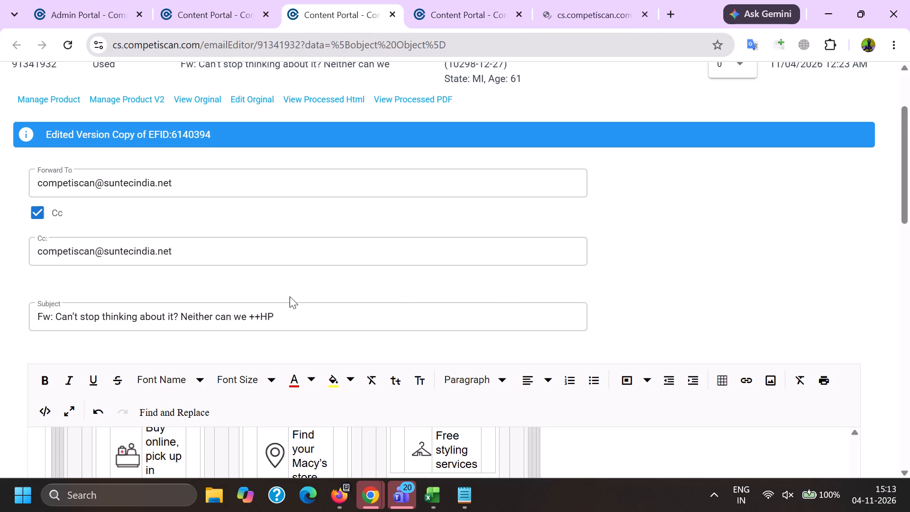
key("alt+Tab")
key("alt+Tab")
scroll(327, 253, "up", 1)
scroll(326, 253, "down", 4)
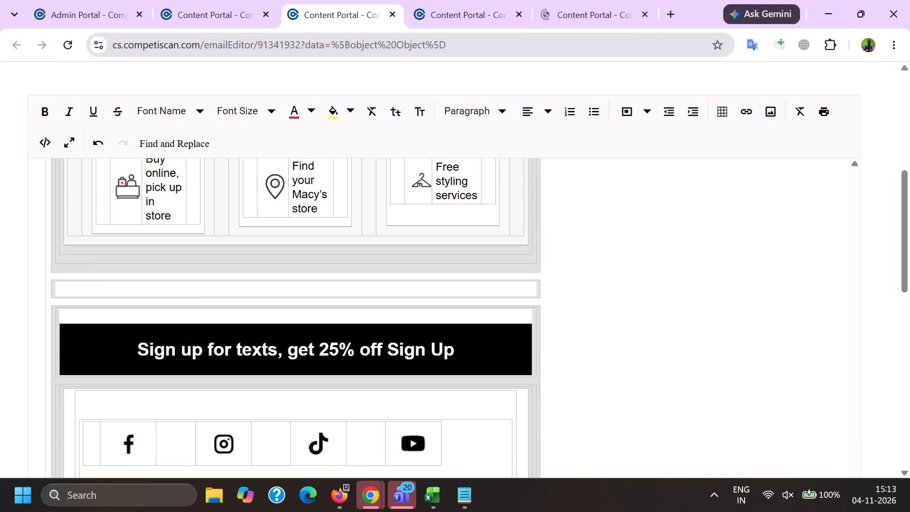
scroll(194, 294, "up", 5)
Delete the recipient's first name from the Subject line in the Macy's Tuesday Drop email body and save the product info.
left_click(454, 0)
scroll(345, 291, "up", 20)
scroll(345, 291, "up", 4)
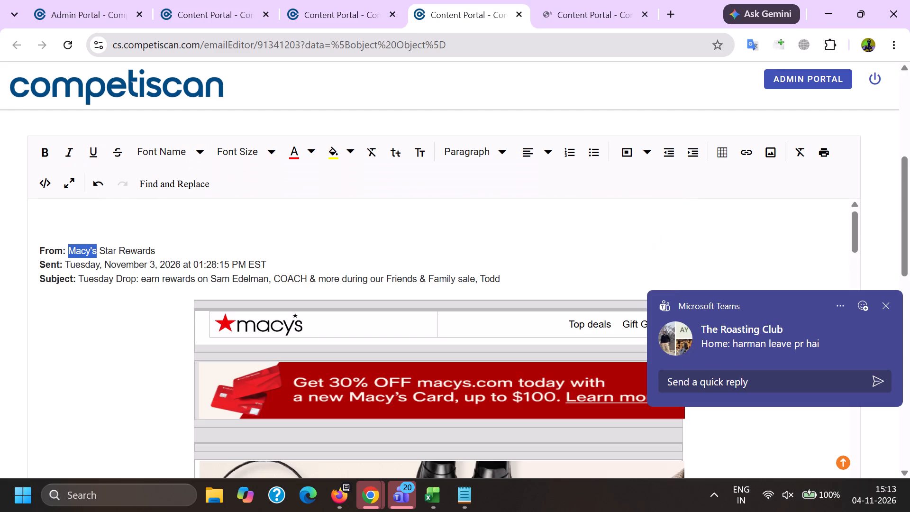
double_click(484, 283)
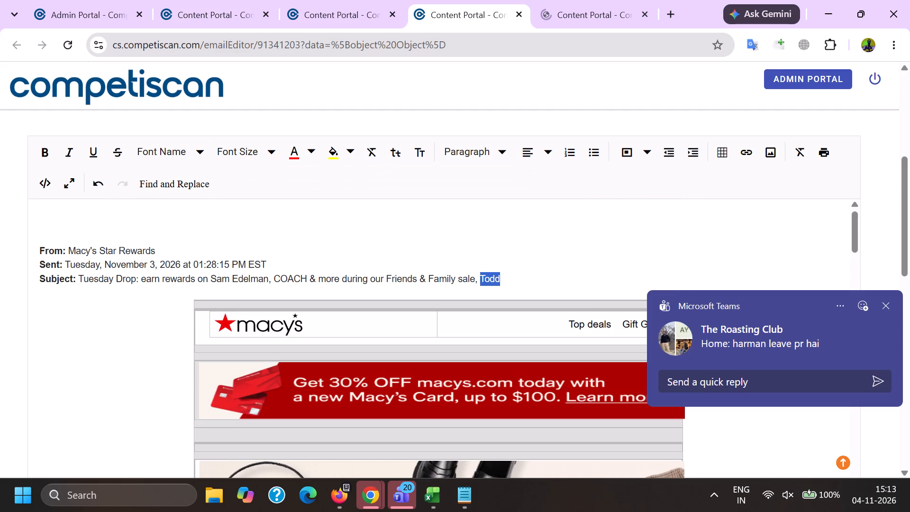
key("BackSpace")
scroll(0, 382, "down", 18)
left_click(316, 233)
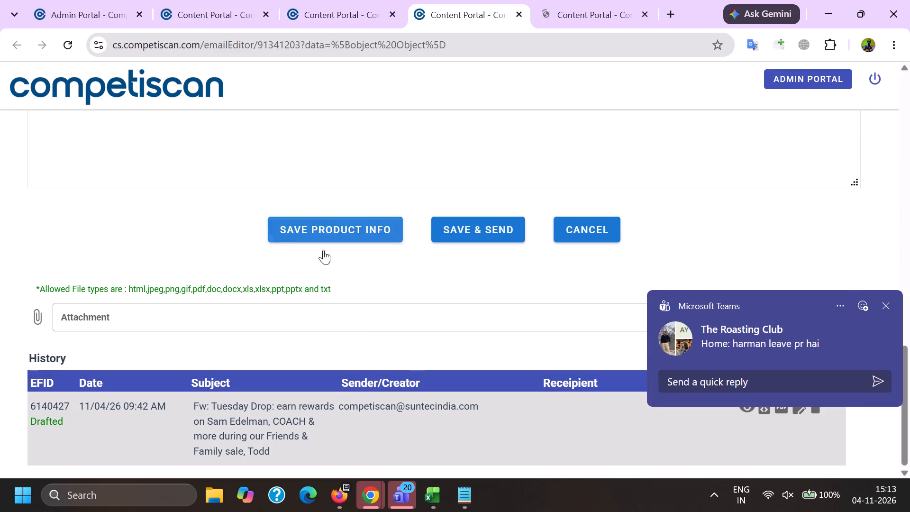
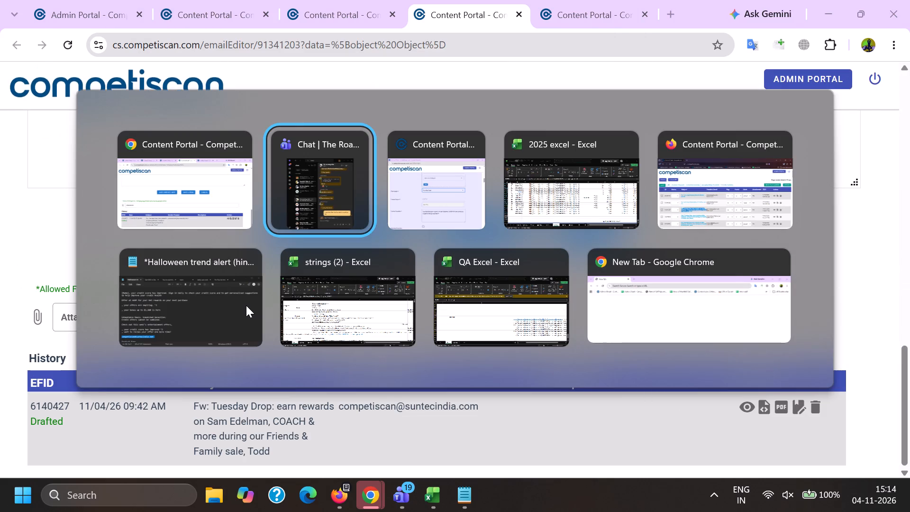
Enter "macy" as the Product Name in the Tuesday Drop email's product form to find the matching Macy's card product.
left_click(307, 272)
key("ctrl+v")
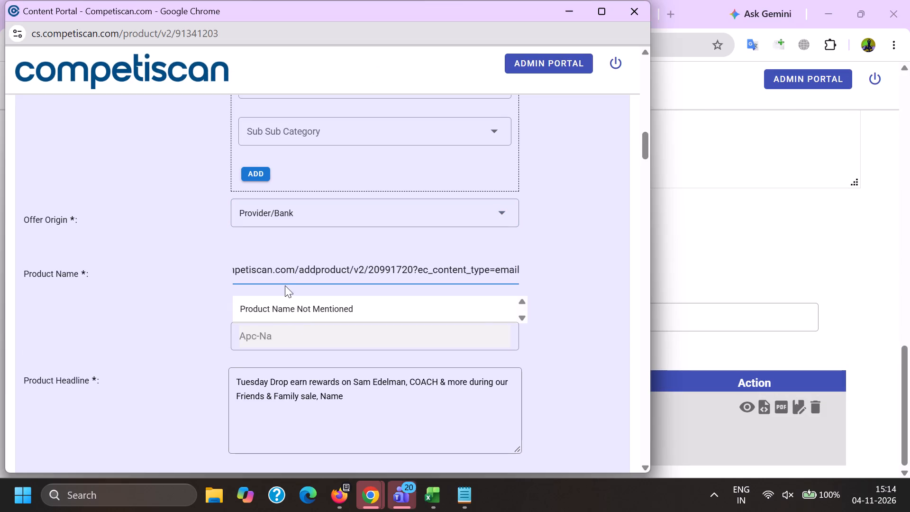
key("ctrl+z")
key("m")
key("a")
key("c")
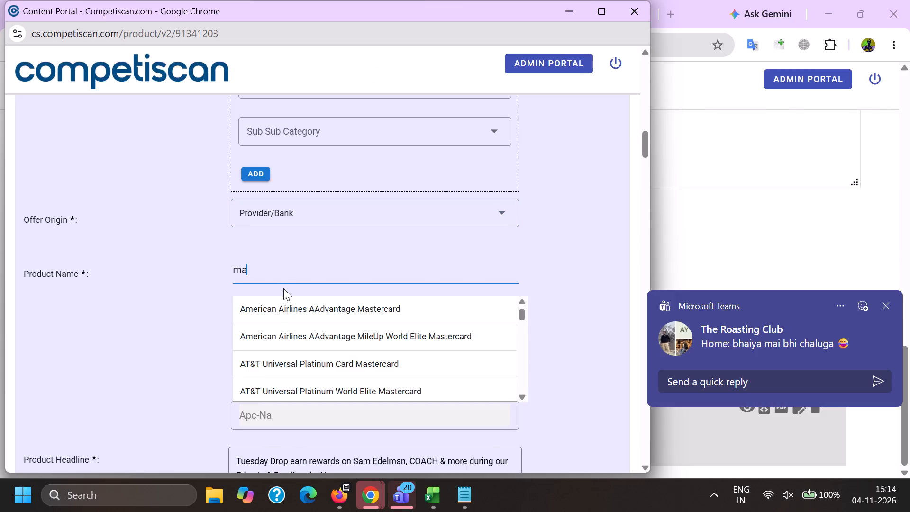
key("y")
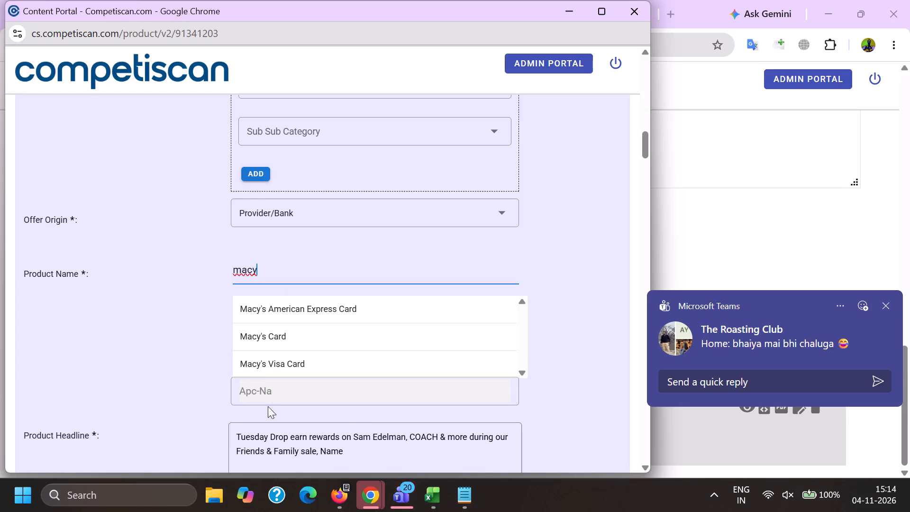
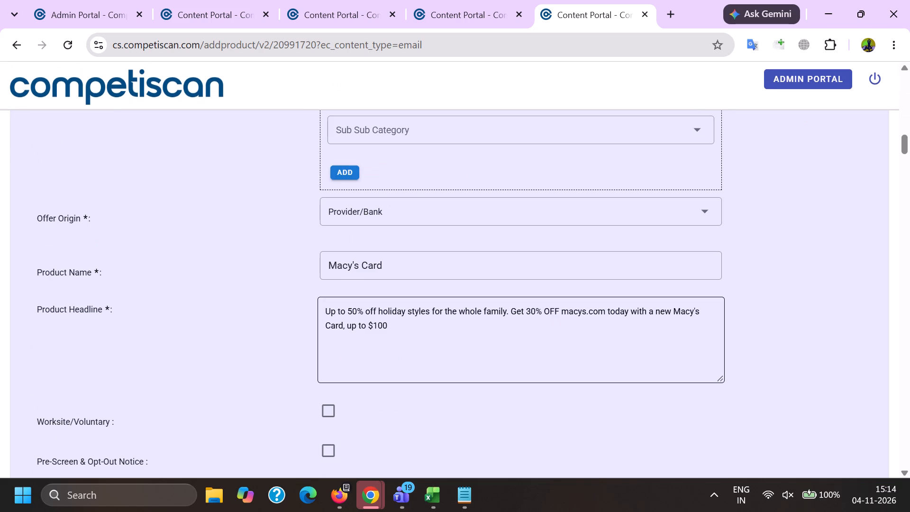
Replace the Tuesday Drop product headline with "Get 30% OFF macys.com today with a new Macy's Card, up to $100" copied from the other Macy's Card product.
double_click(518, 311)
left_click(531, 365, "shift")
key("ctrl+c")
key("alt+Tab")
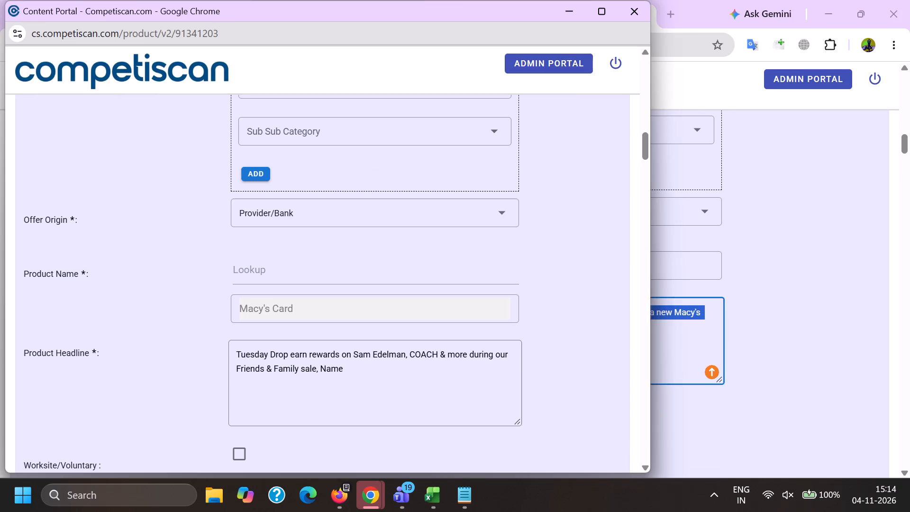
left_click(373, 379)
double_click(339, 370)
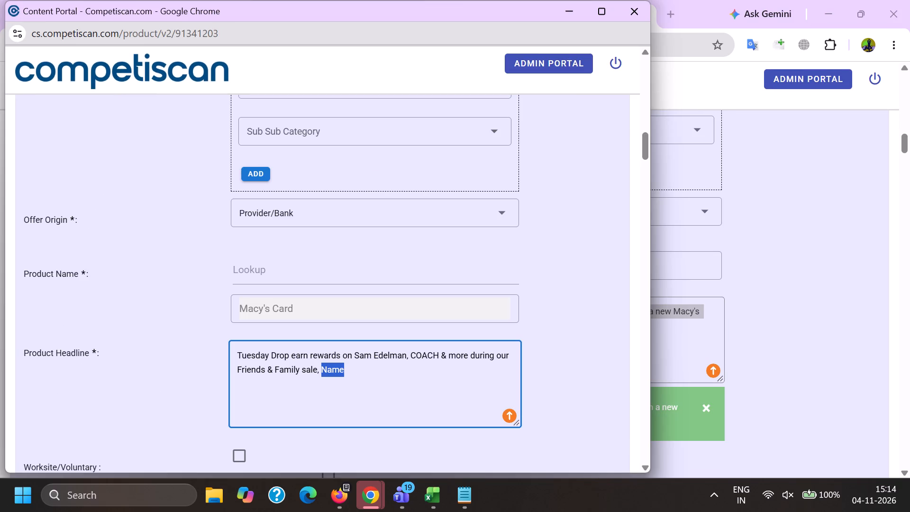
left_click_drag(385, 384, 36, 287)
key("ctrl+a")
key("ctrl+v")
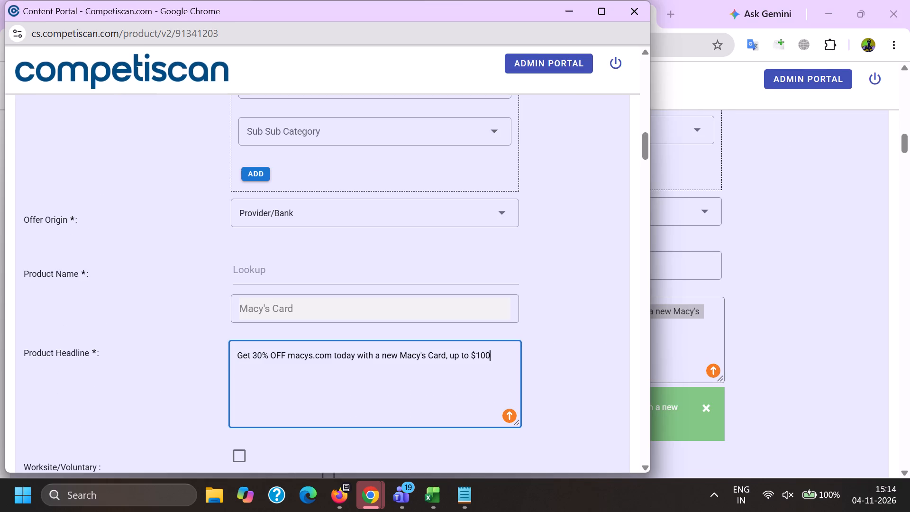
Copy the Tuesday Drop email's subject without "Fw:" and the recipient's name, and insert it at the start of the Product Headline.
key("alt+Tab")
left_click(308, 0)
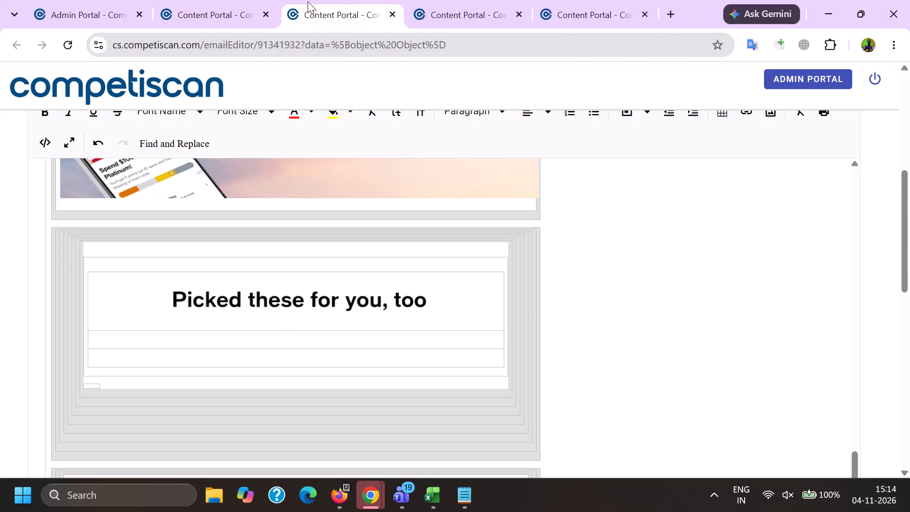
scroll(217, 291, "up", 17)
left_click(428, 8)
scroll(232, 278, "up", 4)
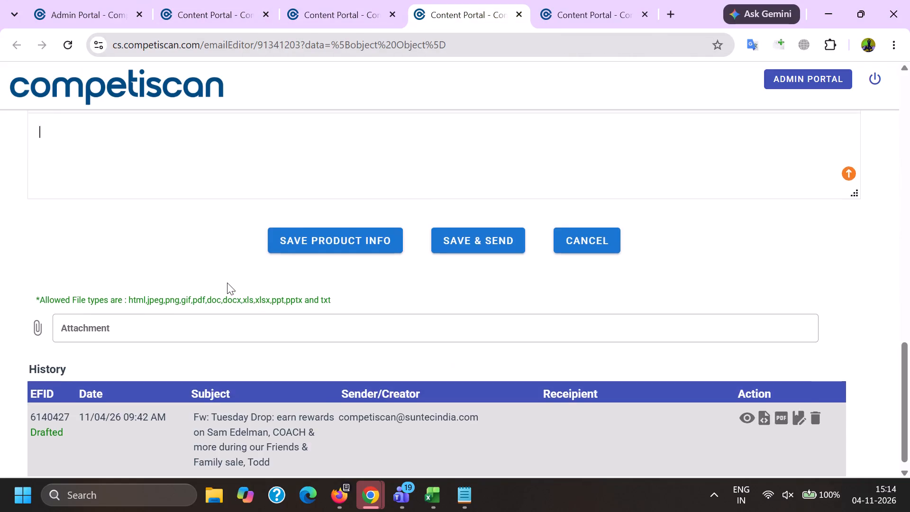
scroll(227, 283, "up", 14)
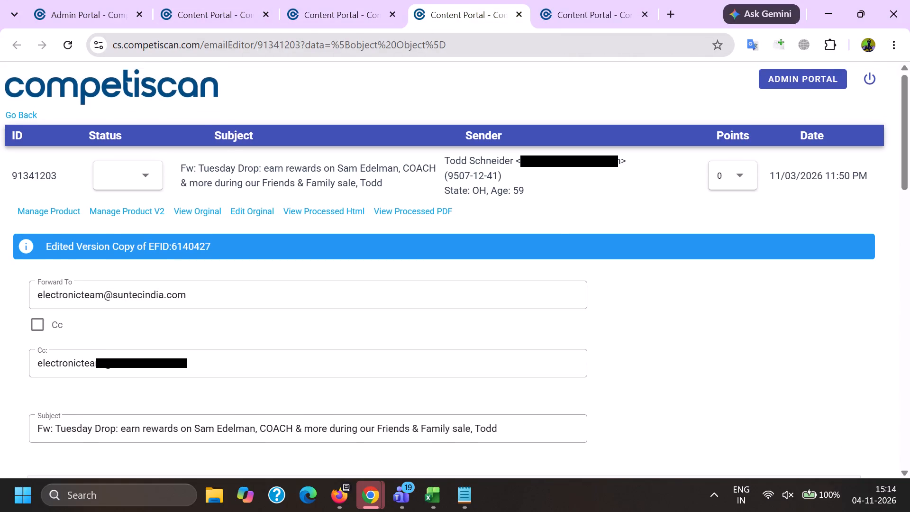
left_click_drag(200, 164, 359, 190)
key("ctrl+c")
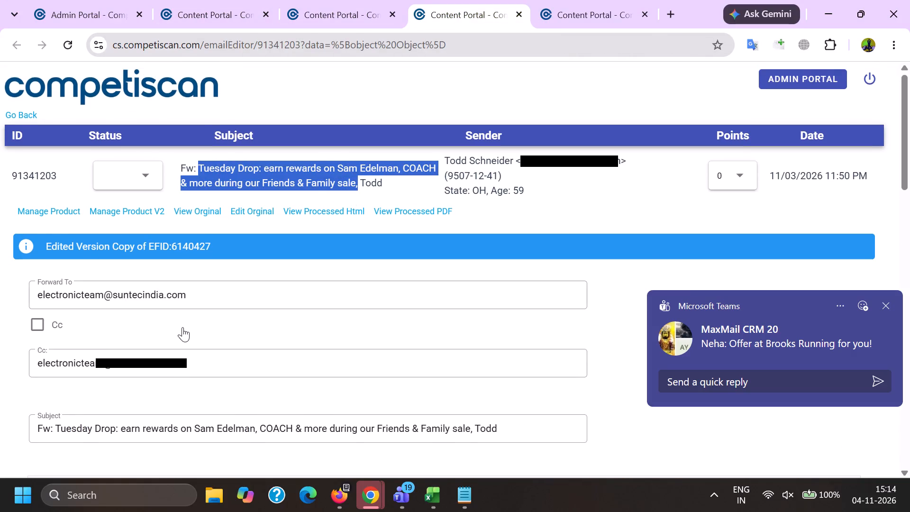
key("alt+Tab")
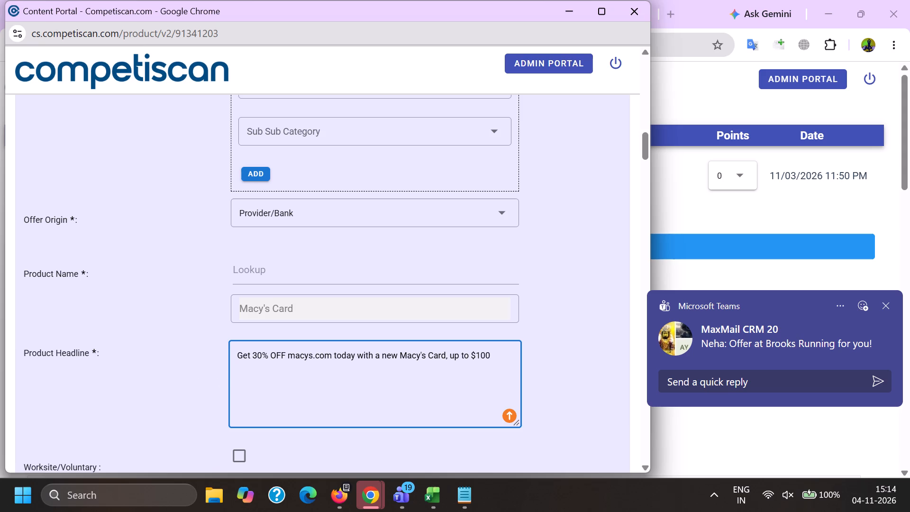
left_click(234, 360)
key("ctrl+v")
Insert the placeholder "[Name]." between the subject text and the "Get 30% OFF" sentence in the Product Headline.
key("space")
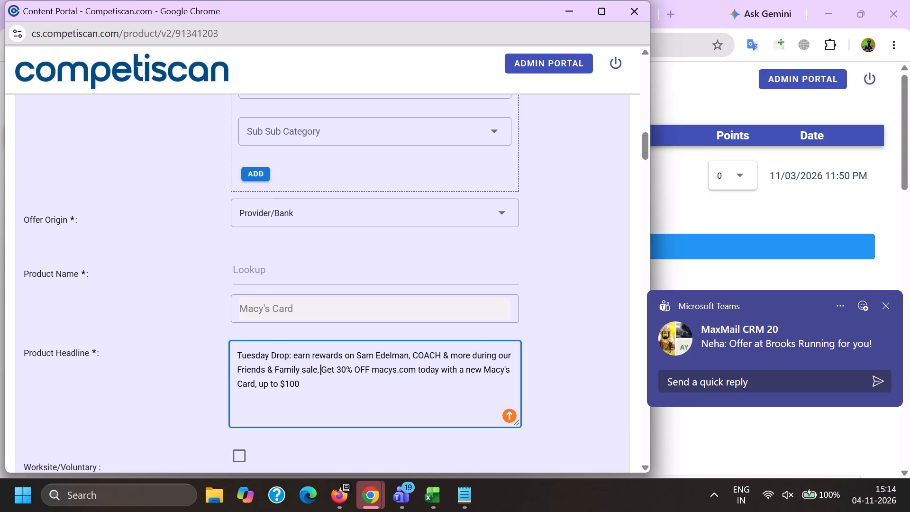
key("m")
key("e")
key("bracketright")
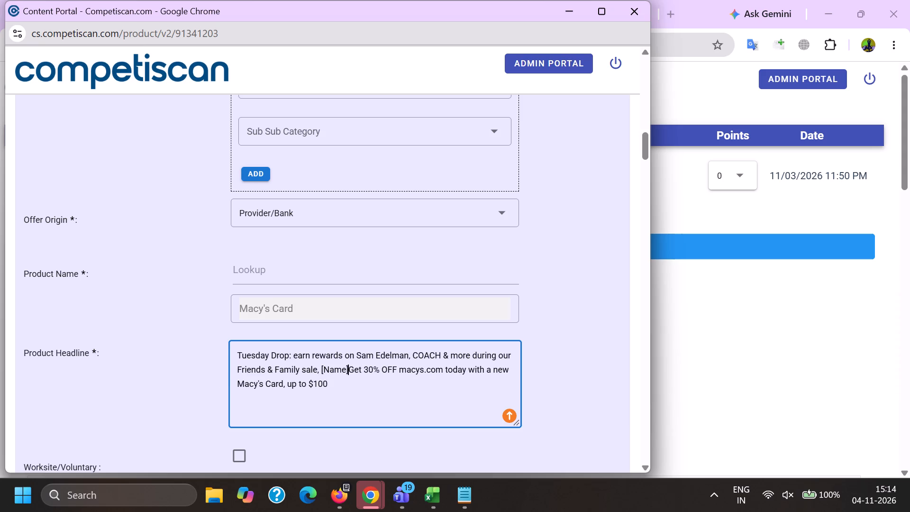
key("space")
key("BackSpace")
key("period")
key("space")
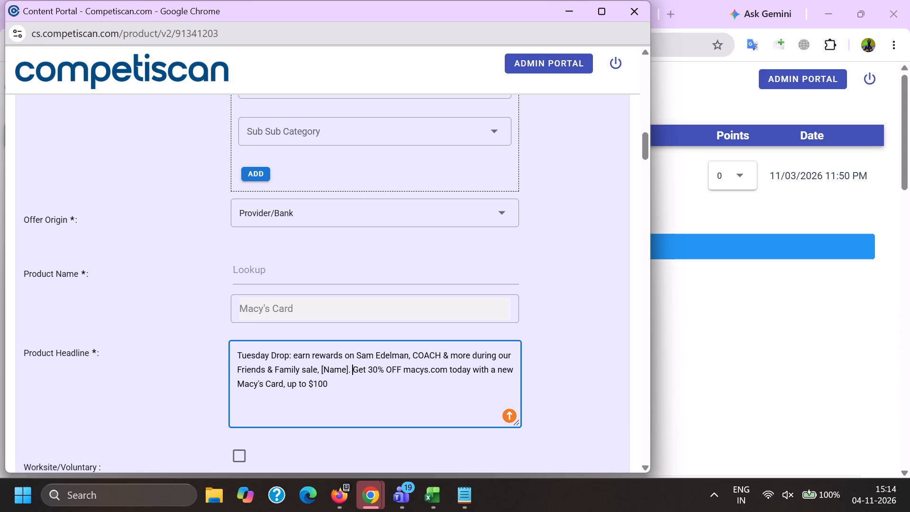
Capitalize "Earn" after "Tuesday Drop:" in the Product Headline.
left_click_drag(373, 389, 200, 305)
scroll(262, 311, "down", 5)
scroll(257, 325, "up", 4)
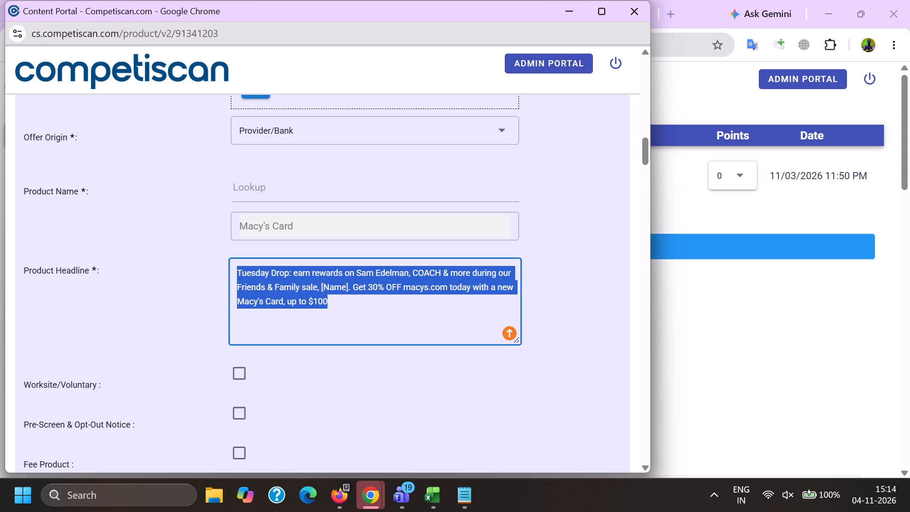
left_click(299, 282)
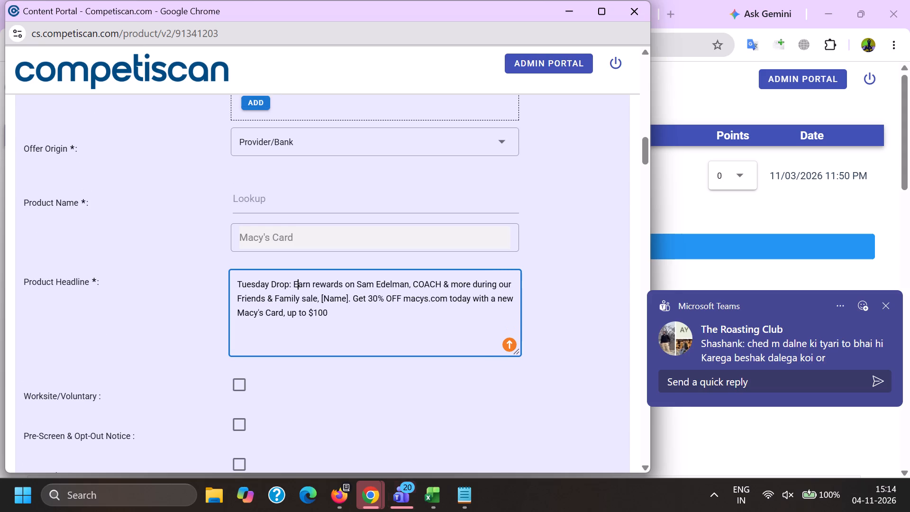
Replace both ampersands in the Product Headline with "and", giving "COACH and more" and "Friends and Family sale".
left_click(445, 283)
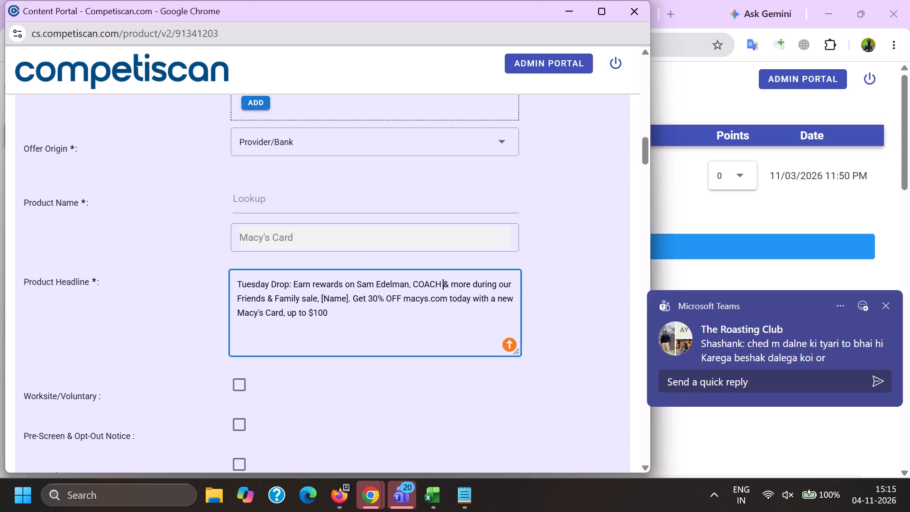
key("Right")
key("BackSpace")
key("a")
key("n")
key("d")
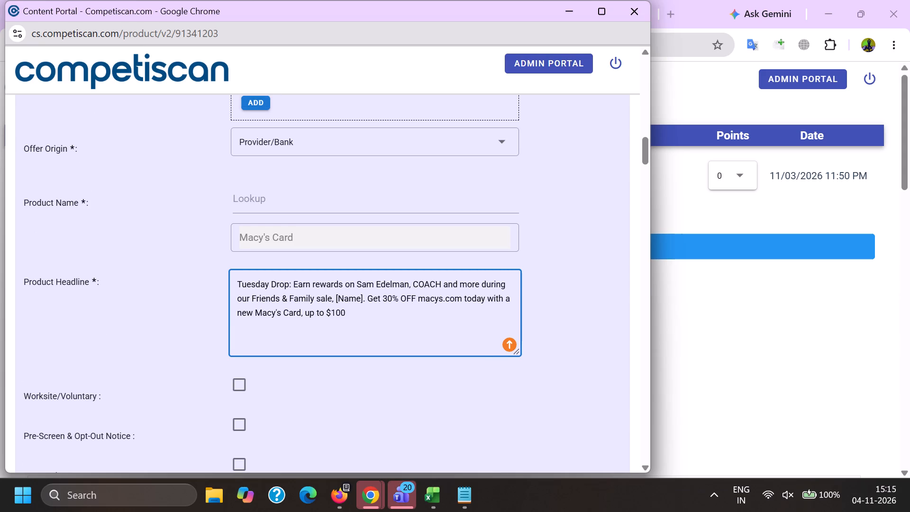
left_click(284, 299)
key("BackSpace")
key("a")
key("n")
key("d")
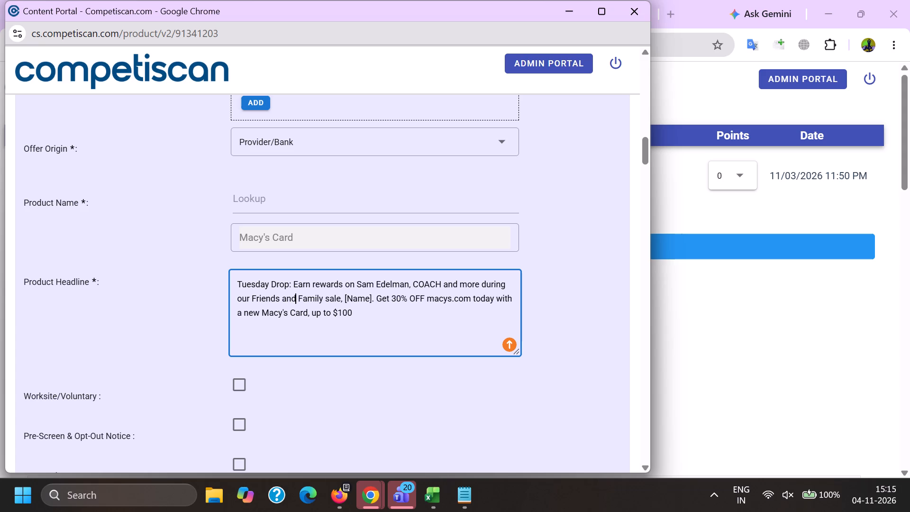
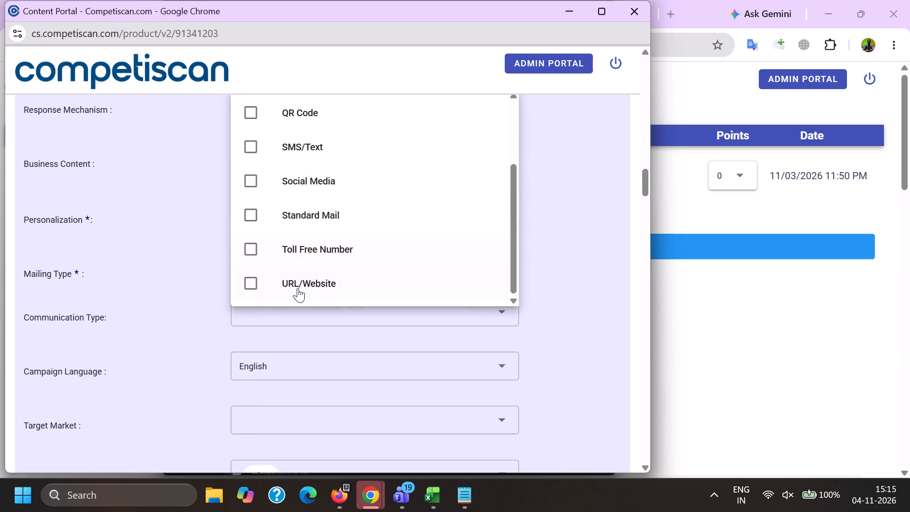
Set the Mailing Type to Acquisition and the Personalization to Personalized.
left_click_drag(163, 263, 177, 269)
left_click(269, 272)
left_click(283, 301)
left_click_drag(135, 294, 141, 294)
left_click(247, 227)
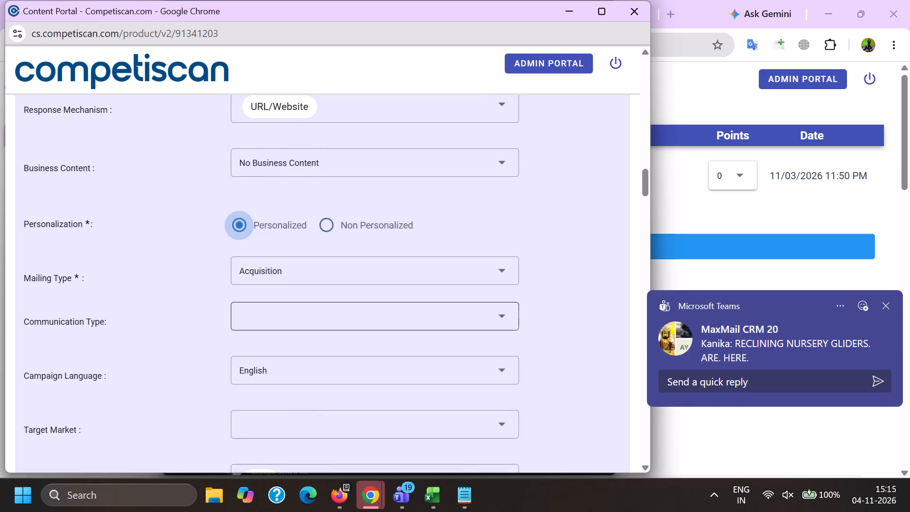
Select Bonuses/Contests/Incentives and Co-Brand as the Communication Type values.
left_click(277, 308)
scroll(270, 215, "down", 2)
left_click(284, 277)
scroll(284, 274, "down", 5)
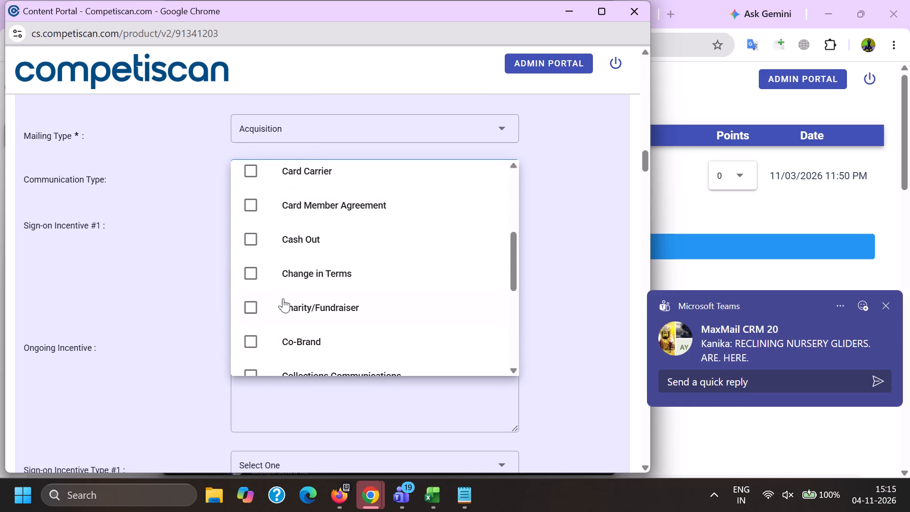
left_click(298, 347)
scroll(295, 332, "down", 5)
left_click(178, 300)
Paste the copied "Tuesday Drop: earn rewards on Sam Edelman, COACH & more" subject text into Sign-on Incentive #1.
left_click(328, 248)
key("ctrl+v")
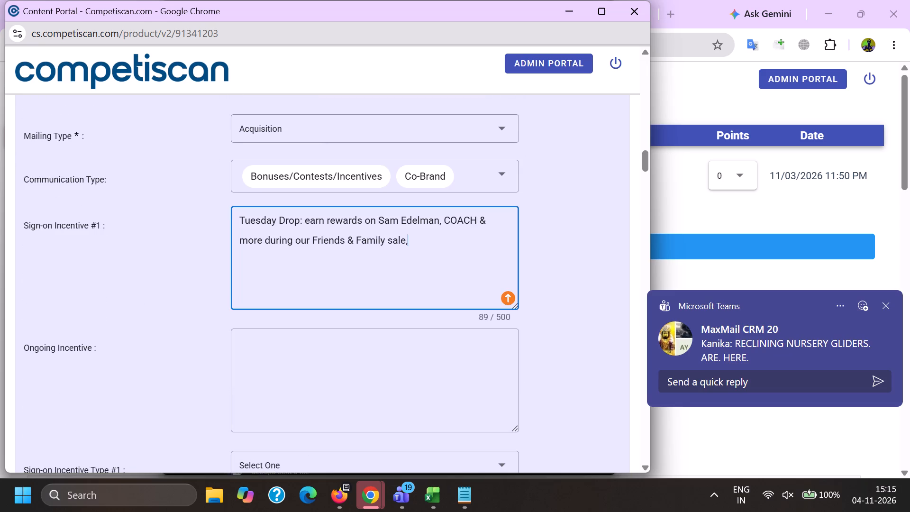
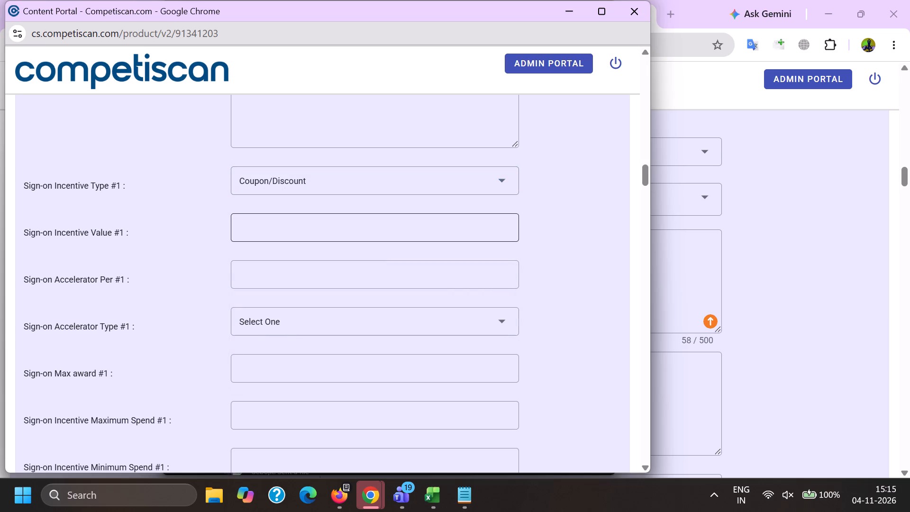
Set Sign-on Incentive Value #1 to 30.00 and Sign-on Max award #1 to 30.00.
key("3")
key("0")
key("period")
key("0")
key("0")
key("Tab")
key("Tab")
key("Tab")
key("3")
key("0")
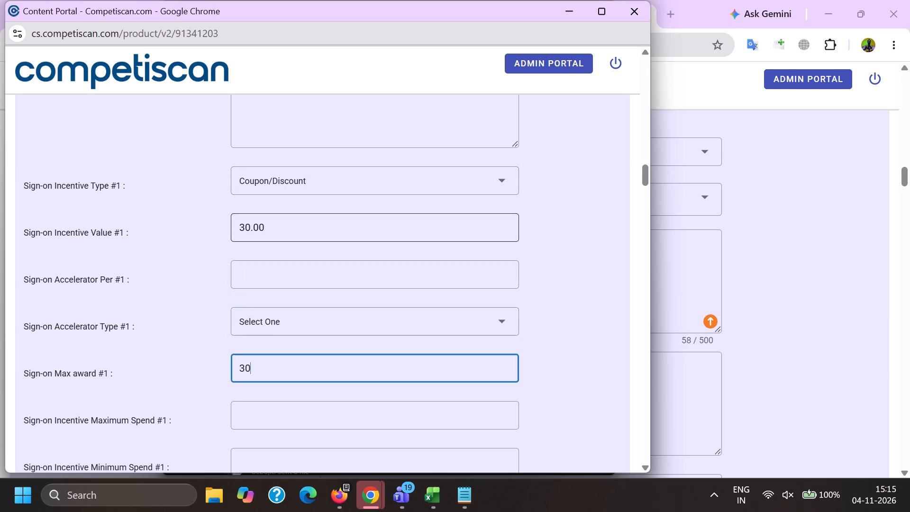
key("period")
key("0")
key("0")
key("Tab")
key("Tab")
key("Tab")
Set the Application Type in the Payment Card Offer Details to Invitation to Apply.
scroll(278, 232, "down", 20)
scroll(278, 232, "down", 2)
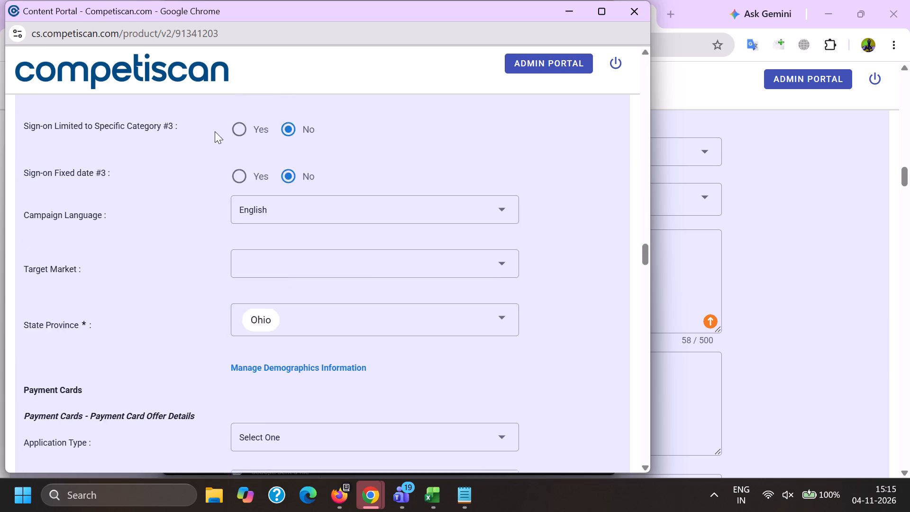
scroll(215, 131, "down", 6)
scroll(246, 218, "up", 5)
left_click(248, 166)
left_click(283, 207)
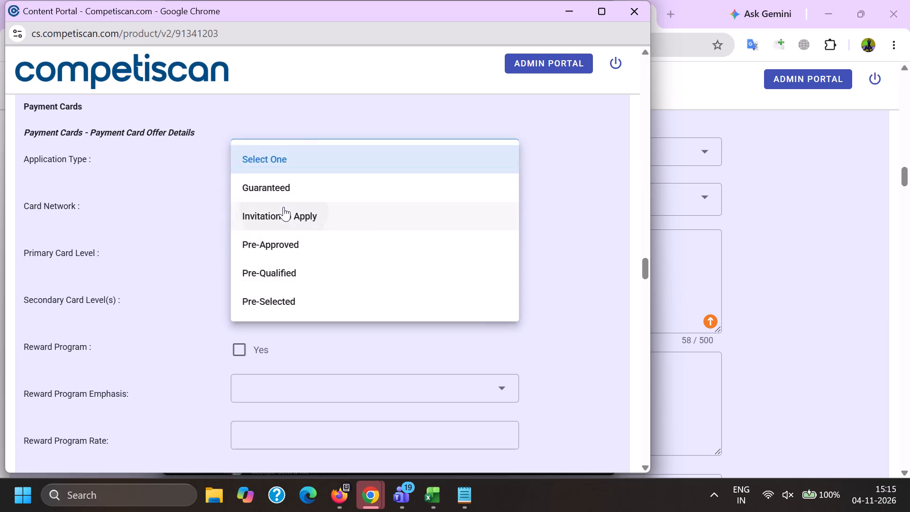
left_click(201, 207)
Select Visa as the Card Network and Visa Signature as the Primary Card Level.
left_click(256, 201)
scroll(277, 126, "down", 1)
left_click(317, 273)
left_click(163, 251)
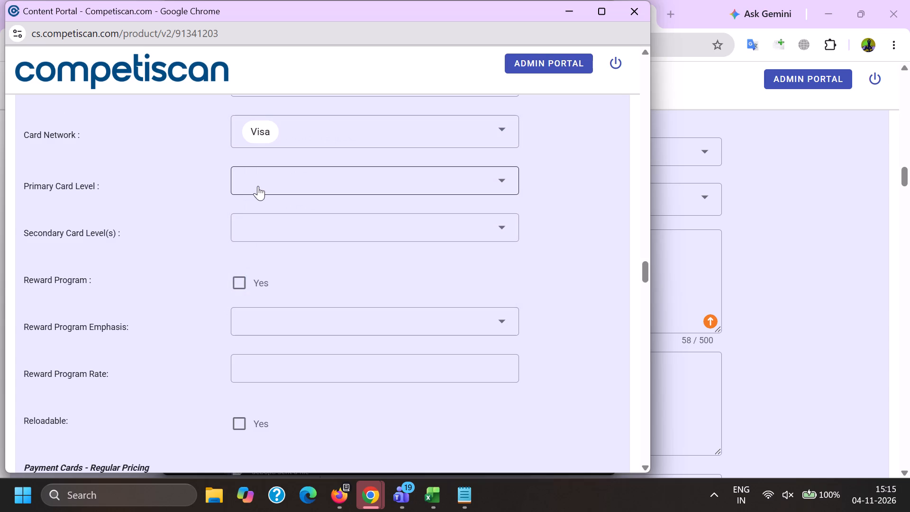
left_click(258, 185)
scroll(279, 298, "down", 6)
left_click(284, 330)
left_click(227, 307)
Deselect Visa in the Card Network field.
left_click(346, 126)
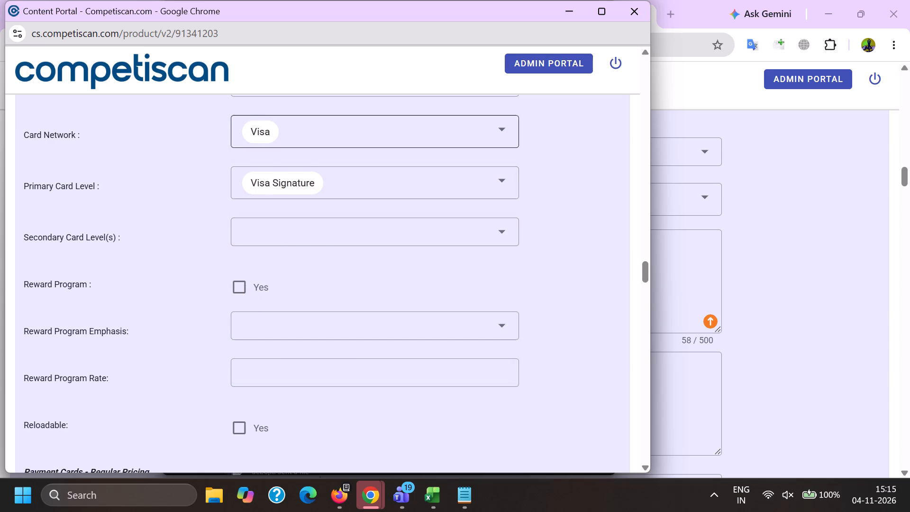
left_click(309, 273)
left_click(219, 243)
Change the Primary Card Level selection to Not Mentioned only.
left_click(394, 189)
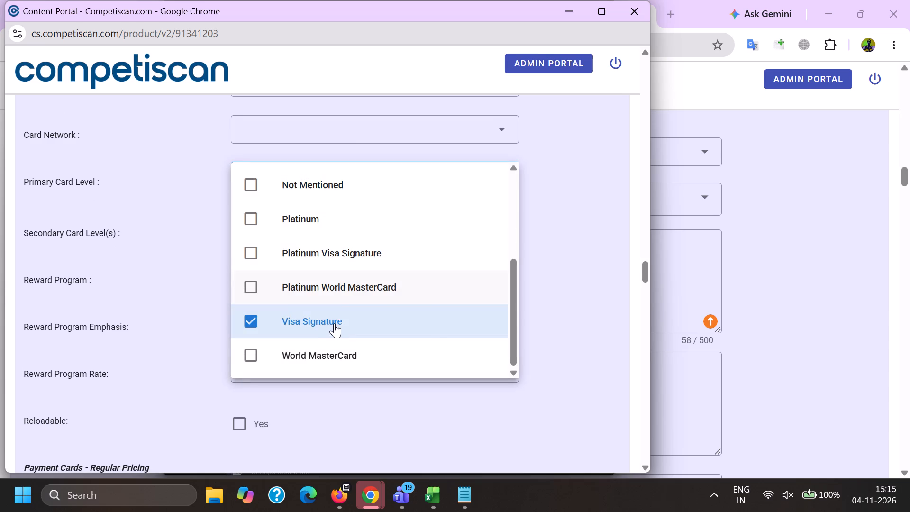
left_click(334, 320)
scroll(332, 320, "down", 5)
scroll(331, 329, "up", 5)
left_click(336, 184)
left_click(132, 199)
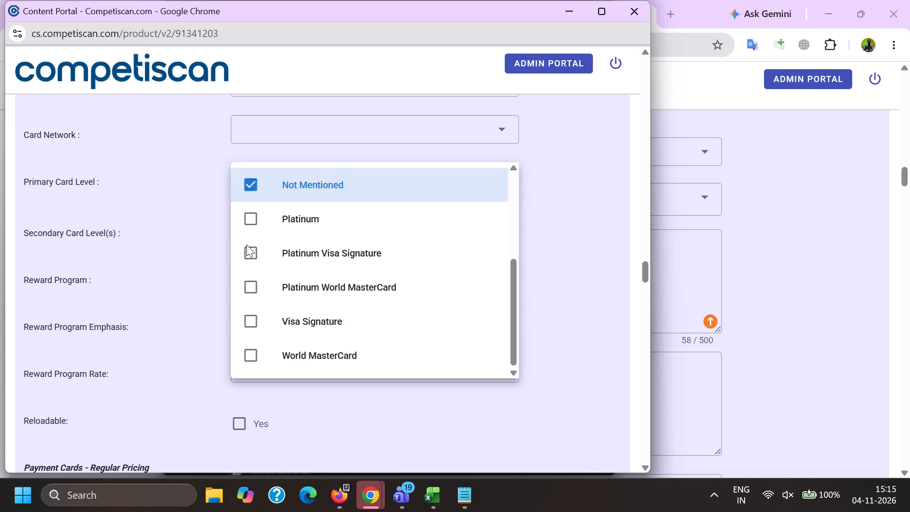
Mark Reward Program as Yes and set the Reward Program Emphasis to Points.
left_click(236, 273)
left_click(269, 319)
scroll(295, 216, "down", 1)
left_click(285, 327)
left_click(169, 322)
left_click(169, 320)
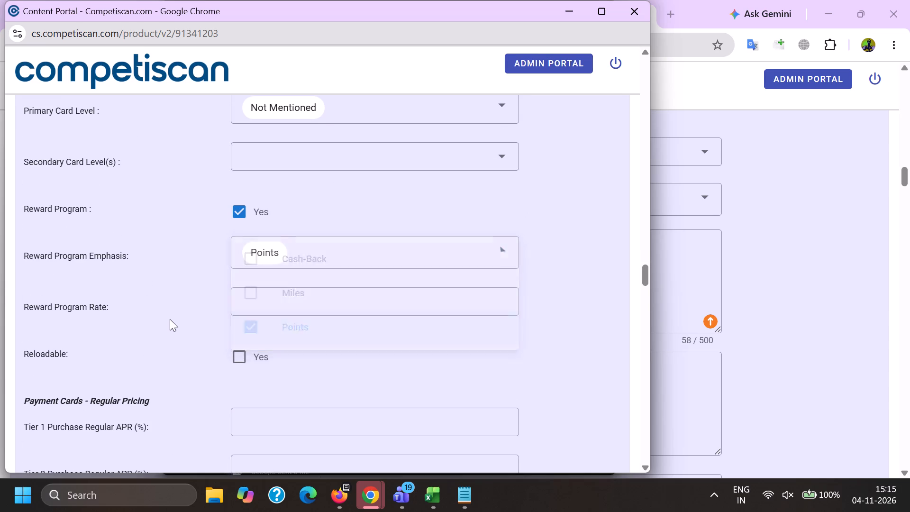
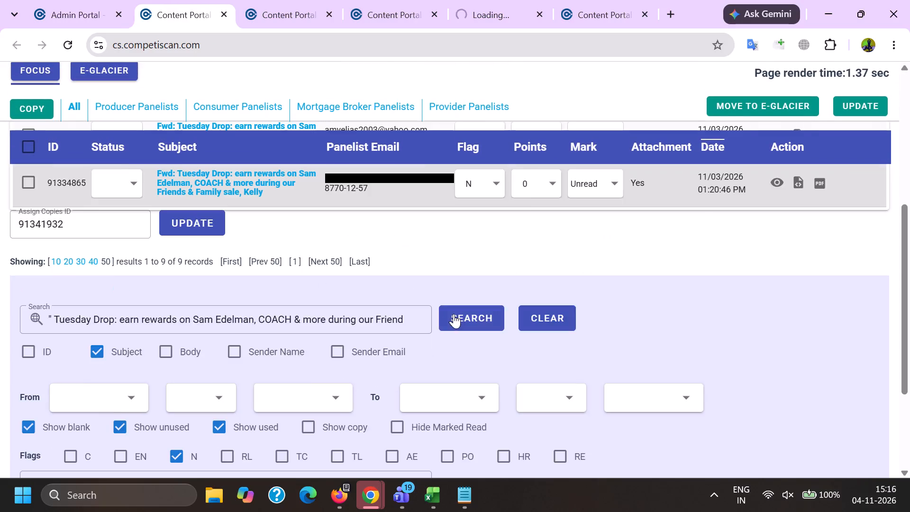
Rerun the subject search for the "Tuesday Drop: earn rewards on Sam Edelman, COACH & more" emails.
left_click(454, 314)
Switch to Firefox, reload the Focus email list, and open the Content Portal in a second tab.
left_click(342, 494)
left_click(44, 146)
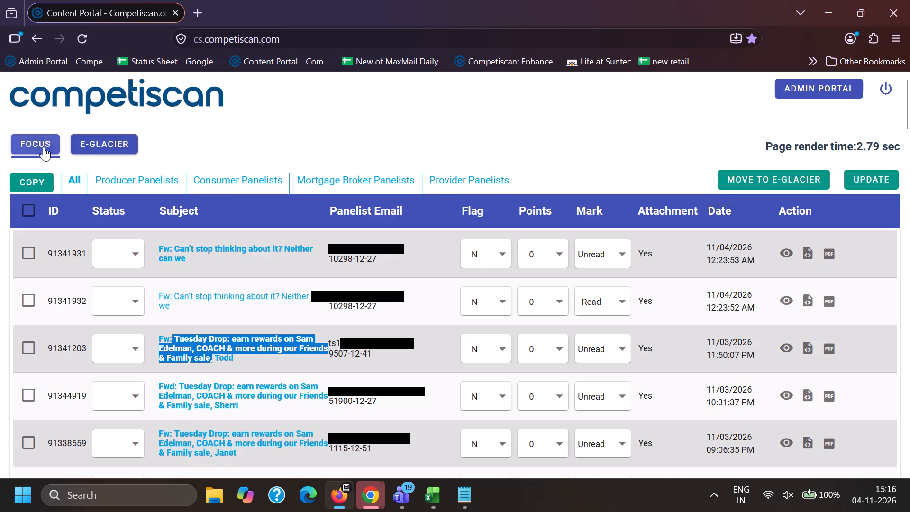
left_click(200, 0)
left_click(267, 57)
left_click(155, 0)
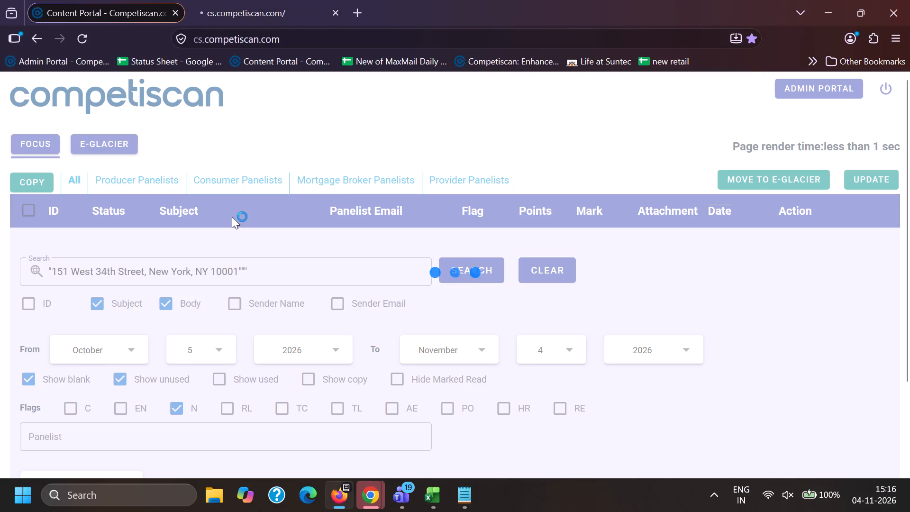
key("alt+Tab")
triple_click(63, 242)
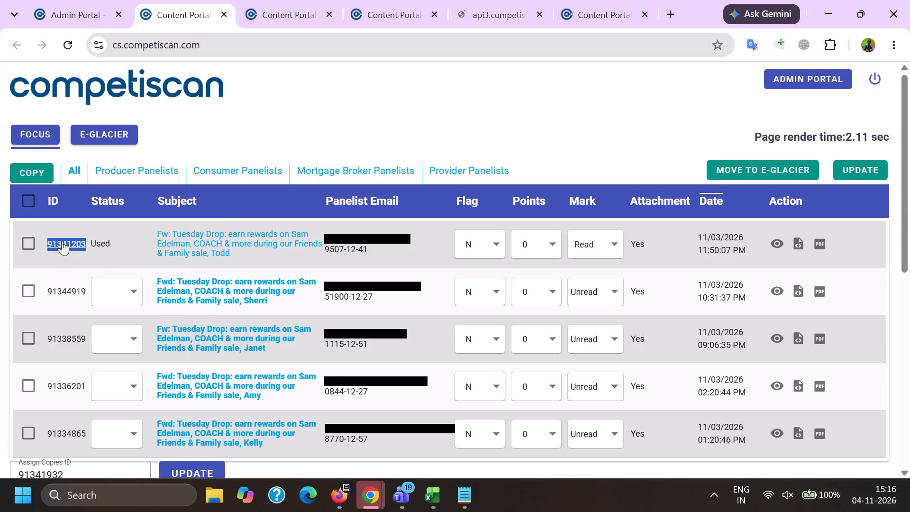
double_click(62, 241)
left_click(31, 199)
left_click(33, 240)
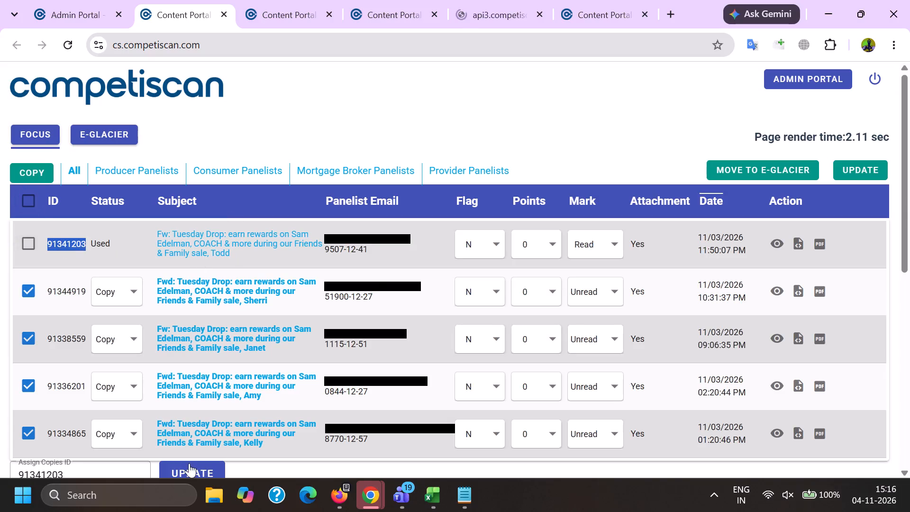
left_click(189, 465)
Return to Firefox and select the "Shoe & handbag pairings" subject text of email 91337188, without the Fw: prefix.
key("alt+Tab")
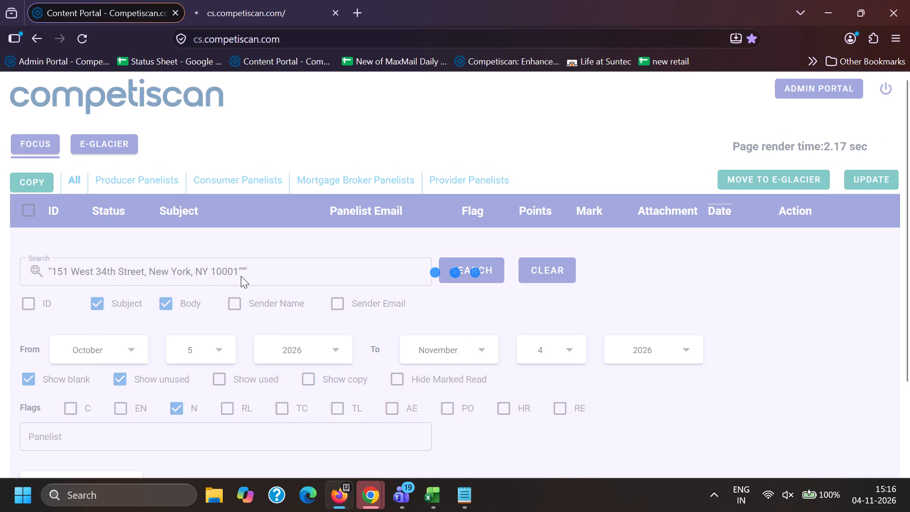
left_click_drag(176, 338, 260, 360)
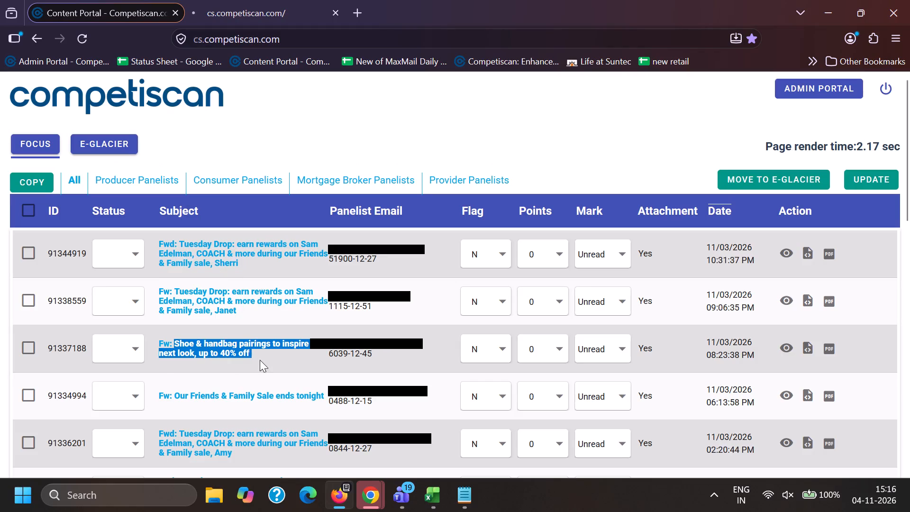
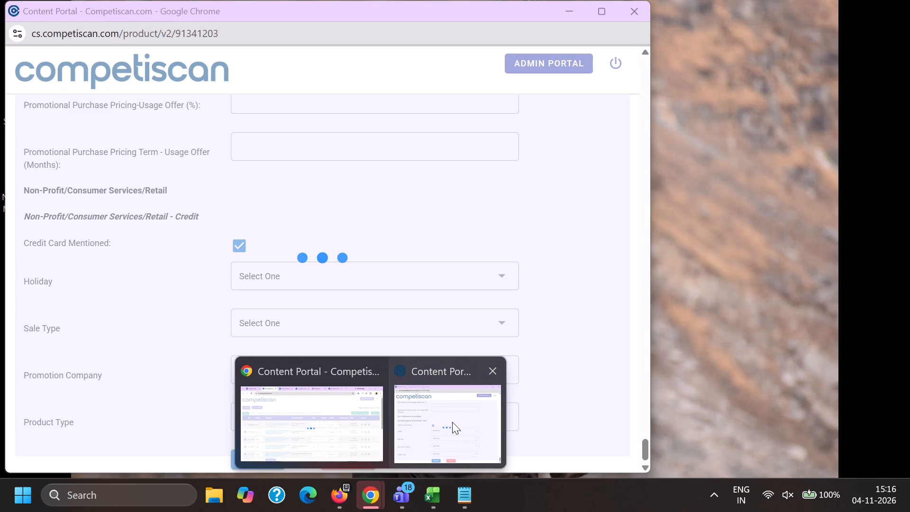
Acknowledge the completed product update in the form window for email 91341203.
left_click(453, 420)
left_click(429, 295)
Search the Focus list subjects for "Shoe & handbag pairings to inspire your next look, up to 40% off " in quotes.
left_click(367, 495)
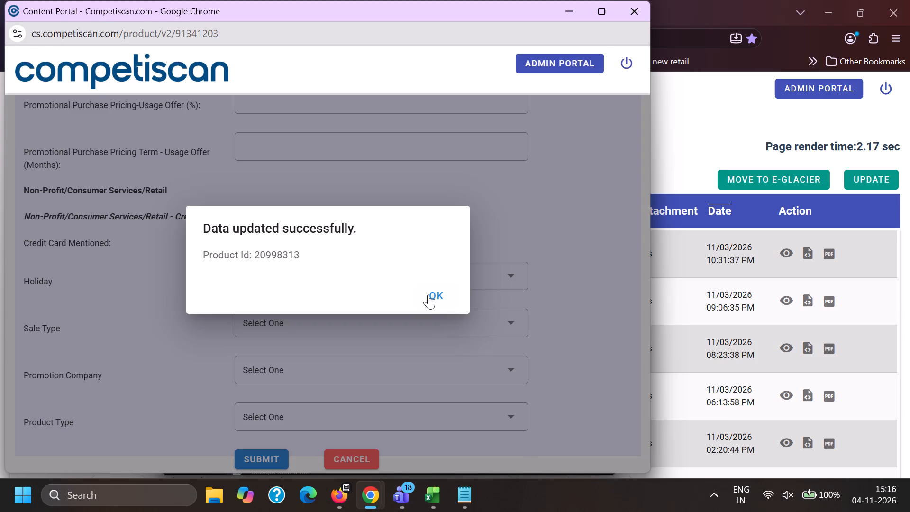
left_click(301, 432)
left_click(224, 360)
scroll(224, 357, "down", 3)
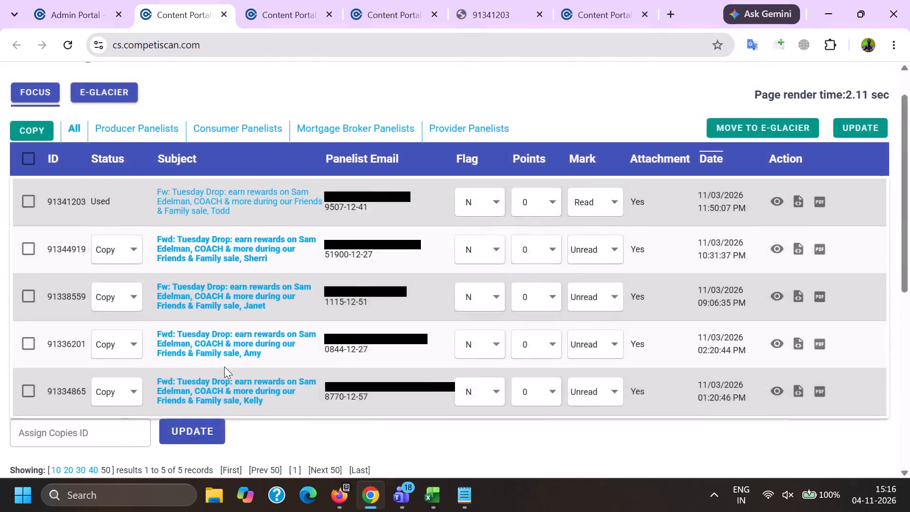
triple_click(301, 358)
left_click(300, 357)
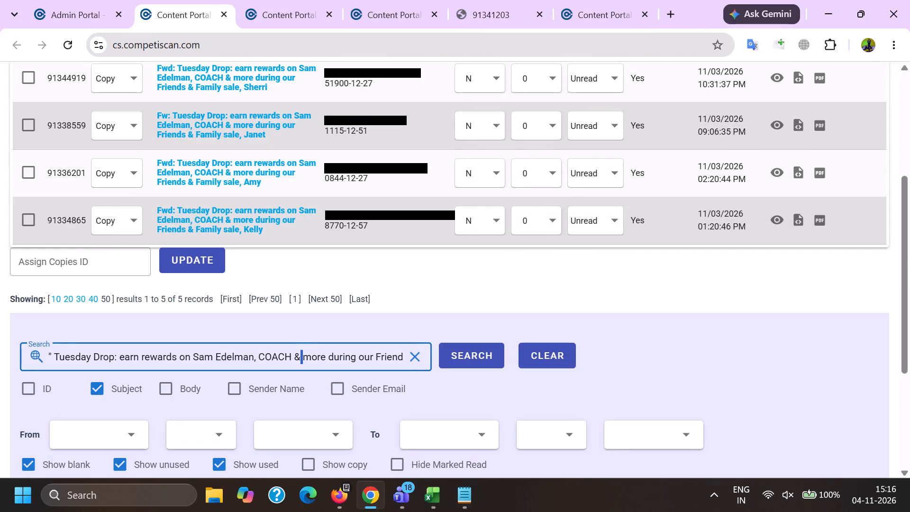
key("ctrl+a")
key("BackSpace")
key("shift+quotedbl")
key("ctrl+v")
key("shift+quotedbl")
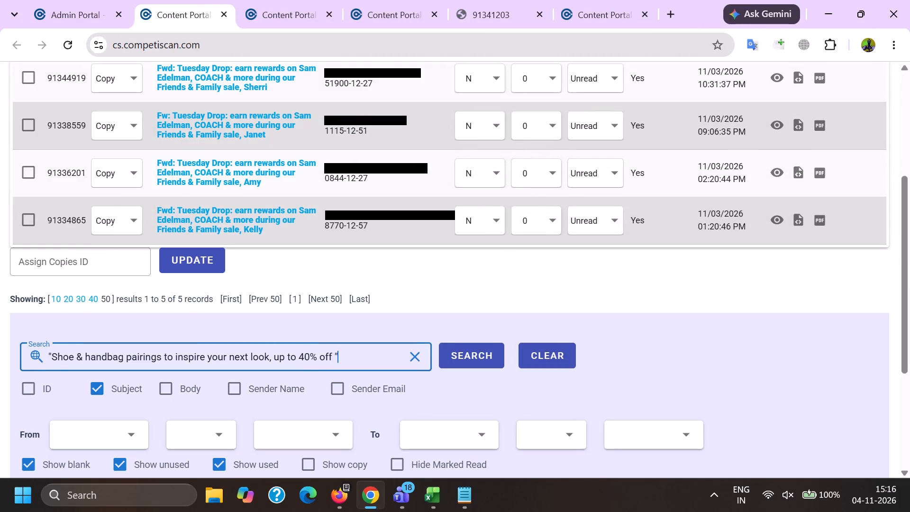
key("Return")
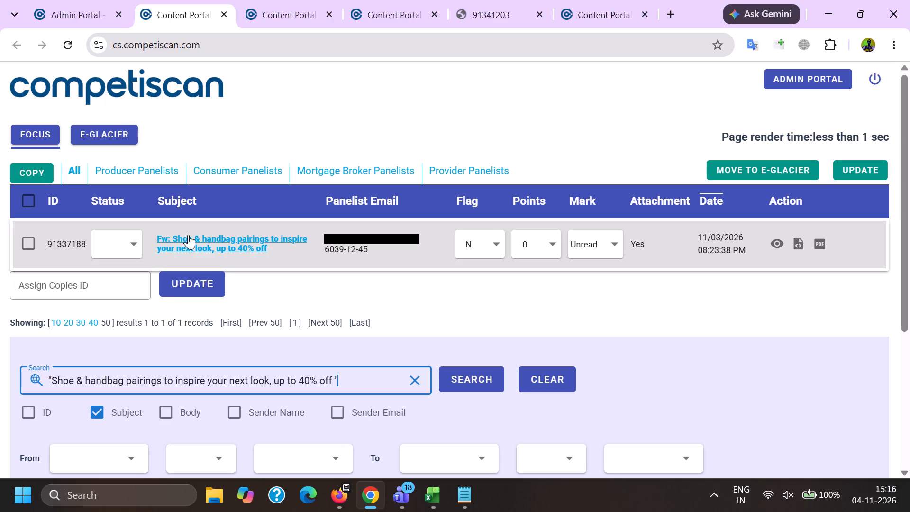
Open email 91337188 in the editor and copy its ID into the TEMP ID cell of row 38 in the Excel tracker.
left_click(193, 240, "ctrl")
left_click(242, 0)
double_click(267, 40)
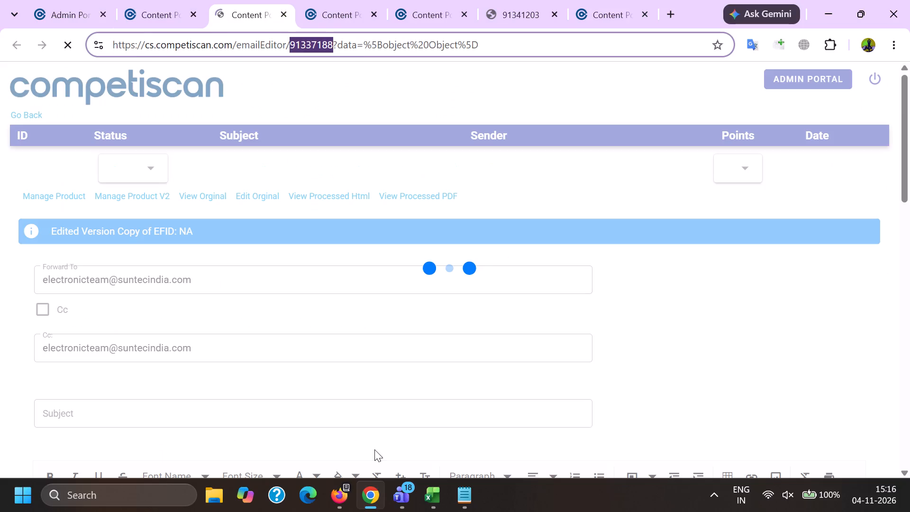
key("ctrl+c")
left_click(430, 502)
left_click(569, 449)
scroll(121, 301, "down", 13)
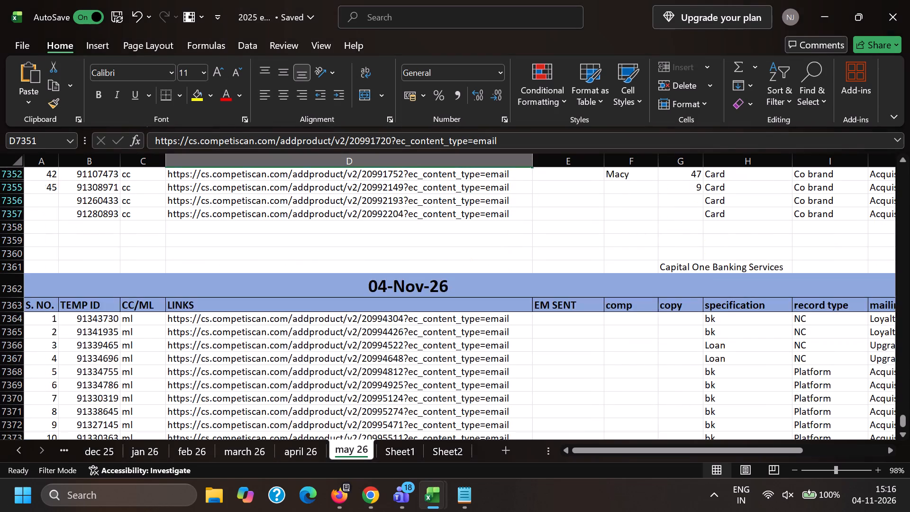
scroll(119, 314, "down", 3)
left_click(82, 345)
key("ctrl+v")
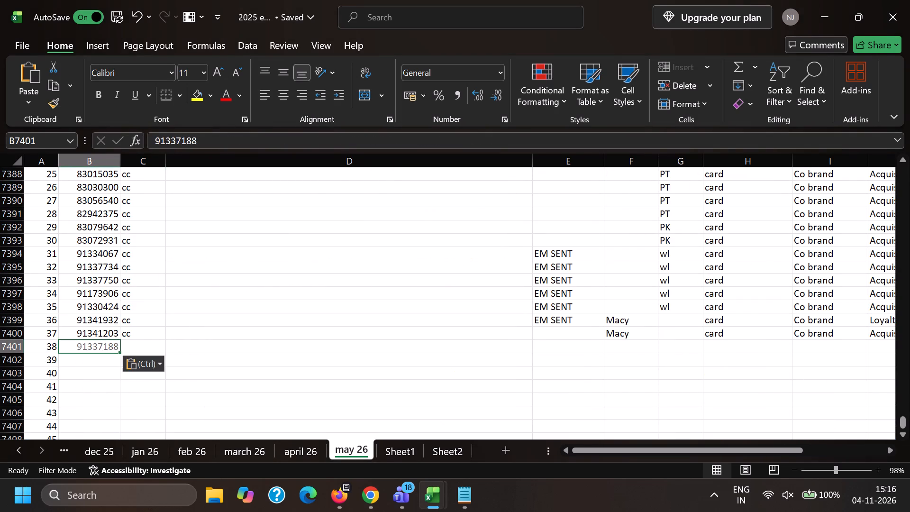
left_click(152, 348)
key("c")
key("c")
key("Right")
key("Right")
key("Right")
key("Right")
key("Left")
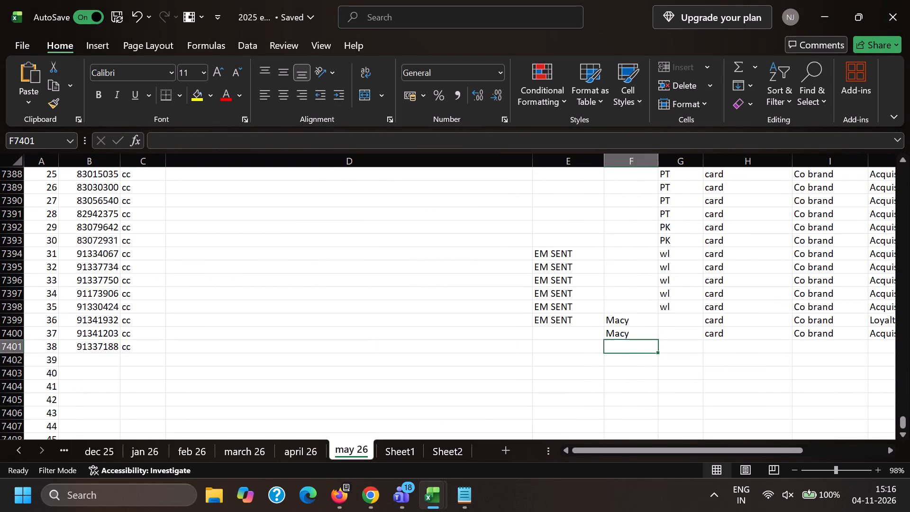
key("m")
key("Right")
key("Right")
key("c")
key("Right")
key("c")
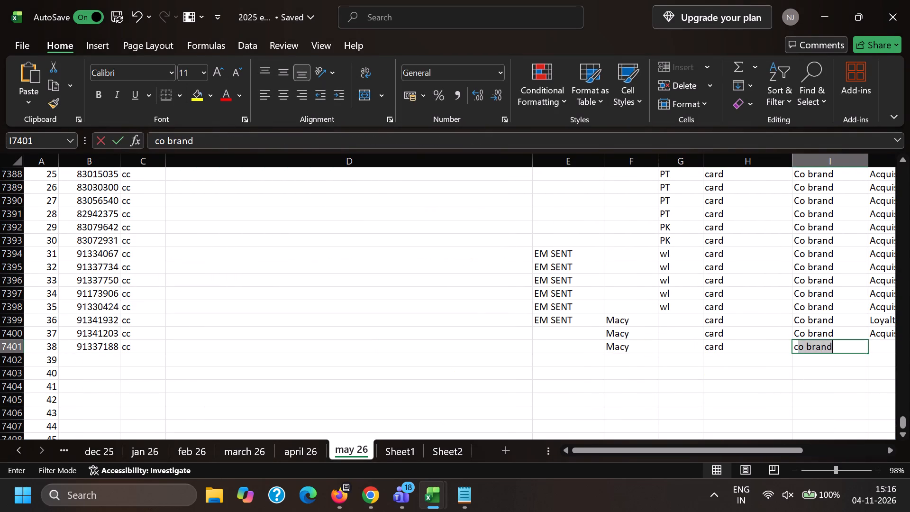
key("Right")
key("c")
key("BackSpace")
key("a")
key("Left")
key("Left")
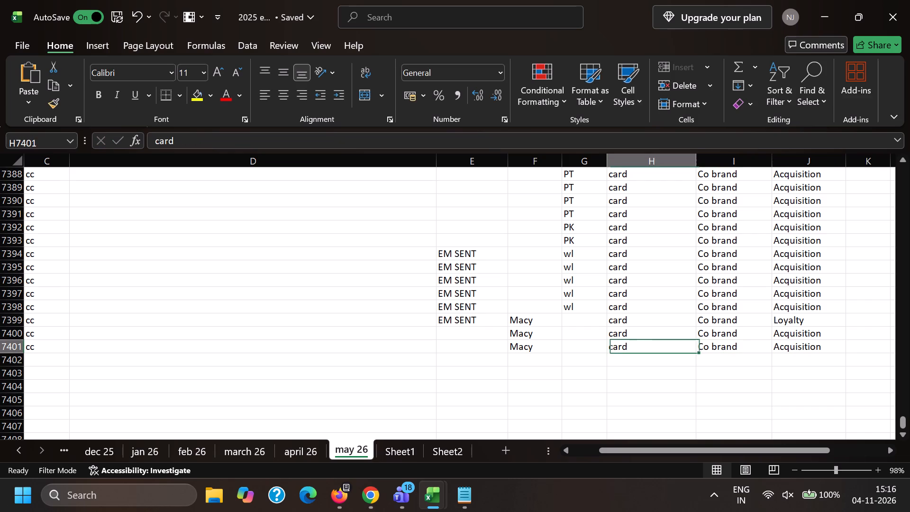
key("Left")
key("Up")
key("4")
key("Up")
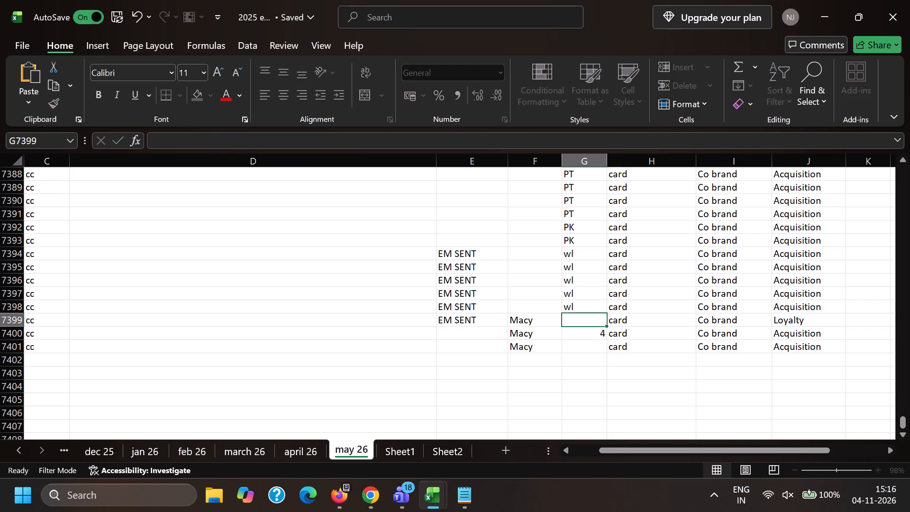
key("0")
key("BackSpace")
key("1")
key("Down")
key("Down")
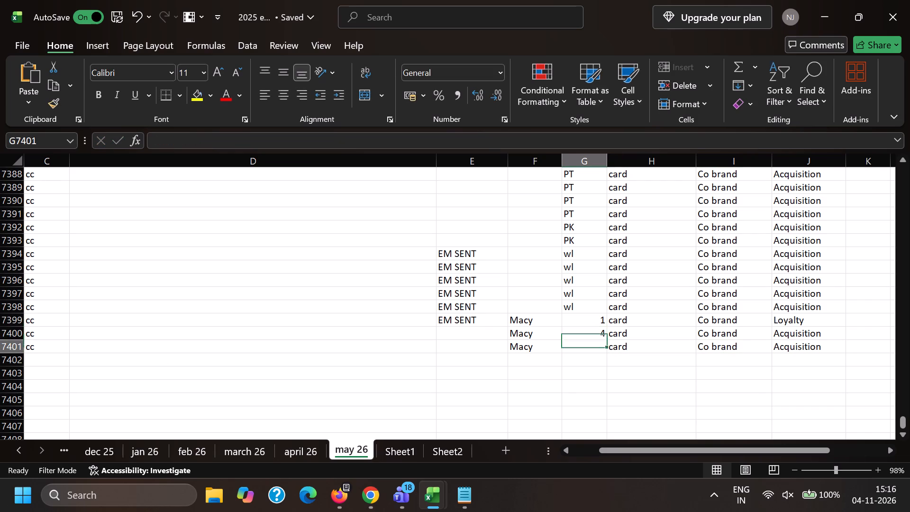
key("Down")
key("Up")
key("0")
key("Return")
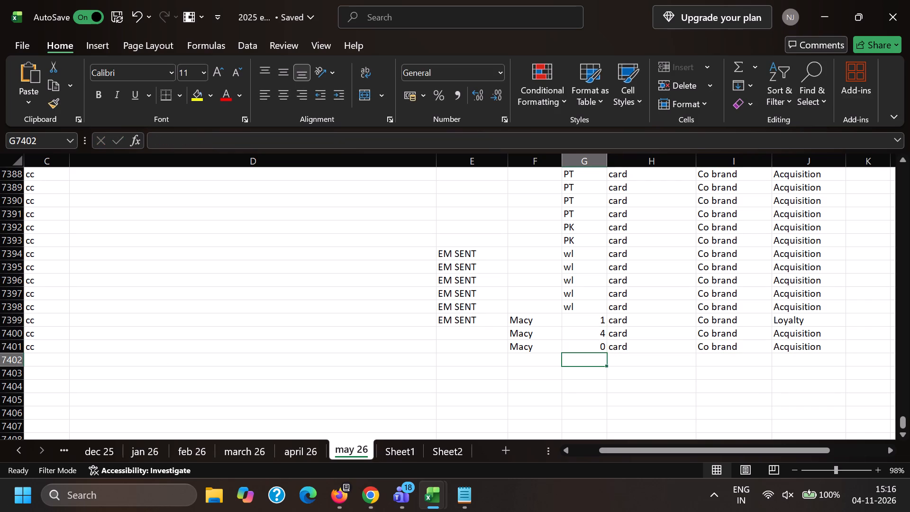
Back in Chrome, delete the Forwarded Message line, the sender's address and the whole To line from email 91337188.
key("alt+Tab")
scroll(223, 174, "down", 3)
scroll(128, 300, "up", 2)
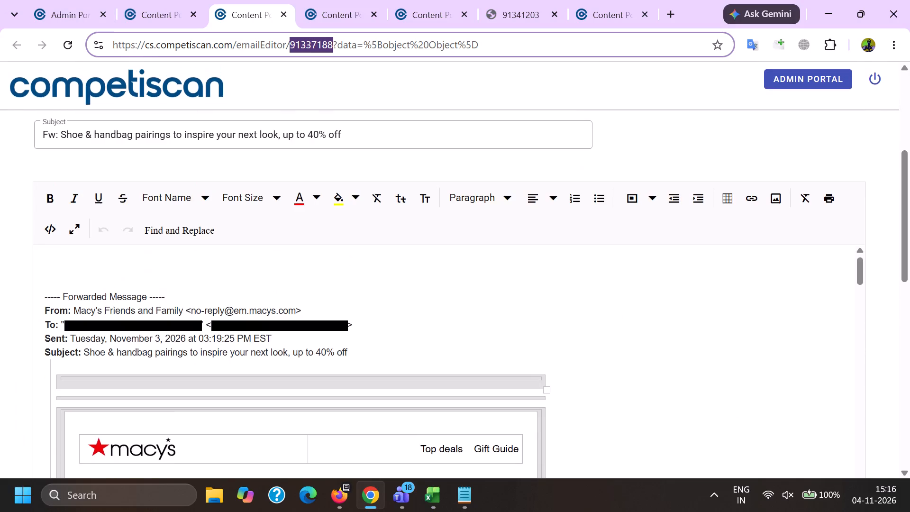
left_click_drag(177, 294, 0, 269)
key("BackSpace")
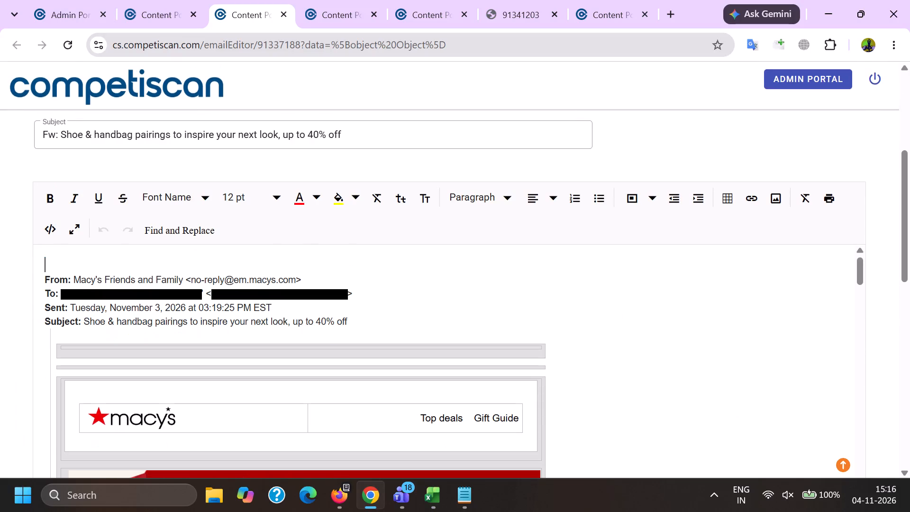
left_click_drag(186, 281, 408, 299)
key("BackSpace")
Remove the link from the red "Get 30% OFF macys.com today" banner image.
scroll(260, 232, "down", 1)
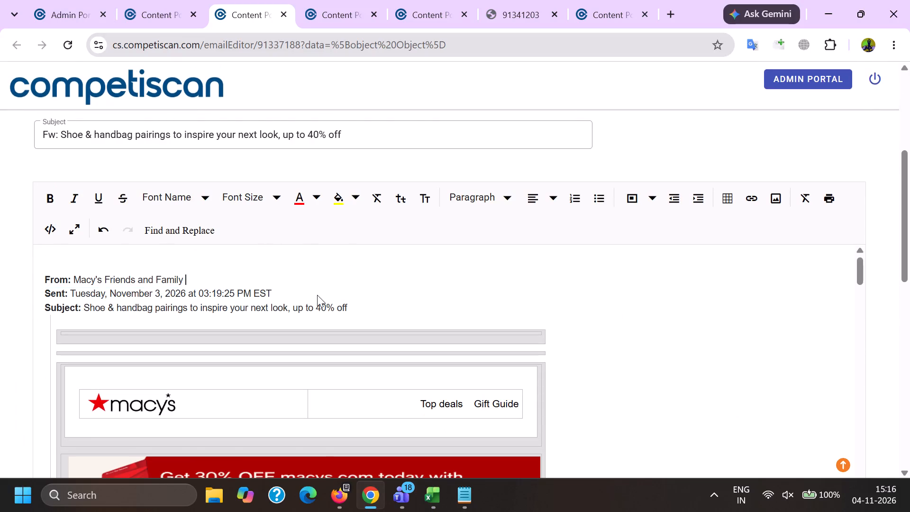
scroll(289, 328, "down", 2)
left_click(218, 283)
left_click(273, 218)
Remove the link from "Sign Up" in the black "Sign up for texts & get 25% off" bar.
scroll(280, 302, "down", 9)
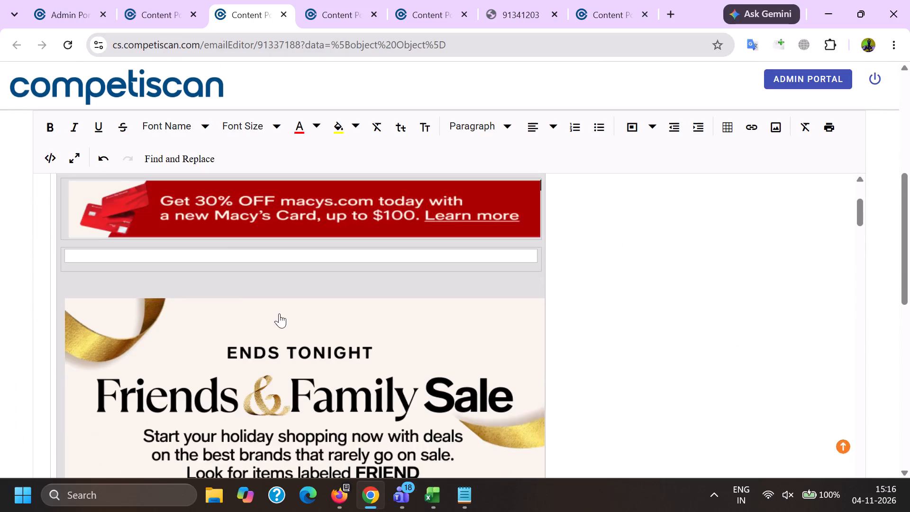
scroll(279, 313, "down", 20)
scroll(279, 313, "down", 20)
scroll(279, 313, "down", 20)
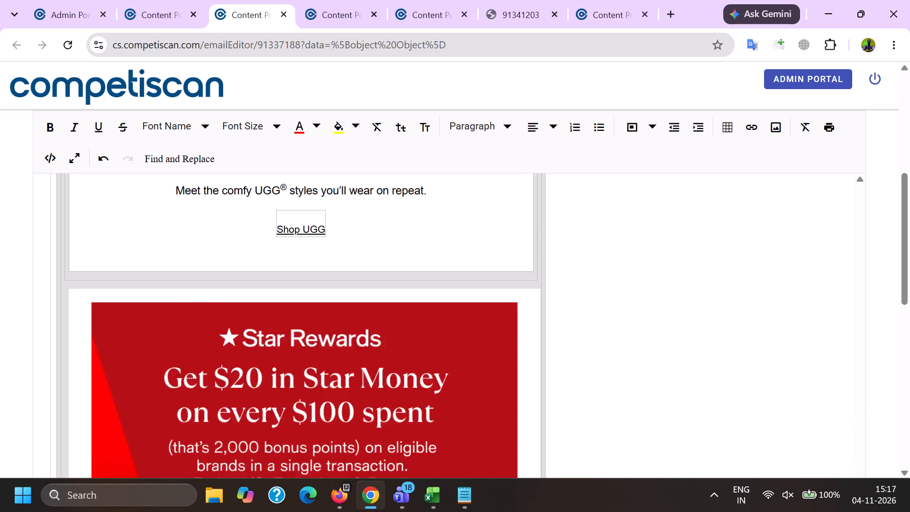
scroll(261, 278, "down", 11)
scroll(265, 277, "up", 1)
scroll(266, 277, "down", 6)
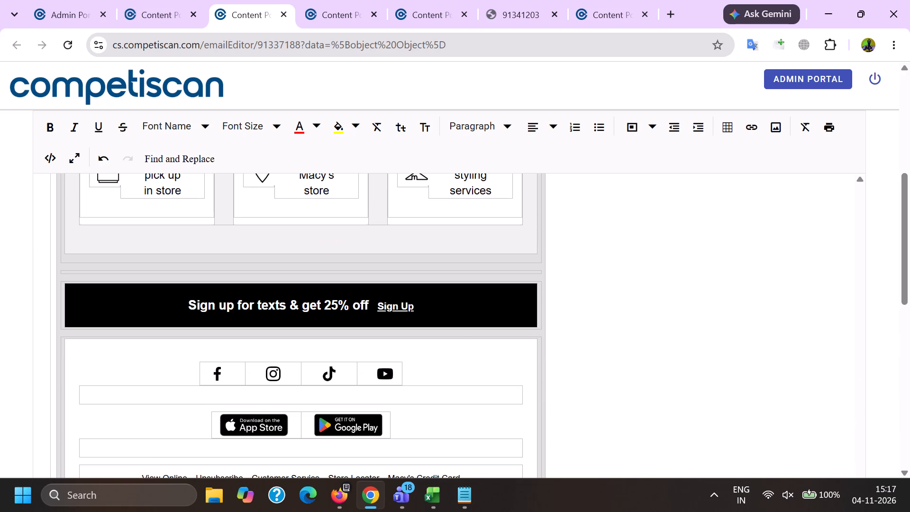
left_click(393, 306)
left_click(470, 332)
Remove the links from the YouTube, TikTok, Instagram and Facebook icons in the email footer.
left_click(386, 376)
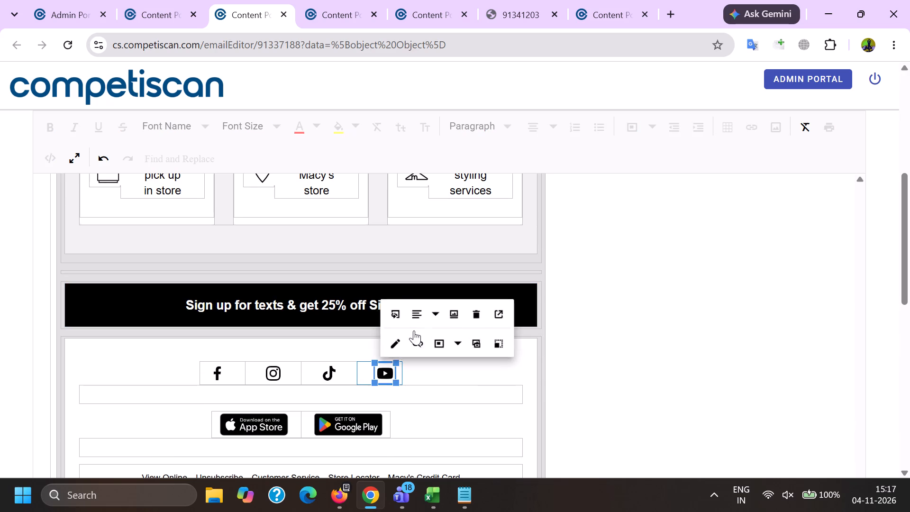
left_click(414, 330)
left_click(330, 377)
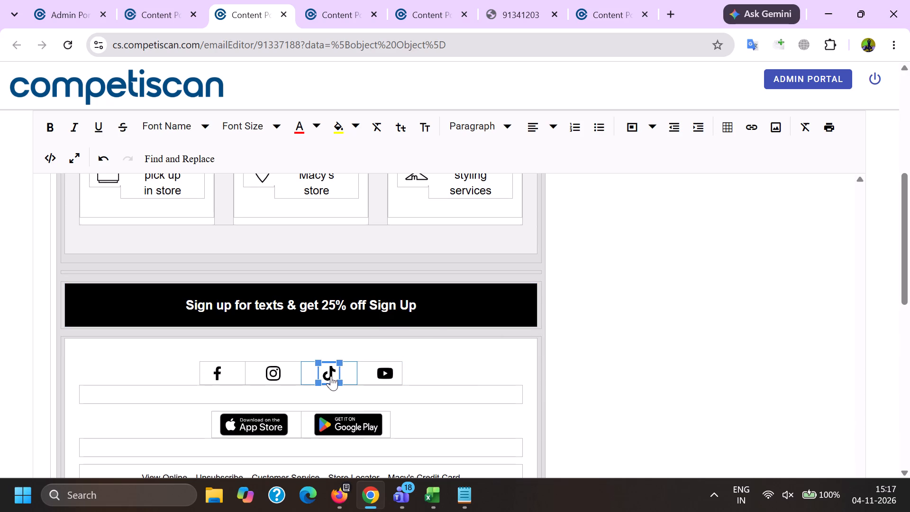
left_click(358, 345)
left_click(265, 378)
left_click(296, 338)
left_click(220, 373)
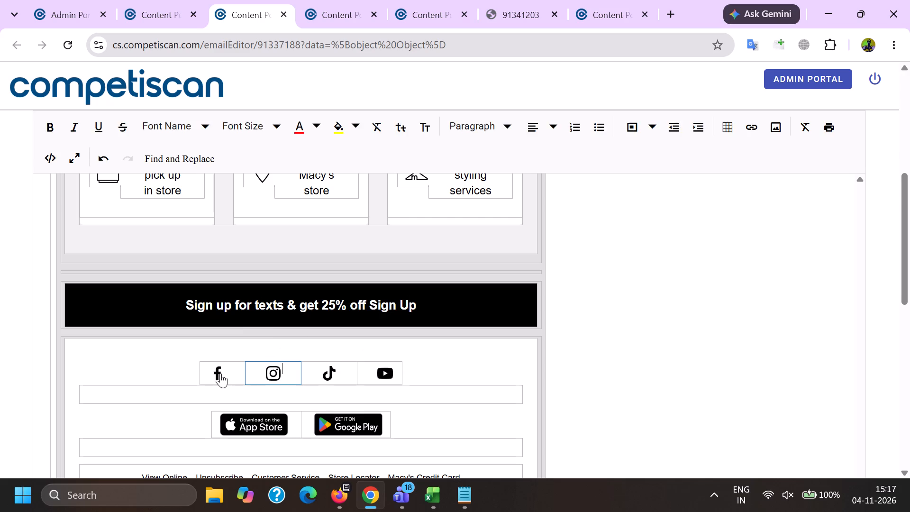
left_click(248, 342)
Remove the links from the App Store and Google Play badges.
left_click(258, 418)
left_click(259, 393)
left_click(337, 421)
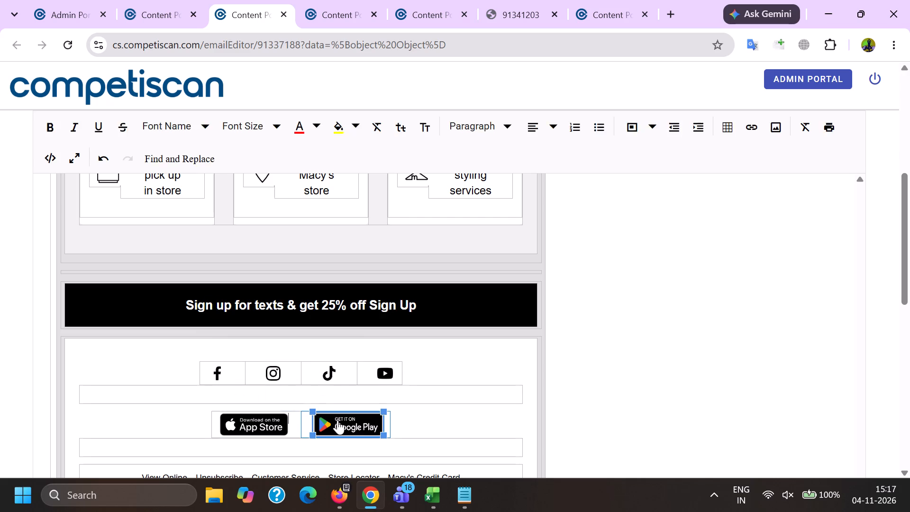
left_click(348, 393)
Unlink the footer's View Online, Unsubscribe and Macy's Credit Card texts, plus Macy's Credit Card in the Citibank note.
scroll(287, 281, "down", 3)
left_click(168, 282)
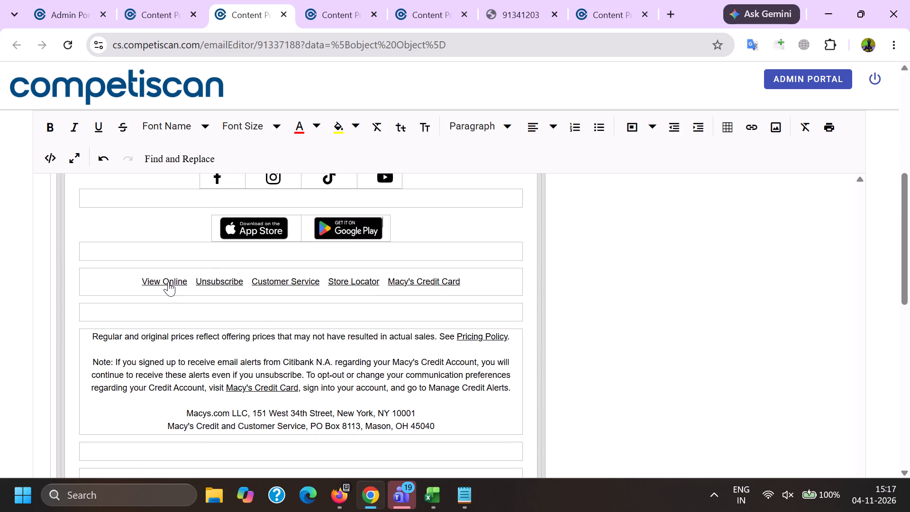
left_click(254, 314)
left_click(215, 280)
left_click(294, 318)
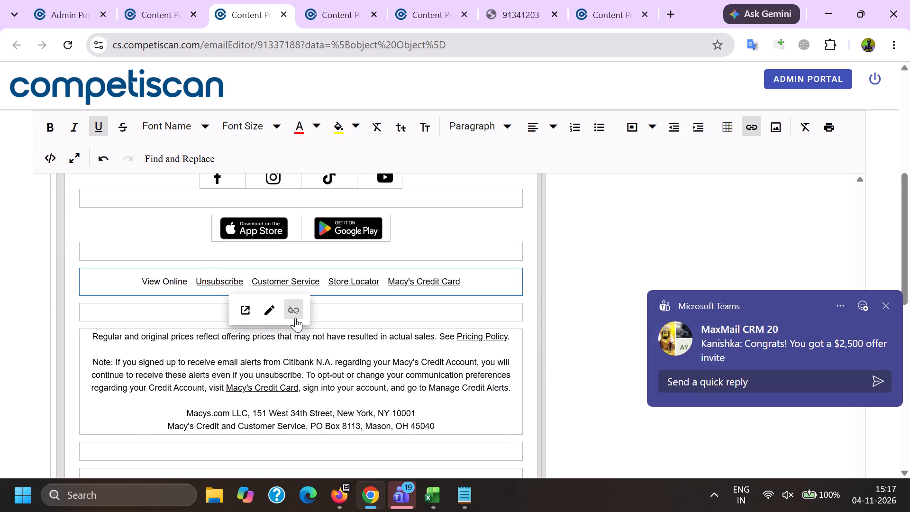
left_click(415, 283)
left_click(490, 319)
scroll(284, 216, "down", 3)
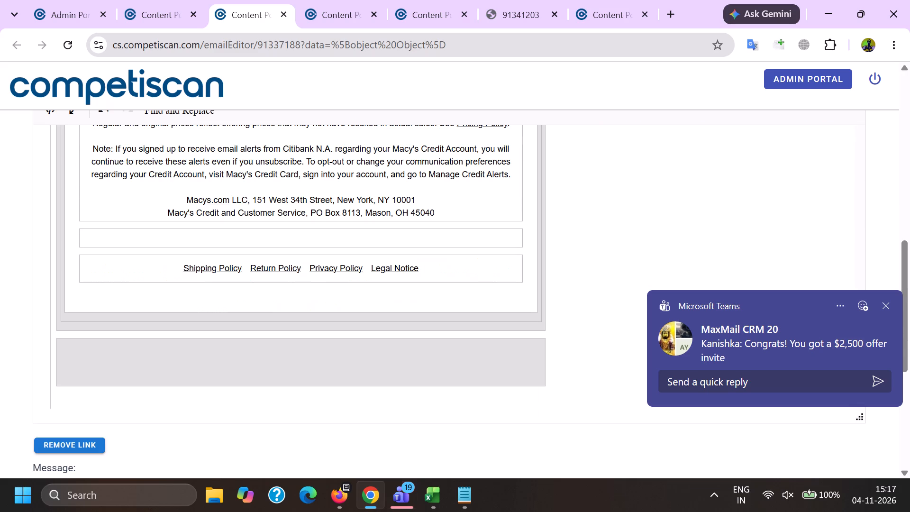
left_click(246, 174)
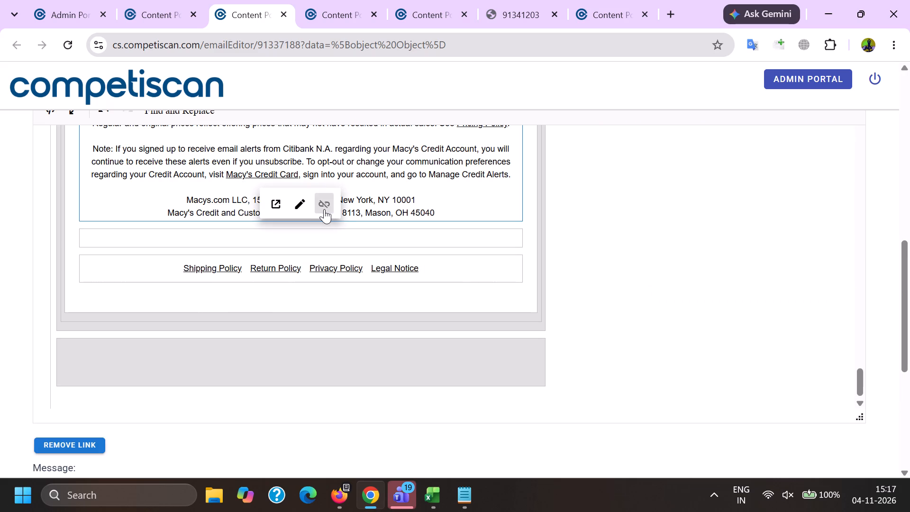
left_click(324, 208)
Save the product info for the cleaned email 91337188.
scroll(237, 207, "down", 9)
left_click(324, 352)
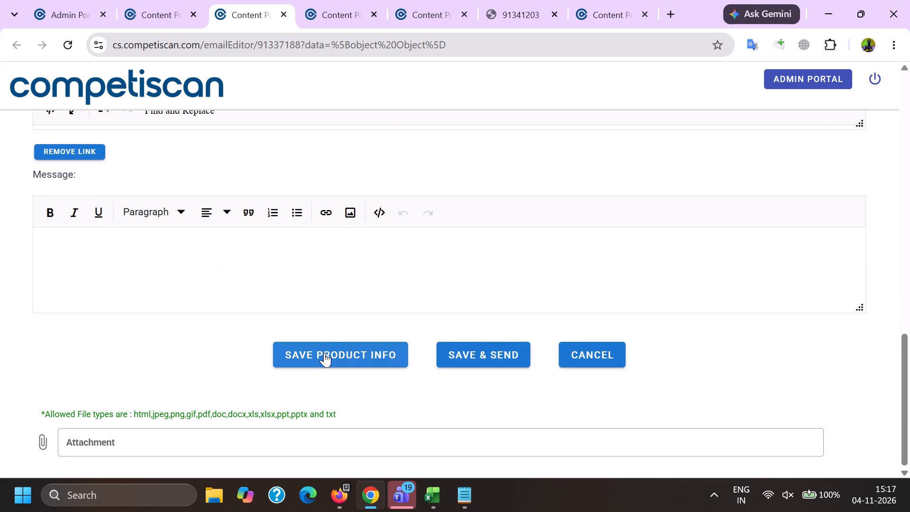
left_click(462, 299)
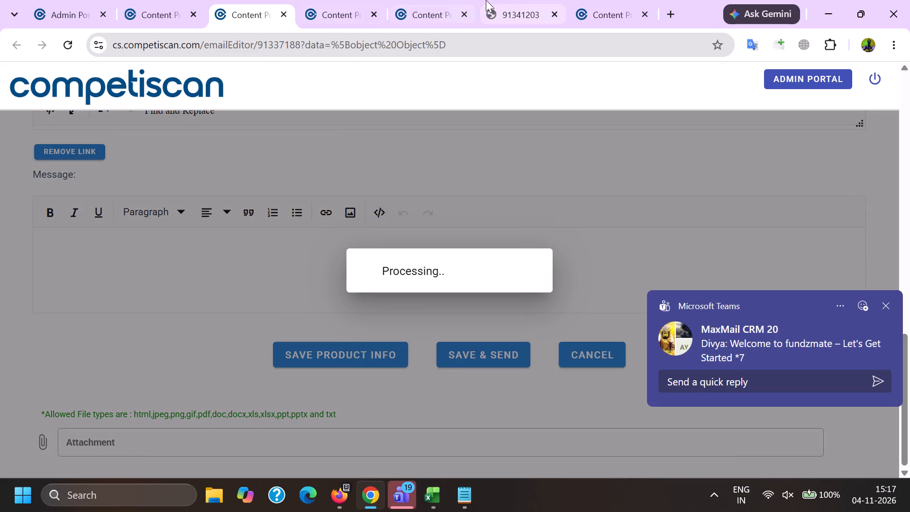
Close the browser tabs of the finished emails 91341203 and 91341932.
left_click(511, 0)
left_click(458, 0)
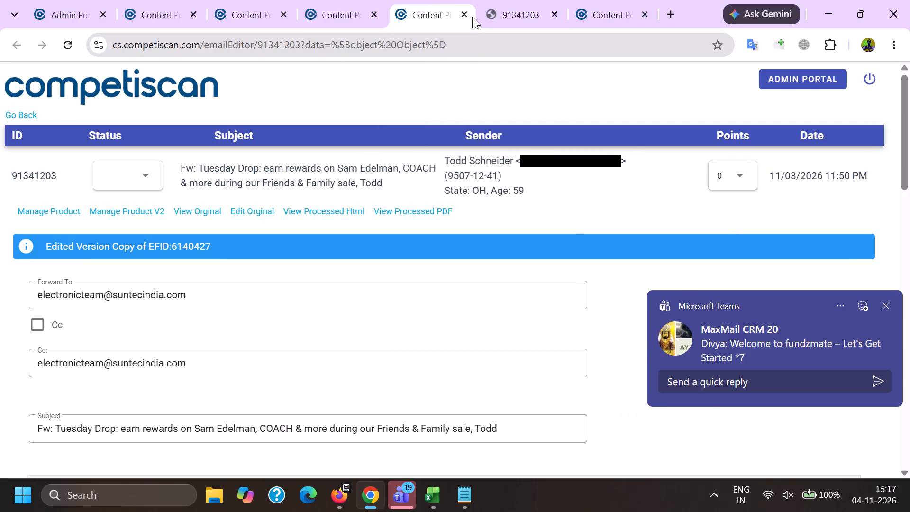
left_click(464, 15)
left_click(464, 15)
left_click(366, 0)
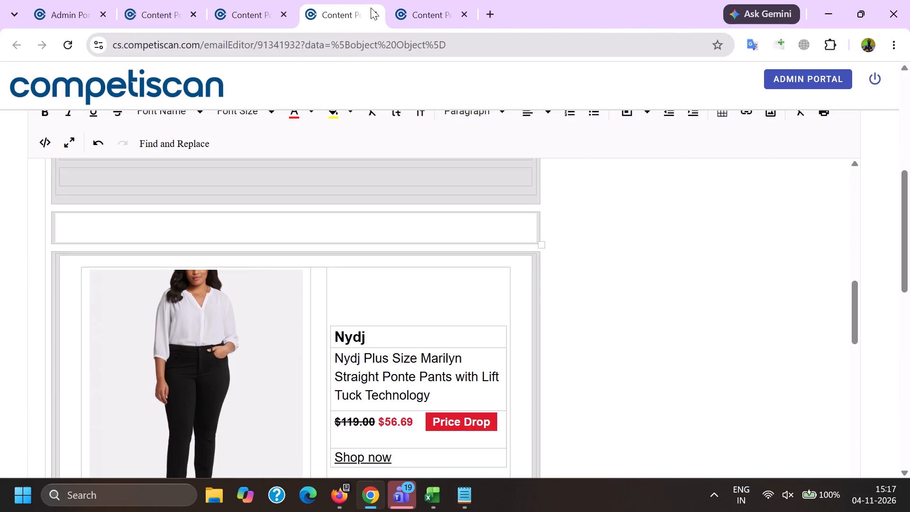
left_click(371, 11)
Open the Manage Product form and the processed PDF for email 91337188, and return to its editor.
left_click(237, 0)
left_click(0, 229)
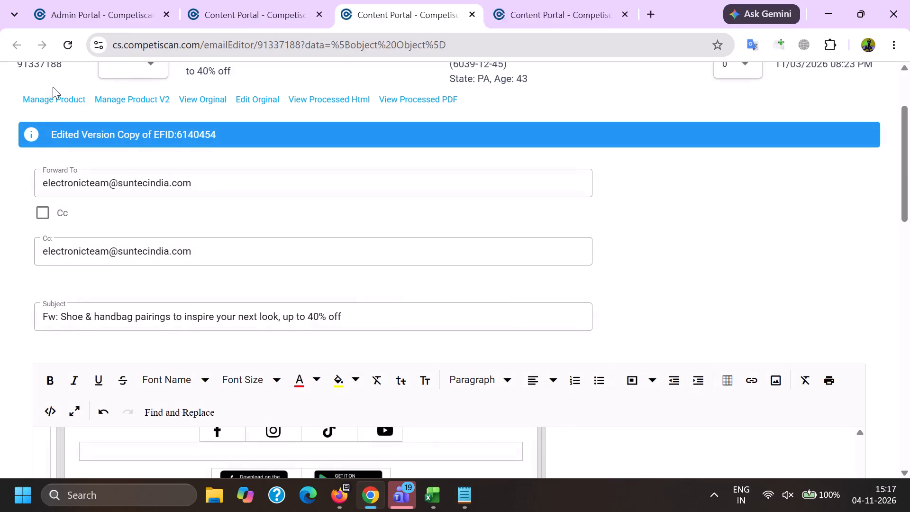
left_click(62, 102)
key("alt+Tab")
left_click(397, 100, "ctrl")
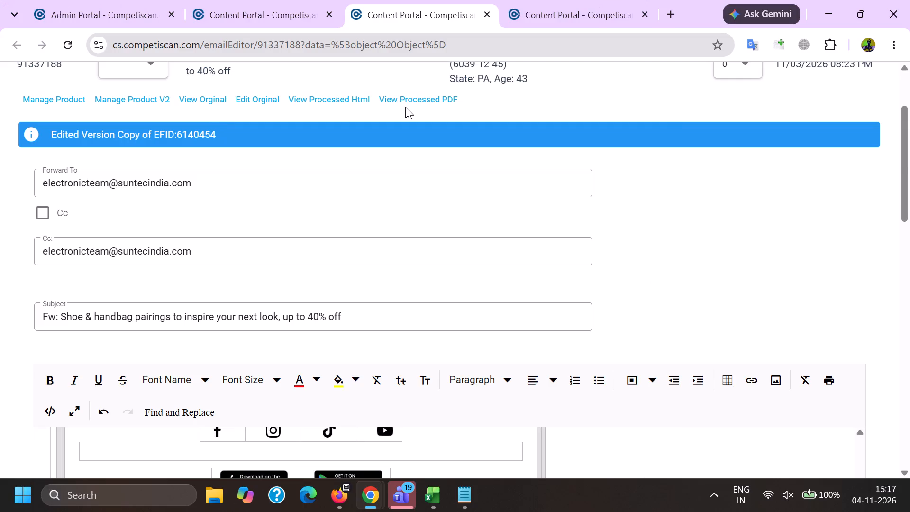
left_click(566, 0)
left_click(325, 0)
scroll(169, 218, "down", 6)
scroll(122, 250, "up", 5)
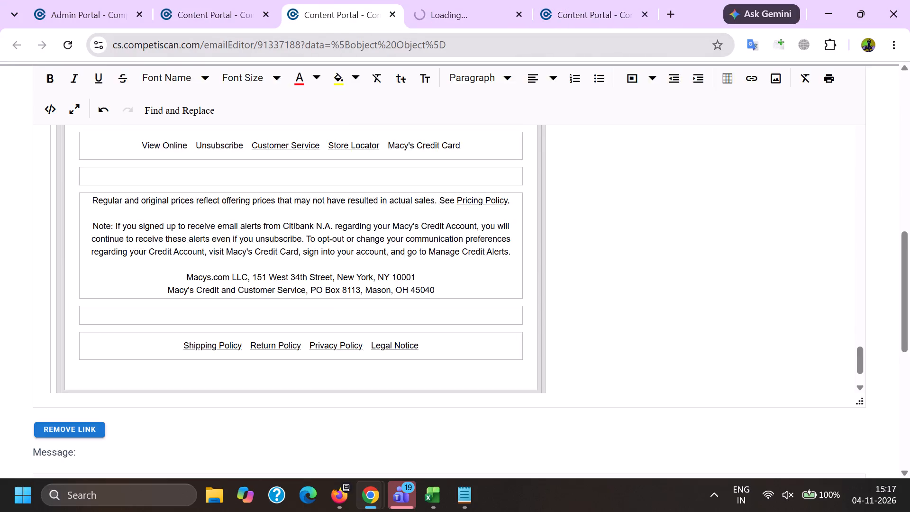
Copy the word Macy's from the From line at the start of email 91337188 and return to its product form.
left_click(114, 257)
key("Page_Up")
key("Page_Up")
key("Page_Up")
key("Page_Up")
key("Page_Up")
key("Page_Up")
key("Page_Up")
key("Page_Up")
key("Page_Up")
key("Page_Up")
key("Page_Up")
key("Page_Up")
key("Page_Up")
key("Page_Up")
key("Page_Up")
key("Page_Up")
key("Page_Up")
key("Page_Up")
key("Page_Up")
key("Page_Up")
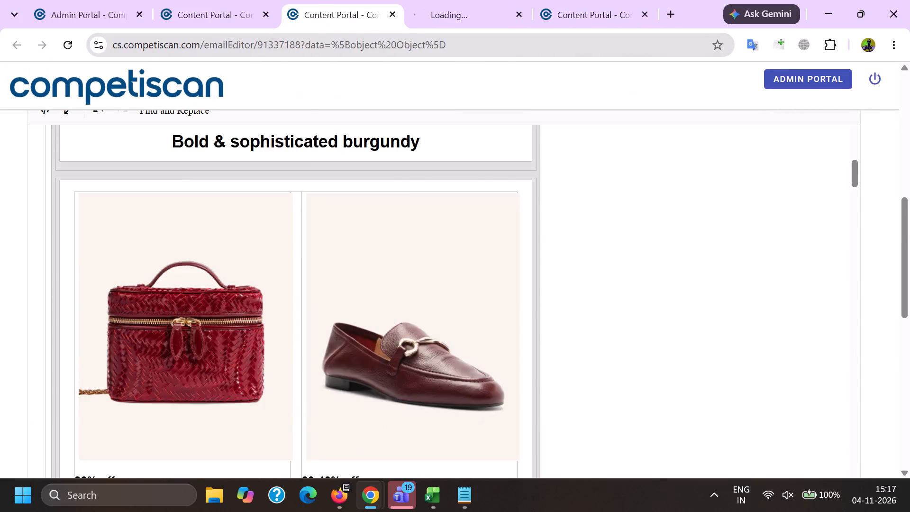
scroll(114, 247, "down", 3)
double_click(87, 298)
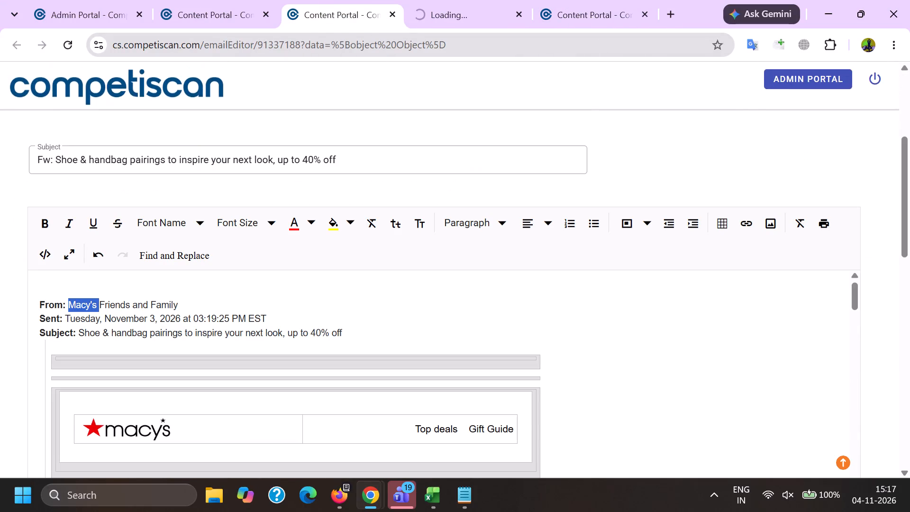
key("shift+Left")
key("ctrl+c")
key("alt+Tab")
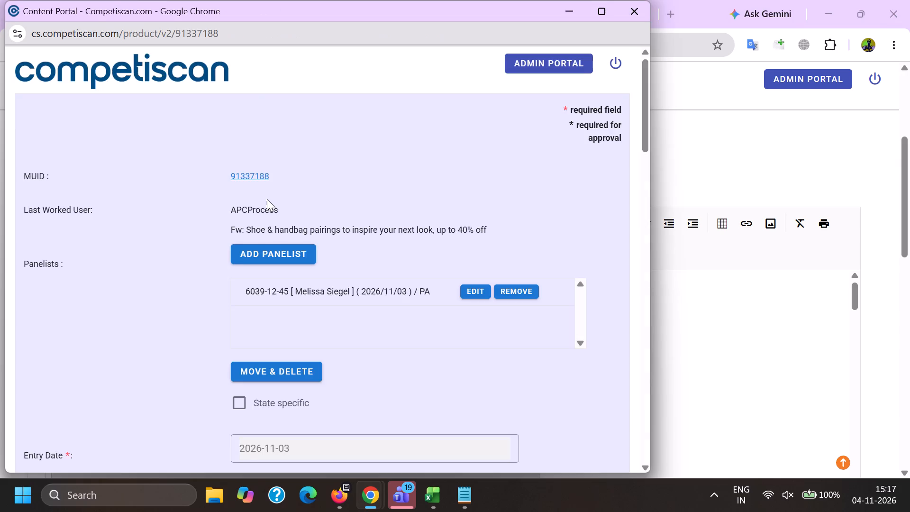
Add Macy's as a company and search for Macy's under Affinity/Association.
scroll(267, 199, "down", 6)
left_click(296, 179)
left_click(290, 146)
key("ctrl+v")
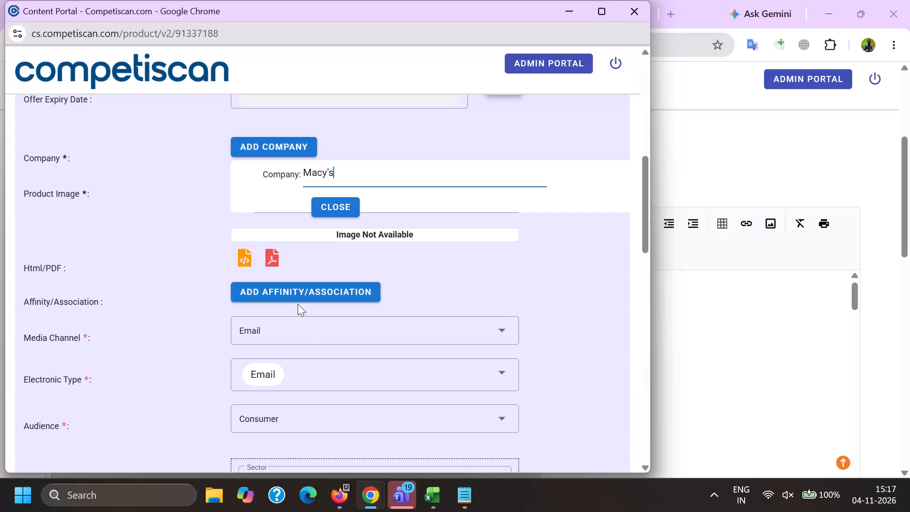
left_click(291, 291)
left_click(398, 332)
left_click(378, 321)
key("ctrl+v")
scroll(382, 351, "up", 1)
left_click(350, 283)
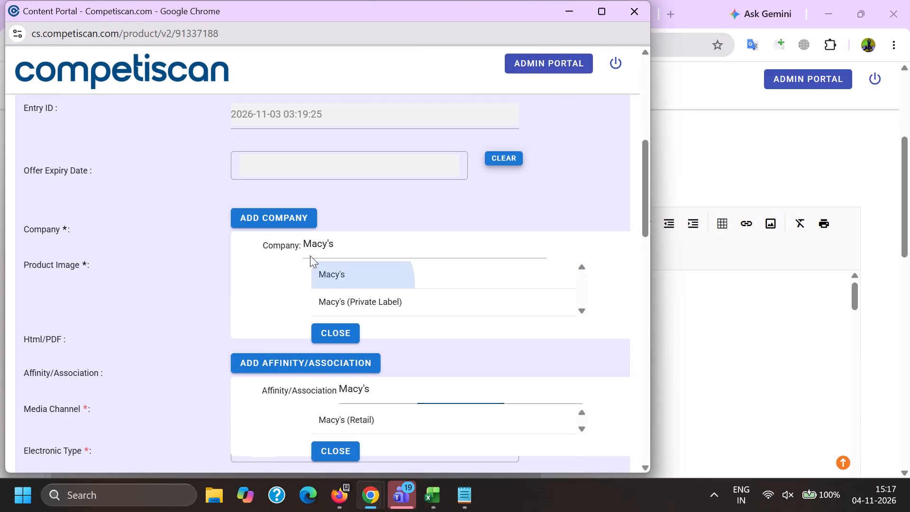
Add Citibank as a second company and choose Macy's (Retail) as the affinity/association.
left_click(289, 247)
left_click(286, 206)
left_click(288, 215)
key("c")
key("i")
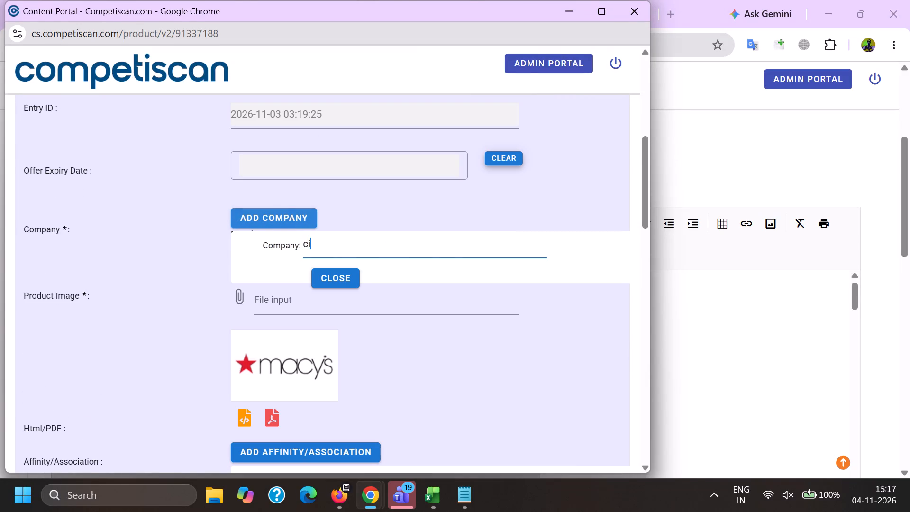
type("tib")
key("a")
type("nk")
left_click(346, 277)
scroll(323, 194, "down", 4)
left_click(337, 261)
Set the sector to Retail, the category to Clothing & Accessories and the sub category to Women's.
scroll(311, 176, "down", 3)
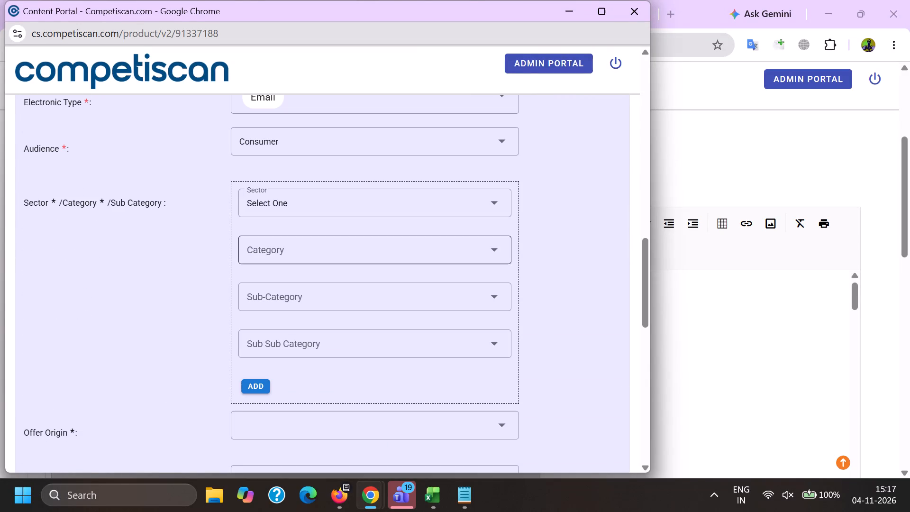
left_click(279, 199)
scroll(276, 196, "down", 7)
left_click(276, 263)
left_click_drag(213, 262, 227, 262)
left_click(284, 256)
scroll(274, 165, "down", 6)
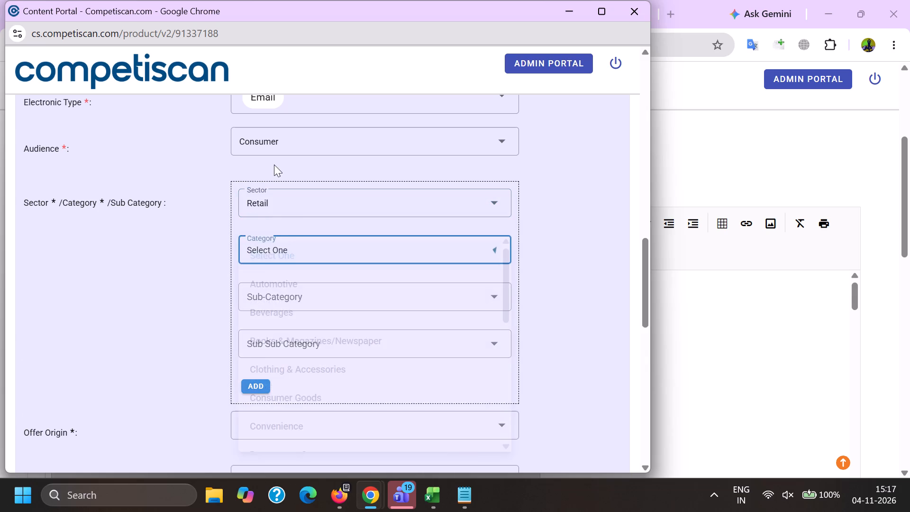
scroll(274, 165, "down", 2)
scroll(285, 265, "up", 6)
left_click(315, 288)
left_click(178, 284)
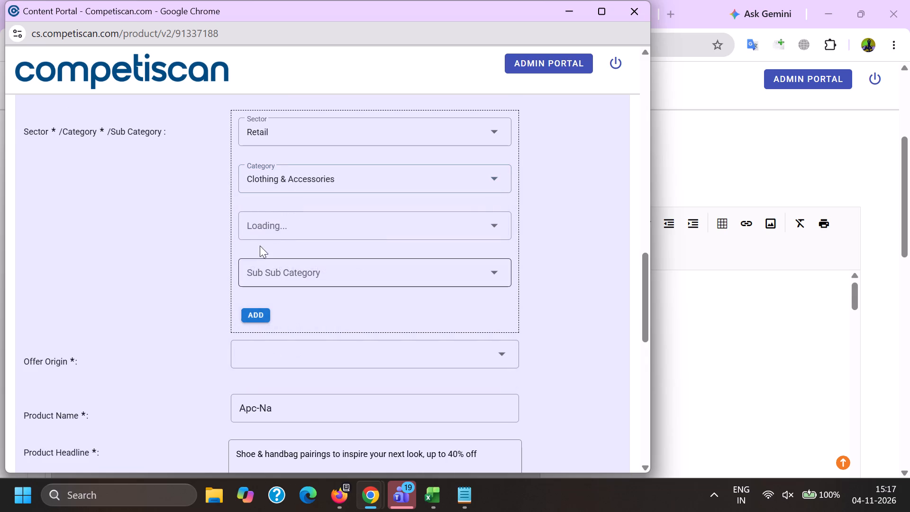
left_click(260, 223)
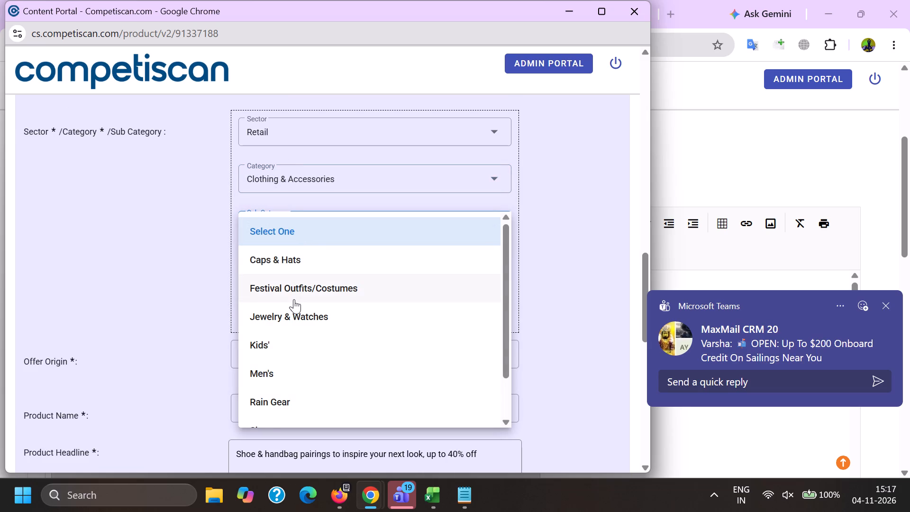
scroll(294, 299, "down", 1)
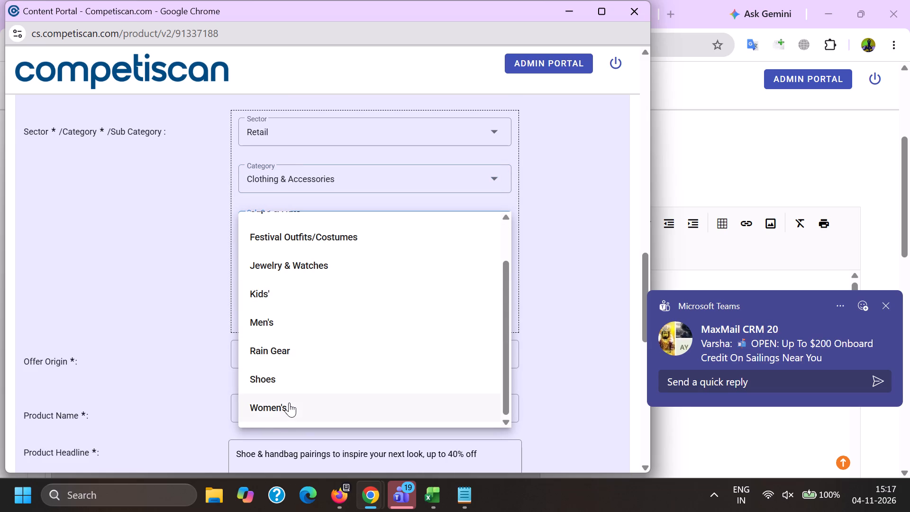
left_click(290, 407)
left_click_drag(125, 346, 144, 343)
Set the sub sub category to Accessories and add the Retail classification to the product.
left_click(278, 275)
scroll(318, 163, "down", 1)
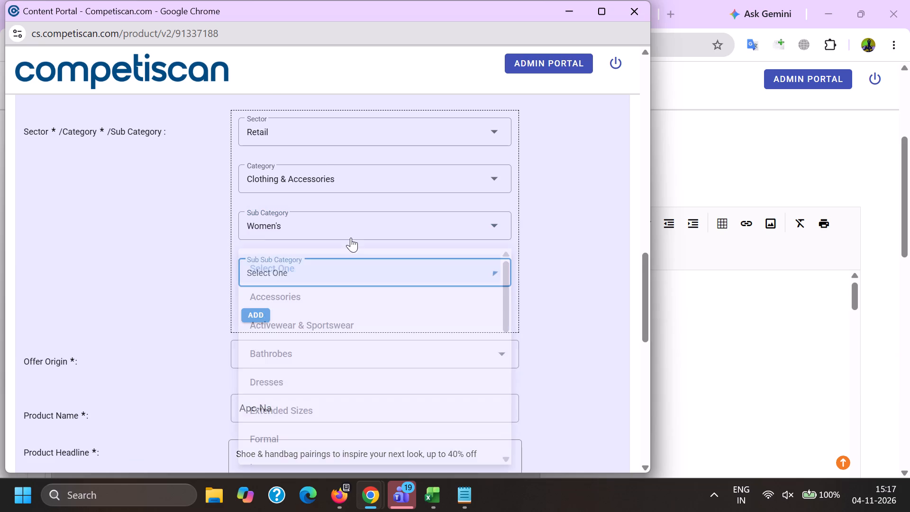
scroll(302, 256, "down", 4)
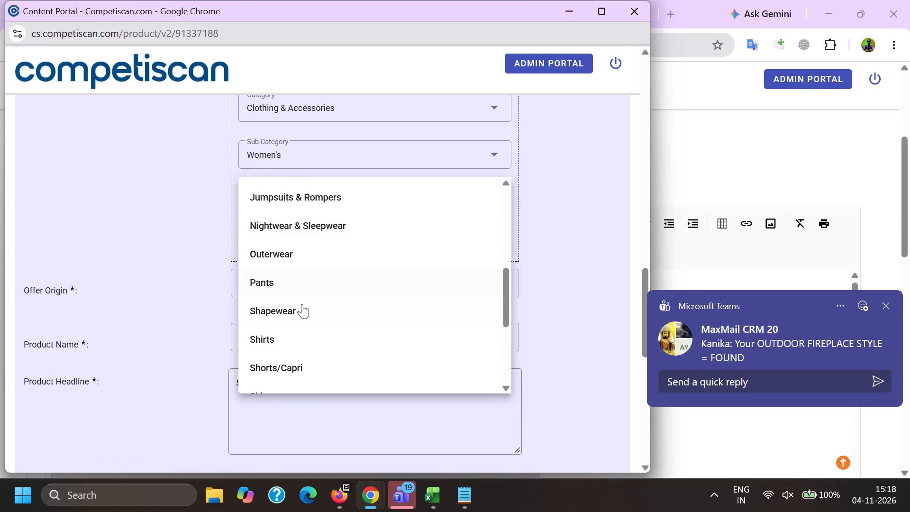
scroll(302, 304, "up", 5)
left_click(291, 252)
left_click(191, 252)
left_click(286, 202)
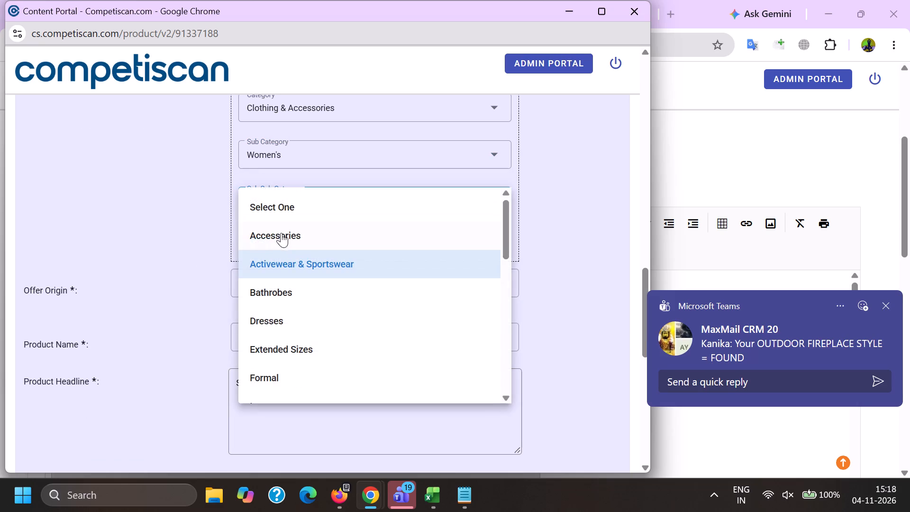
left_click(281, 232)
left_click_drag(197, 241, 208, 244)
left_click(264, 249)
Add a second classification with sector Credit Cards, category Payment Cards and sub category Private Label Cards.
scroll(276, 319, "up", 2)
left_click(270, 237)
scroll(297, 338, "up", 4)
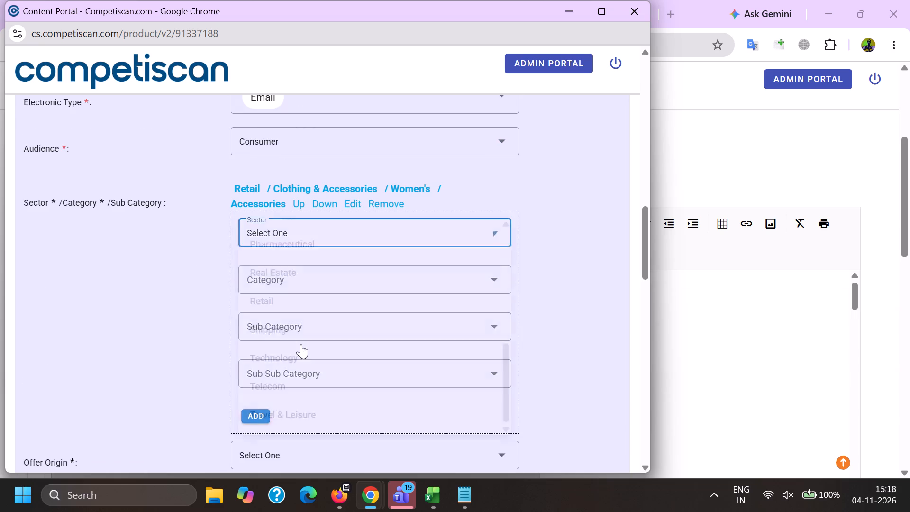
scroll(301, 344, "up", 3)
left_click(300, 347)
left_click(209, 326)
left_click(275, 281)
left_click(281, 335)
left_click(275, 338)
scroll(277, 267, "down", 3)
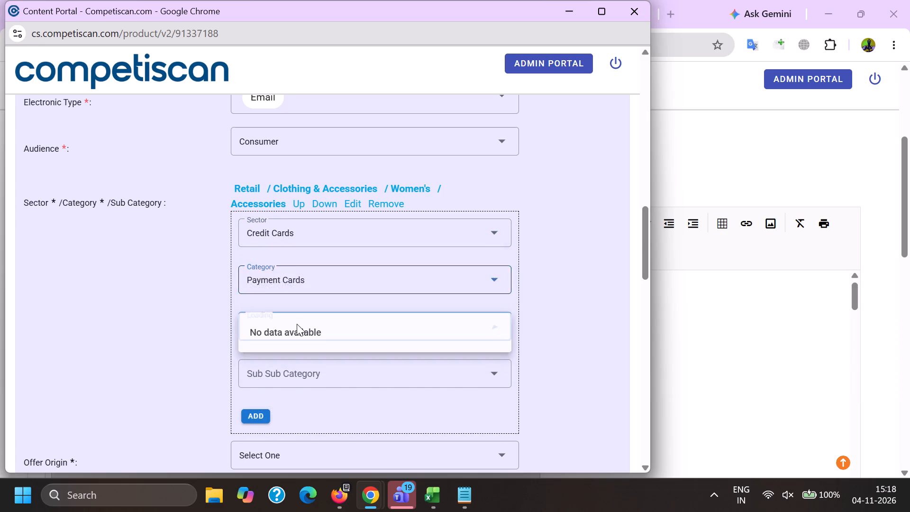
scroll(292, 256, "down", 5)
left_click(305, 268)
left_click(149, 249)
left_click(248, 200)
Move the Retail classification down, below the Credit Cards one.
scroll(274, 295, "up", 3)
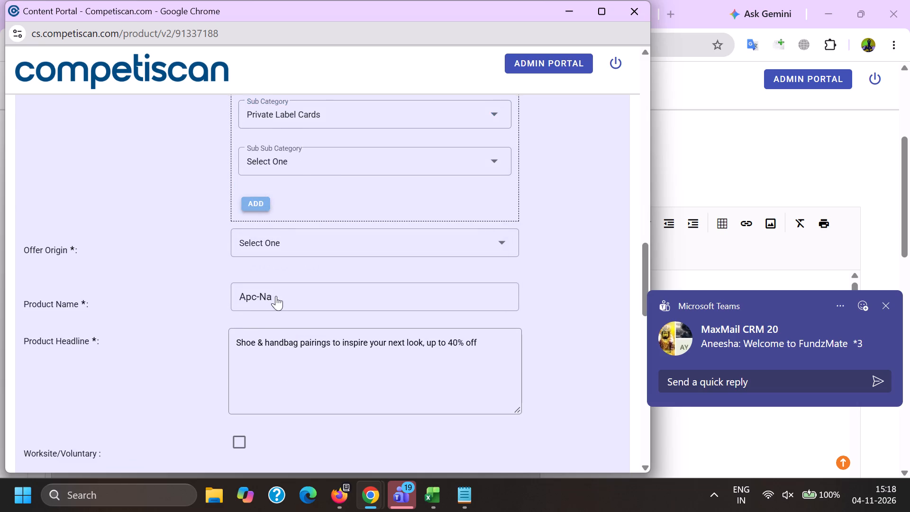
left_click(329, 201)
Set the offer origin to Provider/Bank and choose Macy's Card as the product name.
scroll(328, 201, "down", 4)
left_click(271, 198)
double_click(269, 263)
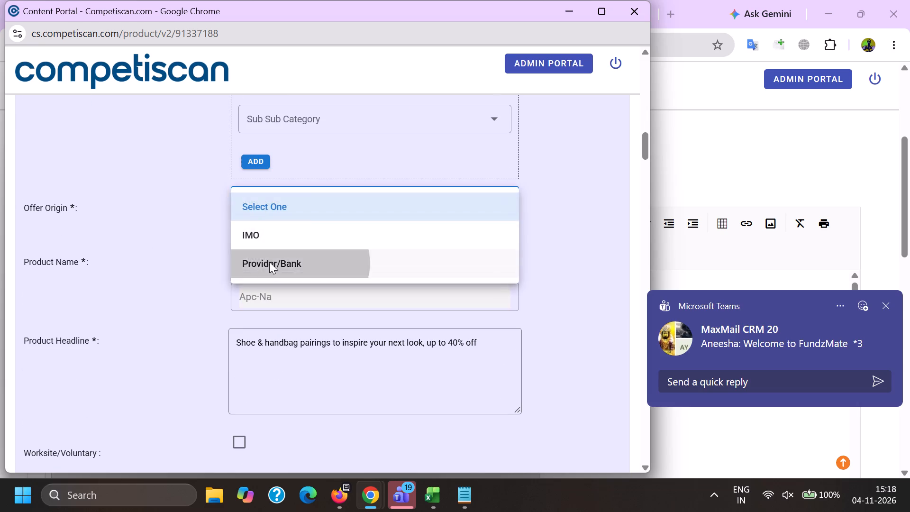
key("ctrl+v")
left_click(292, 318)
Move the Credit Cards classification down, below the Retail one.
scroll(293, 317, "up", 4)
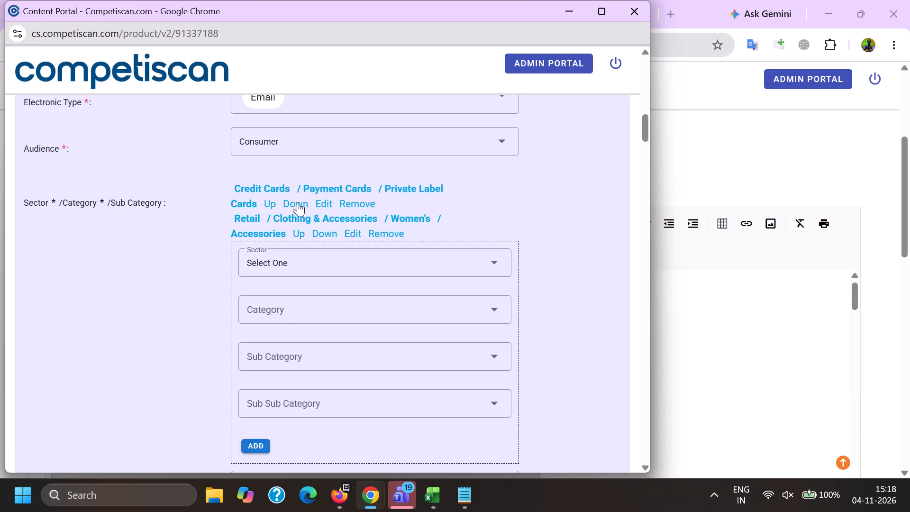
left_click(298, 202)
Clear the product headline and replace it with the subject text copied from the email's Subject line.
scroll(300, 177, "down", 5)
left_click_drag(489, 242, 0, 240)
key("BackSpace")
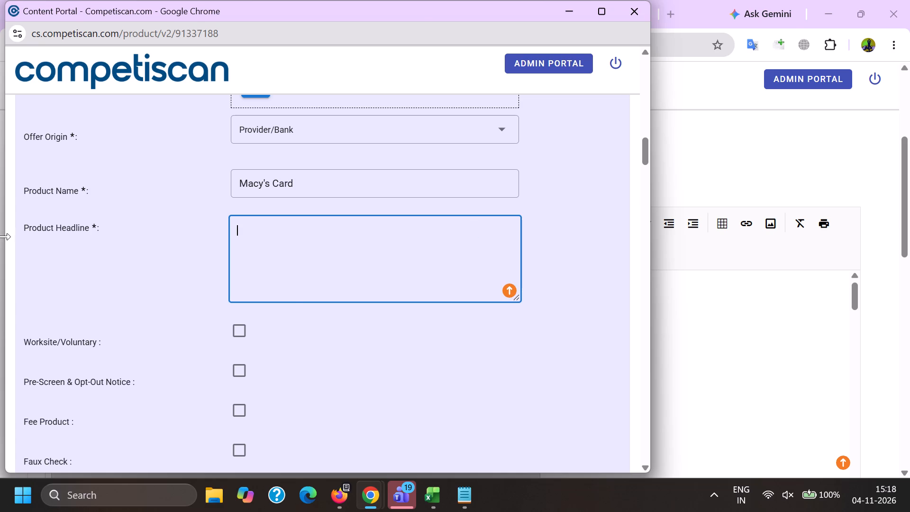
key("alt+Tab")
double_click(91, 331)
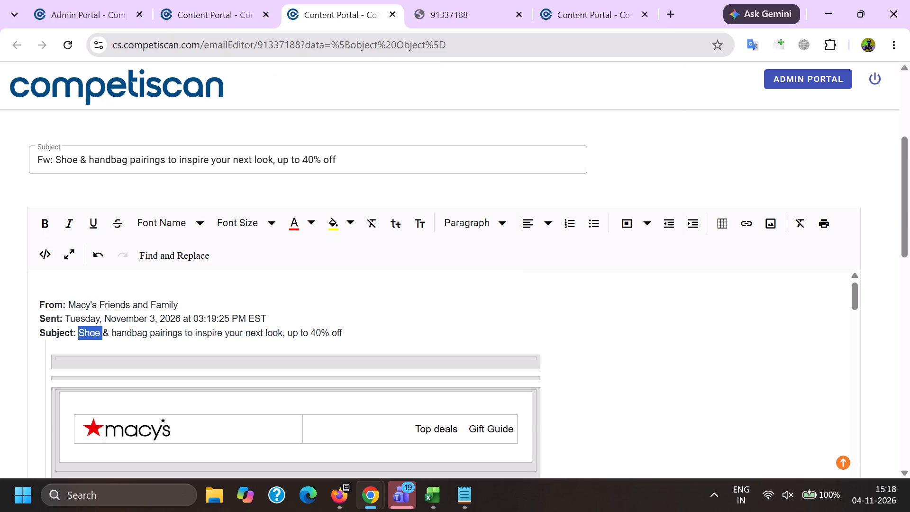
left_click(379, 342, "shift")
key("ctrl+c")
key("alt+Tab")
key("ctrl+v")
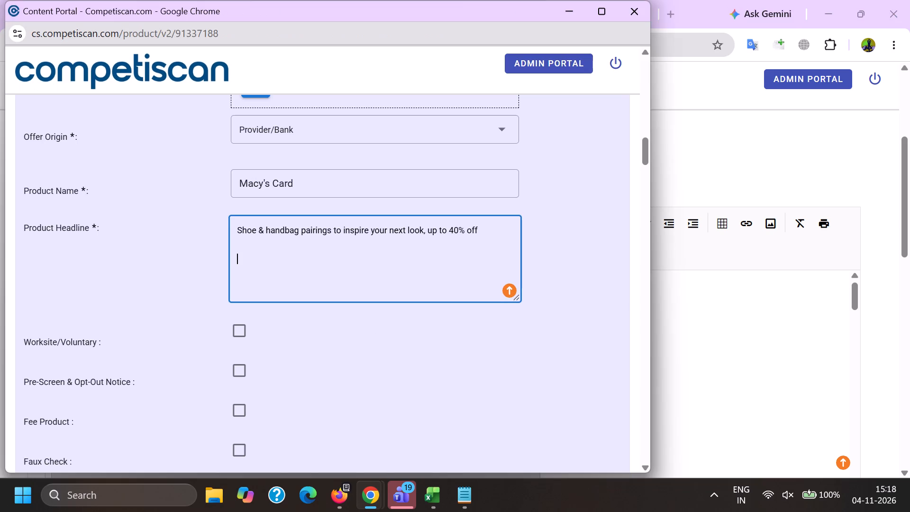
Replace the headline's ampersand with "and", remove the trailing blank lines, and end the sentence with a period and a space.
left_click(267, 228)
key("Left")
key("BackSpace")
key("a")
key("n")
key("d")
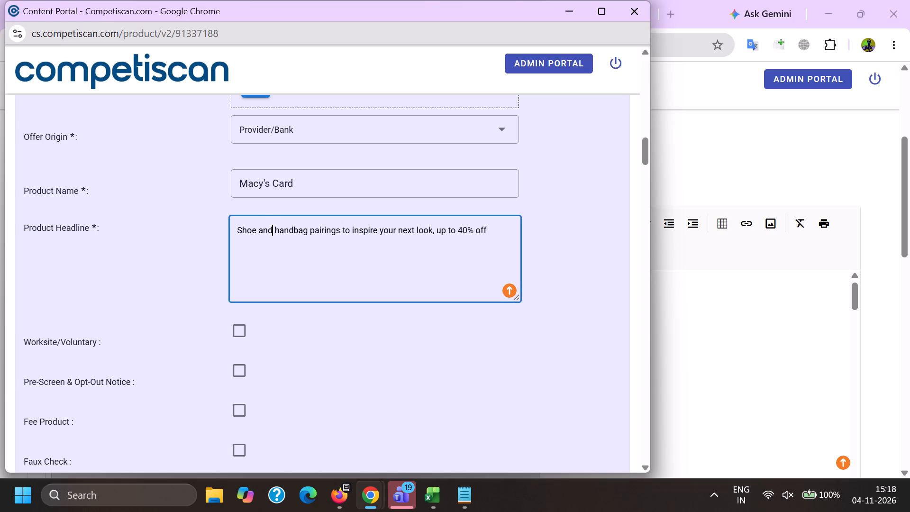
key("Down")
key("Down")
key("BackSpace")
key("BackSpace")
type(".")
key("space")
Append "Get 30% OFF macys.com today with a new Macy's Card, up to $100" to the headline, copied from product form 20991720.
key("alt+Tab")
left_click(583, 0)
scroll(532, 270, "up", 6)
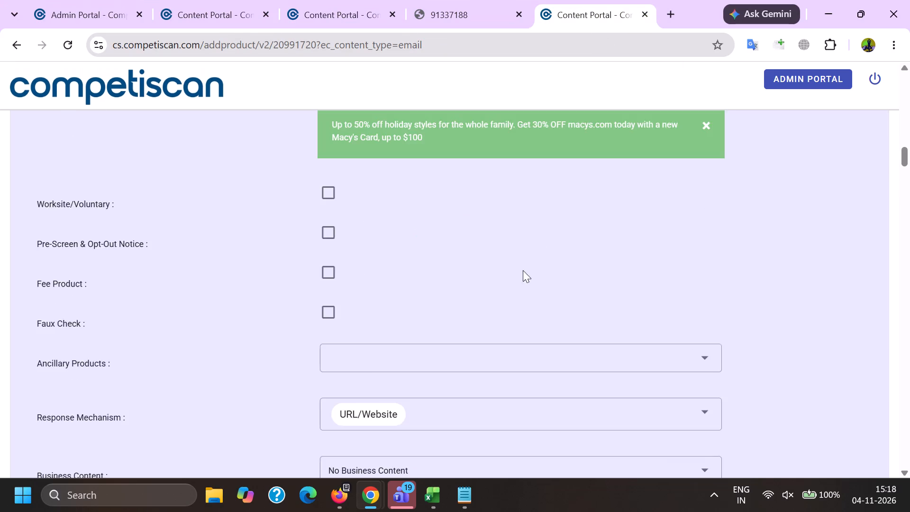
scroll(511, 261, "up", 3)
double_click(519, 243)
left_click(528, 278, "shift")
key("ctrl+c")
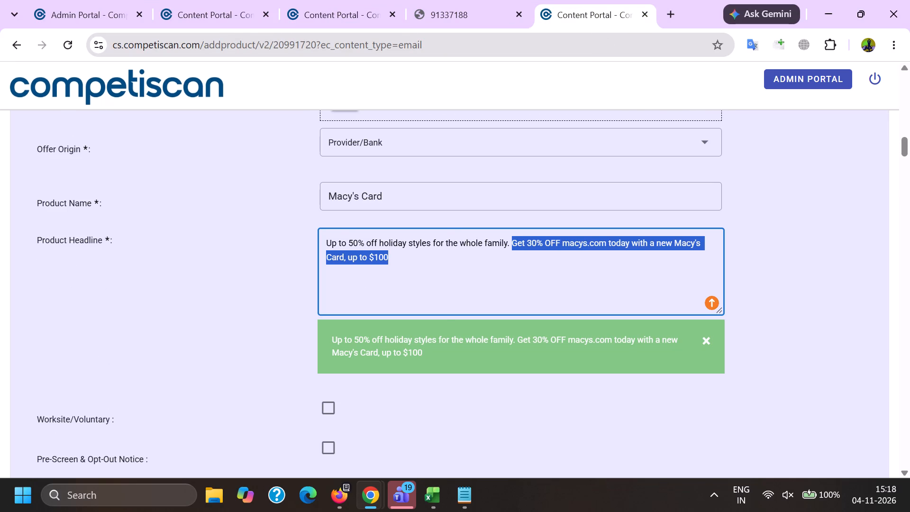
key("alt+Tab")
key("ctrl+v")
Set the response mechanism to URL/Website and the mailing type to Acquisition.
scroll(303, 267, "down", 5)
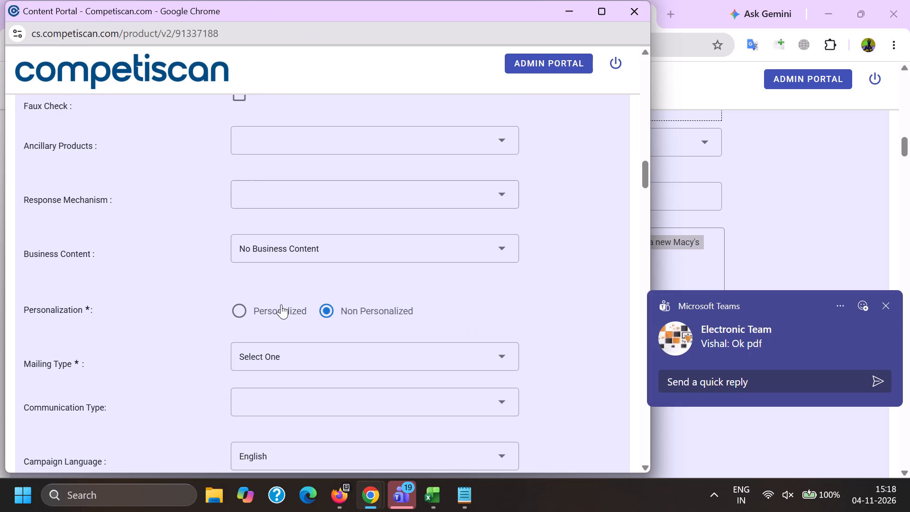
left_click(277, 189)
scroll(286, 268, "down", 7)
left_click(322, 357)
left_click(125, 365)
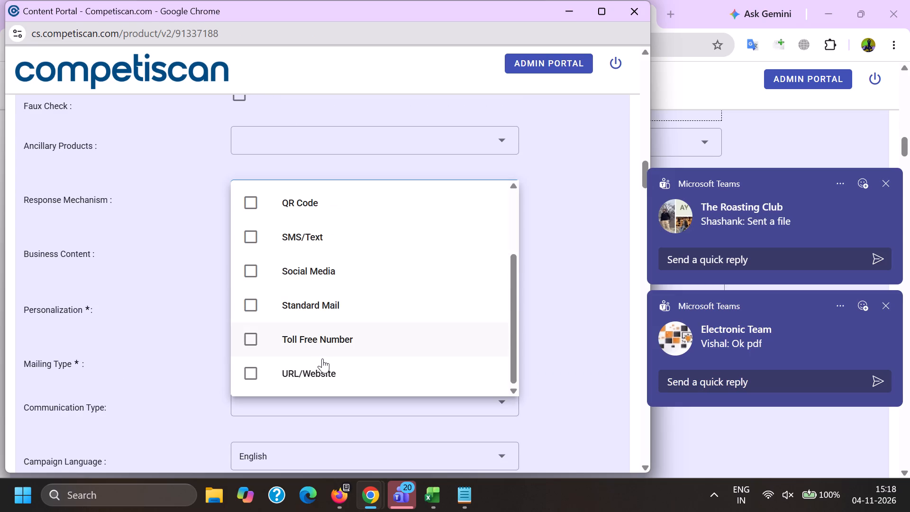
scroll(227, 222, "down", 2)
left_click(264, 220)
left_click(274, 252)
left_click(202, 256)
Select Co-Brand as a communication type.
left_click(270, 258)
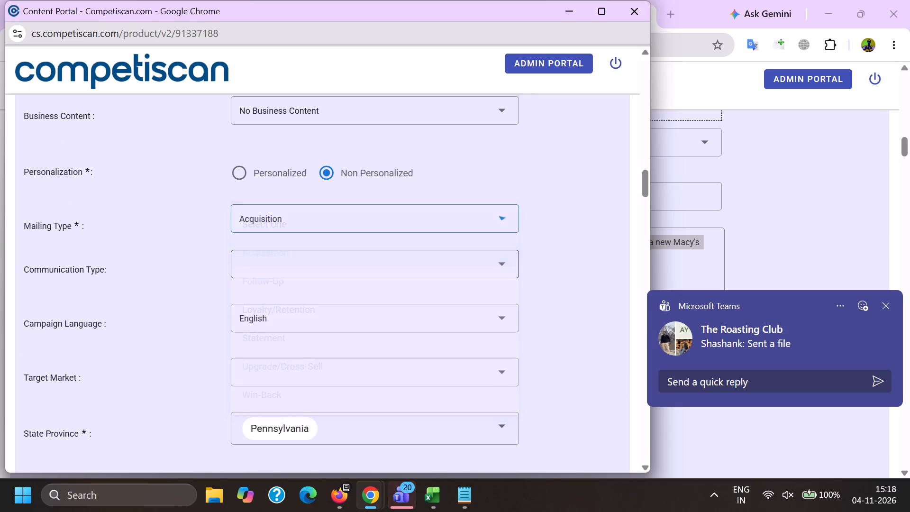
scroll(264, 194, "down", 1)
left_click(301, 297)
scroll(302, 293, "down", 5)
left_click(297, 296)
scroll(297, 295, "down", 5)
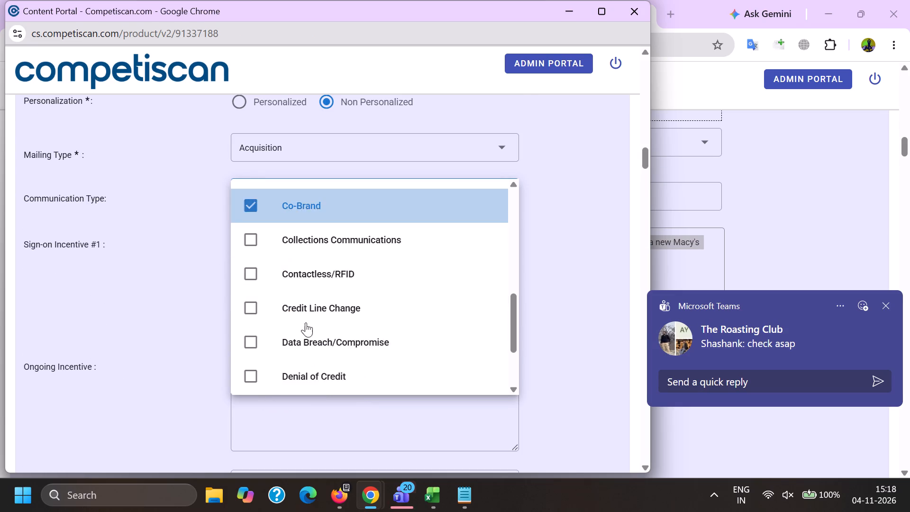
left_click(182, 306)
Fill Sign-on Incentive #1 with the copied 30% OFF Macy's Card offer and trim its beginning.
left_click(312, 280)
key("ctrl+v")
left_click_drag(258, 246, 167, 223)
key("BackSpace")
Set Sign-on Incentive Type #1 to Coupon/Discount and Sign-on Incentive Value #1 to 30.00.
scroll(264, 248, "down", 4)
left_click(254, 191)
scroll(262, 276, "down", 6)
left_click(293, 295)
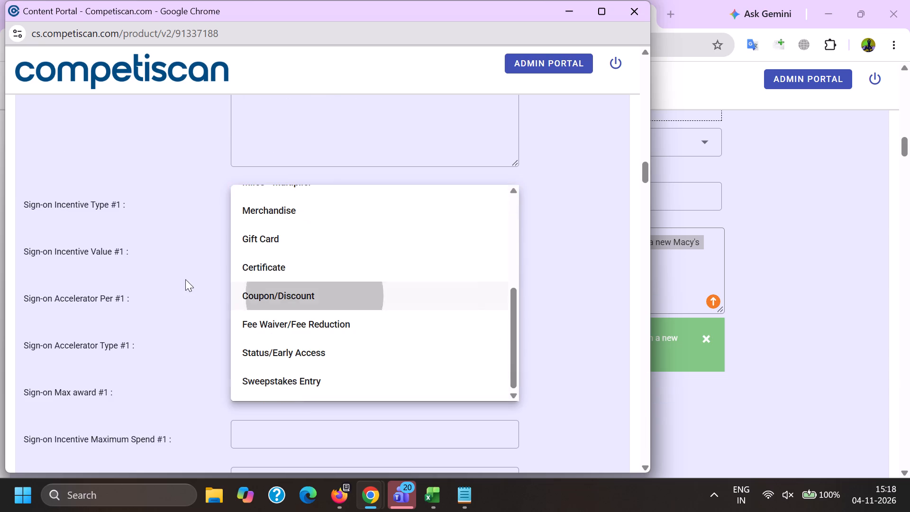
left_click_drag(185, 278, 195, 278)
left_click(278, 262)
left_click(271, 251)
key("3")
key("0")
key("period")
key("0")
key("0")
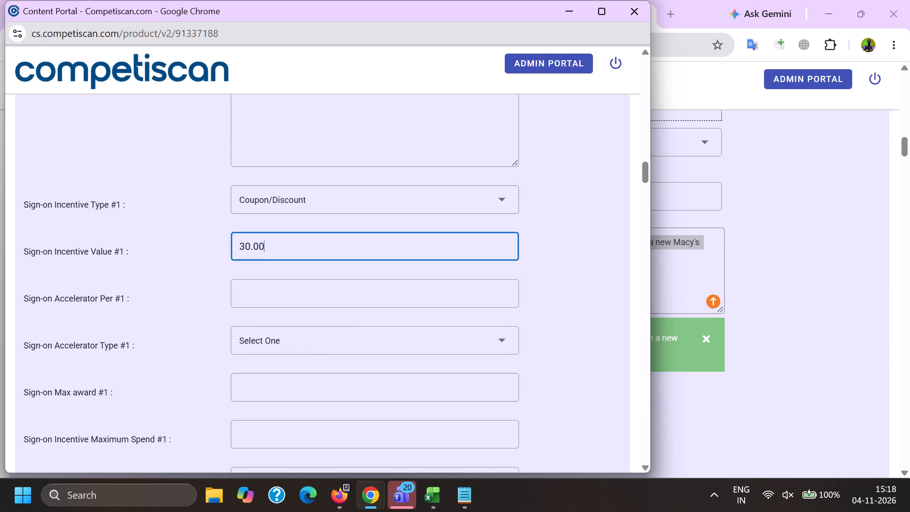
Set Sign-on Max award #1 to 30.00.
key("Tab")
key("Tab")
key("Tab")
key("3")
type("0.")
key("0")
key("0")
key("Tab")
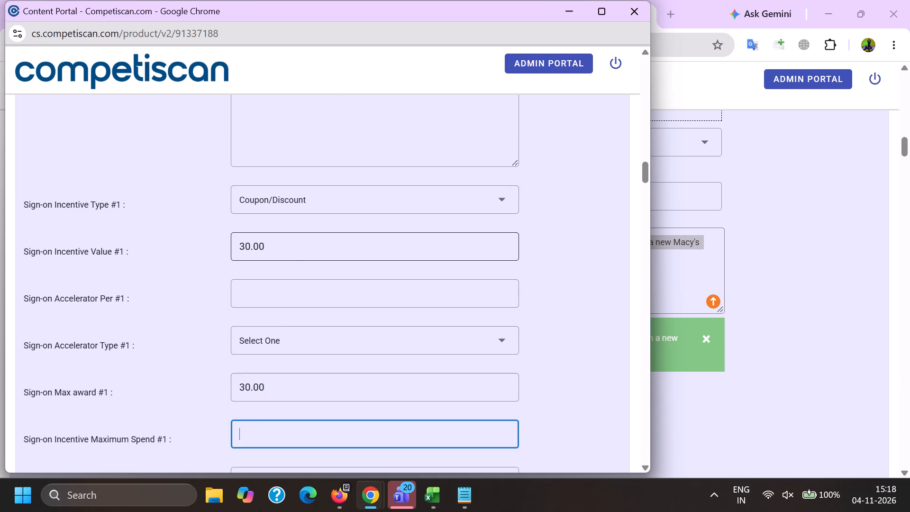
In the payment card offer details, set Application Type to Invitation to Apply and Primary Card Level to Not Mentioned.
scroll(273, 252, "down", 20)
scroll(273, 252, "down", 6)
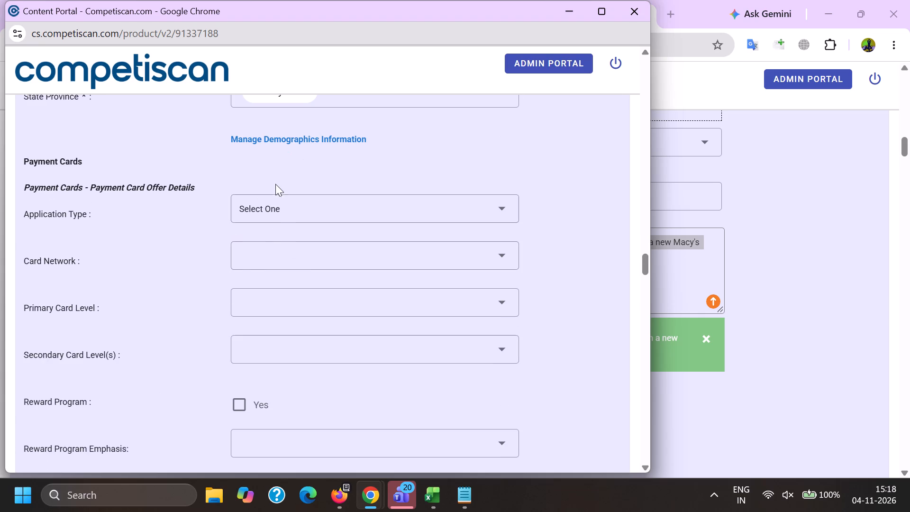
left_click(281, 210)
left_click(279, 280)
left_click_drag(194, 280, 202, 282)
left_click(262, 258)
scroll(259, 207, "down", 1)
left_click(186, 321)
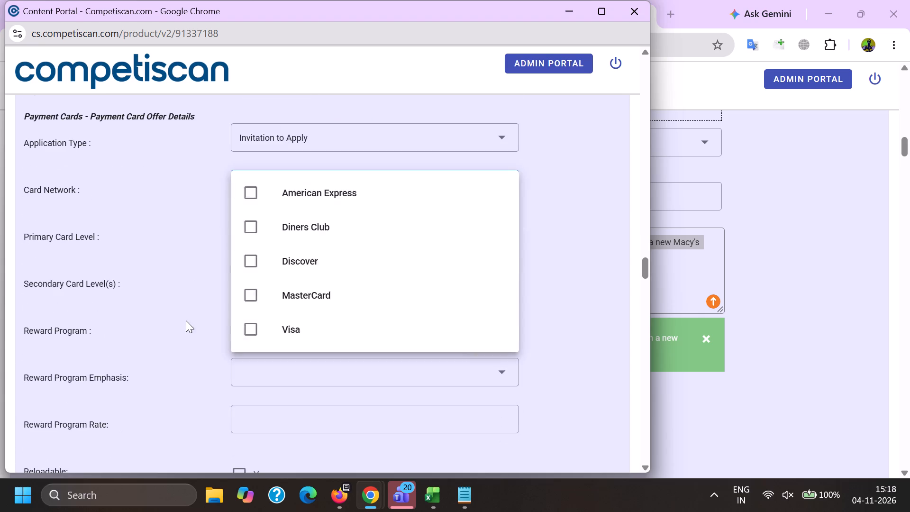
left_click(278, 244)
scroll(290, 174, "down", 1)
left_click(298, 329)
left_click_drag(154, 312, 159, 311)
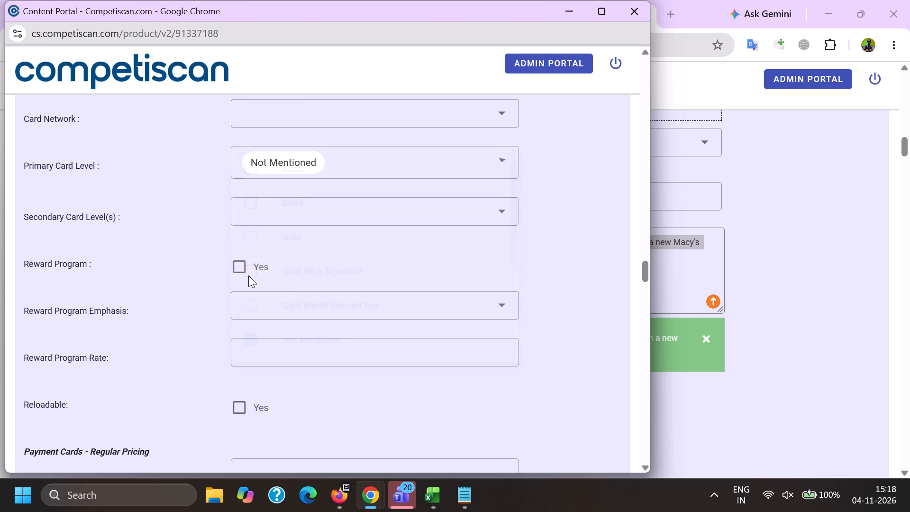
Mark Reward Program as Yes and set the Reward Program Emphasis to Points.
left_click(248, 275)
left_click(245, 269)
left_click(268, 302)
left_click(280, 383)
double_click(207, 370)
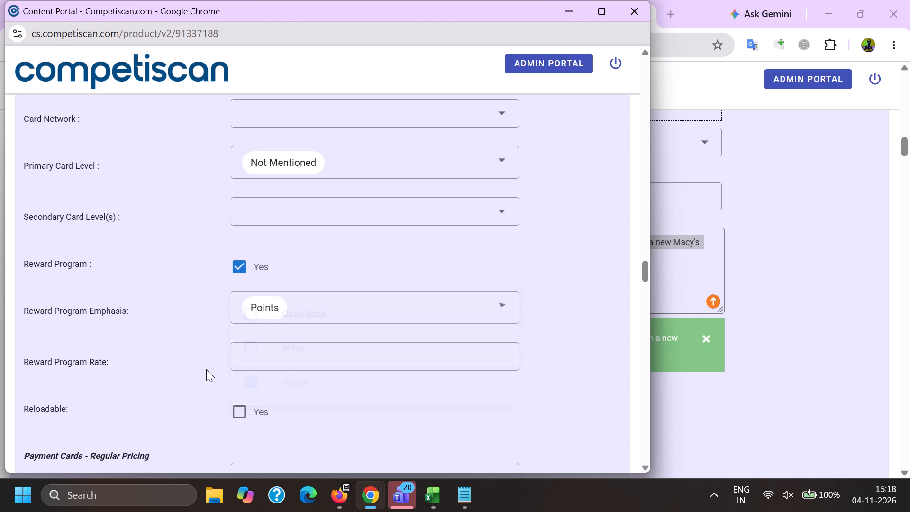
Mark Credit Card Mentioned in the retail credit section and submit the product form.
key("End")
left_click(242, 238)
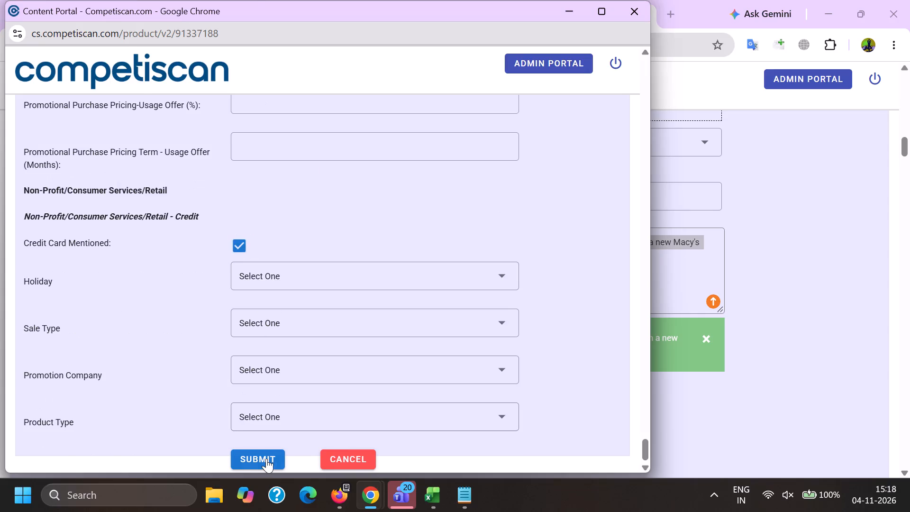
left_click(266, 458)
Switch to Firefox and copy the subject "Our Friends & Family Sale ends tonight" from email 91334994.
key("alt+Tab")
left_click(183, 0)
left_click(333, 0)
left_click(227, 0)
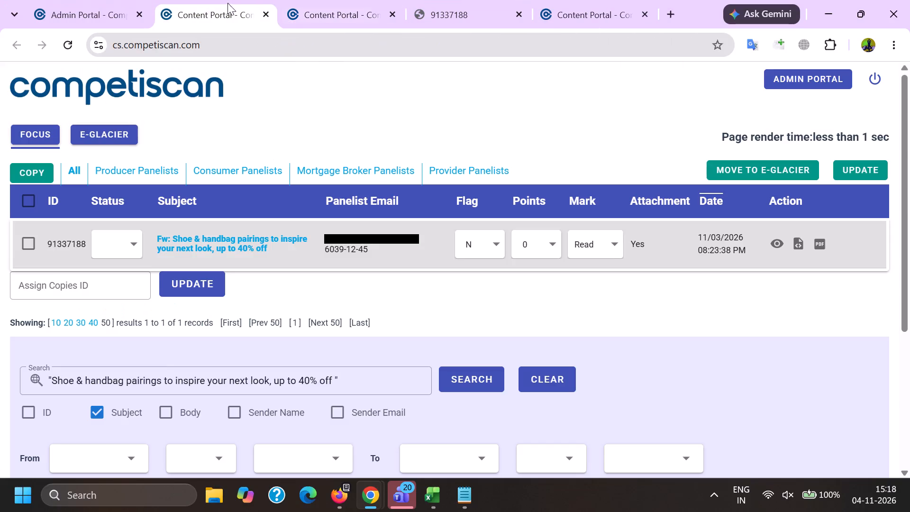
left_click(338, 495)
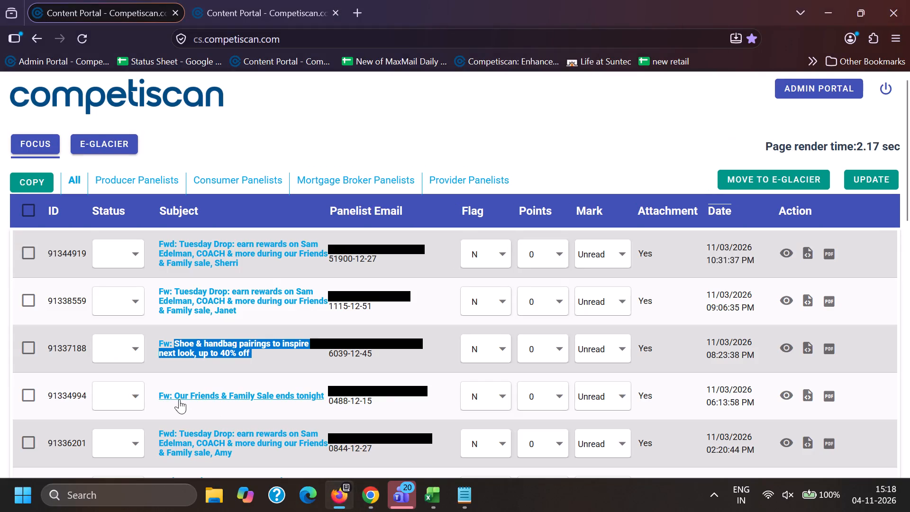
left_click_drag(175, 390, 324, 402)
key("ctrl+c")
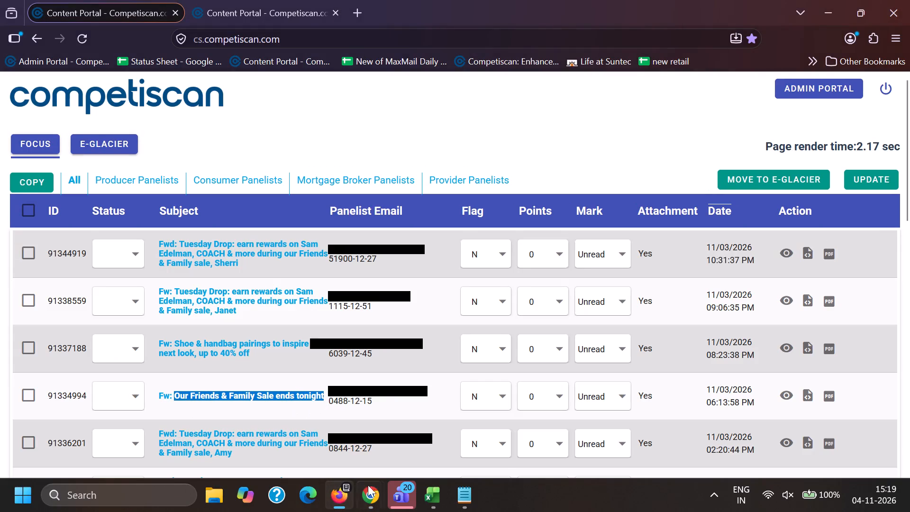
Back in Chrome, search the portal by subject for the copied phrase "Our Friends & Family Sale ends tonight" in quotation marks.
left_click(372, 503)
left_click(270, 446)
triple_click(285, 389)
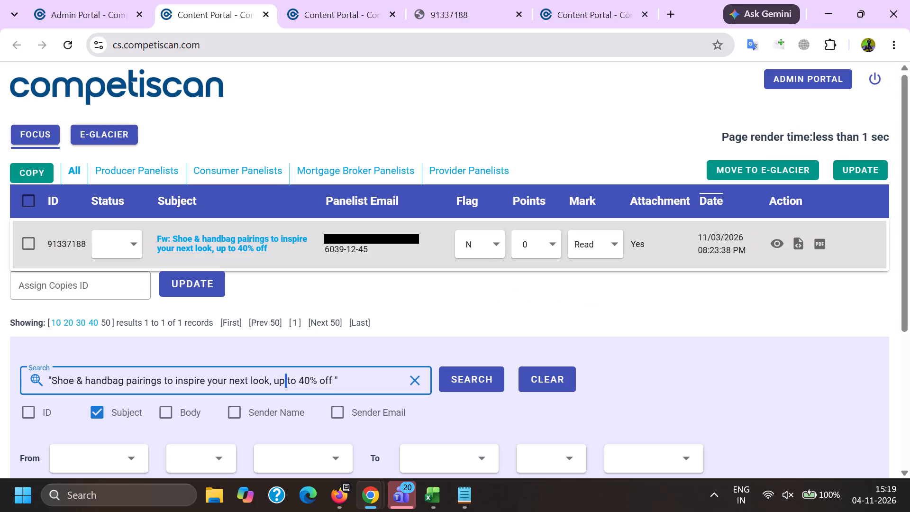
key("BackSpace")
key("shift+quotedbl")
key("ctrl+v")
key("shift+quotedbl")
key("Return")
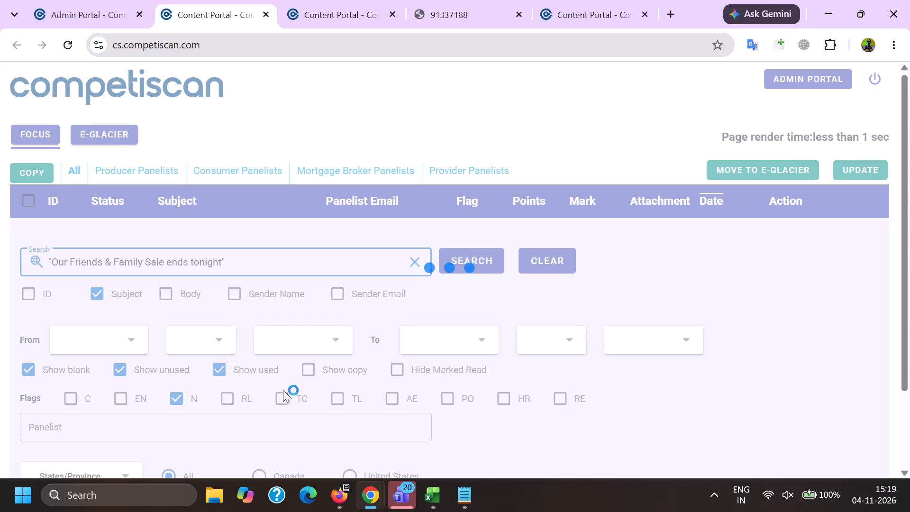
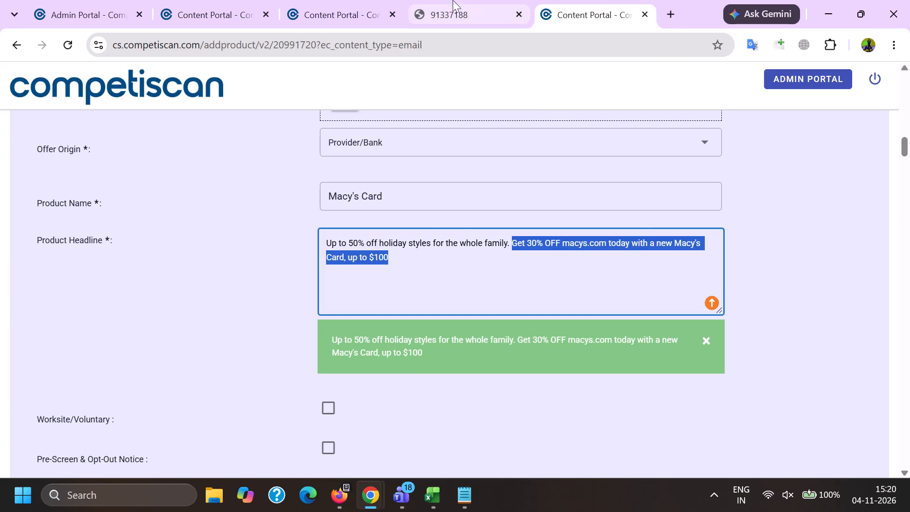
Close the previous email's editor and its 91337188 PDF, and open email 91334994 from the search results for editing.
left_click_drag(341, 0, 347, 0)
left_click(473, 0)
left_click(383, 0)
double_click(394, 10)
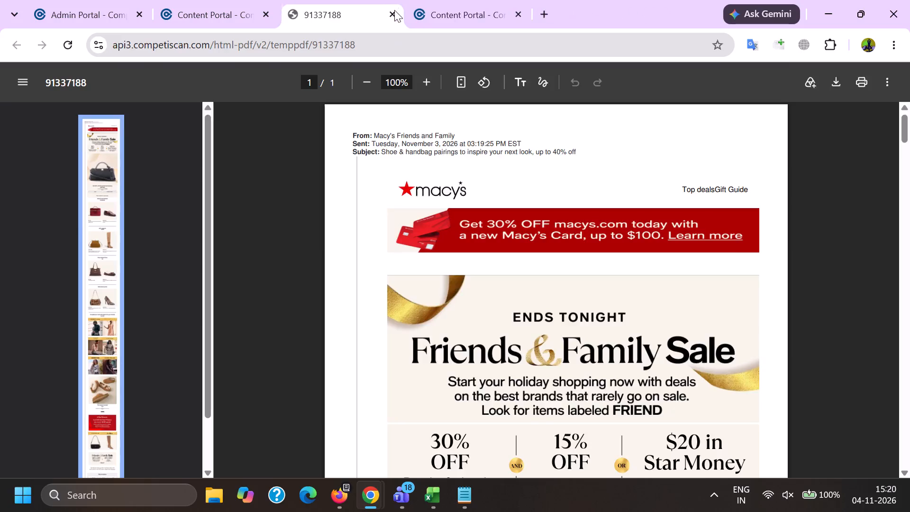
left_click(270, 0)
scroll(244, 257, "up", 2)
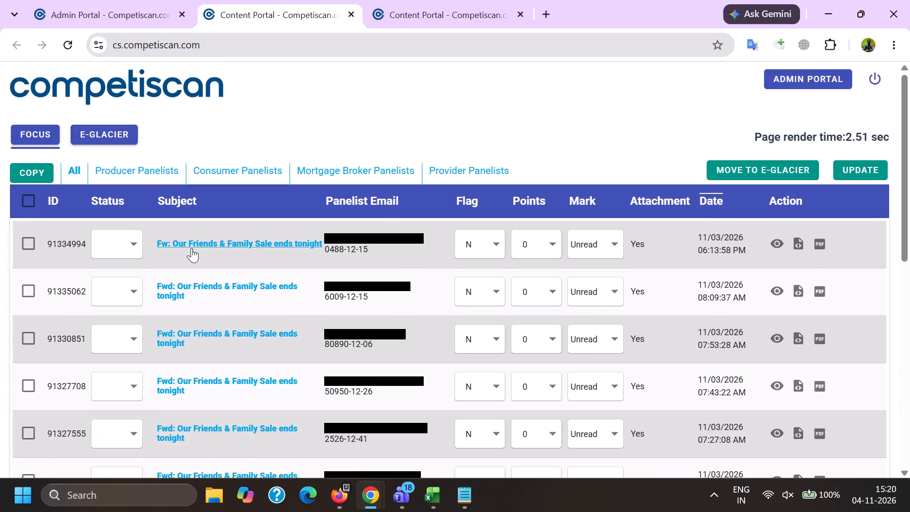
left_click(185, 241, "ctrl")
left_click(364, 0)
double_click(285, 46)
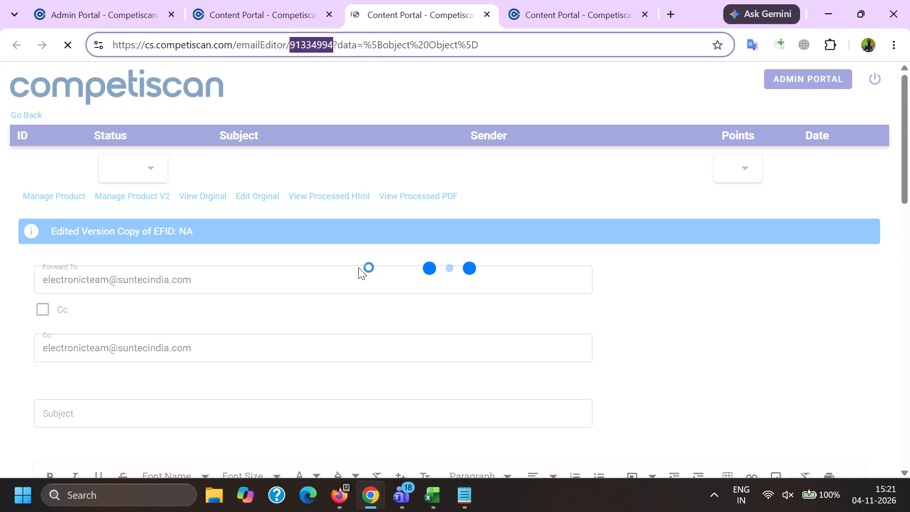
key("ctrl+c")
left_click(438, 494)
left_click(535, 435)
scroll(87, 283, "down", 3)
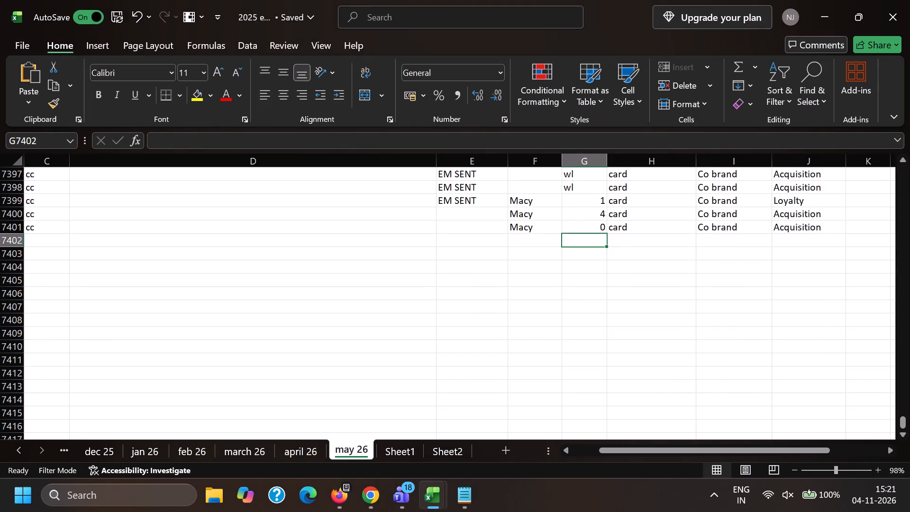
left_click(36, 244)
key("Left")
key("ctrl+v")
key("Right")
type("cc")
Complete row 7402 with Macy, card, Co brand and Acquisition, leaving the count column blank.
key("Right")
key("Right")
key("Right")
key("m")
key("Right")
key("Right")
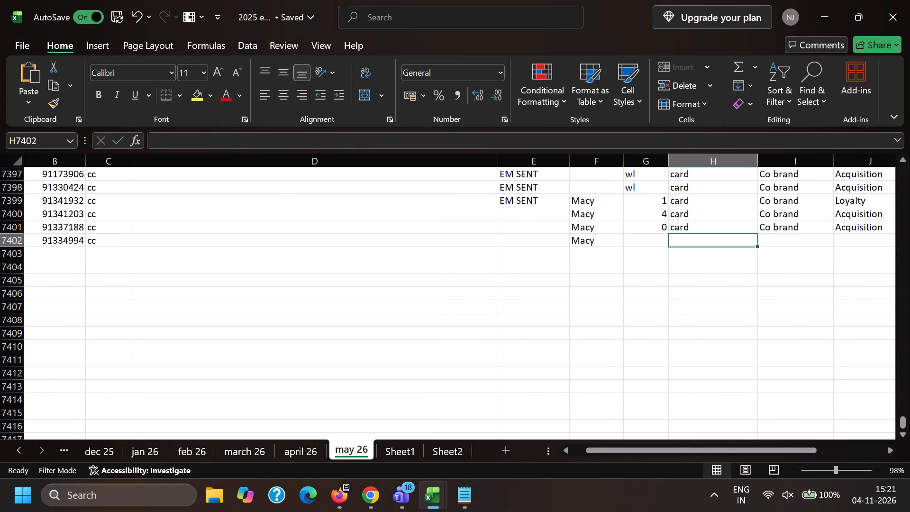
key("c")
key("Right")
key("c")
key("Right")
key("a")
key("Left")
key("Left")
key("Left")
key("Left")
key("Left")
key("Left")
key("Left")
key("Left")
key("Left")
key("Left")
key("Left")
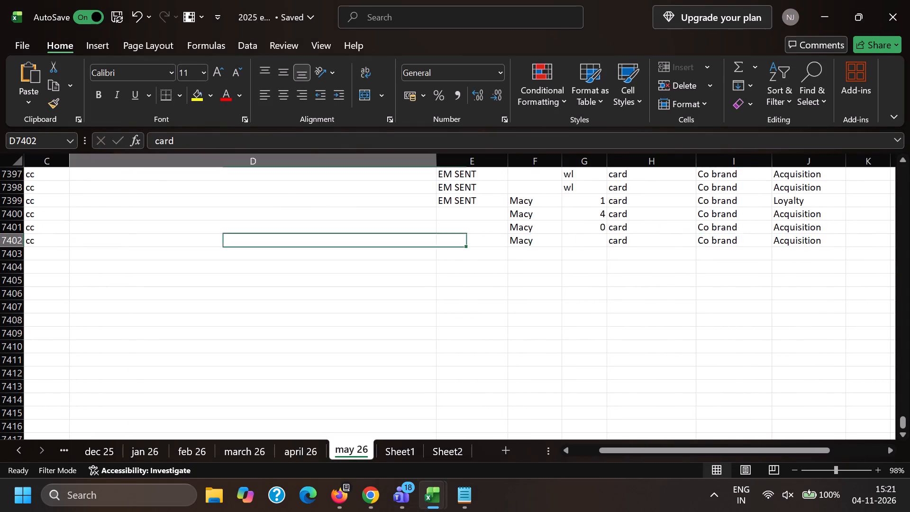
Back in Chrome, replace the forwarder's sign-off at the top of the email with From:, Date: and Subject: labels.
key("alt+Tab")
scroll(228, 237, "down", 2)
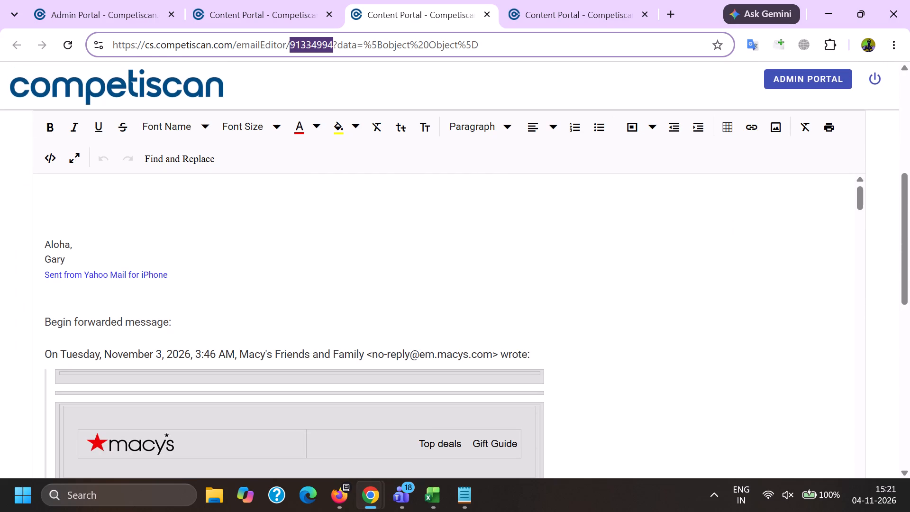
left_click_drag(203, 275, 0, 156)
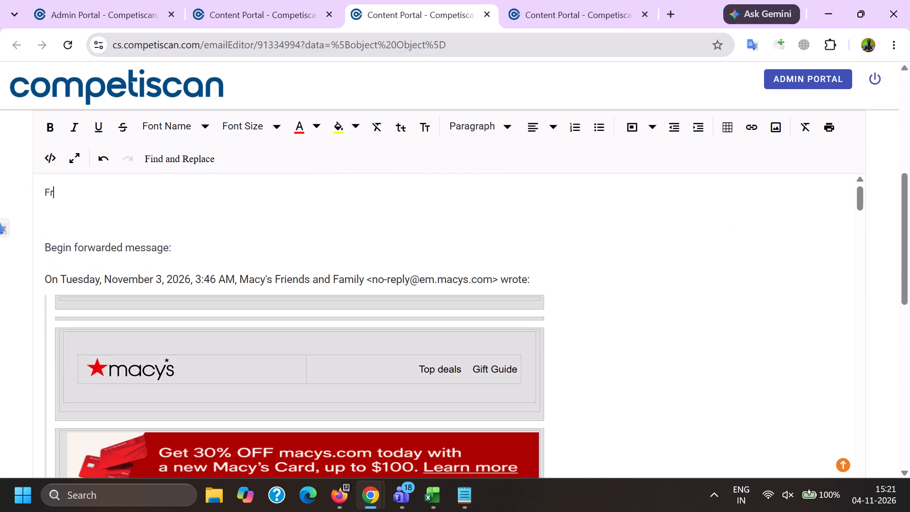
key("m")
type(":")
key("space")
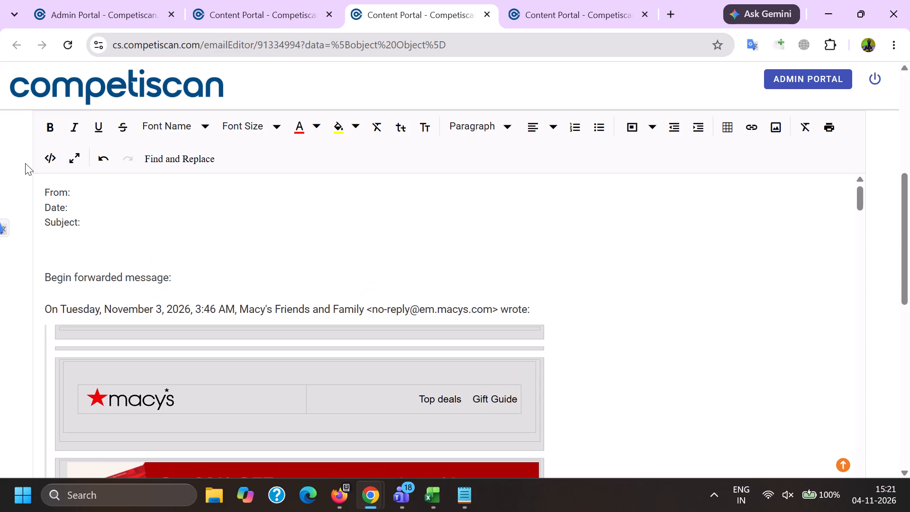
Copy "Tuesday, November 3, 2026, 3:46 AM" into the Date line and "Macy's Friends and Family" into the From line.
double_click(82, 309)
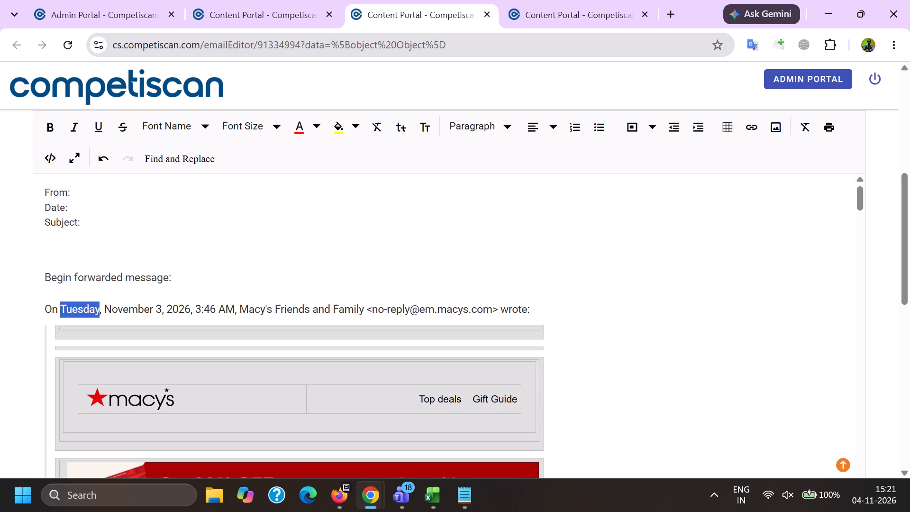
left_click(223, 311, "shift")
key("ctrl+c")
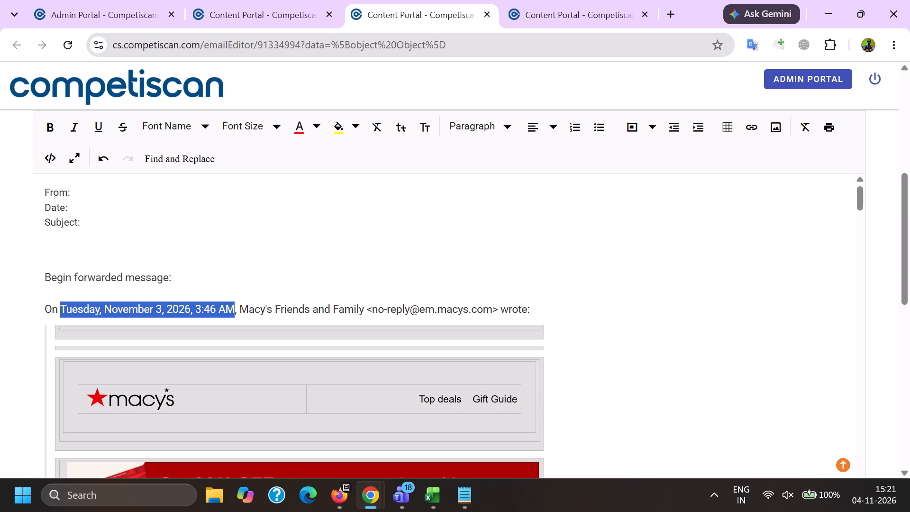
left_click(83, 210)
key("ctrl+v")
left_click(254, 314)
left_click_drag(254, 313, 264, 316)
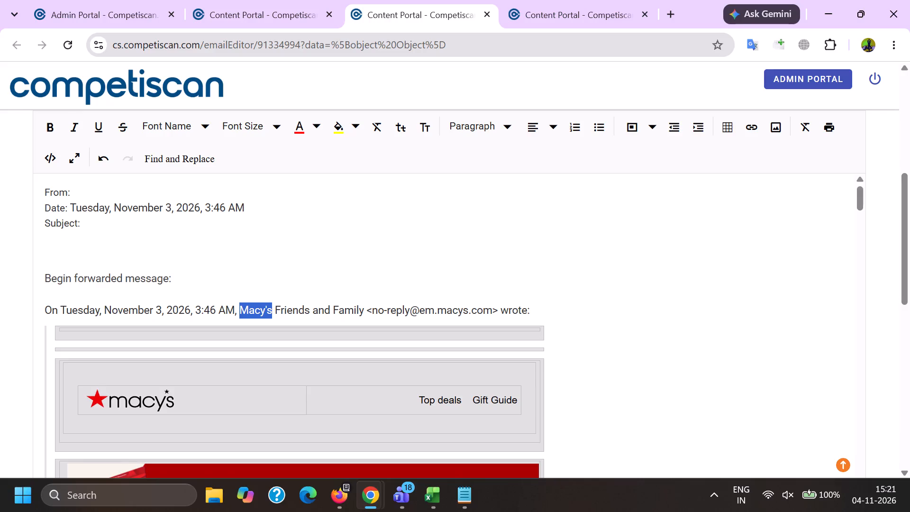
left_click(346, 311, "shift")
key("ctrl+c")
left_click(89, 196)
key("ctrl+v")
Copy "Our Friends & Family Sale ends tonight" from the email's subject into the Subject line, without the forwarding prefix.
left_click(121, 234)
scroll(121, 236, "up", 5)
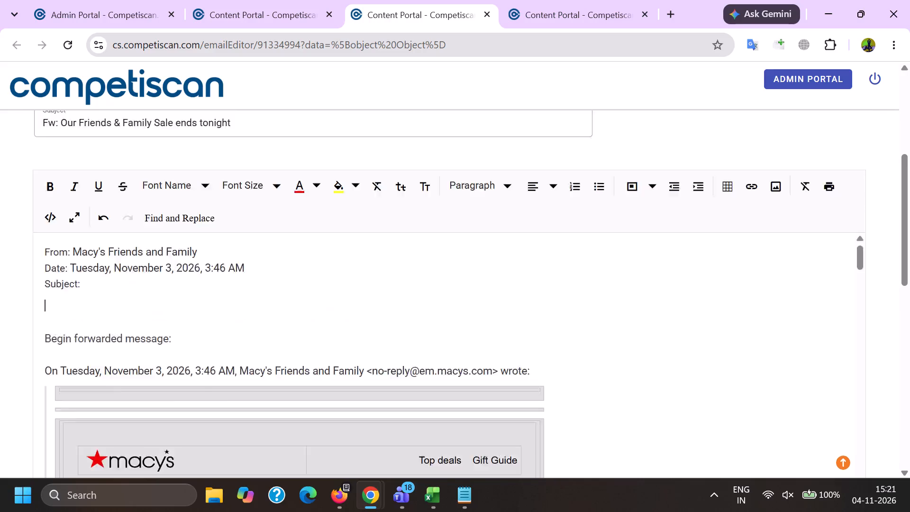
left_click_drag(205, 174, 393, 166)
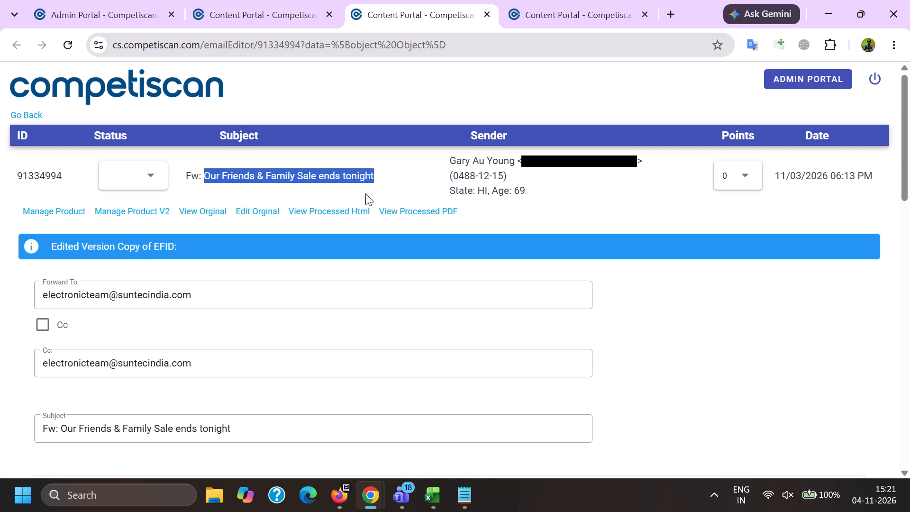
key("ctrl+c")
scroll(179, 214, "down", 3)
left_click(94, 322)
key("ctrl+v")
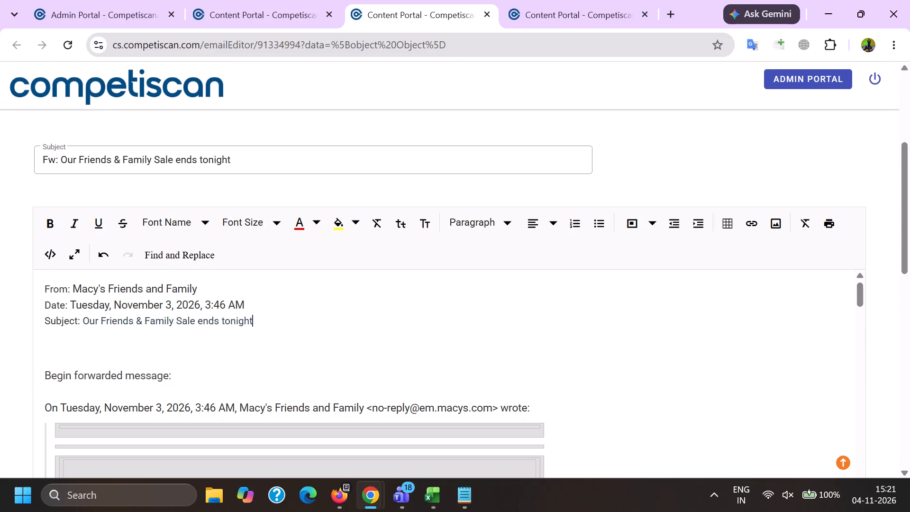
Delete the "Begin forwarded message:" text, the "On Tuesday ... wrote:" line and the blank space below the new header.
left_click_drag(583, 385, 27, 359)
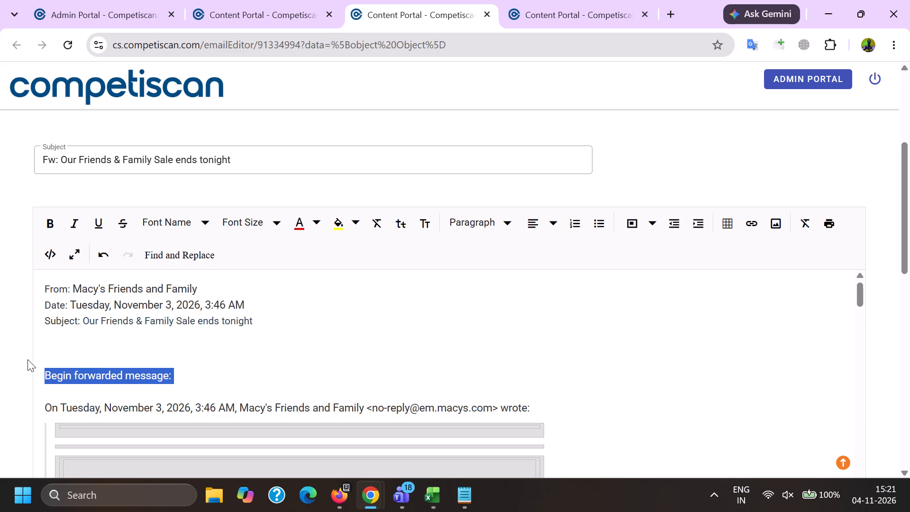
key("BackSpace")
left_click_drag(39, 350, 563, 393)
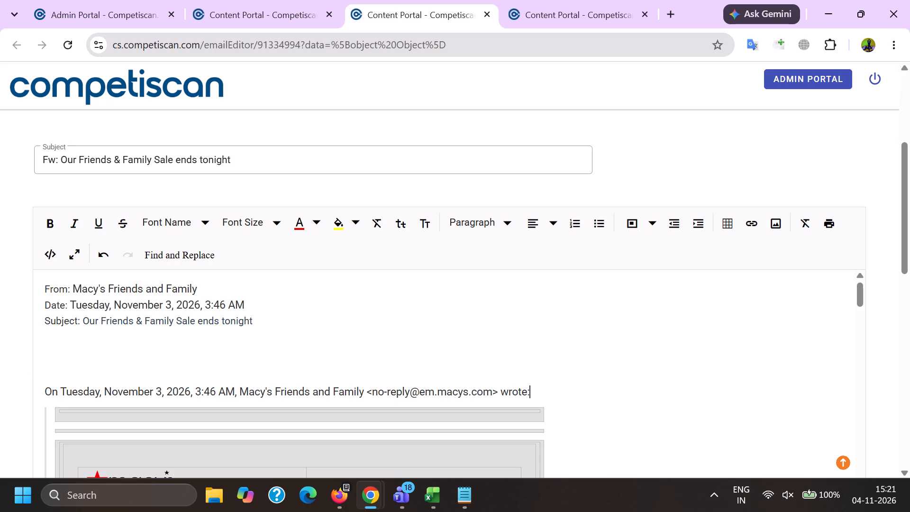
left_click_drag(67, 381, 239, 410)
key("BackSpace")
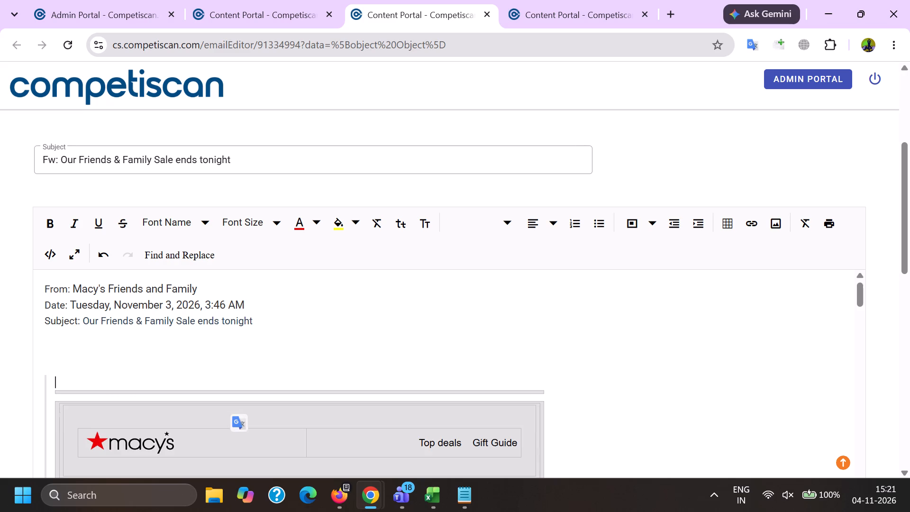
key("BackSpace")
key("BackSpace")
key("BackSpace")
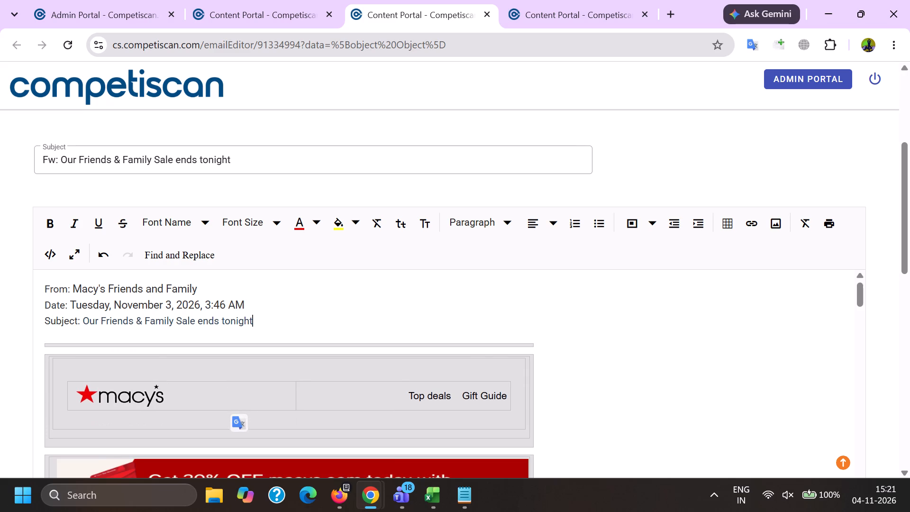
Remove the link from the "Get 30% OFF macys.com today with a new Macy's Card" banner.
scroll(251, 230, "down", 3)
left_click(201, 283)
left_click(265, 237)
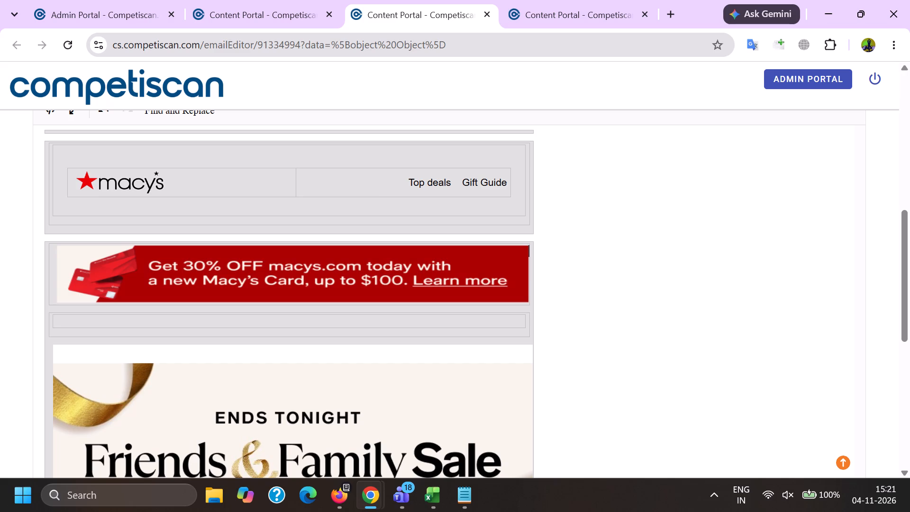
Remove the link from the Sign Up text beside "Sign up for texts & get 25% off" near the email's end.
scroll(242, 275, "down", 18)
scroll(241, 281, "down", 8)
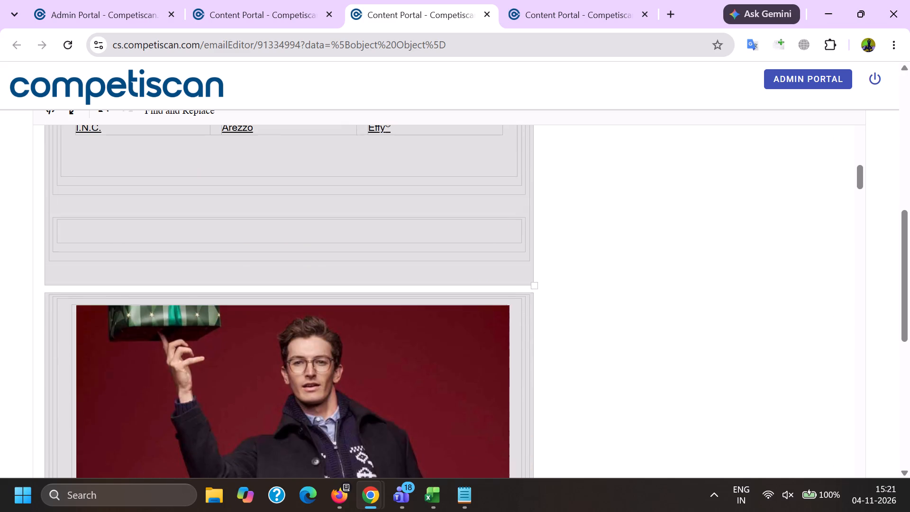
scroll(242, 282, "down", 18)
scroll(257, 285, "up", 1)
scroll(258, 285, "down", 20)
scroll(258, 285, "down", 13)
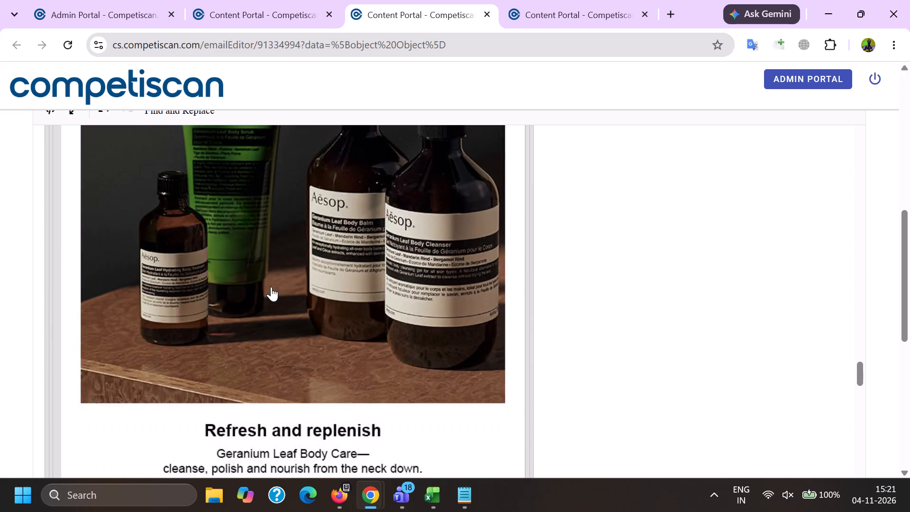
scroll(271, 287, "down", 20)
scroll(271, 287, "down", 7)
scroll(279, 284, "up", 3)
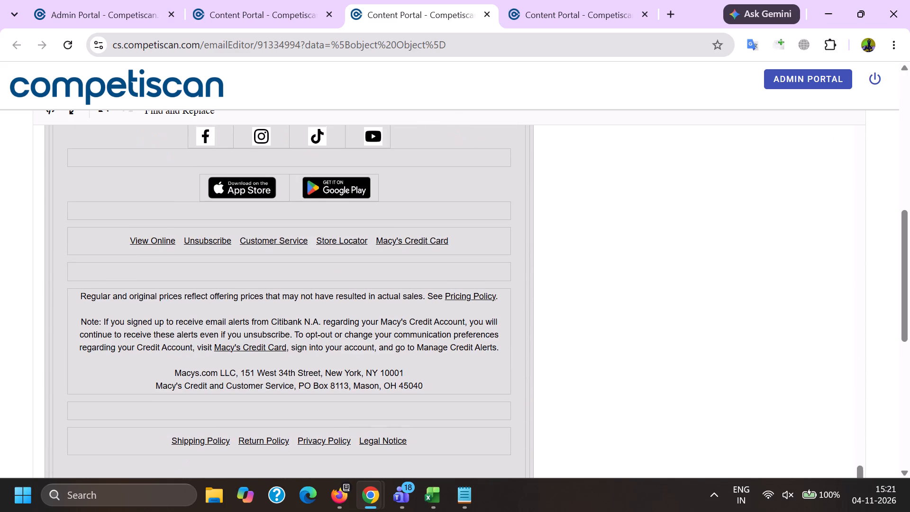
scroll(280, 290, "up", 1)
left_click(384, 355)
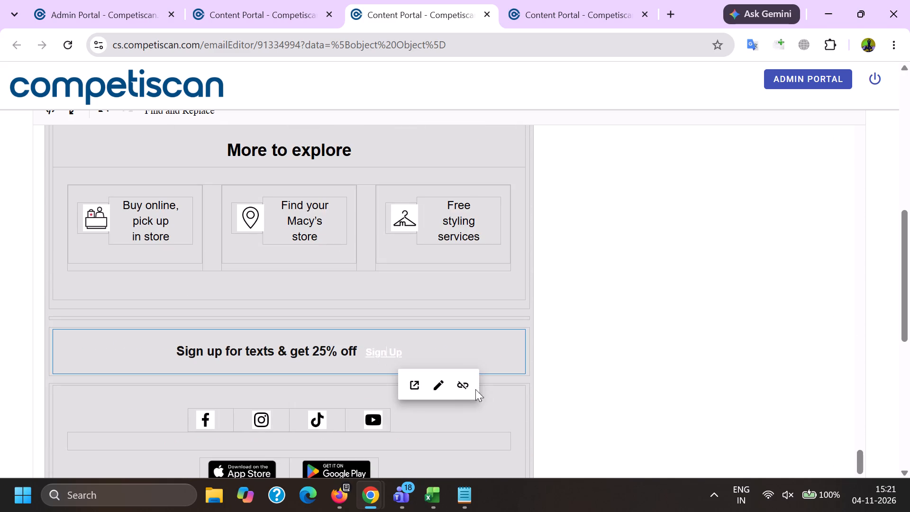
left_click(464, 388)
Remove the links from the YouTube, TikTok, Instagram and Facebook icons in the email footer.
left_click(372, 413)
left_click(400, 383)
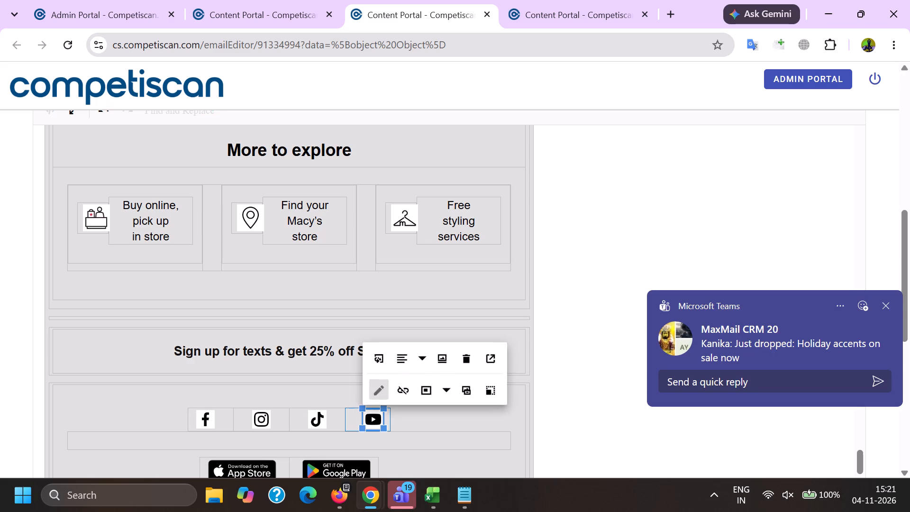
left_click(314, 422)
left_click(346, 392)
left_click(266, 415)
left_click(292, 391)
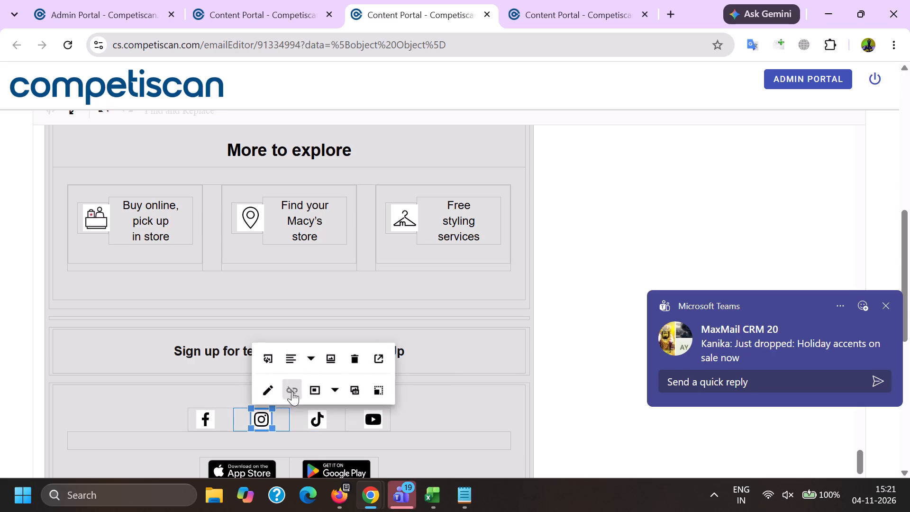
left_click(199, 421)
left_click(237, 385)
Remove the links from the App Store and Google Play badges in the email footer.
scroll(199, 300, "up", 1)
scroll(199, 299, "down", 3)
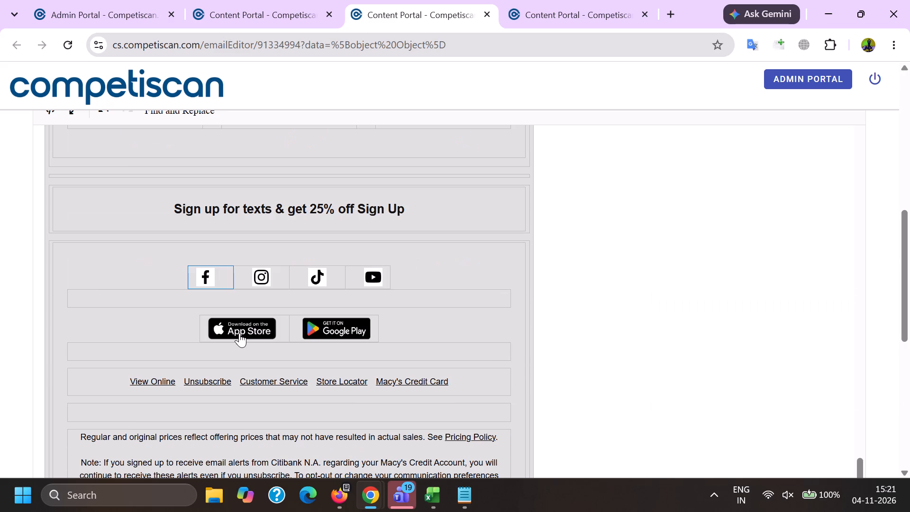
left_click(239, 333)
left_click(250, 294)
left_click(342, 323)
left_click(339, 298)
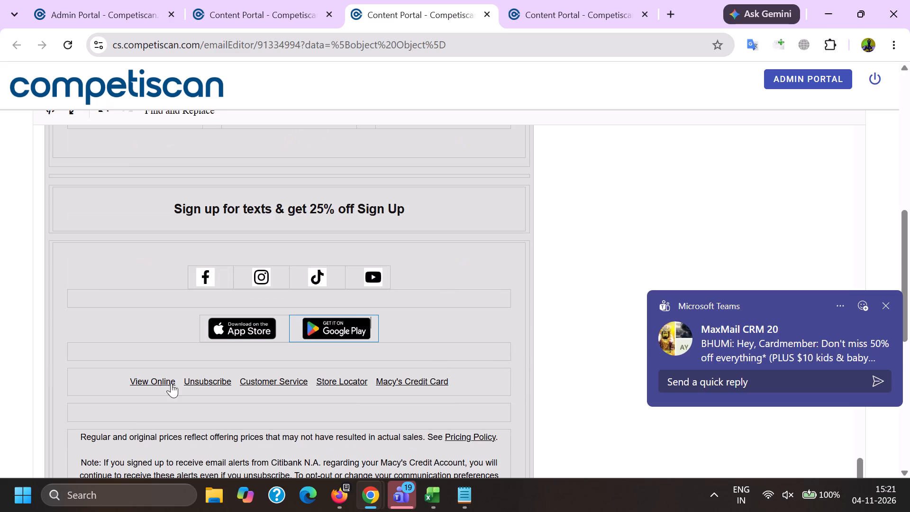
Unlink View Online, Unsubscribe and Macy's Credit Card in the footer row, plus Macy's Credit Card in the note below.
left_click(171, 383)
left_click(240, 412)
left_click(210, 386)
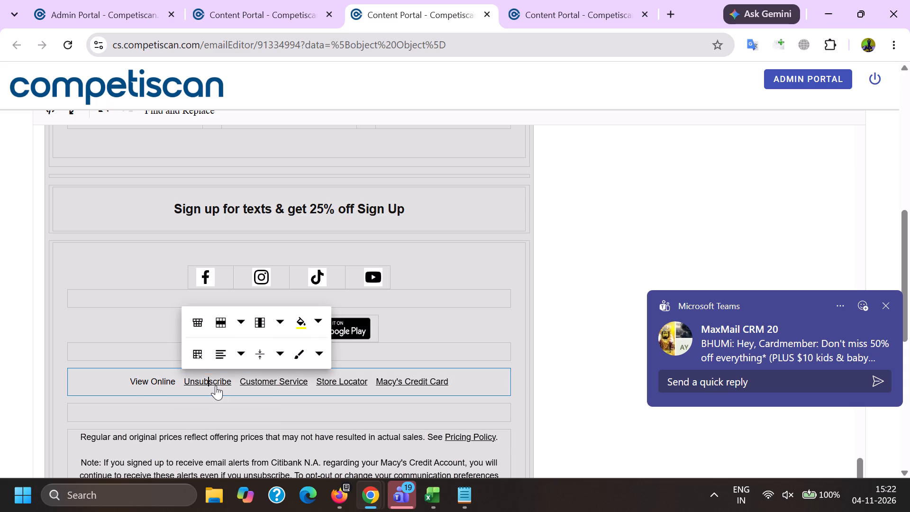
left_click(215, 384)
left_click(291, 411)
left_click(394, 384)
left_click(474, 404)
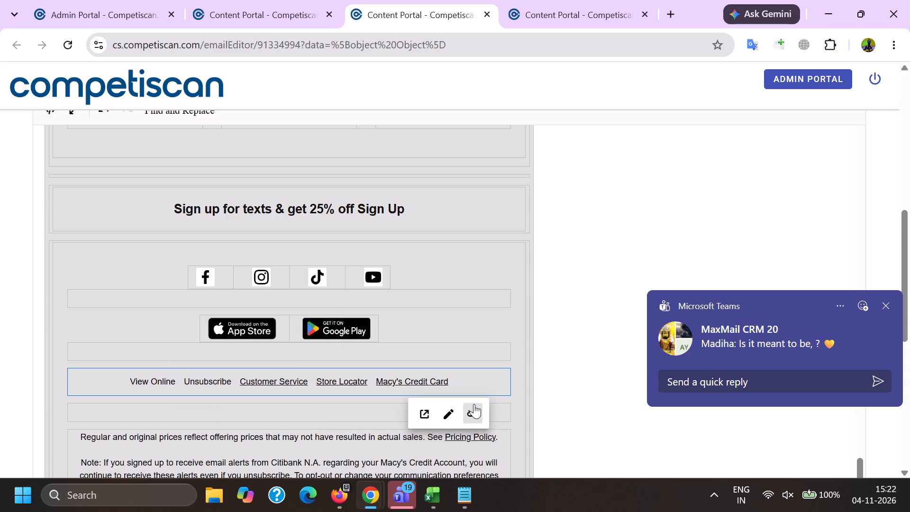
scroll(383, 301, "down", 4)
left_click(231, 306)
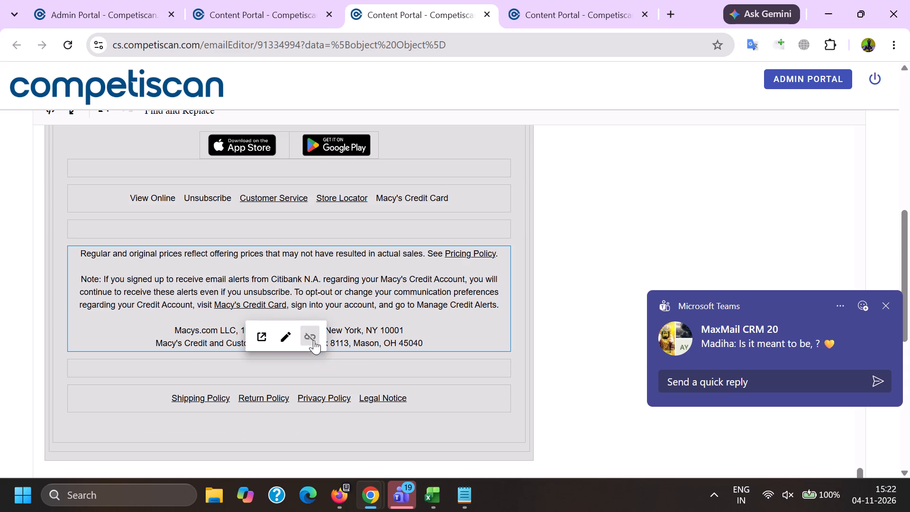
left_click(314, 340)
Save the cleaned email 91334994 as product info.
scroll(321, 330, "down", 9)
left_click(333, 339)
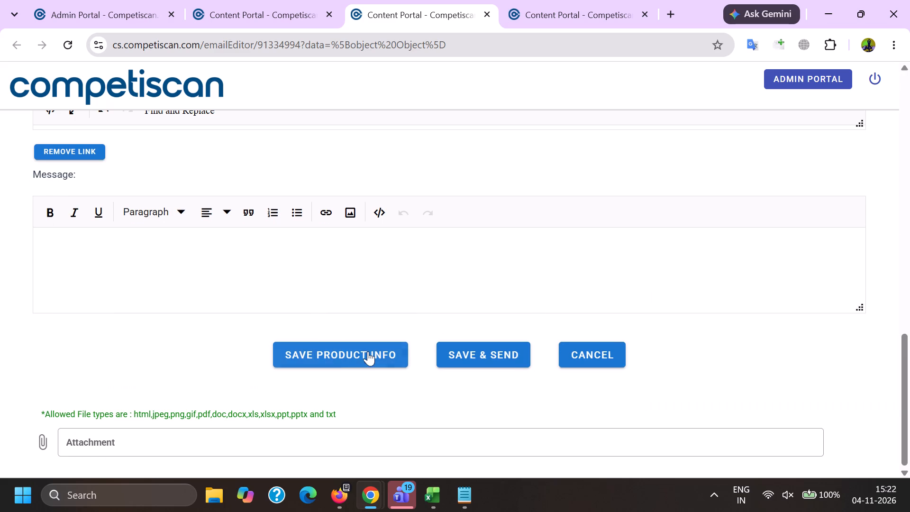
left_click(368, 351)
left_click(464, 287)
left_click(549, 0)
left_click(446, 0)
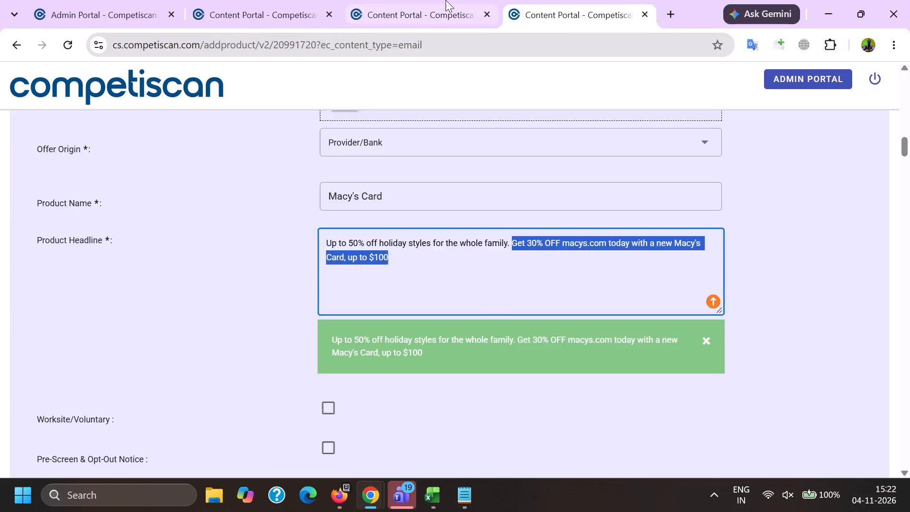
left_click(5, 221)
scroll(8, 217, "up", 13)
left_click(59, 213)
key("alt+Tab")
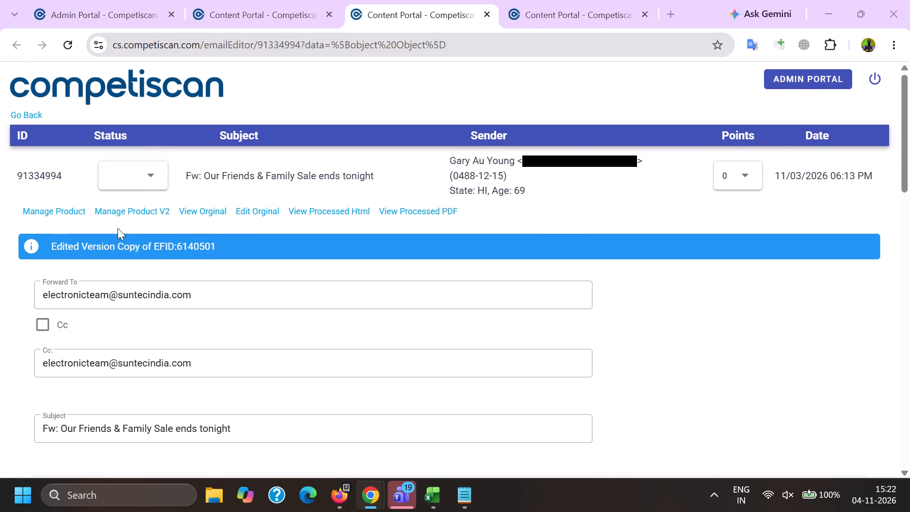
Copy the brand name Macy's from the From line of the cleaned email.
scroll(111, 266, "down", 6)
left_click(111, 322)
left_click(109, 315)
key("Page_Up")
key("Page_Up")
key("Page_Up")
key("Page_Up")
key("Page_Up")
key("Page_Up")
key("Page_Up")
key("Page_Up")
key("Page_Up")
key("Page_Up")
key("Page_Up")
key("Page_Up")
key("Page_Up")
key("Page_Up")
key("Page_Up")
key("Page_Up")
key("Page_Up")
key("Page_Up")
key("Page_Up")
key("Page_Up")
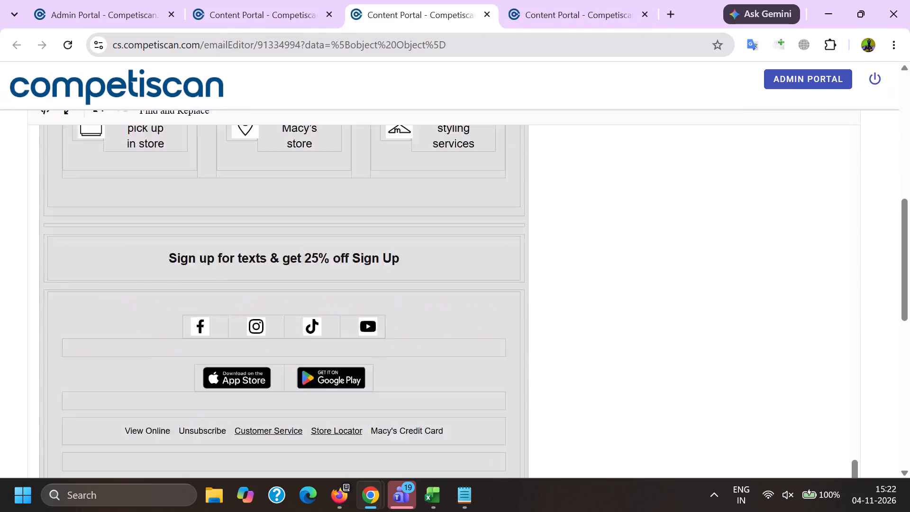
scroll(97, 270, "down", 4)
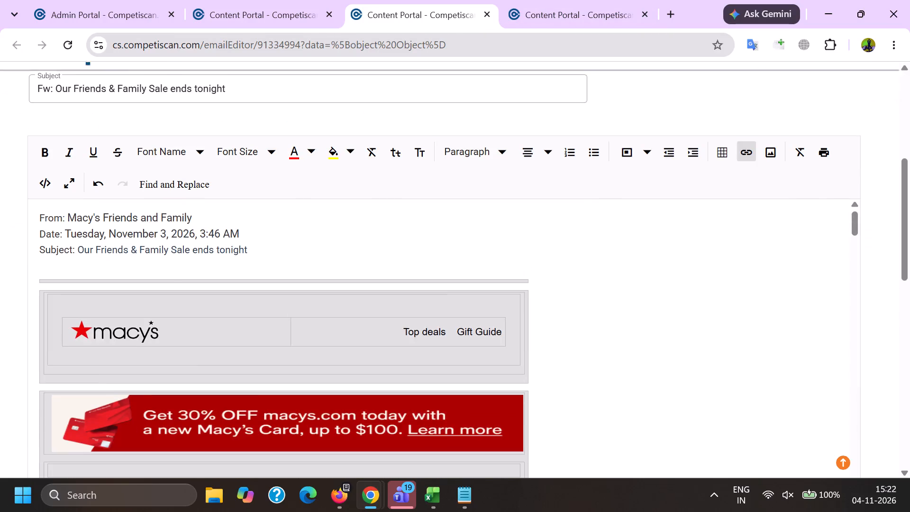
double_click(87, 215)
key("shift+Left")
key("ctrl+c")
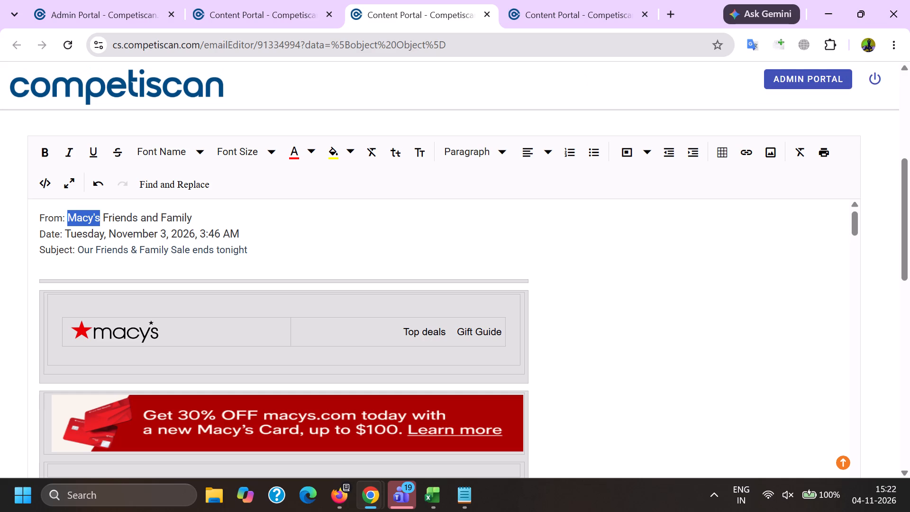
key("alt+Tab")
Replace the company apc-na with Macy's in the product form and look up Macy's as an affinity.
scroll(286, 179, "down", 6)
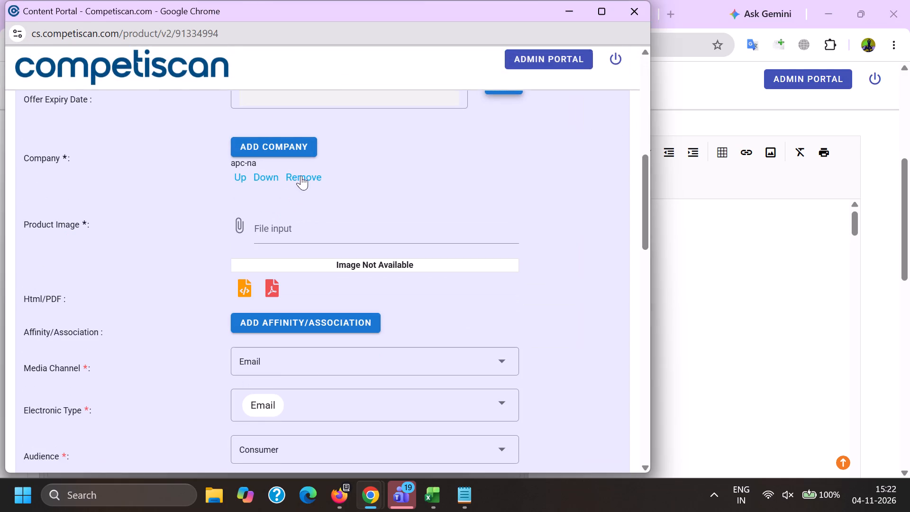
left_click(301, 175)
left_click(292, 146)
key("ctrl+v")
left_click(312, 285)
left_click(341, 302)
left_click(343, 302, "ctrl")
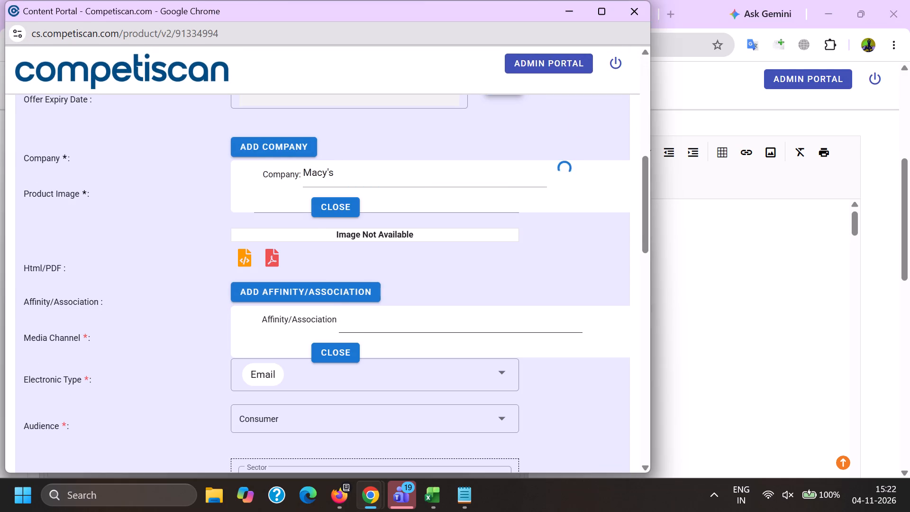
left_click(355, 322, "ctrl")
key("ctrl+v")
left_click(318, 204)
left_click(274, 182)
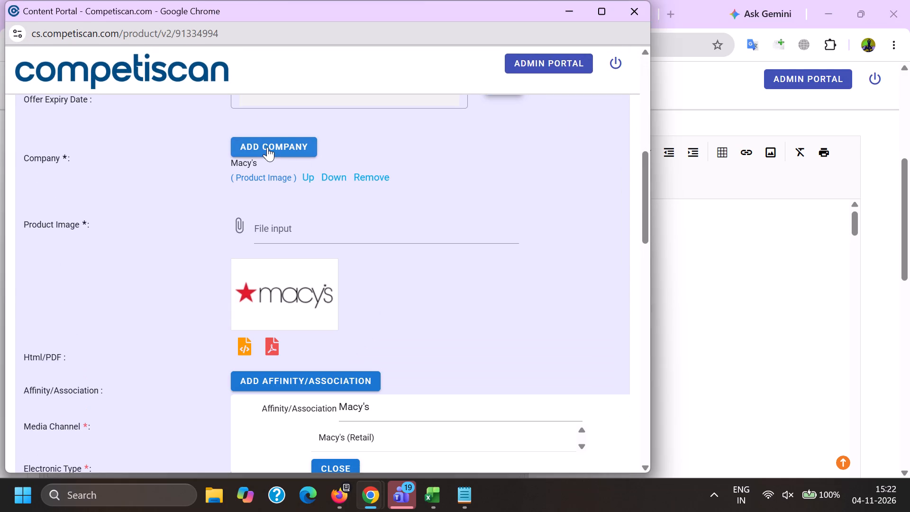
Add Citibank as a second company.
left_click(267, 147)
key("c")
key("i")
type("tib")
type("ank")
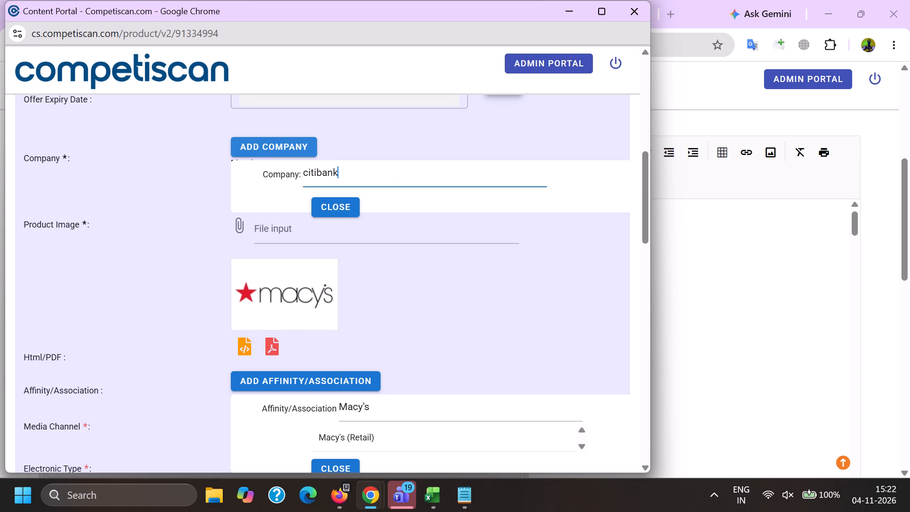
left_click(332, 203)
Choose Macy's (Retail) as the affinity/association.
scroll(331, 136, "down", 3)
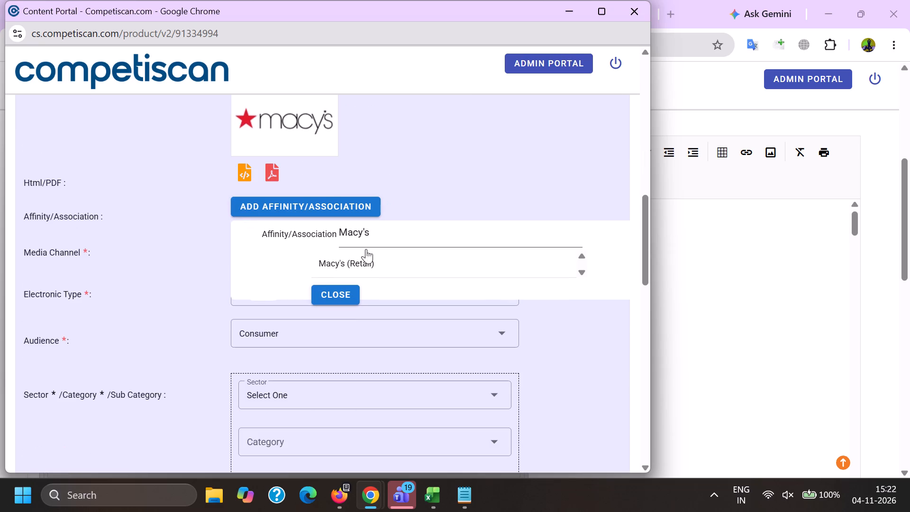
left_click(350, 269)
Set the sector to Retail and the category to Clothing & Accessories.
scroll(326, 147, "down", 3)
left_click(303, 197)
scroll(303, 195, "down", 8)
left_click(285, 276)
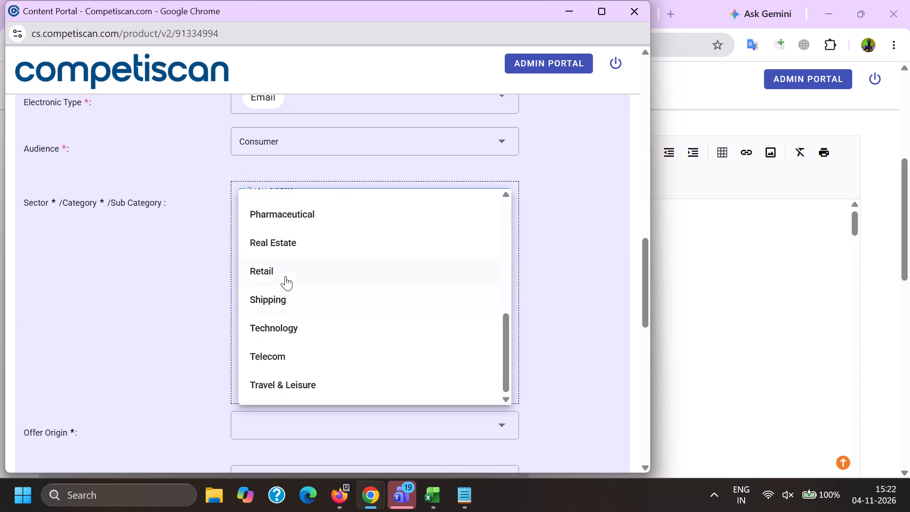
left_click_drag(183, 276, 213, 275)
left_click(298, 254)
left_click(344, 376)
left_click_drag(87, 359, 93, 358)
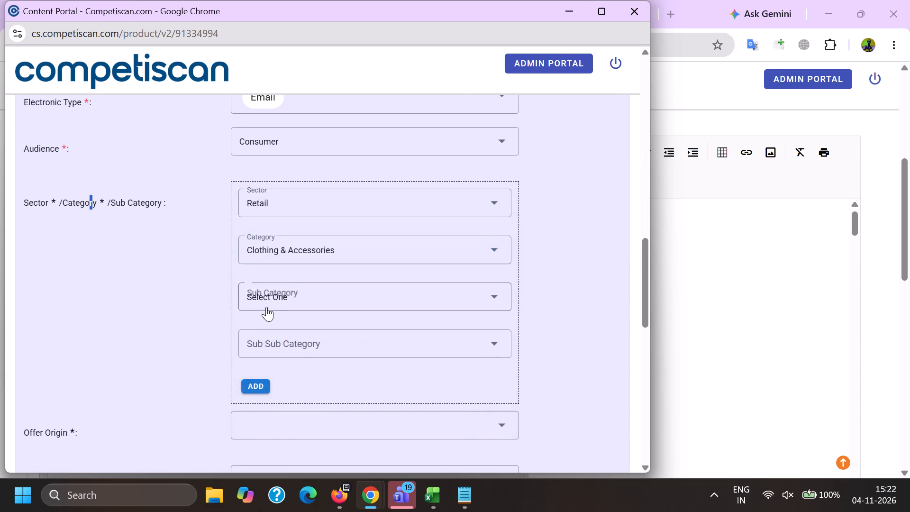
Choose Women's as sub category and Dresses as sub sub category, and add the classification.
left_click(266, 307)
key("alt+Tab")
scroll(266, 310, "down", 17)
key("alt+Tab")
scroll(277, 357, "down", 3)
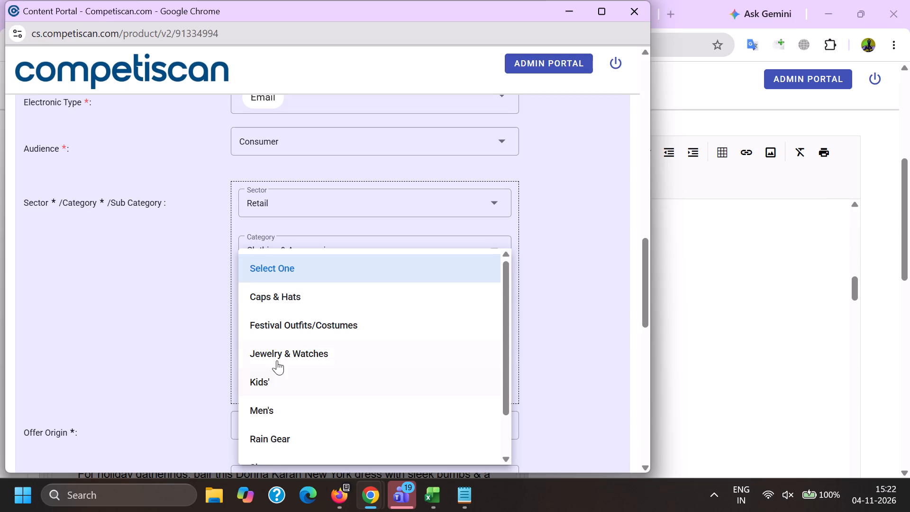
scroll(277, 360, "down", 4)
left_click(291, 443)
left_click_drag(159, 431, 165, 429)
left_click(267, 341)
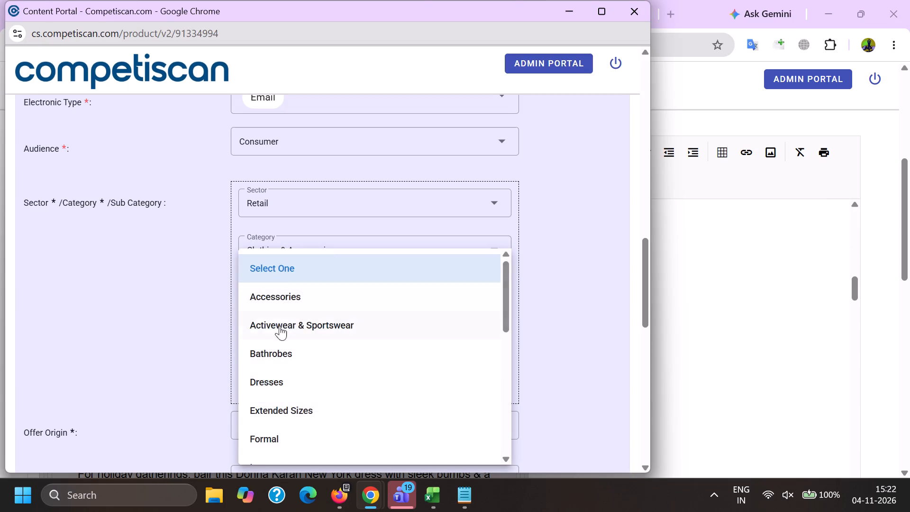
scroll(279, 333, "down", 2)
scroll(279, 306, "up", 3)
left_click(299, 381)
left_click_drag(165, 370, 174, 370)
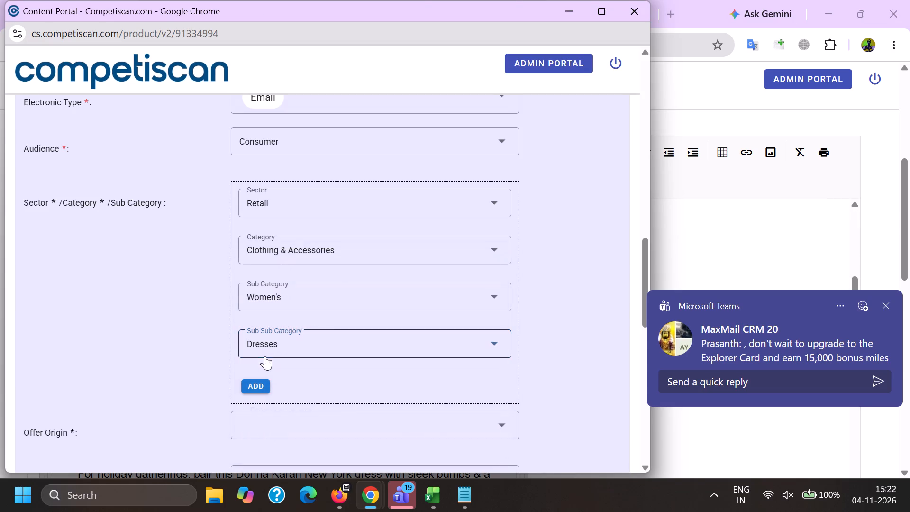
left_click(255, 390)
Add the classification Credit Cards / Payment Cards / Private Label Cards and move the Retail classification below it.
left_click(268, 221)
scroll(286, 322, "up", 6)
left_click(303, 342)
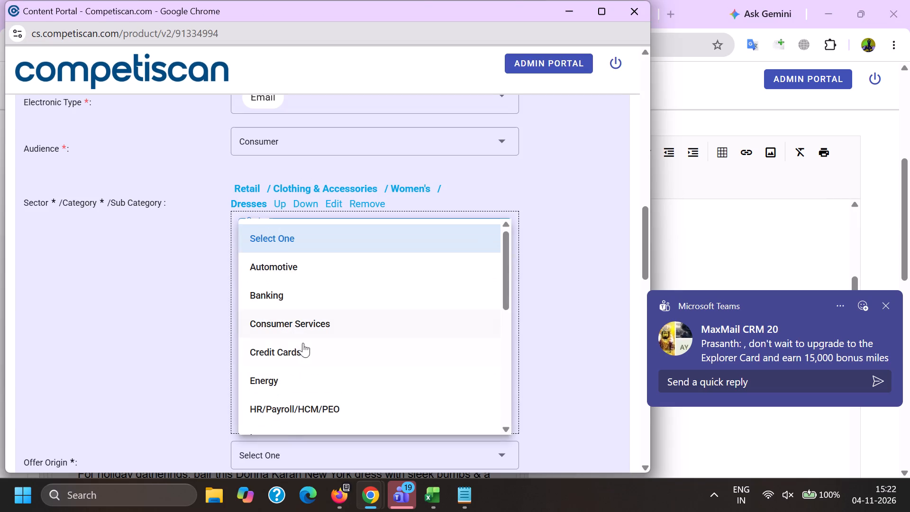
left_click_drag(152, 331, 167, 331)
left_click(264, 286)
left_click(265, 345)
left_click(255, 325)
scroll(255, 251, "down", 1)
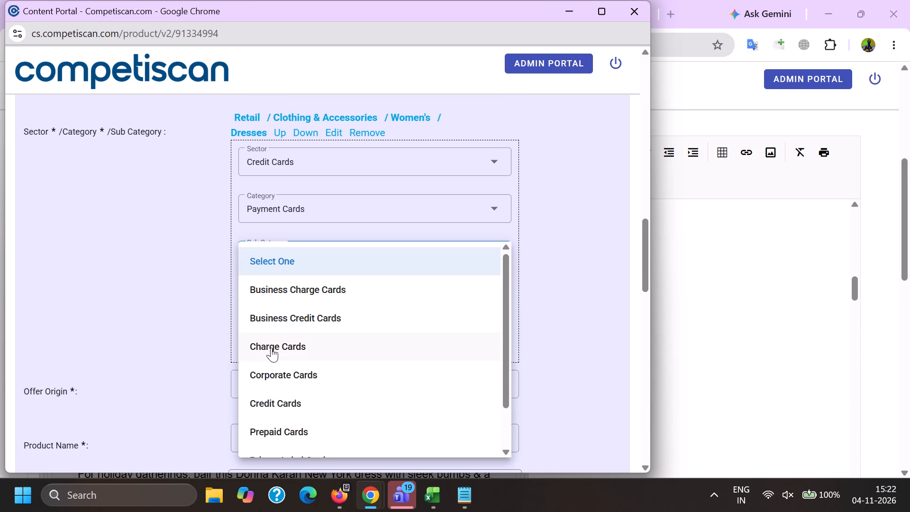
scroll(271, 347, "down", 6)
left_click(307, 410)
left_click(200, 391)
left_click(255, 345)
scroll(282, 381, "up", 3)
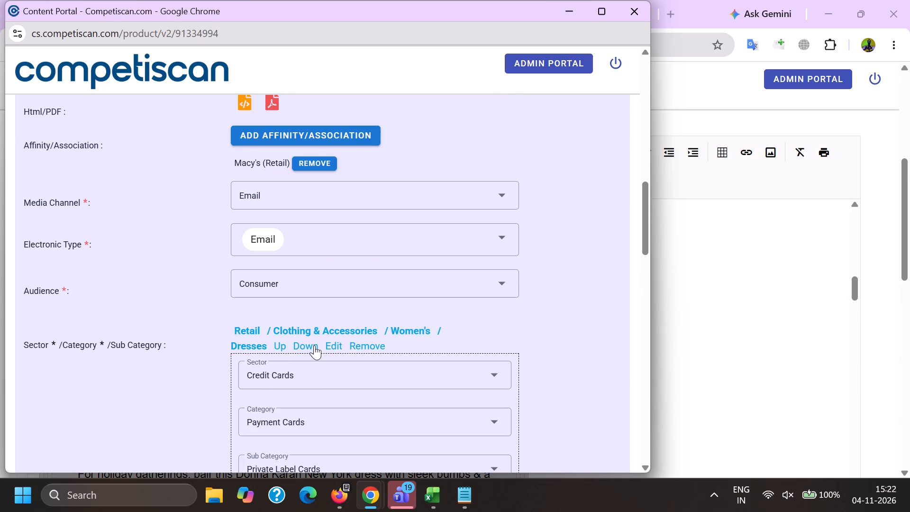
left_click(310, 344)
Set the offer origin to Provider/Bank and the product name to Macy's Card.
scroll(303, 324, "down", 5)
left_click(270, 268)
double_click(282, 333)
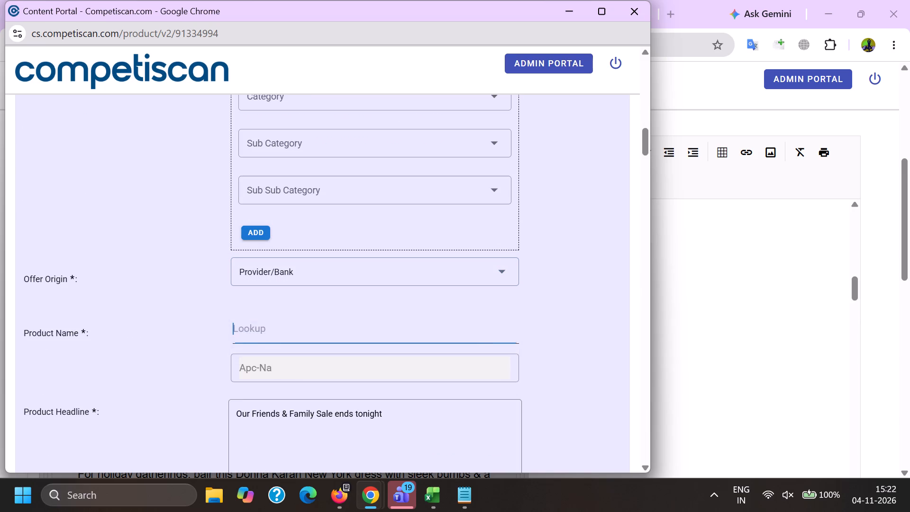
key("ctrl+v")
left_click(289, 403)
Open the Credit Cards classification for editing and move it down one place in the list.
scroll(289, 401, "up", 5)
left_click(317, 346)
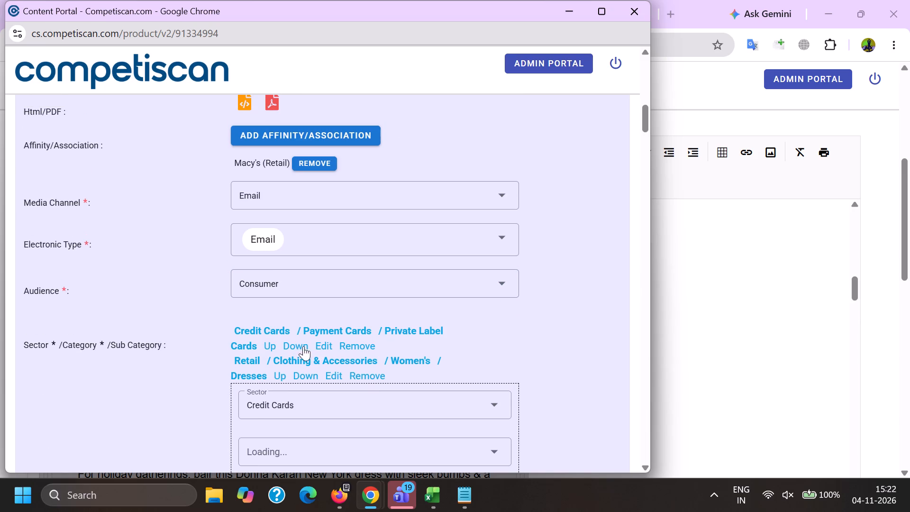
left_click(297, 346)
Replace the product headline with the email's subject, "Our Friends & Family Sale ends tonight", followed by a period.
scroll(290, 302, "down", 5)
left_click_drag(404, 380, 0, 384)
key("BackSpace")
key("alt+Tab")
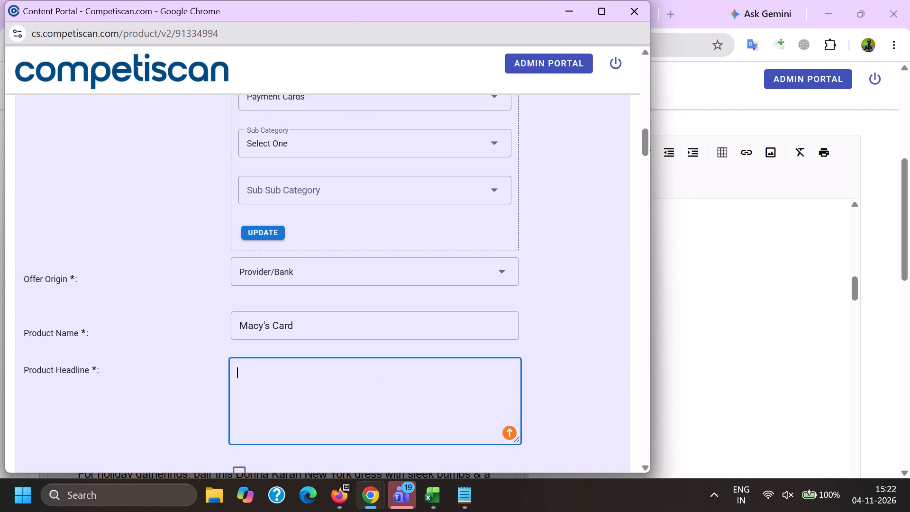
scroll(68, 378, "up", 12)
scroll(73, 328, "up", 10)
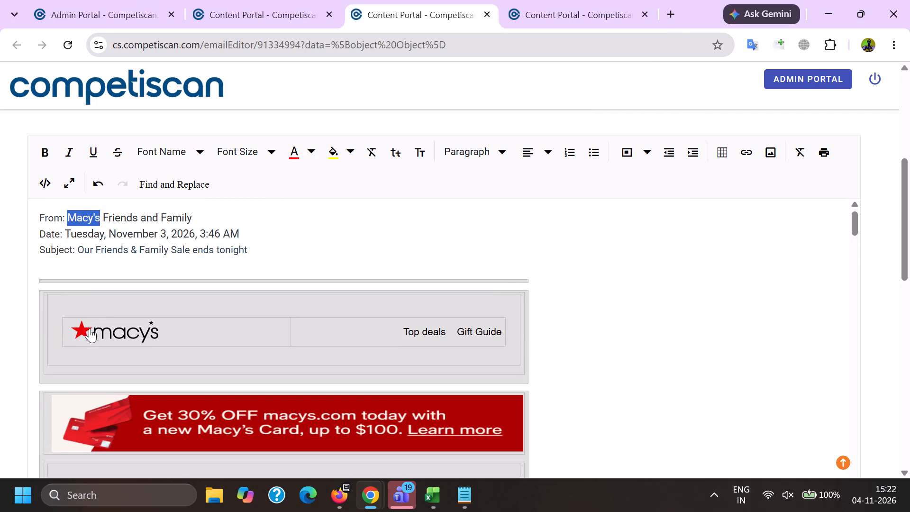
left_click_drag(80, 252, 296, 257)
key("ctrl+c")
key("alt+Tab")
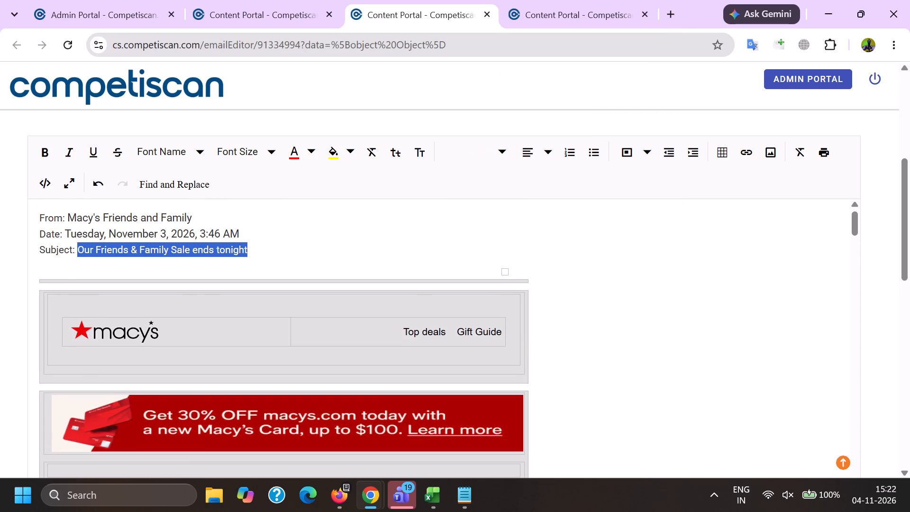
key("ctrl+v")
key("BackSpace")
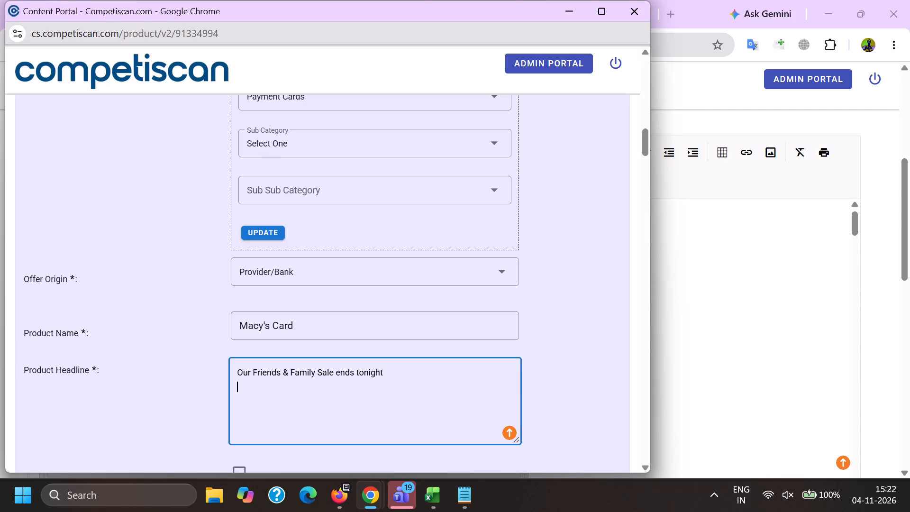
key("BackSpace")
key("period")
key("space")
Change the ampersand in the product headline to "and".
key("Down")
key("Up")
key("Right")
key("Right")
key("Right")
key("Right")
key("Right")
key("Right")
key("Right")
key("Right")
key("Right")
key("Right")
key("Right")
key("Right")
key("Right")
key("BackSpace")
type("and")
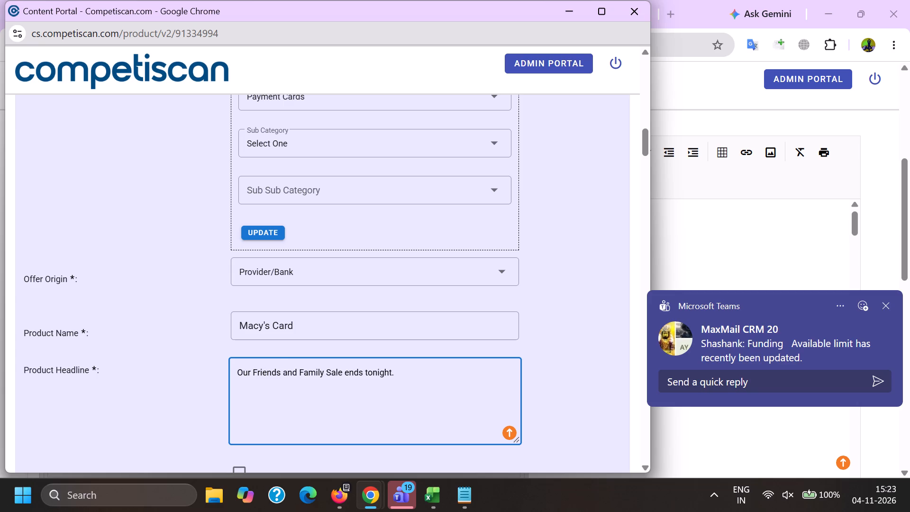
Append "Get 30% OFF macys.com today with a new Macy's Card, up to $100" to the headline, copied from product form 20991720.
left_click(423, 378)
key("alt+Tab")
left_click(564, 0)
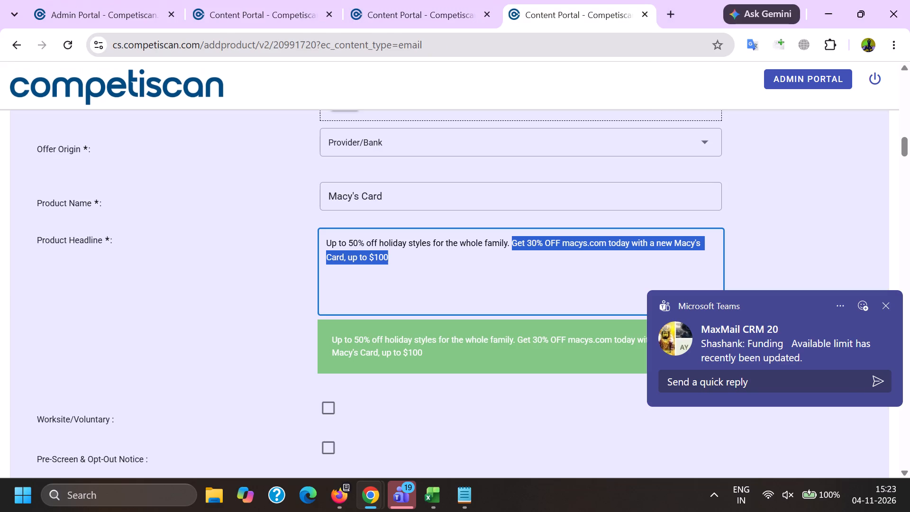
key("ctrl+c")
key("alt+Tab")
key("ctrl+v")
Set the response mechanism to URL/Website and the mailing type to Acquisition.
scroll(289, 290, "down", 6)
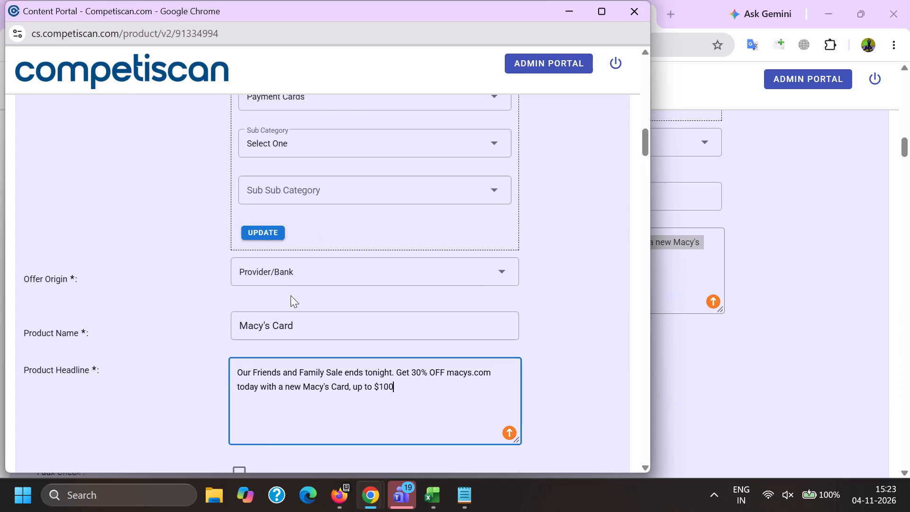
left_click(259, 256)
scroll(273, 144, "down", 8)
left_click(298, 304)
left_click_drag(158, 286, 172, 289)
left_click(296, 291)
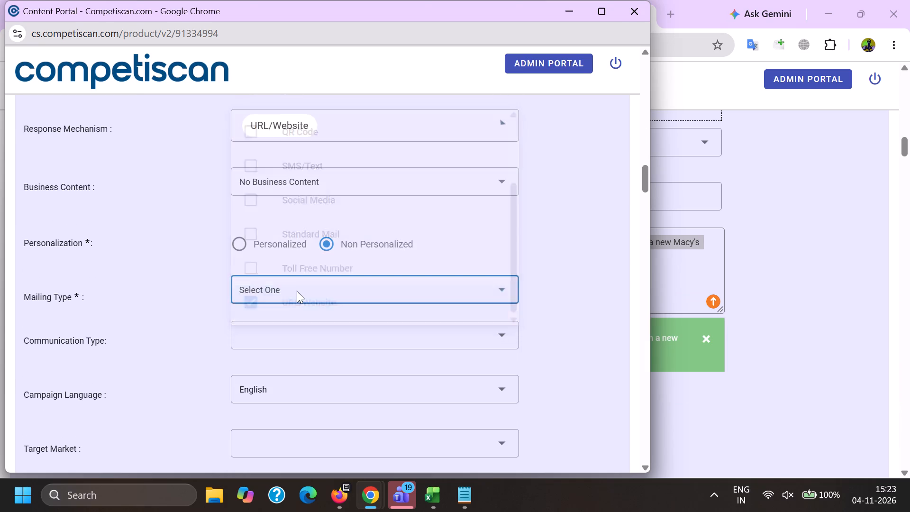
left_click(299, 303)
left_click_drag(136, 303, 149, 303)
Select Bonuses/Contests/Incentives and Co-Brand as the communication types.
left_click(293, 338)
scroll(278, 199, "down", 3)
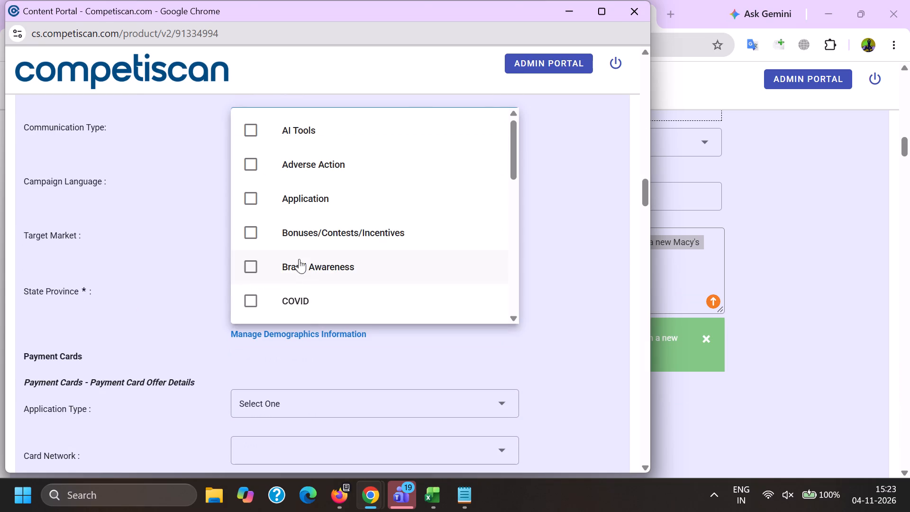
left_click(281, 229)
scroll(280, 229, "down", 5)
left_click(306, 289)
scroll(297, 262, "down", 6)
left_click(209, 251)
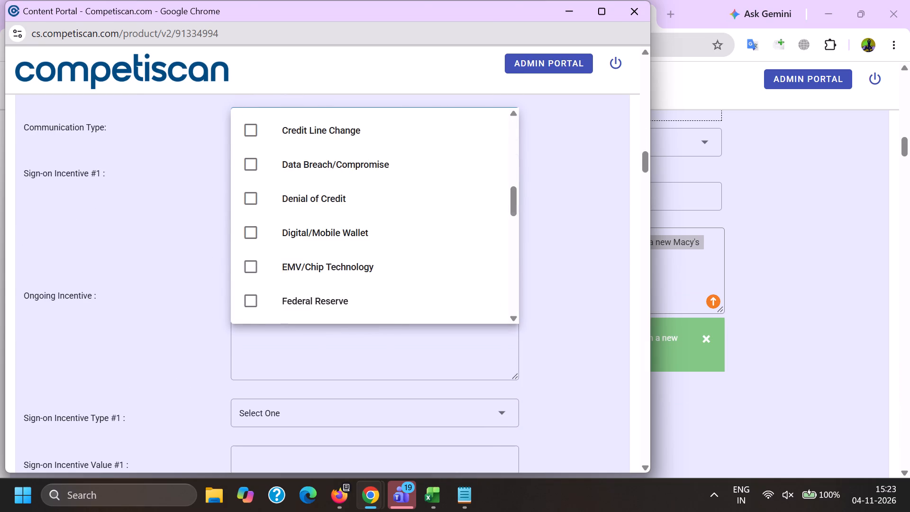
Fill Sign-on Incentive #1 with "30% OFF macys.com today with a new Macy's Card, up to $100", copied from product form 20991720.
left_click(324, 197)
key("alt+Tab")
scroll(598, 262, "down", 11)
scroll(579, 333, "up", 3)
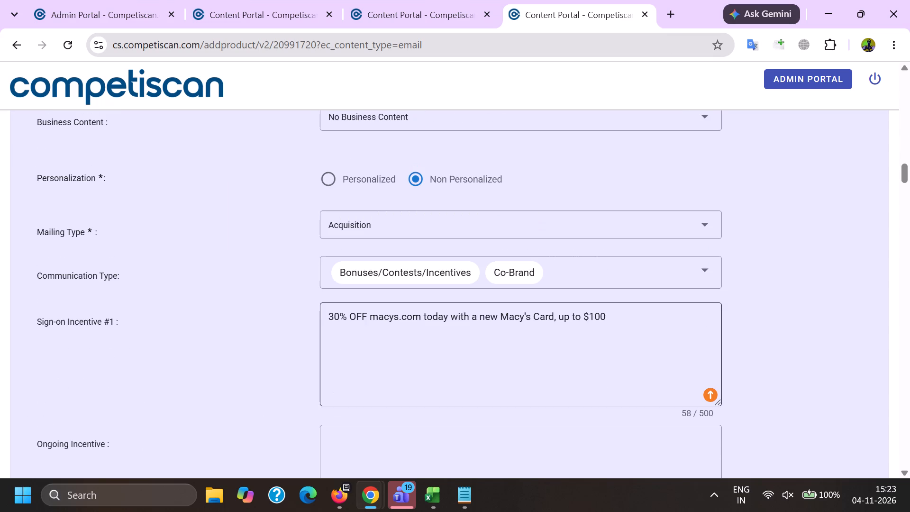
left_click_drag(617, 304, 607, 311)
left_click_drag(644, 320, 16, 306)
key("ctrl+c")
key("alt+Tab")
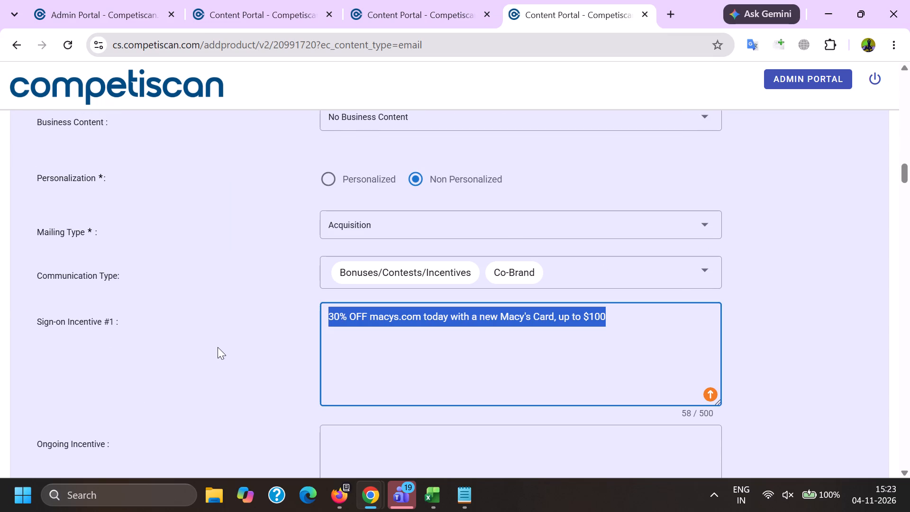
left_click(273, 209)
key("ctrl+v")
Set Sign-on Incentive Type #1 to Coupon/Discount, and the sign-on incentive value and max award to 30.00.
scroll(245, 170, "down", 3)
left_click(263, 212)
scroll(263, 207, "down", 7)
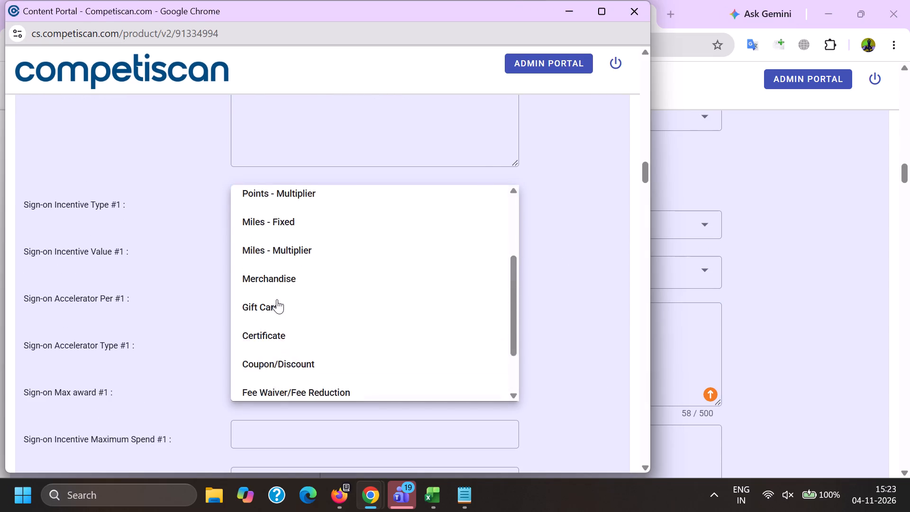
left_click(277, 298)
left_click_drag(132, 280, 149, 281)
left_click(252, 247)
type("30.")
type("00")
key("Tab")
key("Tab")
key("Tab")
type("30.00")
key("Tab")
Set the payment card offer details: application type Invitation to Apply, primary card level Not Mentioned, reward program Yes with Points emphasis.
scroll(257, 246, "down", 2)
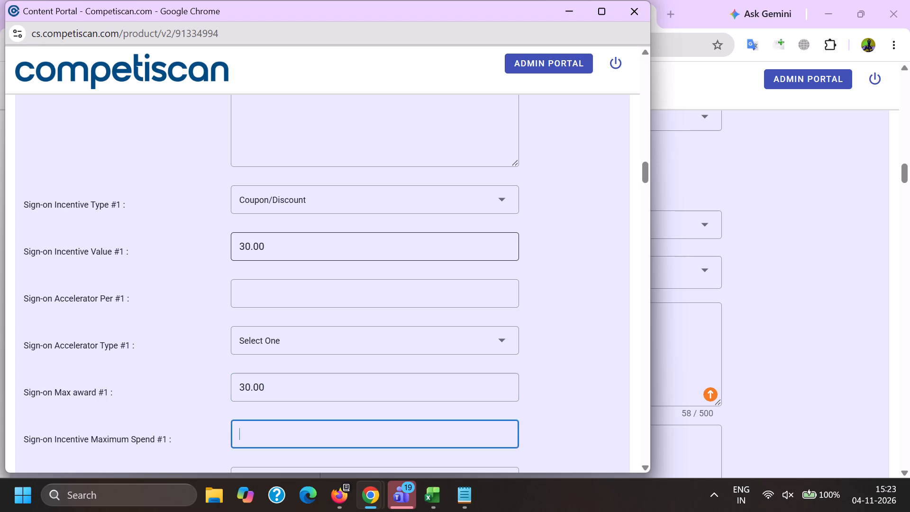
scroll(257, 246, "down", 20)
scroll(250, 225, "down", 3)
left_click(265, 268)
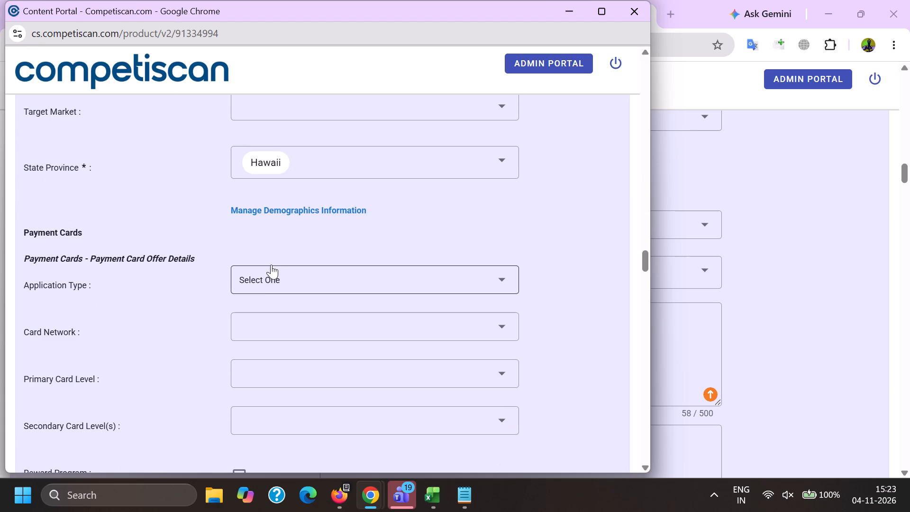
scroll(271, 192, "down", 1)
left_click(293, 261)
left_click_drag(166, 269, 178, 273)
left_click(262, 305)
scroll(277, 216, "down", 2)
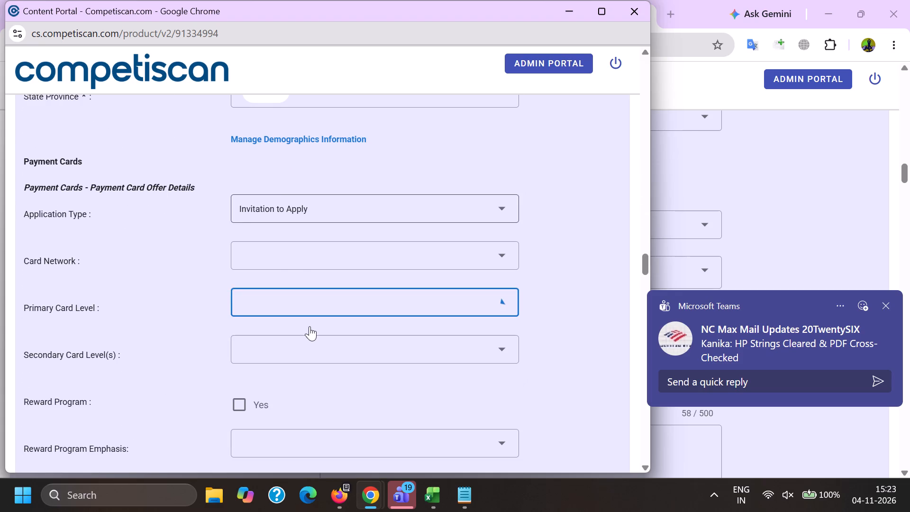
left_click(313, 345)
left_click(157, 301)
left_click(236, 275)
left_click(265, 308)
left_click(283, 377)
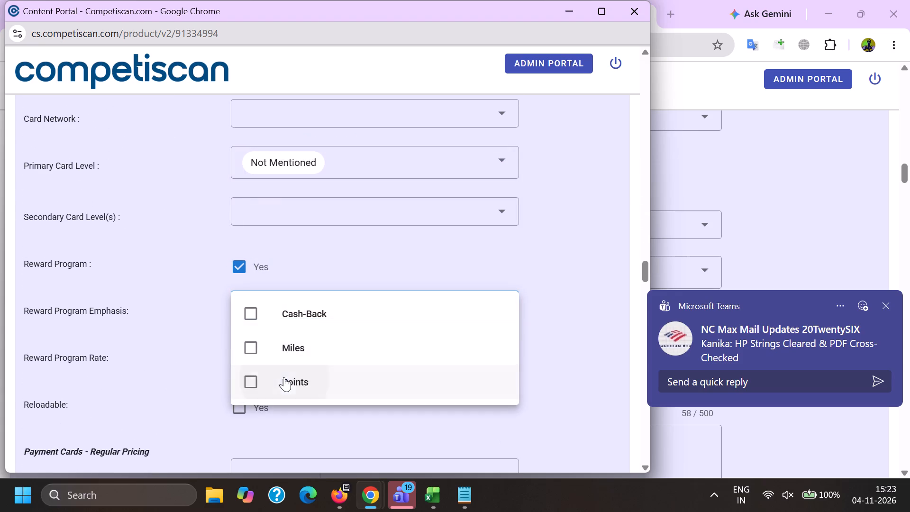
double_click(155, 372)
Mark Credit Card Mentioned under the retail credit details and submit the product form.
key("End")
left_click(233, 246)
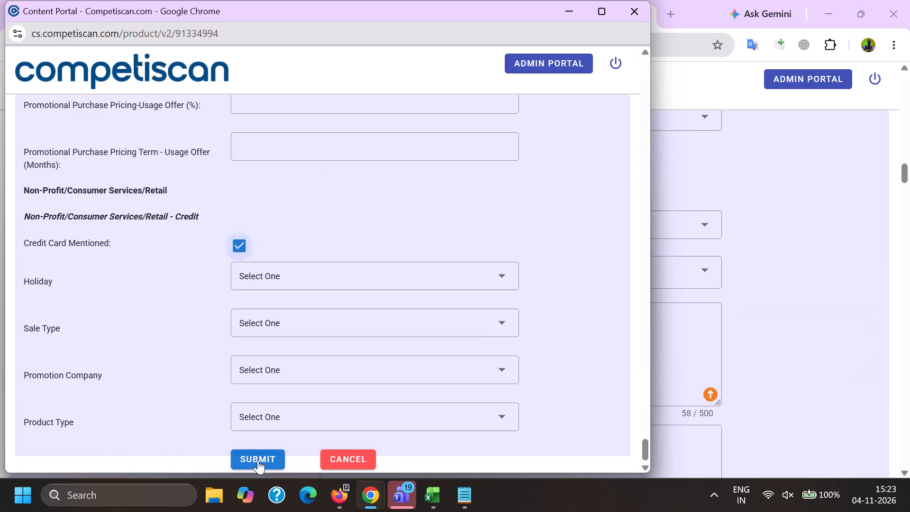
left_click(258, 460)
Rerun the subject search for "Our Friends & Family Sale ends tonight" in the Chrome email list.
key("alt+Tab")
left_click(240, 0)
scroll(307, 296, "down", 5)
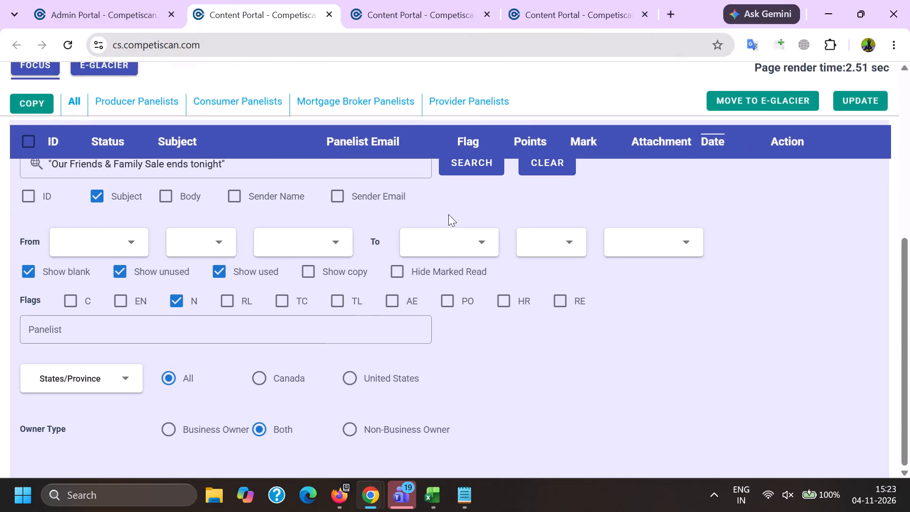
scroll(448, 357, "up", 2)
left_click(462, 308)
Switch to Firefox and refresh the Focus email list.
left_click(336, 511)
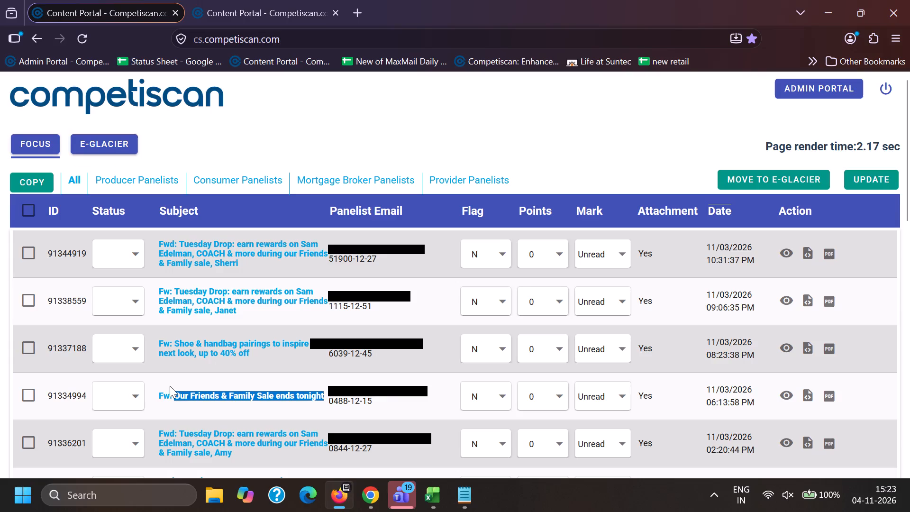
left_click(27, 141)
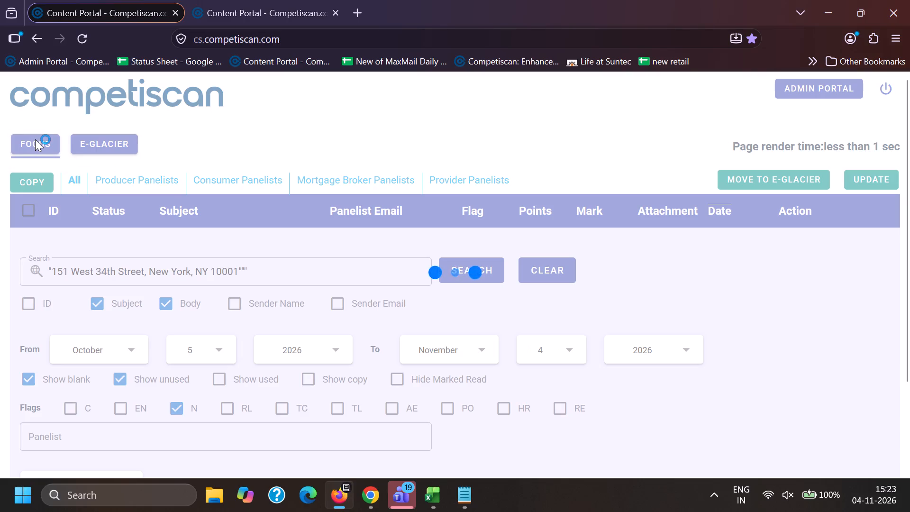
Back in Chrome, assign the Copy status to all listed duplicate emails except the used 91334994 and update them.
key("alt+Tab")
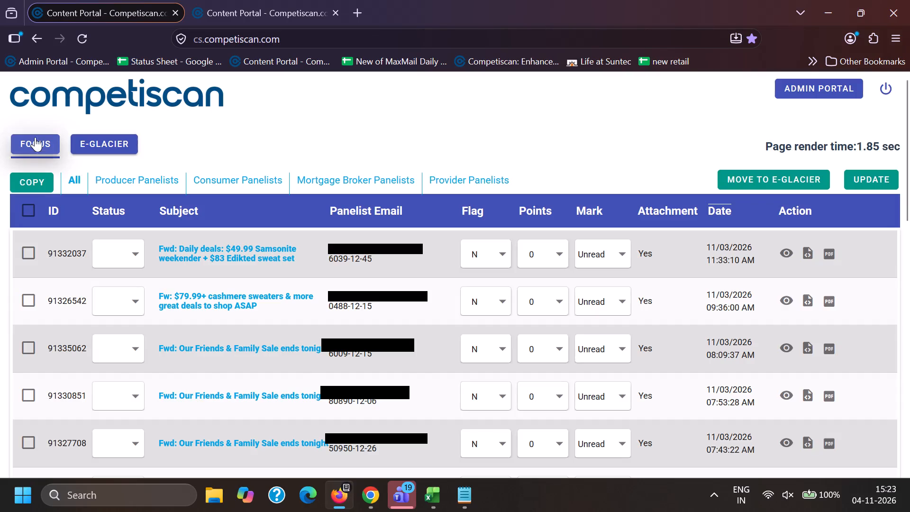
triple_click(69, 249)
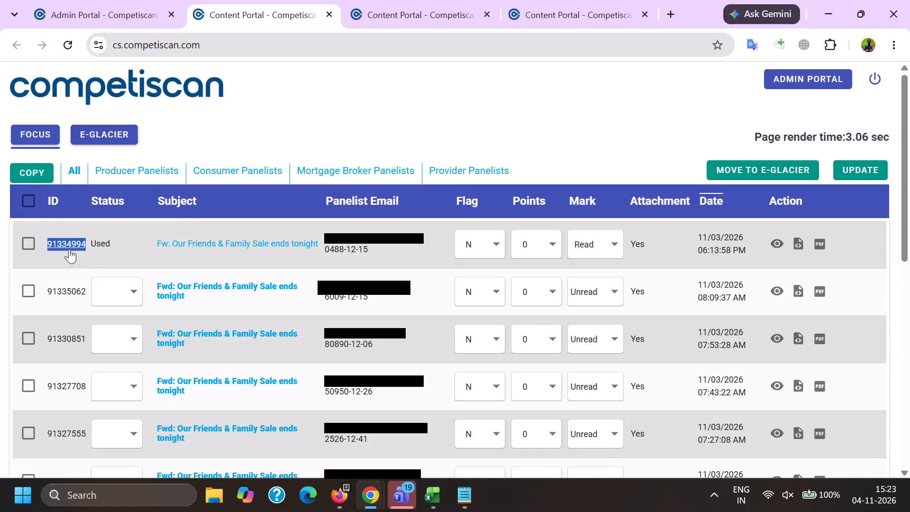
left_click(69, 249)
left_click(35, 200)
left_click(22, 249)
left_click(859, 174)
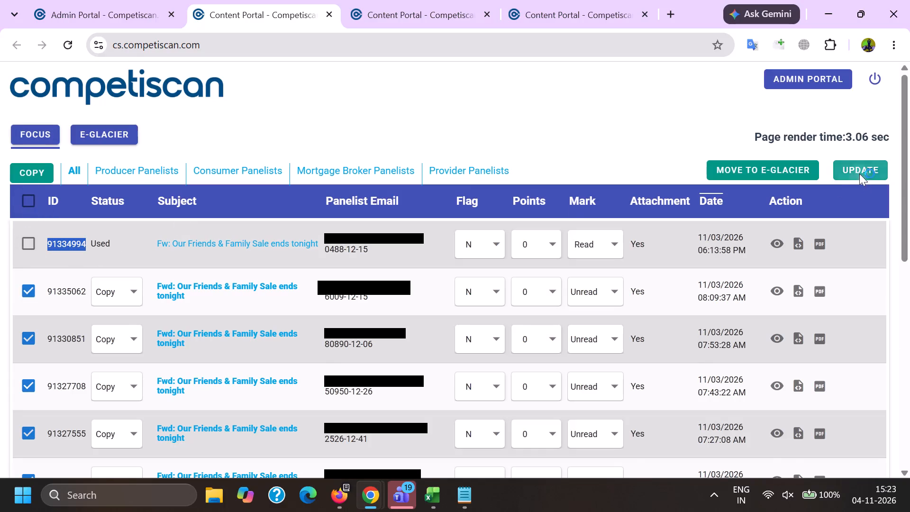
scroll(324, 277, "down", 3)
left_click(439, 498)
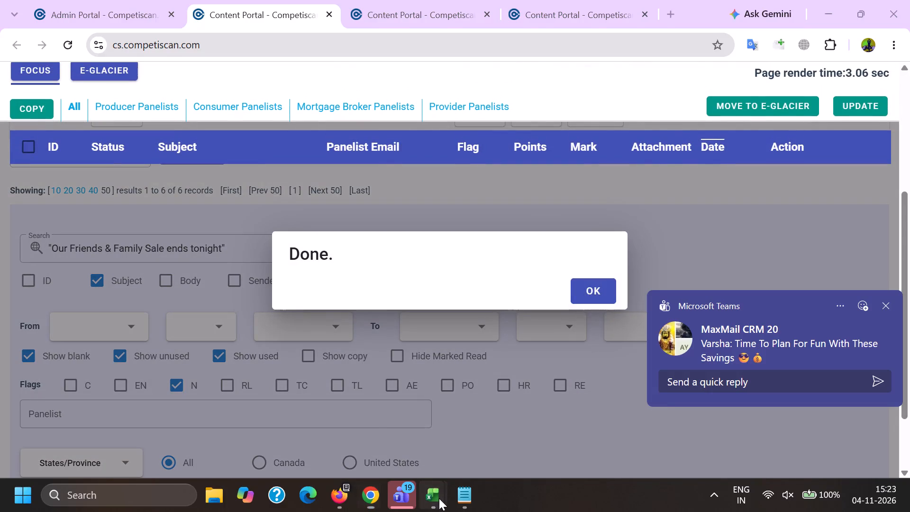
left_click(583, 445)
left_click(680, 242)
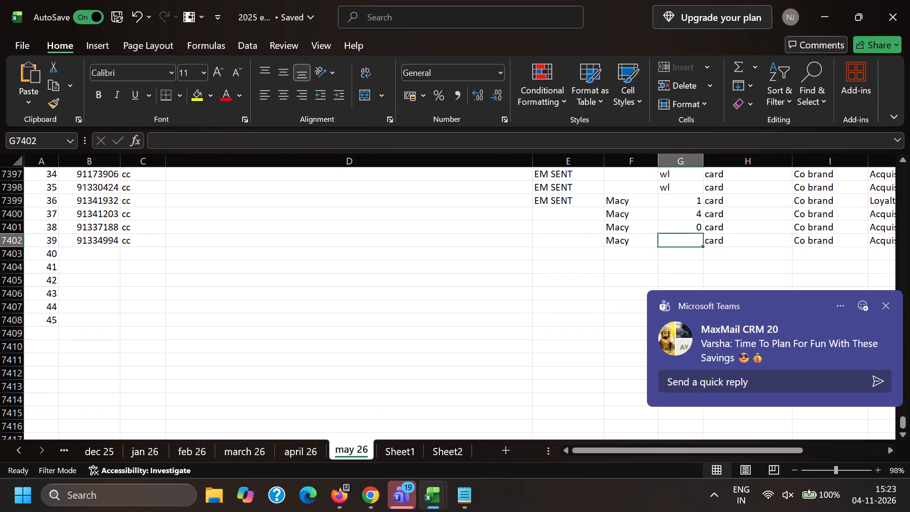
key("5")
left_click(328, 320)
Return to the Focus email list in Firefox.
left_click(347, 496)
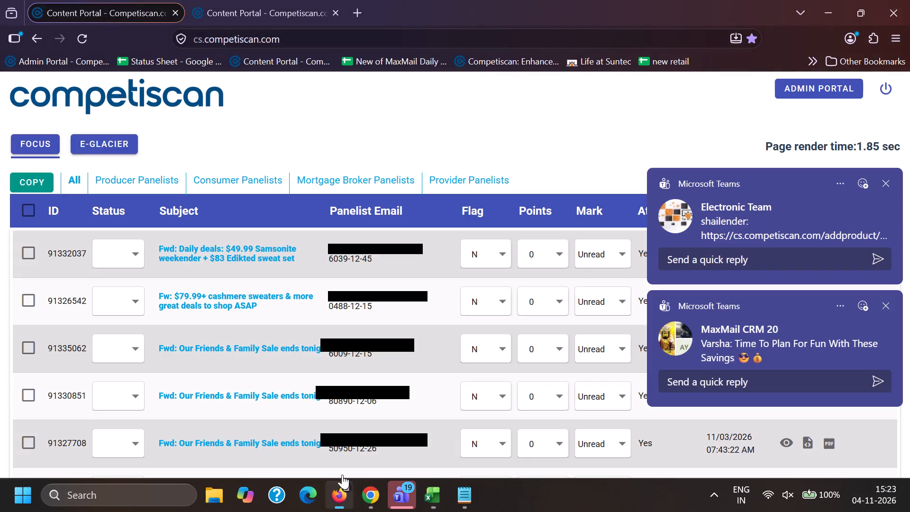
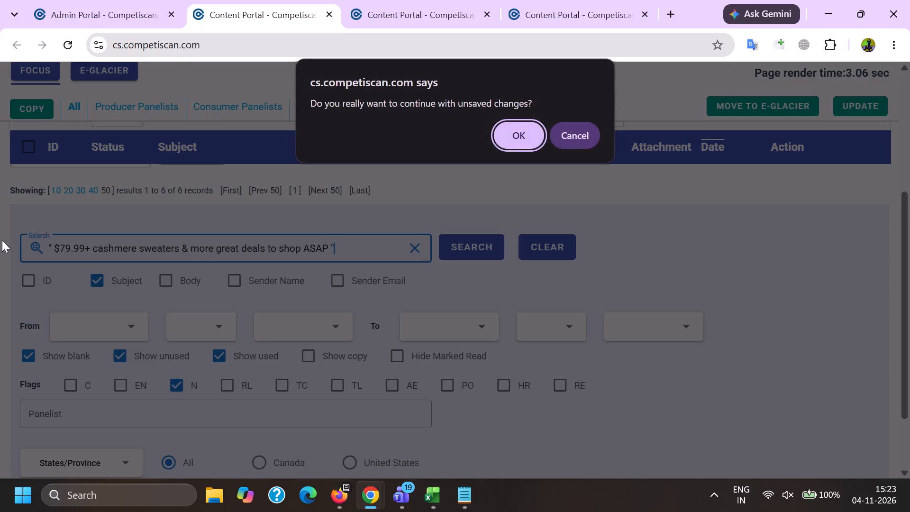
Run the subject search for "$79.99+ cashmere sweaters & more great deals to shop ASAP", continuing past the unsaved changes.
key("Return")
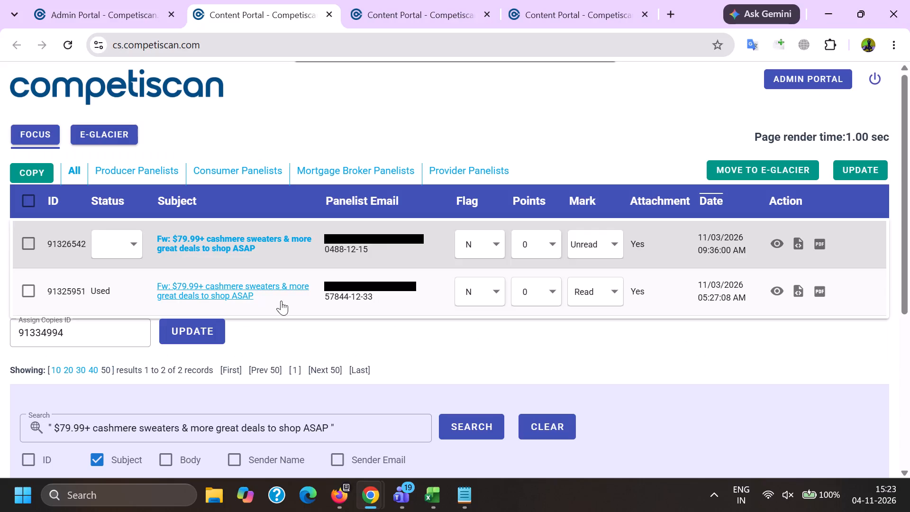
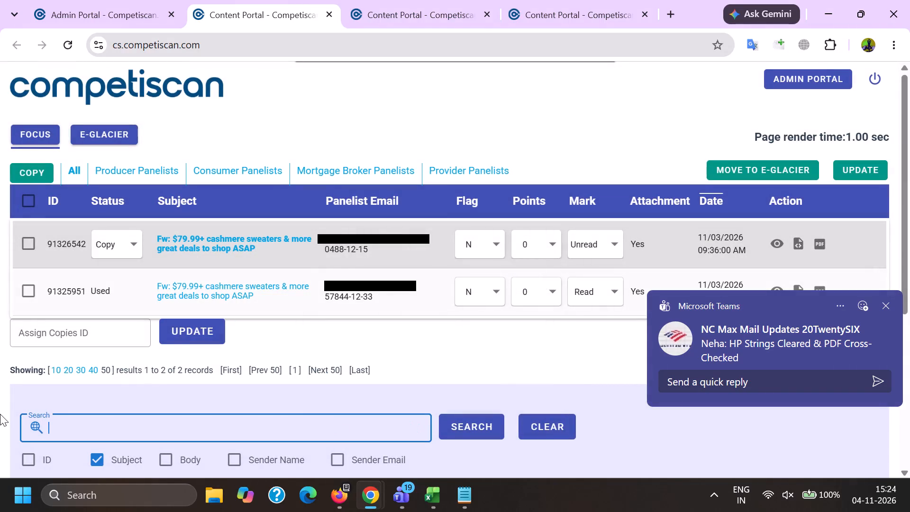
Search subjects for "Daily deals: $49.99 Samsonite weekender + $83 Edikted sweat set " in quotation marks and open the matching email in a new tab.
key("shift+quotedbl")
key("ctrl+v")
key("shift+quotedbl")
key("Return")
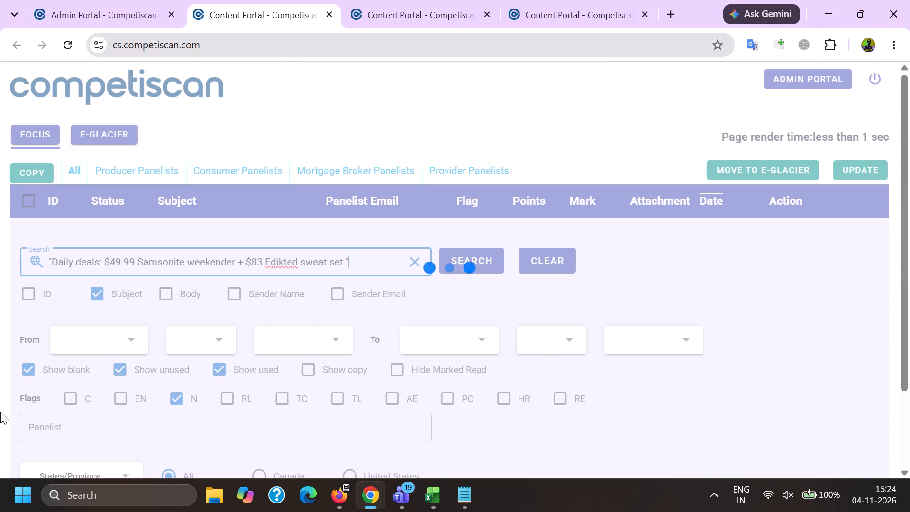
left_click(256, 256, "ctrl")
left_click(240, 244, "ctrl")
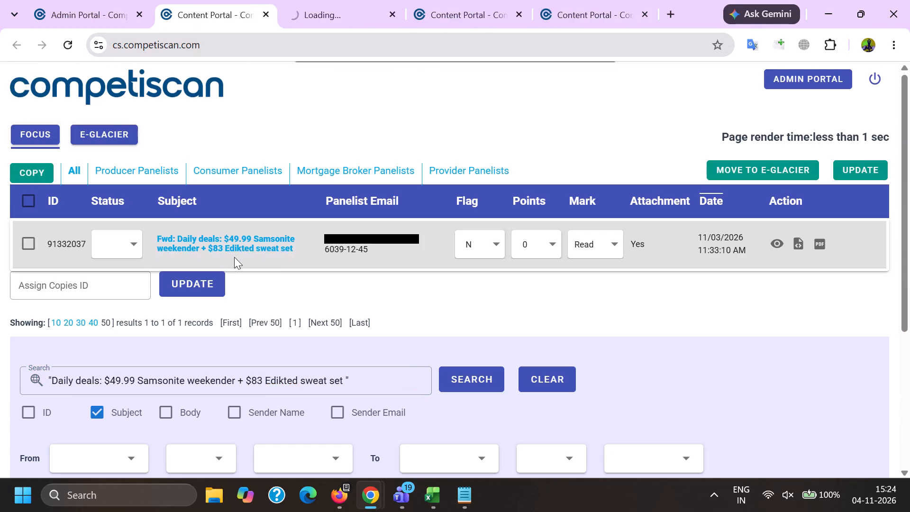
Remove the N flag filter and rerun the Samsonite weekender subject search to look for duplicate copies.
scroll(234, 256, "down", 3)
left_click(184, 306)
left_click(450, 164)
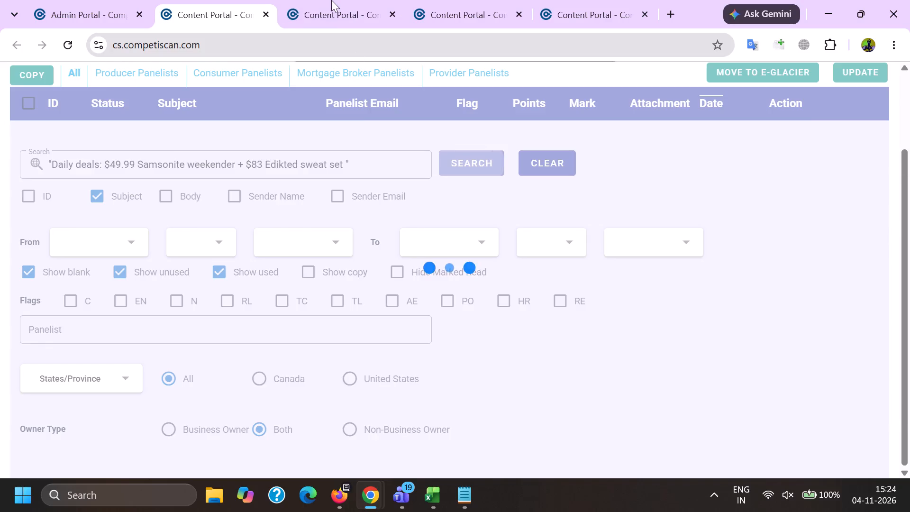
left_click(330, 0)
left_click(241, 0)
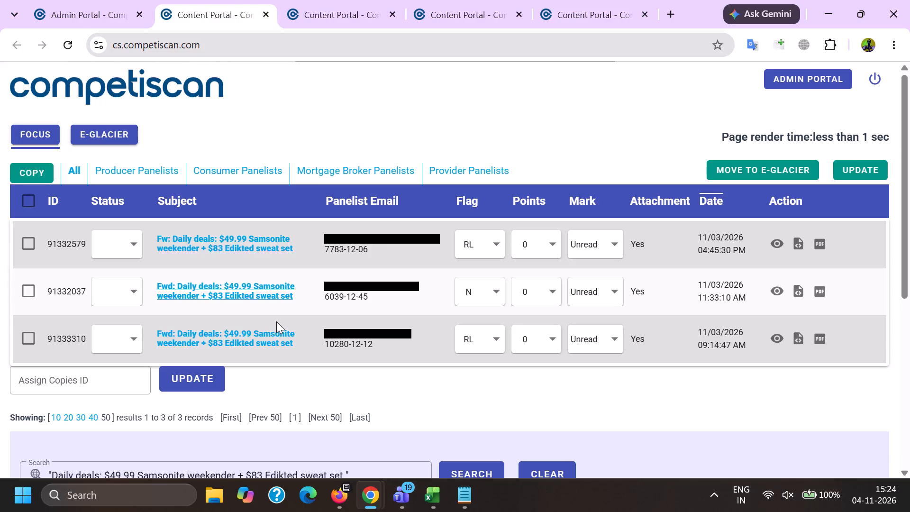
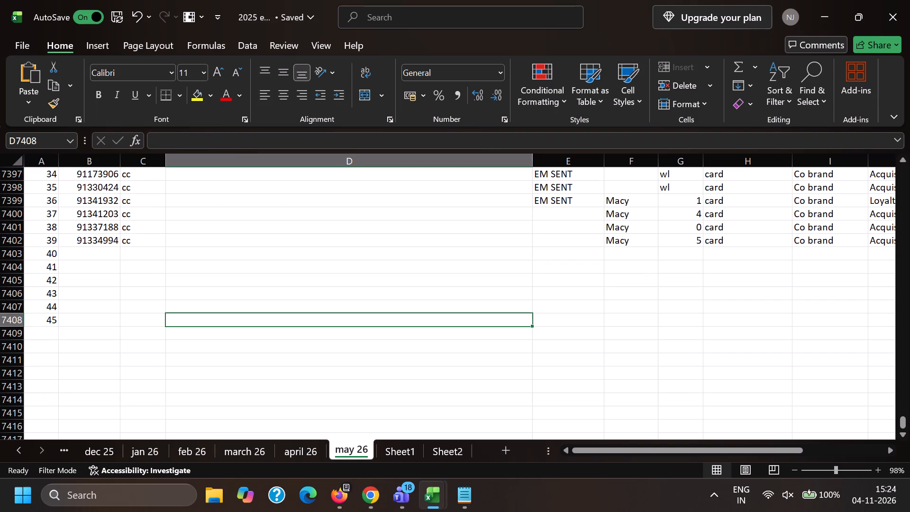
left_click(101, 261)
left_click(117, 248)
key("ctrl+v")
left_click(132, 251)
key("c")
key("c")
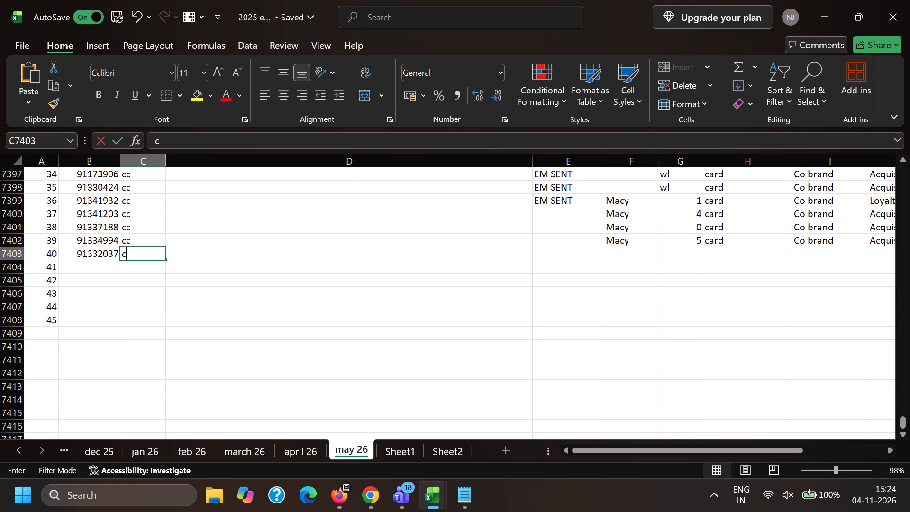
key("Right")
key("Right")
key("Right")
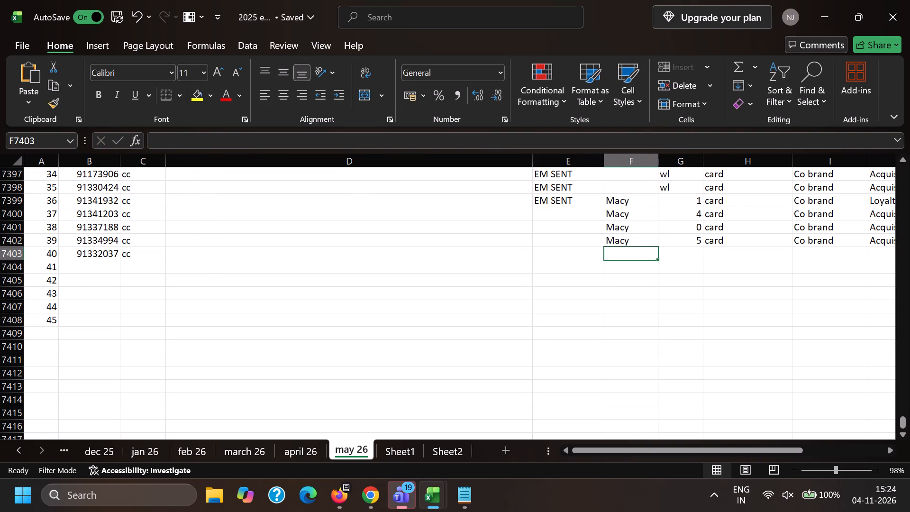
key("m")
key("Right")
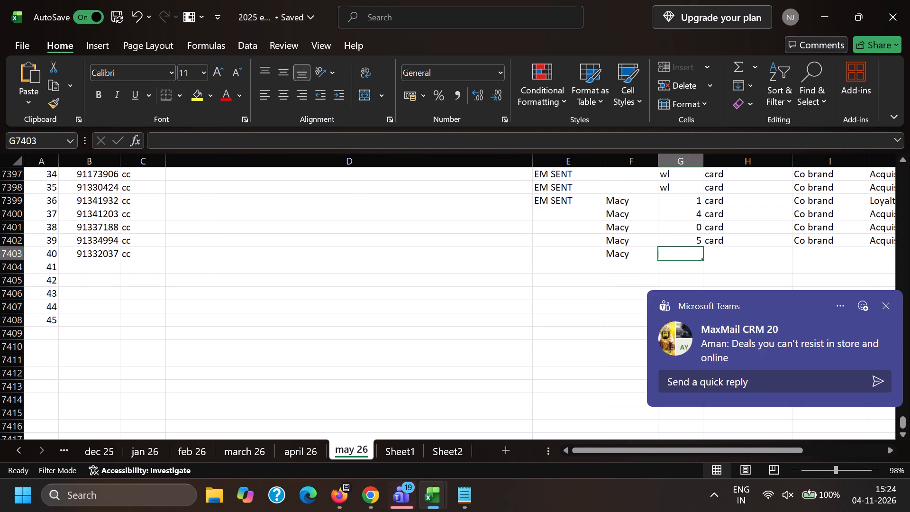
key("2")
key("BackSpace")
key("1")
key("Right")
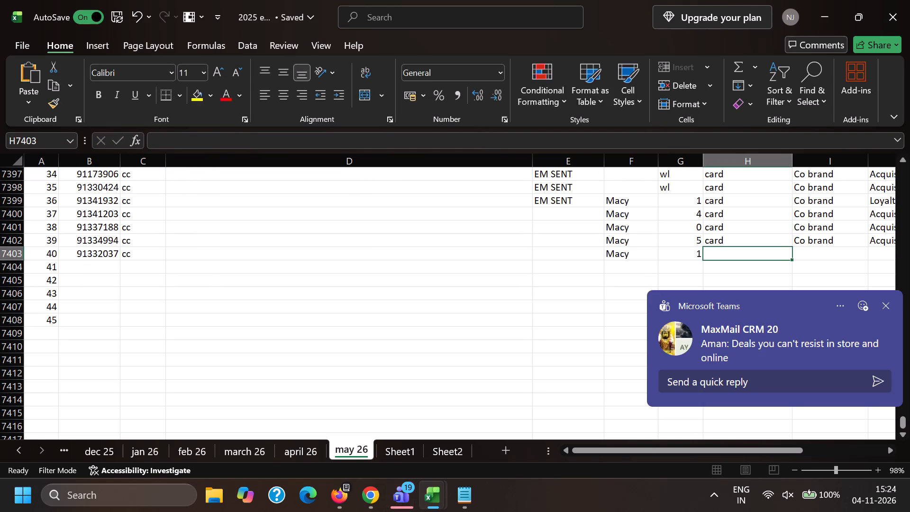
Complete row 40 with card, Co brand and the Acquisition entry.
key("c")
key("Right")
key("c")
key("Right")
key("a")
key("Left")
key("Left")
key("Left")
key("Left")
key("Left")
key("Left")
key("Left")
key("Left")
key("Left")
key("Left")
key("Left")
key("Left")
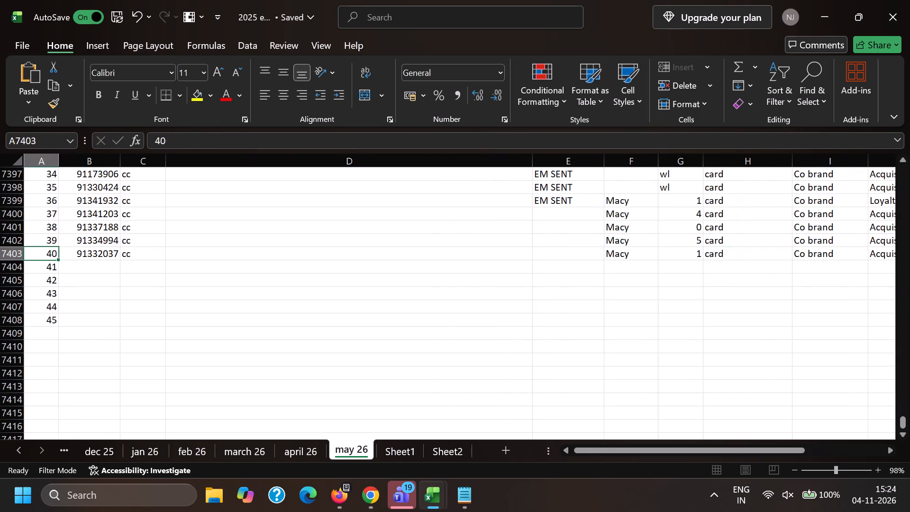
Delete the "Sent from my iPhone" signature and the "Begin forwarded message:" line from the Samsonite weekender email in the portal.
key("alt+Tab")
scroll(220, 237, "down", 1)
left_click_drag(203, 318, 0, 217)
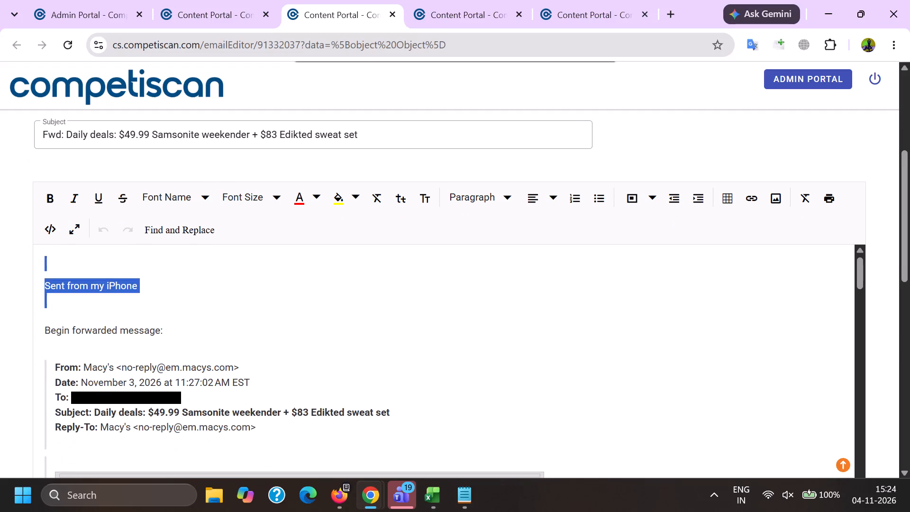
key("BackSpace")
left_click_drag(173, 292, 5, 282)
key("BackSpace")
left_click(55, 321)
key("BackSpace")
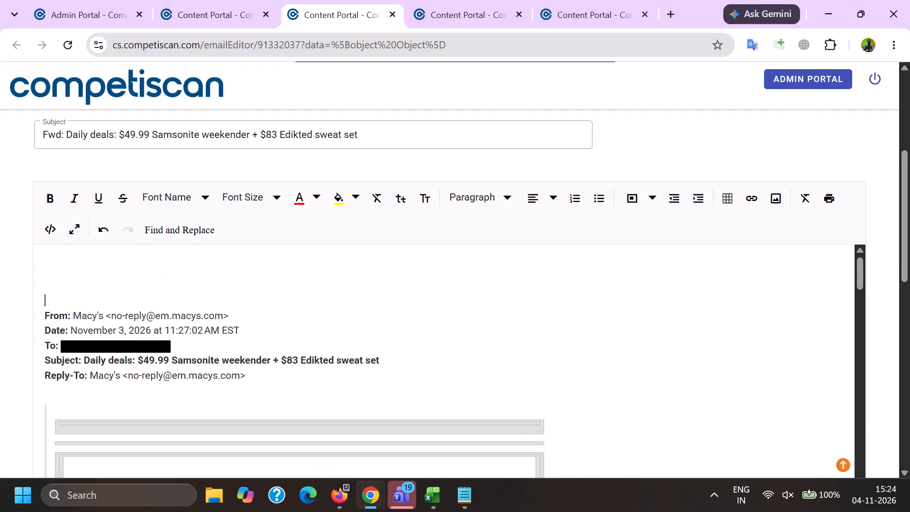
Strip the forwarded header of the To line, the sender address after Macy's, and the Reply-To line.
left_click_drag(39, 342, 224, 339)
key("BackSpace")
key("BackSpace")
left_click_drag(108, 315, 359, 312)
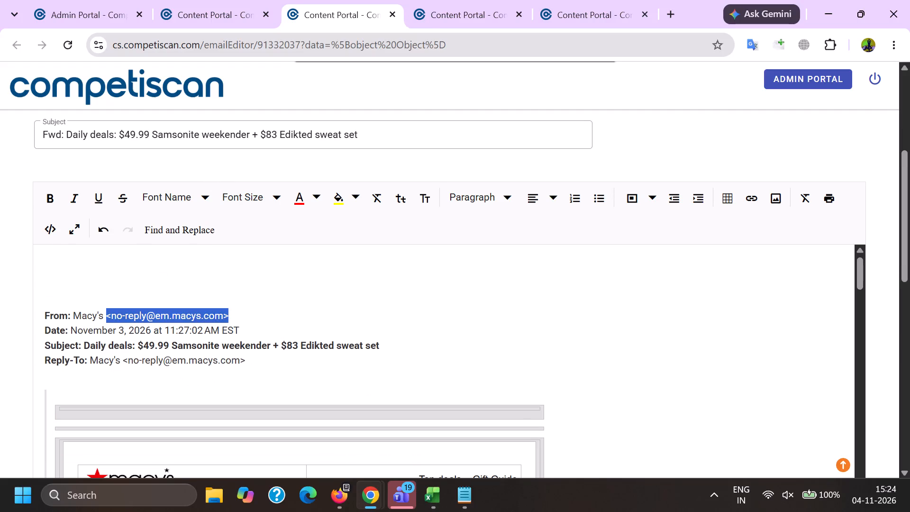
left_click_drag(359, 312, 368, 312)
key("BackSpace")
left_click_drag(255, 379, 29, 359)
key("BackSpace")
Remove the link from the red "Get 30% OFF" Macy's Card banner.
scroll(200, 197, "down", 3)
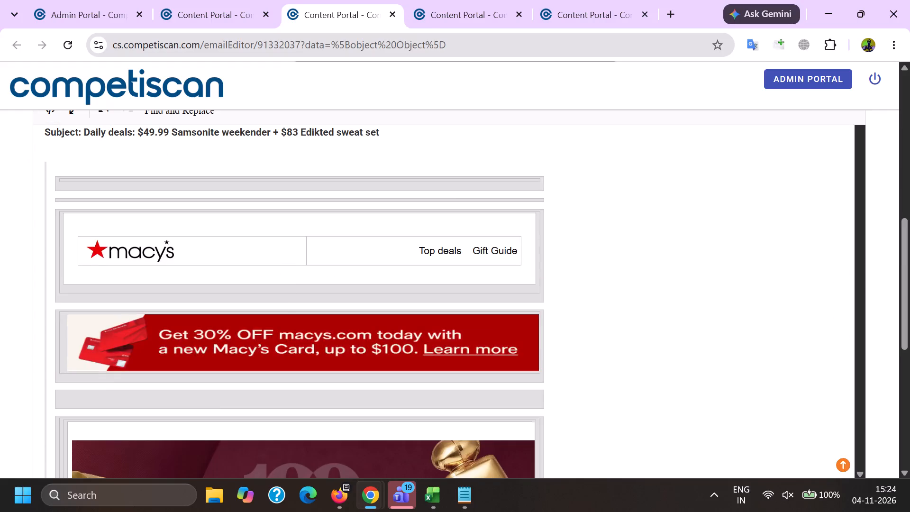
left_click(232, 343)
left_click(270, 298)
Remove the link from "Sign Up" in the black "Sign up for texts & get 25% off" bar.
scroll(273, 293, "down", 7)
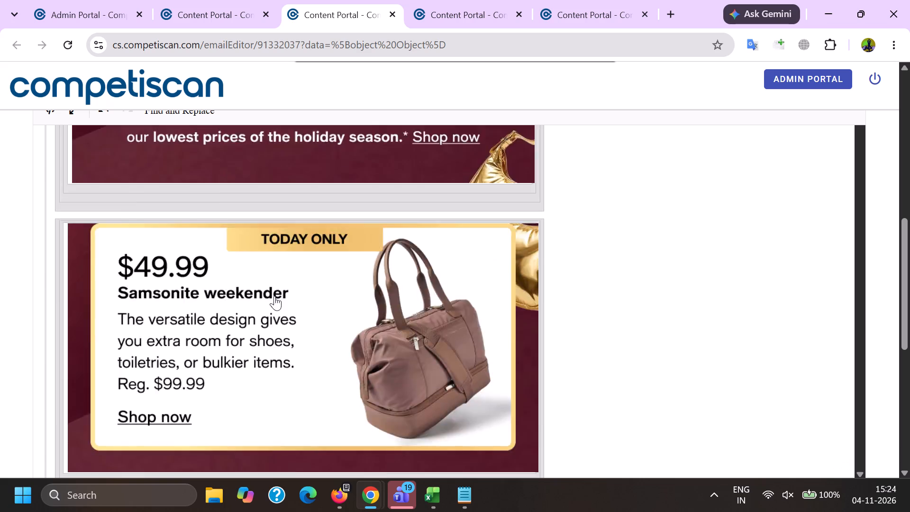
scroll(274, 296, "down", 20)
scroll(274, 296, "down", 18)
scroll(284, 299, "up", 1)
scroll(286, 299, "down", 15)
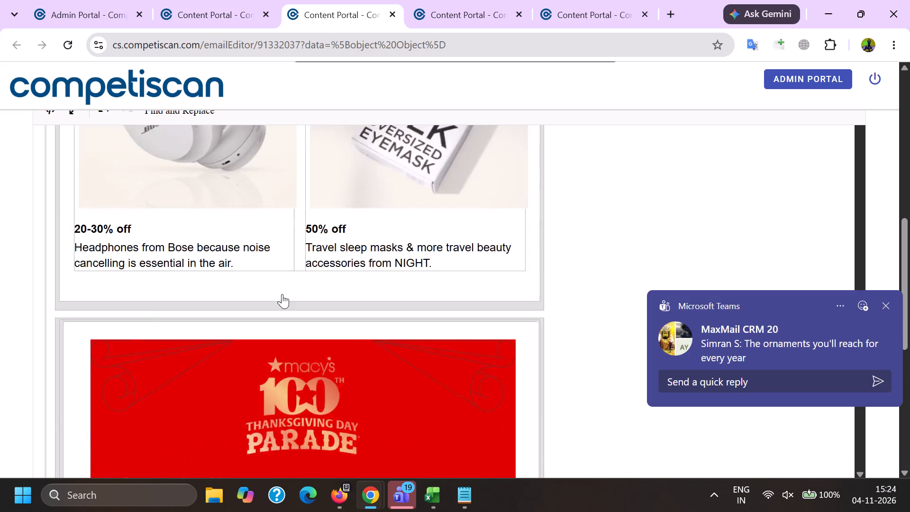
scroll(282, 294, "down", 11)
scroll(256, 331, "up", 3)
scroll(275, 313, "down", 5)
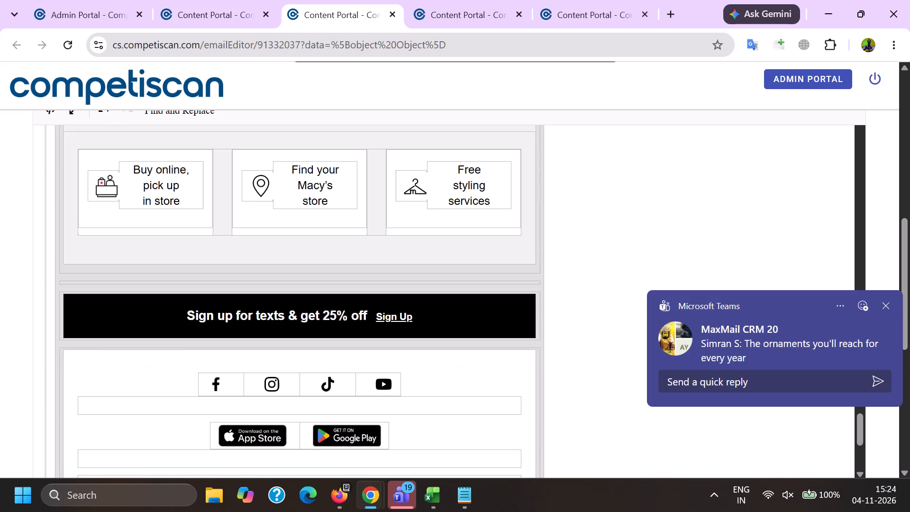
left_click(391, 306)
left_click(478, 340)
Remove the links from the YouTube, TikTok, Instagram and Facebook icons in the email footer.
left_click(374, 373)
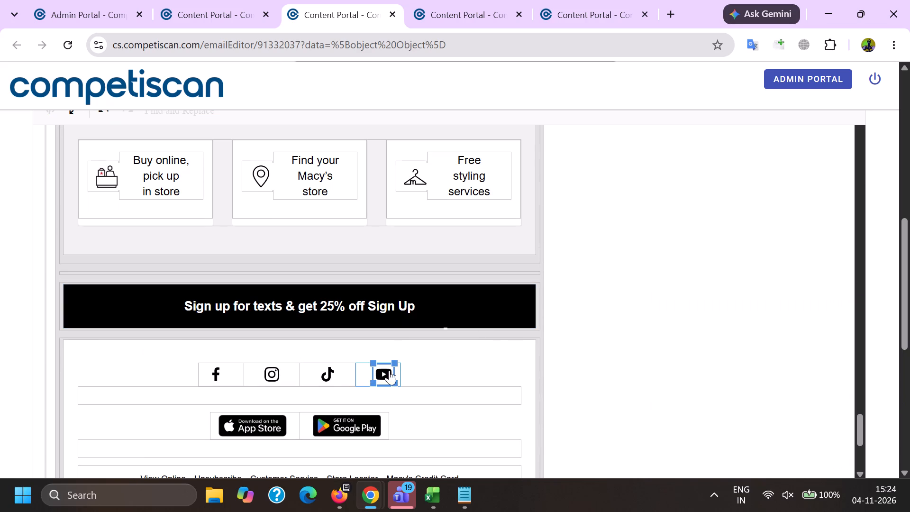
left_click(419, 343)
left_click(329, 373)
left_click(358, 346)
left_click(264, 375)
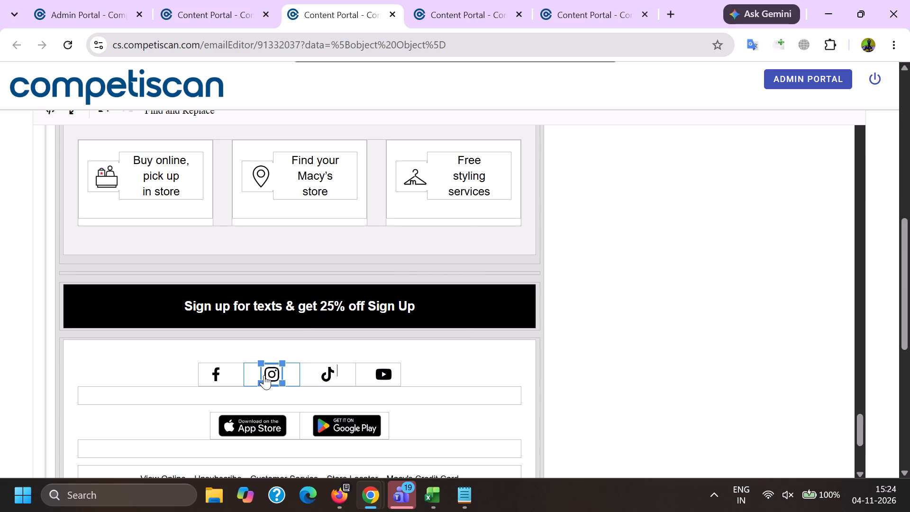
left_click(306, 345)
left_click(218, 372)
left_click(243, 347)
Remove the links from the App Store and Google Play badges in the email footer.
scroll(247, 263, "down", 1)
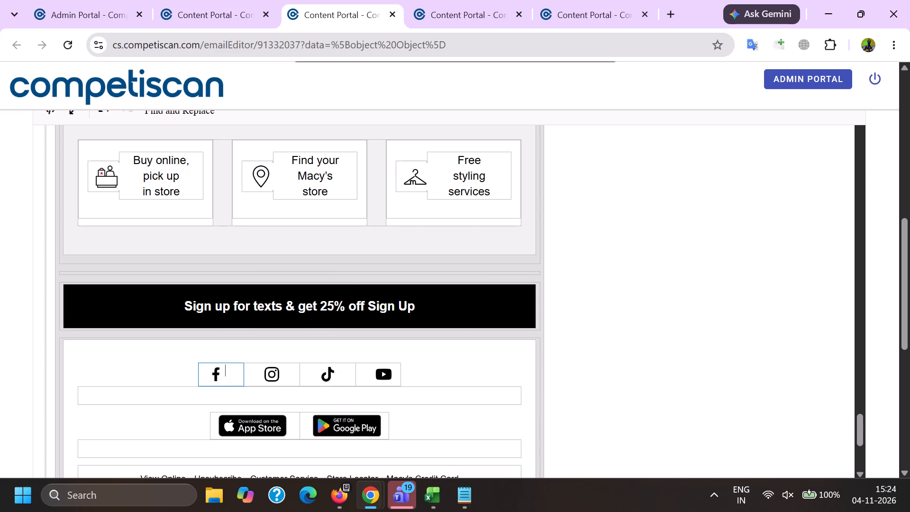
left_click(247, 345)
left_click(264, 321)
left_click(340, 351)
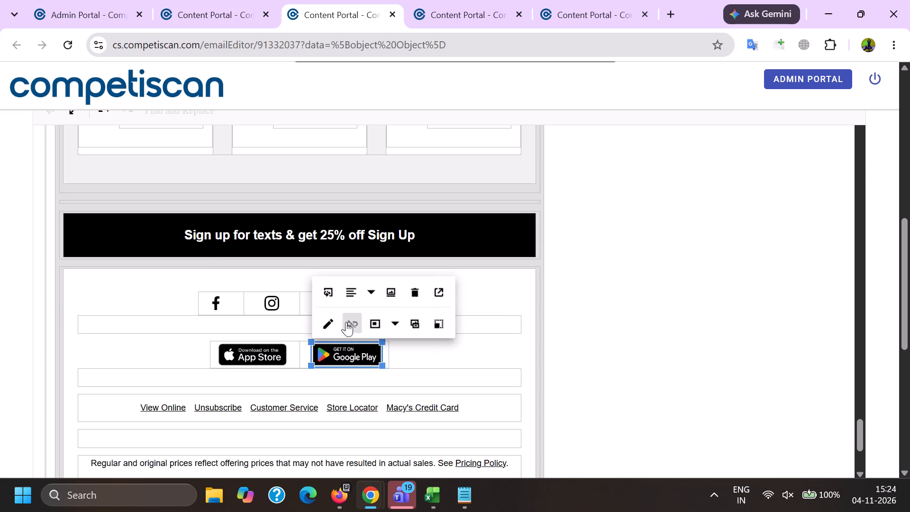
left_click(346, 322)
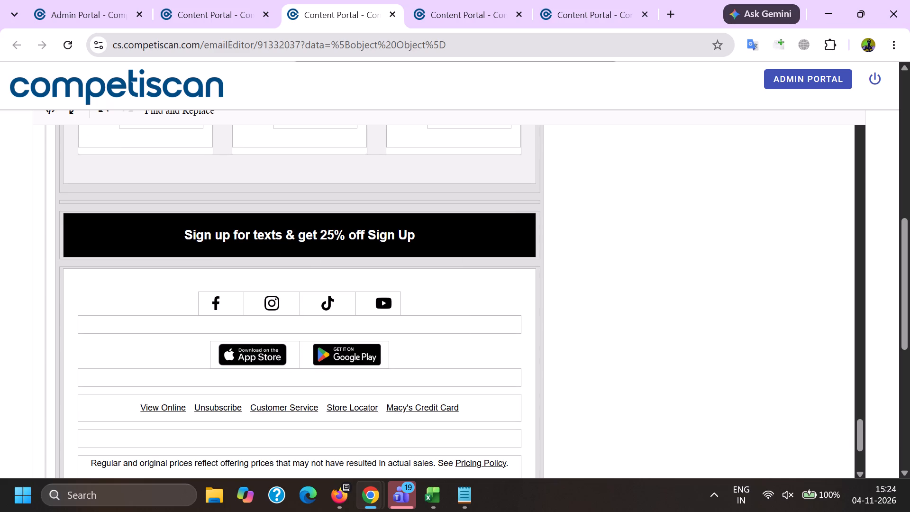
Remove the links from View Online, Unsubscribe and Macy's Credit Card in the footer, including the one in the Citibank note.
left_click(169, 406)
left_click(248, 432)
left_click(220, 403)
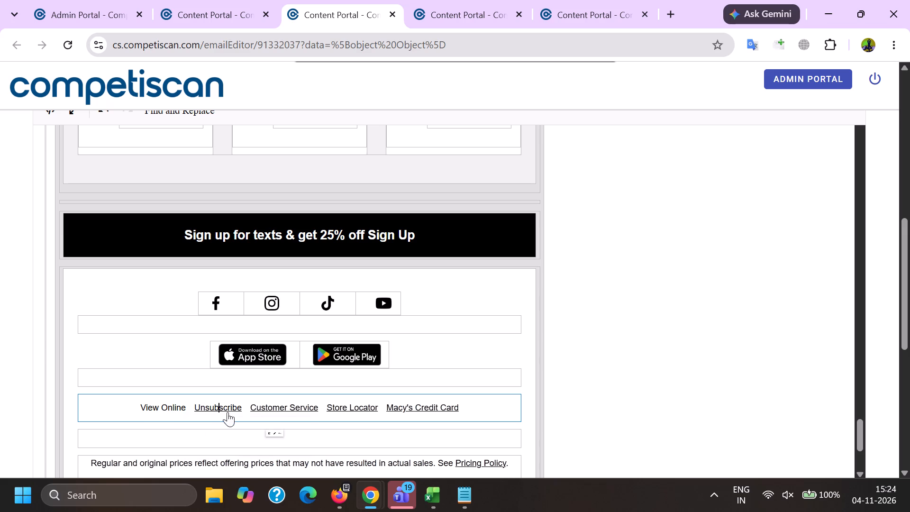
left_click(297, 433)
left_click(405, 406)
left_click(478, 433)
scroll(388, 327, "down", 3)
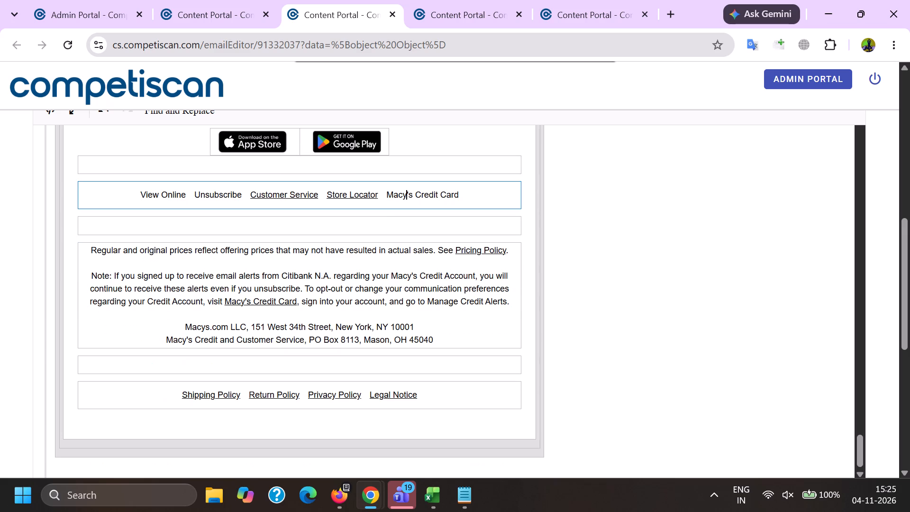
left_click(241, 301)
left_click(326, 331)
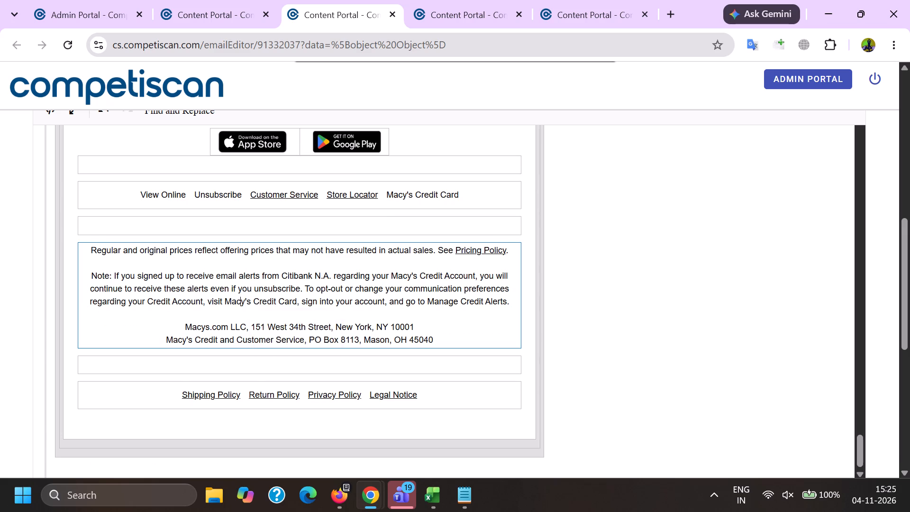
Save the product info for the edited Samsonite weekender email.
scroll(328, 281, "down", 11)
left_click(326, 362)
left_click(466, 299)
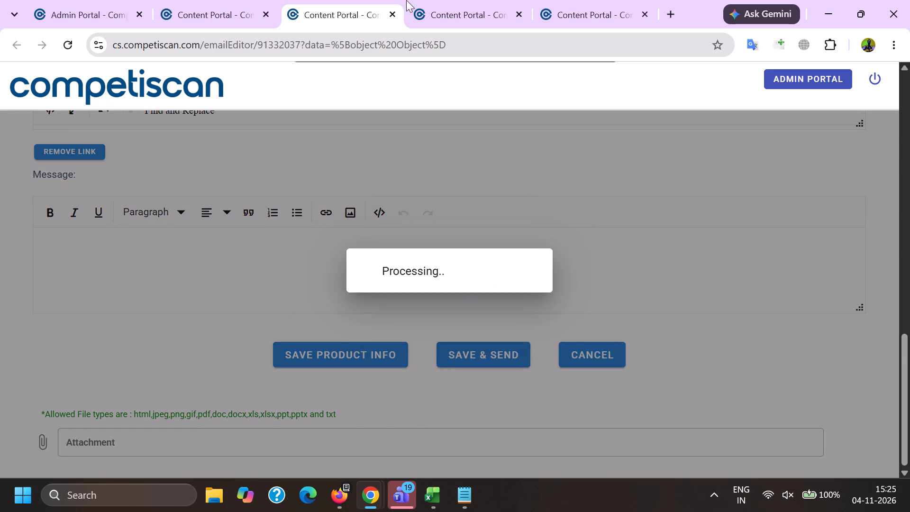
Open the Manage Product form for the Samsonite weekender email.
left_click(415, 0)
left_click(312, 0)
left_click(14, 224)
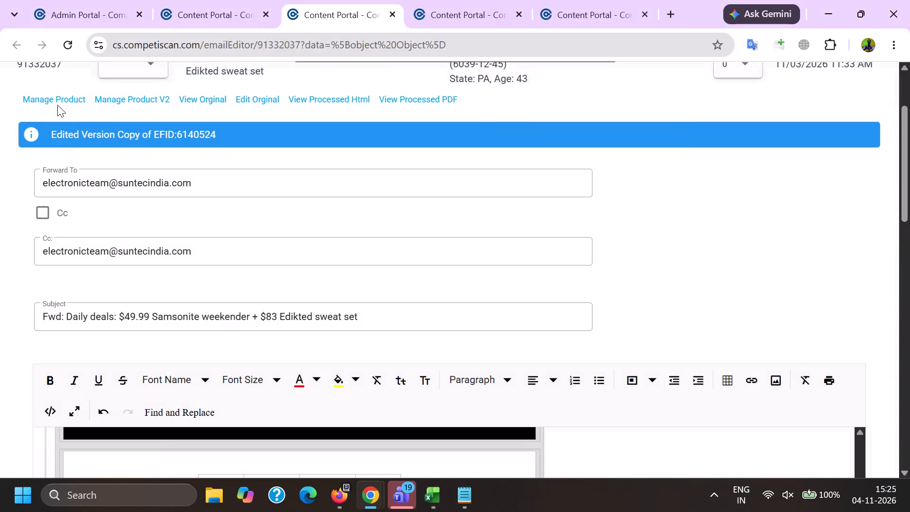
left_click(54, 101)
Return to the email editor and copy the sender name "Macy's" from the From line.
key("alt+Tab")
scroll(141, 231, "down", 5)
left_click(82, 274)
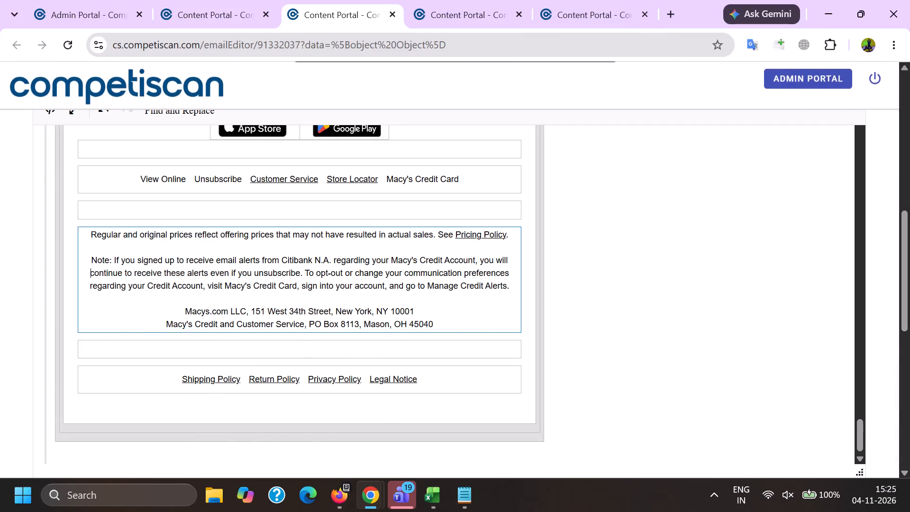
key("Page_Up")
key("Page_Up")
key("Page_Up")
key("Page_Up")
key("Page_Up")
key("Page_Up")
key("Page_Up")
key("Page_Up")
key("Page_Up")
key("Page_Up")
key("Page_Up")
key("Page_Up")
key("Page_Up")
key("Page_Up")
key("Page_Up")
key("Page_Up")
key("Page_Up")
key("Page_Up")
key("Page_Up")
key("Page_Up")
scroll(81, 215, "down", 4)
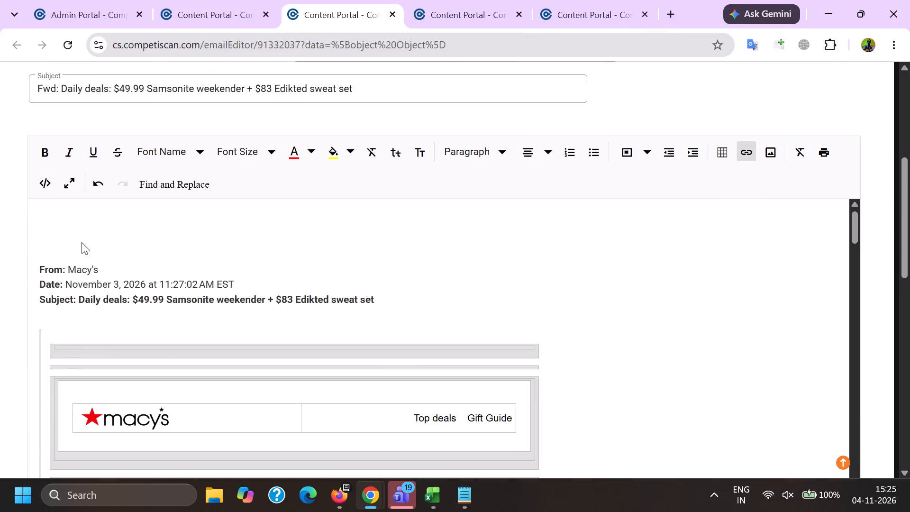
double_click(85, 257)
double_click(85, 270)
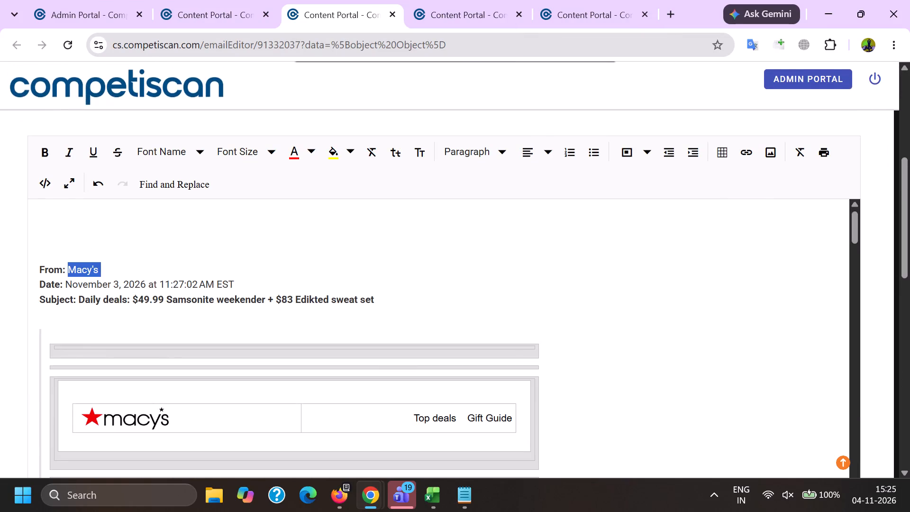
key("shift+Left")
key("ctrl+c")
Add Macy's as the product's company and enter Macy's in the affinity/association search.
key("alt+Tab")
scroll(327, 167, "down", 6)
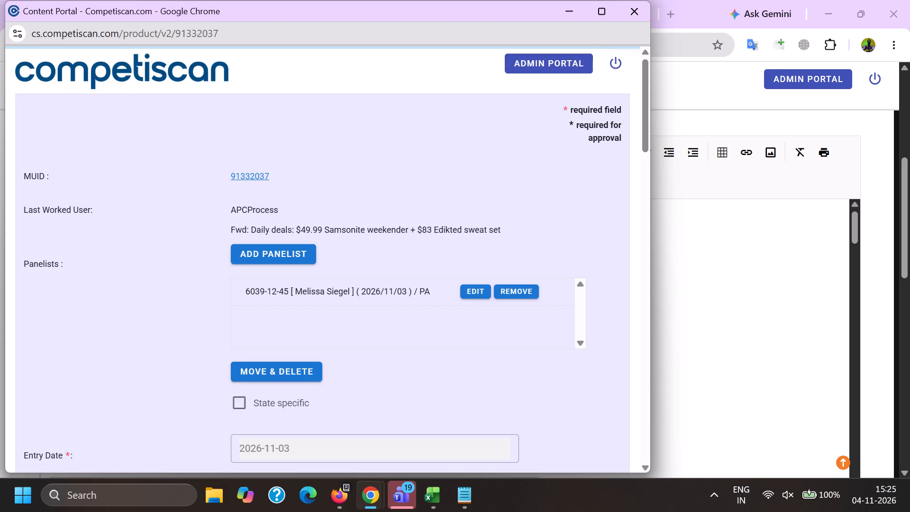
left_click(300, 179)
left_click(282, 139)
key("ctrl+v")
left_click(311, 283)
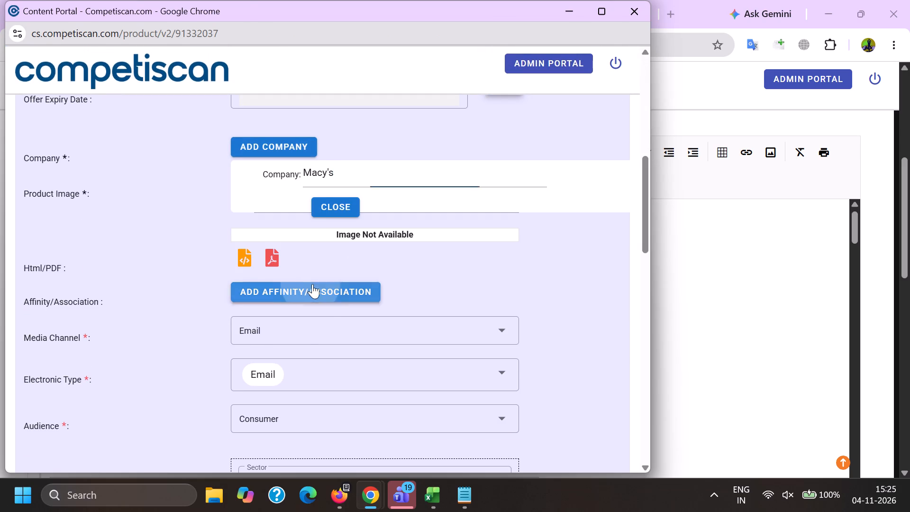
left_click(375, 317)
key("ctrl+v")
scroll(333, 342, "up", 2)
left_click(328, 352)
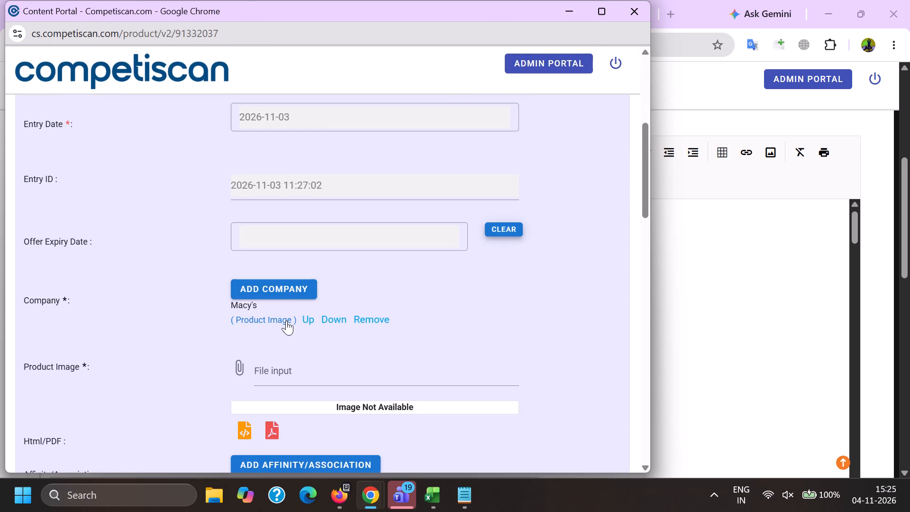
Use the Macy's company logo as the product image.
left_click(285, 320)
Add Citibank as the second company and finish the Macy's (Retail) affinity.
left_click(291, 295)
key("c")
type("itiba")
type("nk")
scroll(266, 201, "down", 1)
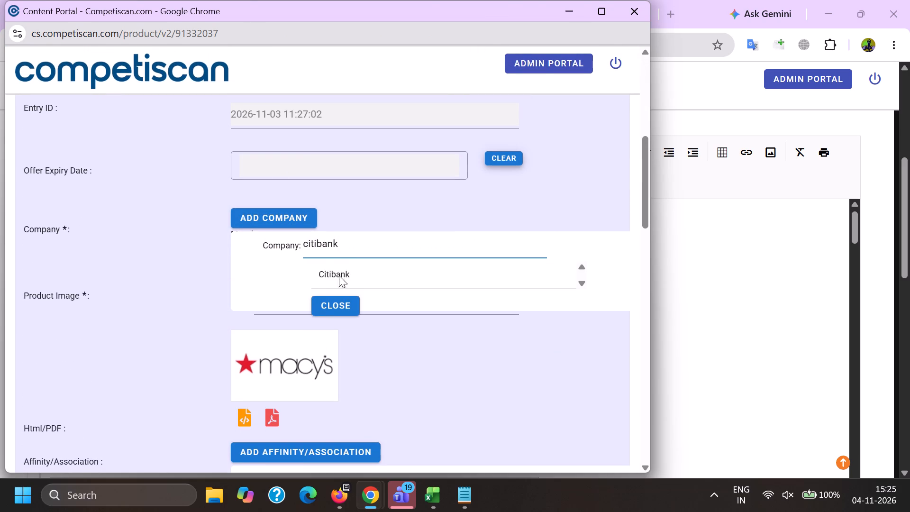
left_click(339, 278)
scroll(300, 153, "down", 3)
left_click(335, 334)
Set the sector to Retail and the category to Clothing & Accessories.
scroll(313, 167, "down", 4)
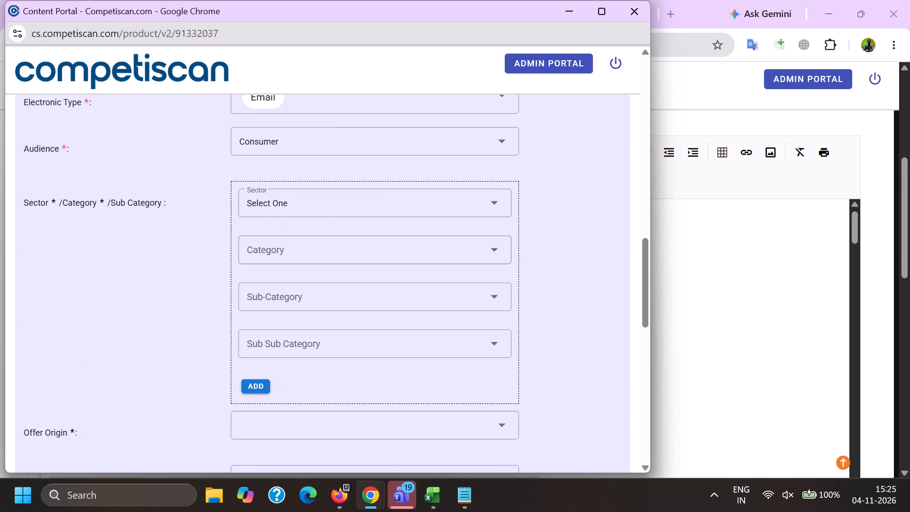
left_click(290, 191)
scroll(273, 241, "down", 6)
left_click(284, 265)
left_click_drag(160, 280, 187, 280)
left_click(323, 255)
scroll(304, 137, "down", 2)
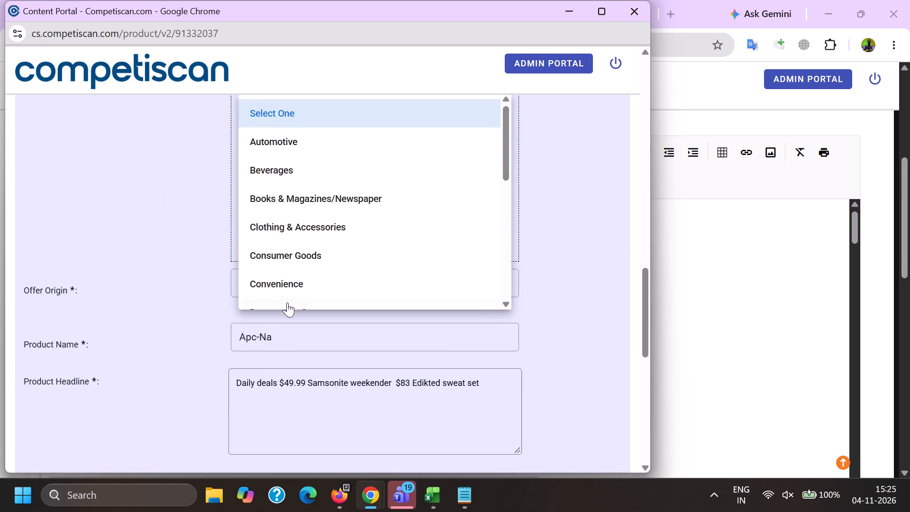
left_click_drag(300, 221, 300, 226)
Check the featured items in the email, choose subcategory Women's and sub-subcategory Accessories, and add the Retail sector entry.
left_click(179, 232)
key("alt+Tab")
scroll(257, 345, "down", 14)
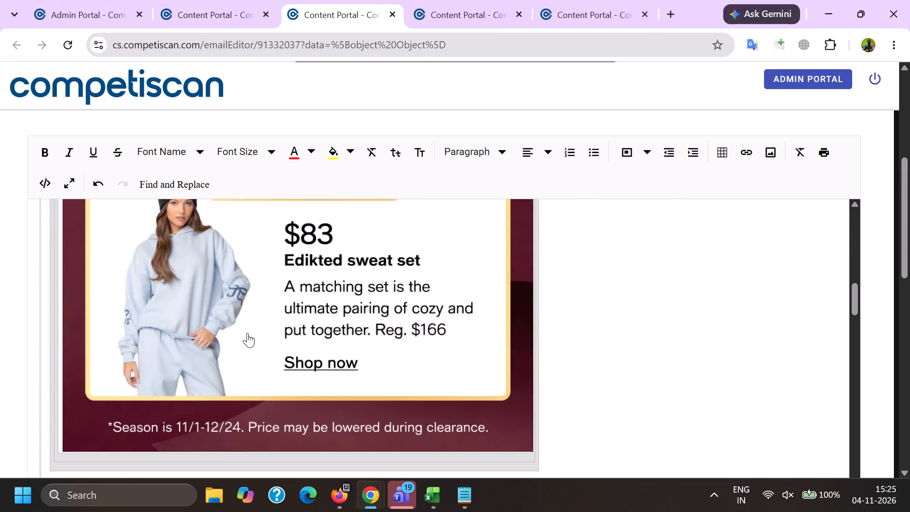
key("alt+Tab")
left_click(264, 161)
scroll(289, 284, "down", 7)
left_click(297, 349)
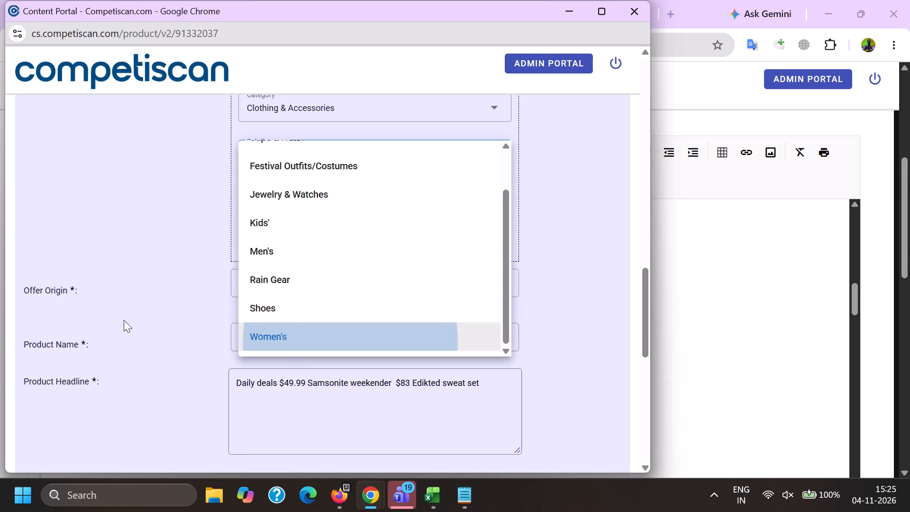
left_click(124, 320)
left_click(271, 207)
left_click(295, 232)
left_click(186, 236)
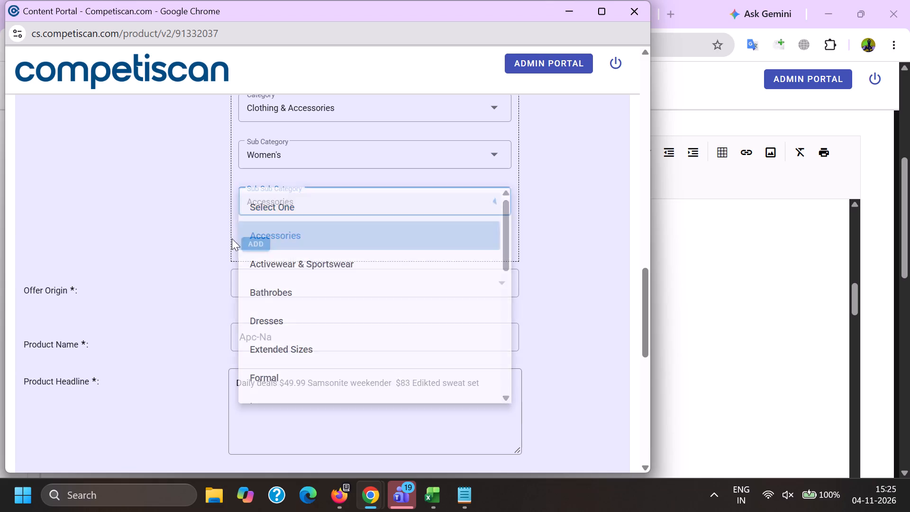
left_click(254, 251)
Add the sector entry Credit Cards / Payment Cards / Private Label Cards and move the Retail entry down.
scroll(263, 299, "up", 2)
left_click(270, 230)
scroll(280, 315, "up", 6)
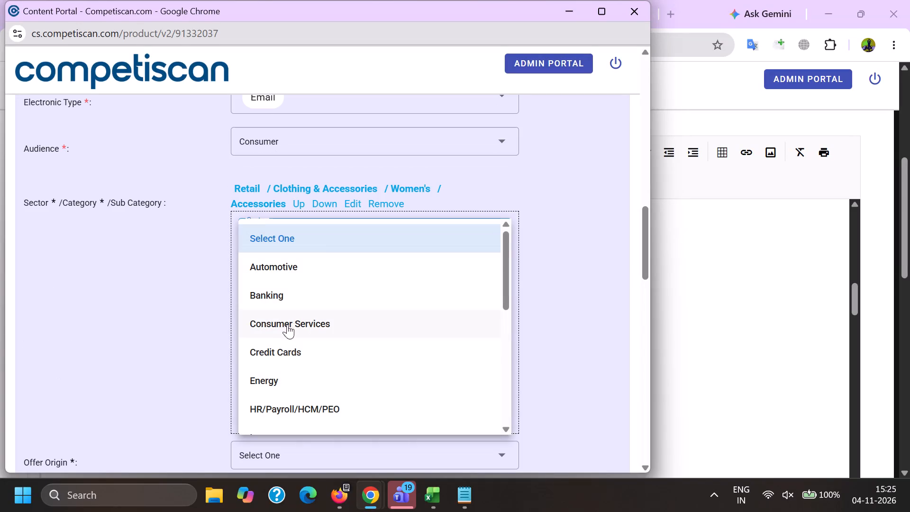
left_click(286, 351)
left_click_drag(193, 334, 197, 334)
left_click(269, 273)
left_click(276, 338)
left_click(270, 333)
scroll(264, 231, "down", 2)
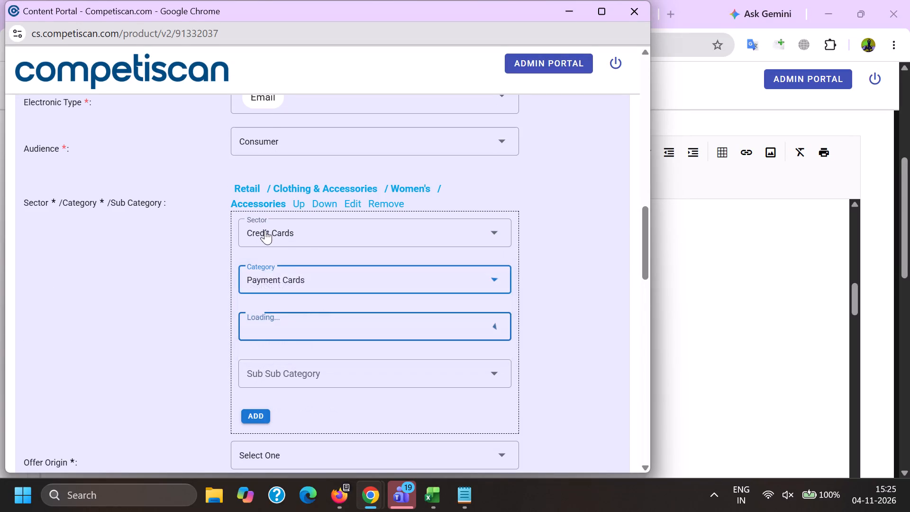
scroll(282, 305, "down", 7)
left_click(303, 332)
left_click_drag(147, 325, 161, 324)
left_click(250, 271)
scroll(265, 343, "up", 4)
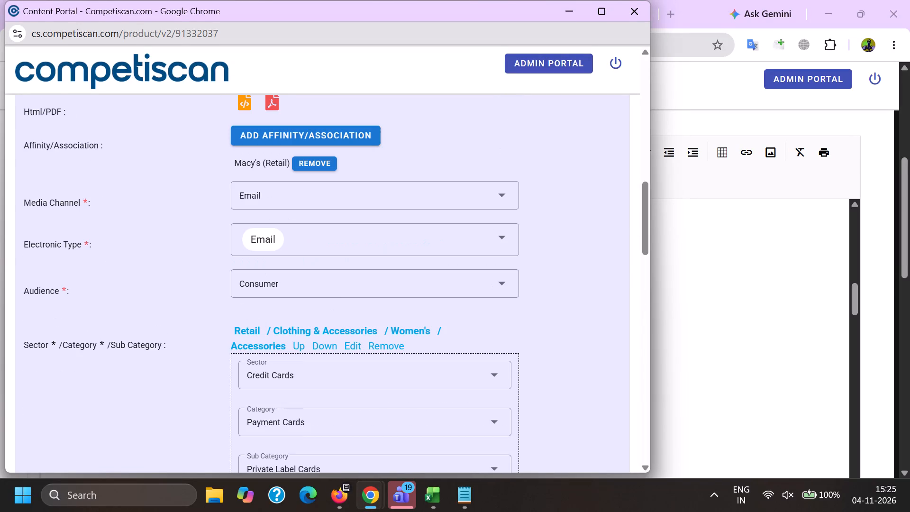
left_click(333, 345)
Set the offer origin to Provider/Bank and the product name to Macy's Card.
scroll(322, 301, "down", 5)
left_click(274, 272)
left_click(276, 347)
left_click(273, 340)
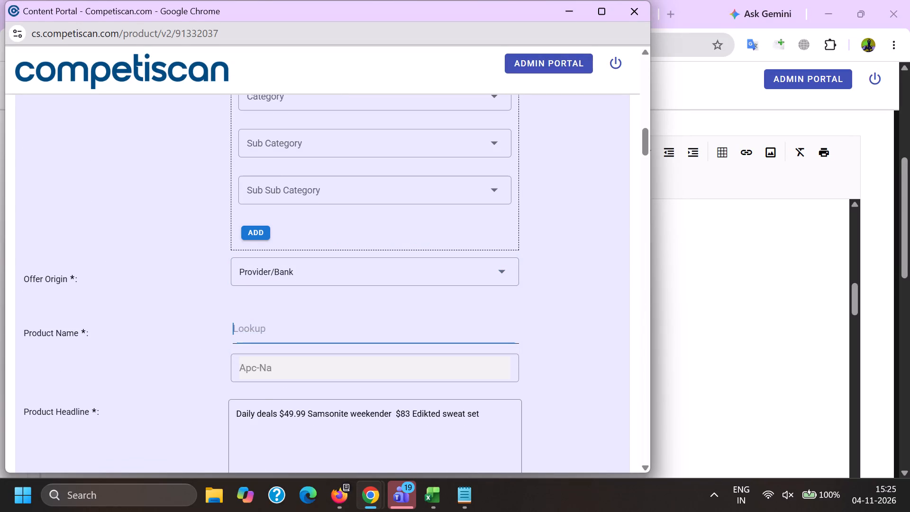
key("ctrl+v")
left_click(278, 385)
Adjust the order of the sector entries, with Credit Cards listed above Retail.
scroll(278, 385, "up", 4)
left_click(298, 267)
left_click(298, 273)
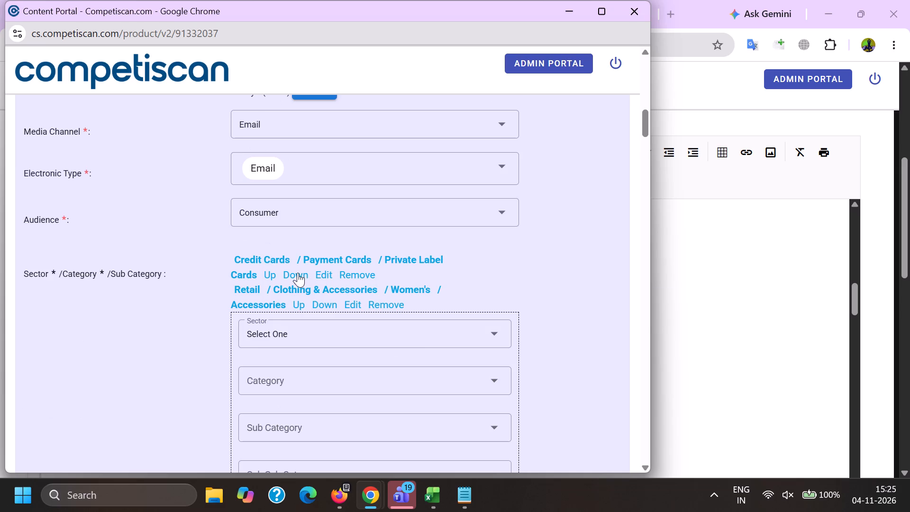
Replace the product headline with the email's subject line, writing "Plus" in place of the + sign.
scroll(301, 243, "down", 5)
left_click_drag(483, 308, 0, 311)
key("BackSpace")
key("alt+Tab")
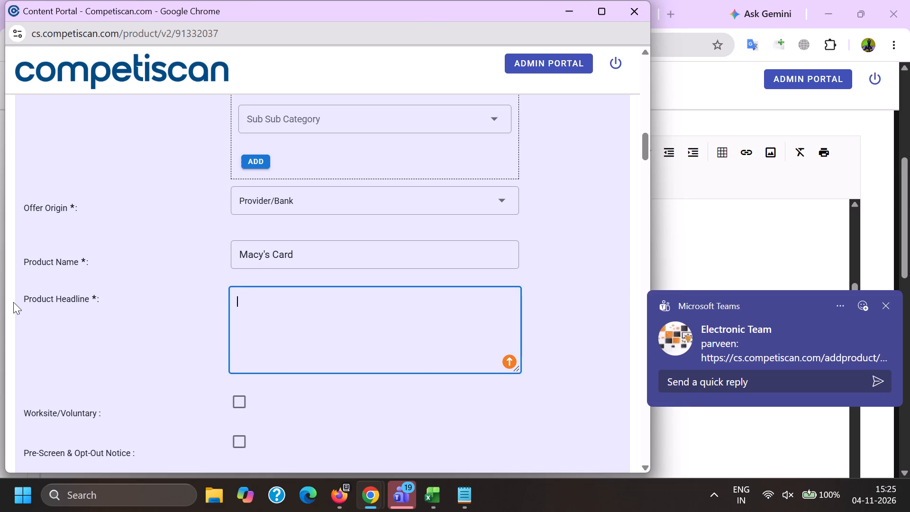
scroll(135, 300, "up", 13)
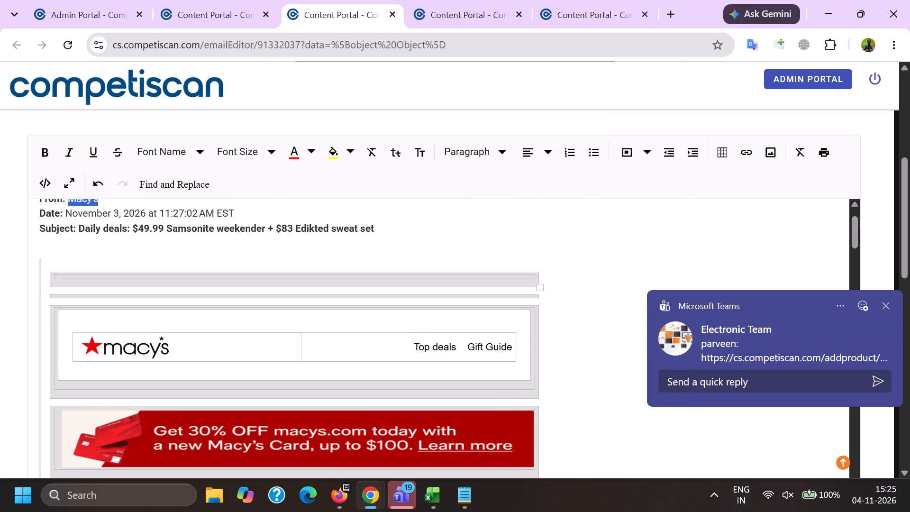
left_click_drag(79, 227, 389, 227)
key("ctrl+c")
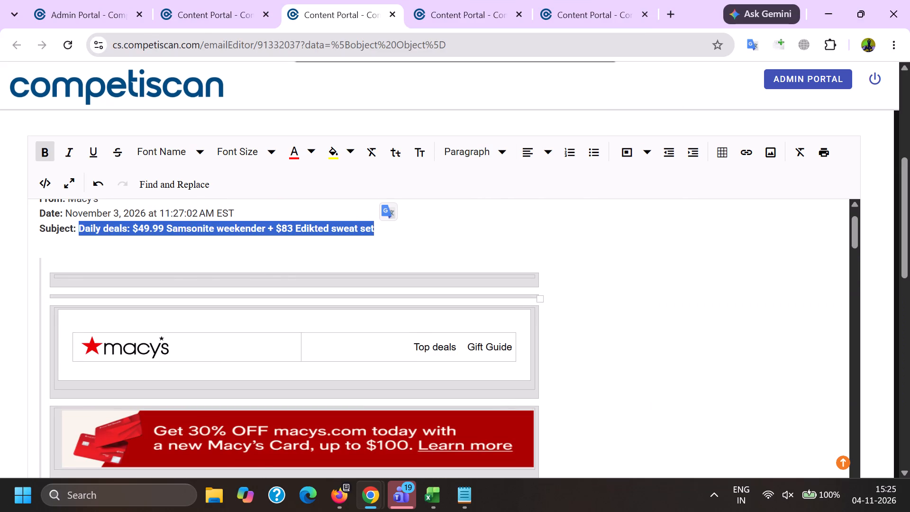
key("alt+Tab")
key("ctrl+v")
left_click(402, 303)
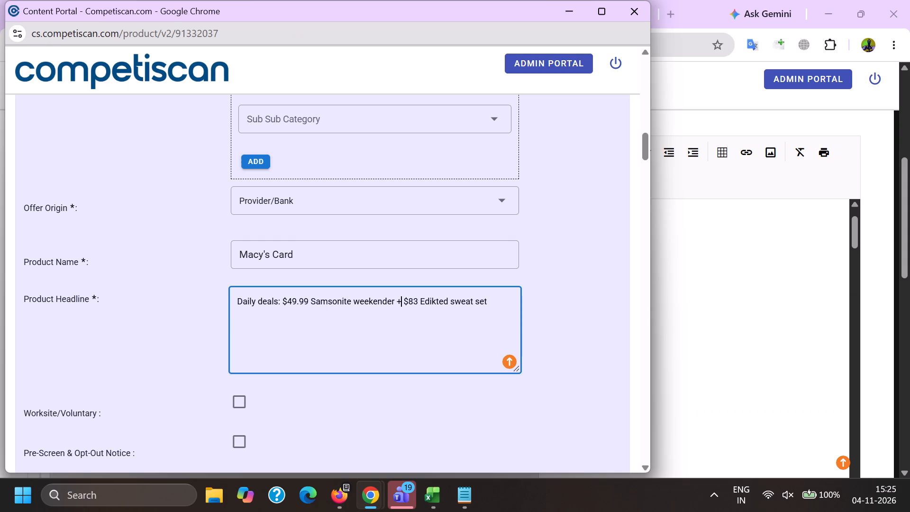
key("s")
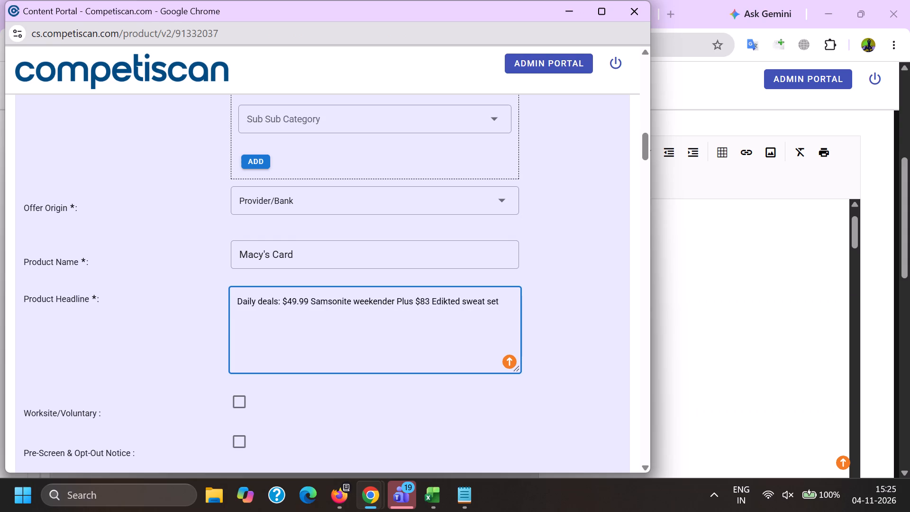
End the headline with a period and append "Get 30% OFF macys.com today with a new Macy's Card, up to $100" from product 20991720.
left_click(507, 302)
key("period")
key("space")
key("alt+Tab")
left_click(586, 0)
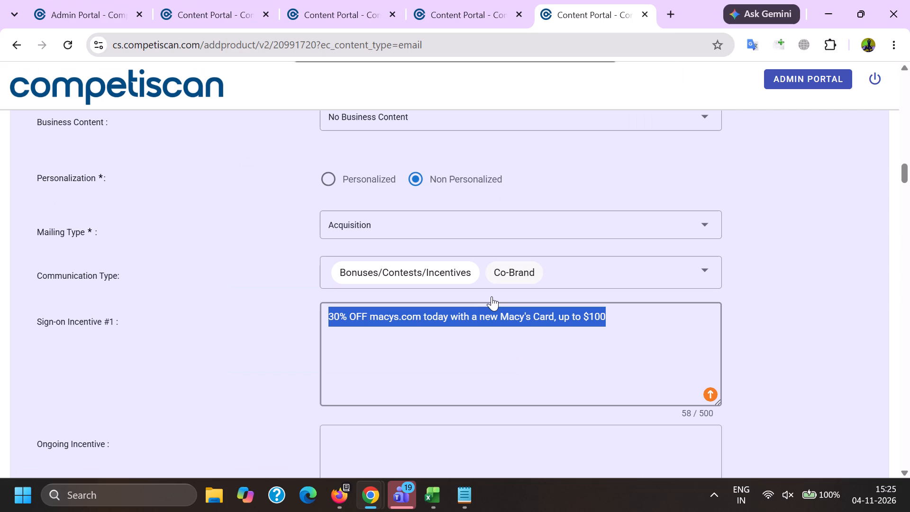
scroll(489, 323, "up", 6)
scroll(520, 281, "up", 2)
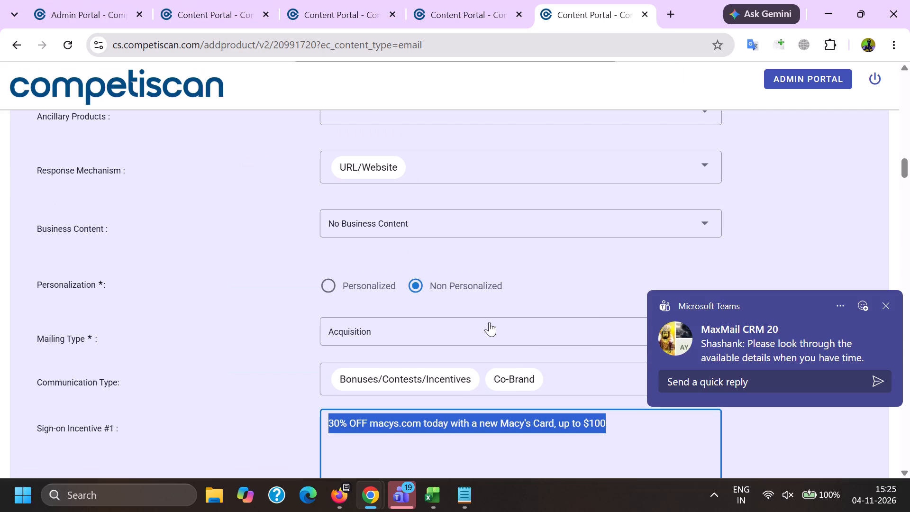
double_click(514, 239)
left_click(546, 302, "shift")
key("ctrl+c")
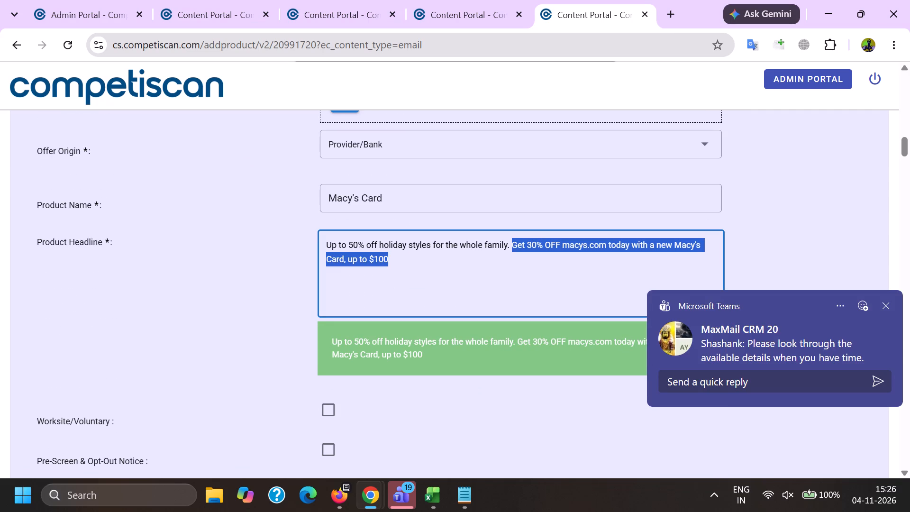
key("alt+Tab")
key("ctrl+v")
Set the response mechanism to URL/Website and the mailing type to Acquisition.
scroll(326, 304, "down", 4)
left_click(311, 327)
scroll(332, 192, "down", 2)
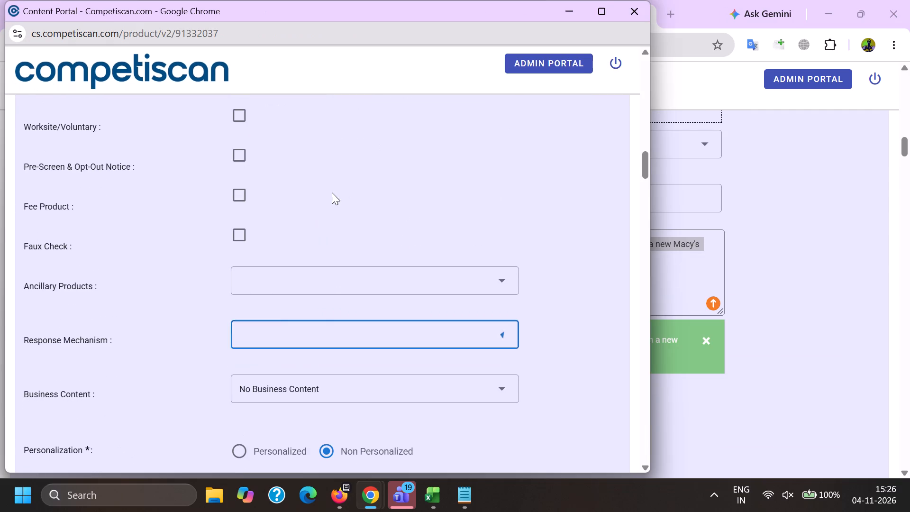
scroll(332, 192, "down", 7)
left_click(308, 295)
left_click_drag(132, 299, 144, 300)
left_click(250, 309)
left_click(258, 293)
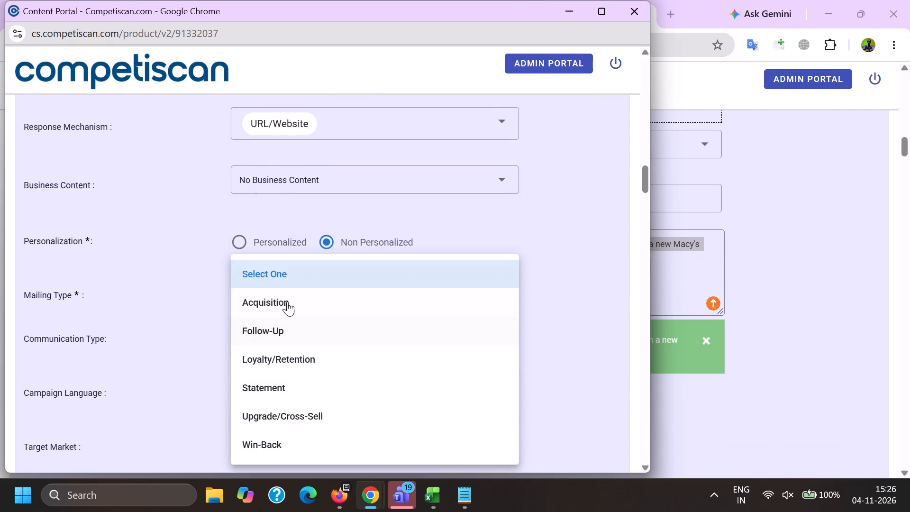
left_click(288, 302)
left_click(155, 323)
Select Bonuses/Contests/Incentives and Co-Brand as the communication types.
left_click(278, 337)
scroll(279, 214, "down", 2)
left_click(289, 312)
scroll(289, 311, "down", 4)
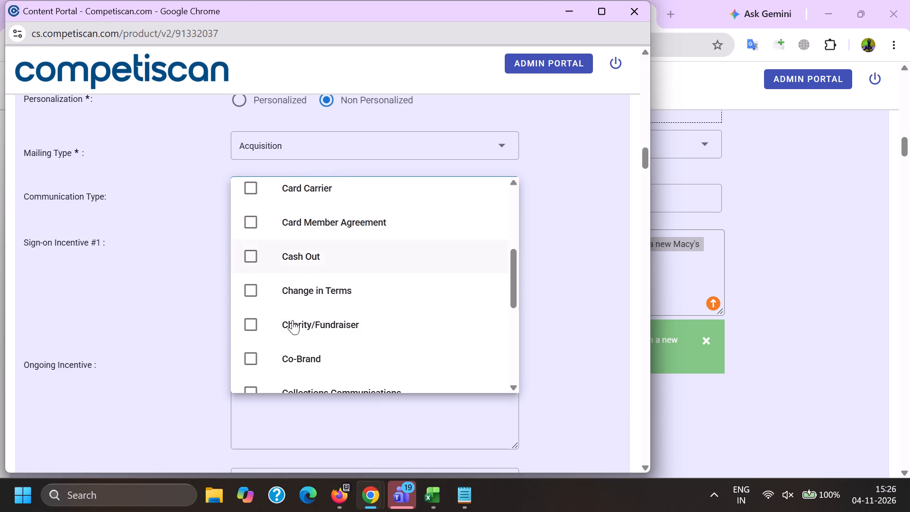
left_click(300, 348)
scroll(300, 334, "down", 6)
left_click(170, 322)
Fill Sign-on Incentive #1 with "30% OFF macys.com today with a new Macy's Card, up to $100", leaving out "Get".
left_click(296, 292)
key("ctrl+v")
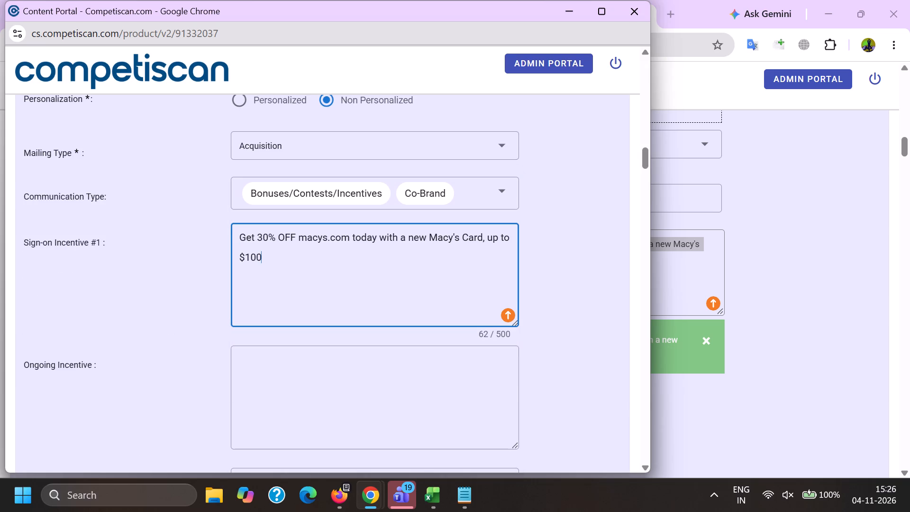
left_click_drag(262, 240, 183, 228)
key("BackSpace")
key("3")
Set Sign-on Incentive Type #1 to Coupon/Discount, with Sign-on Incentive Value #1 and Sign-on Max award #1 both 30.00.
scroll(264, 210, "down", 3)
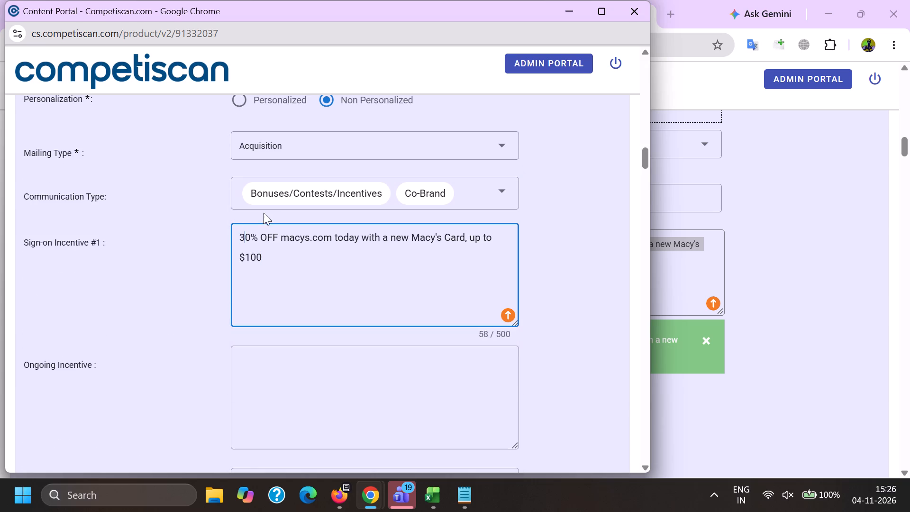
left_click(271, 272)
scroll(275, 293, "down", 6)
left_click(301, 372)
left_click_drag(168, 355, 173, 355)
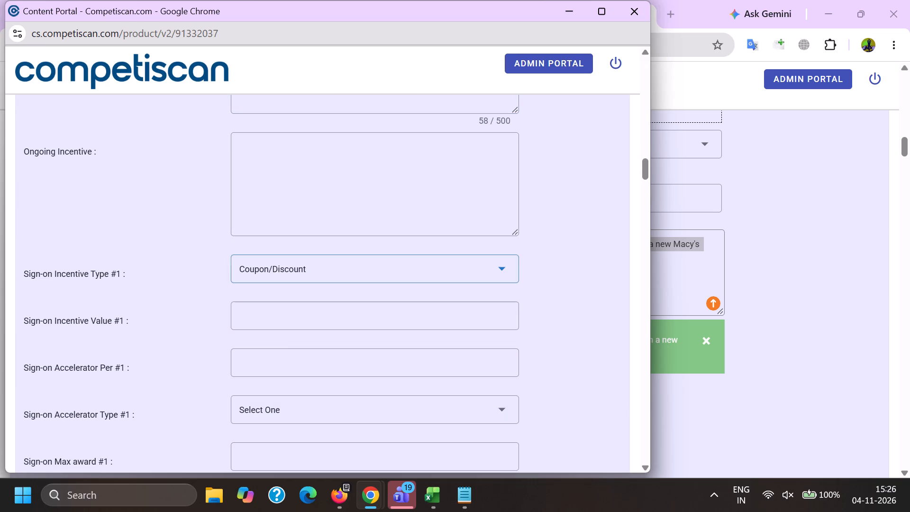
left_click(273, 319)
key("3")
type("0.")
type("00")
key("Tab")
key("Tab")
key("Tab")
type("30.00")
scroll(415, 11, "down", 11)
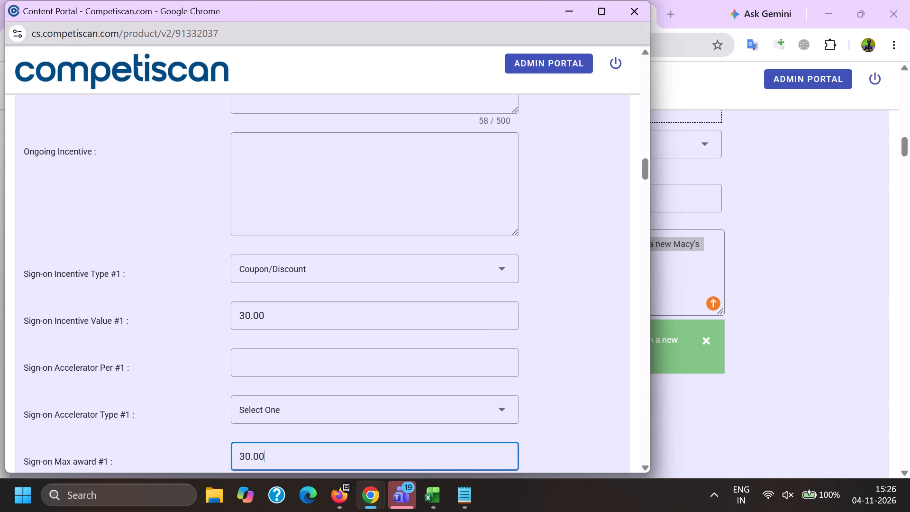
Set the Application Type to Invitation to Apply and the Primary Card Level to Not Mentioned in the payment card offer details.
scroll(351, 201, "down", 20)
scroll(351, 201, "down", 8)
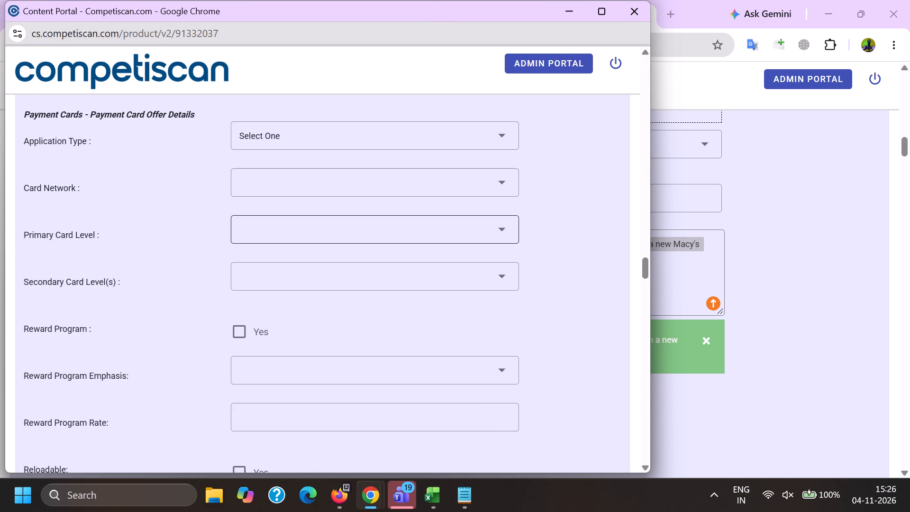
scroll(246, 276, "up", 2)
left_click(258, 268)
scroll(282, 198, "down", 1)
left_click(282, 275)
left_click(196, 271)
left_click(264, 298)
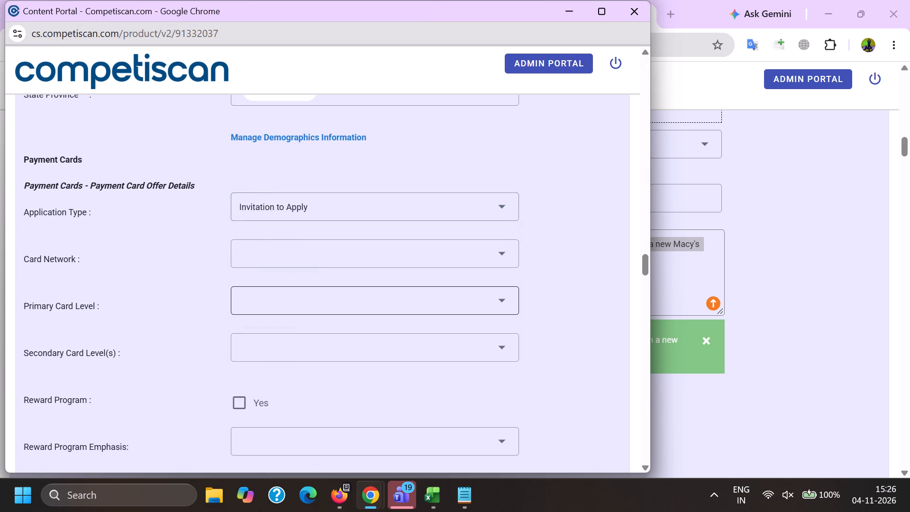
scroll(268, 194, "down", 2)
left_click(308, 346)
left_click(196, 322)
Mark Reward Program as Yes and choose a Reward Program Emphasis option.
left_click(239, 271)
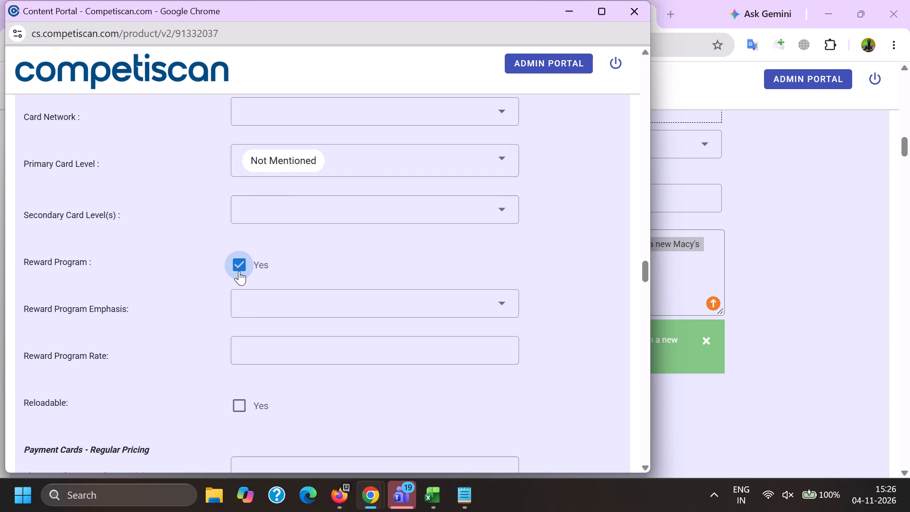
left_click(257, 321)
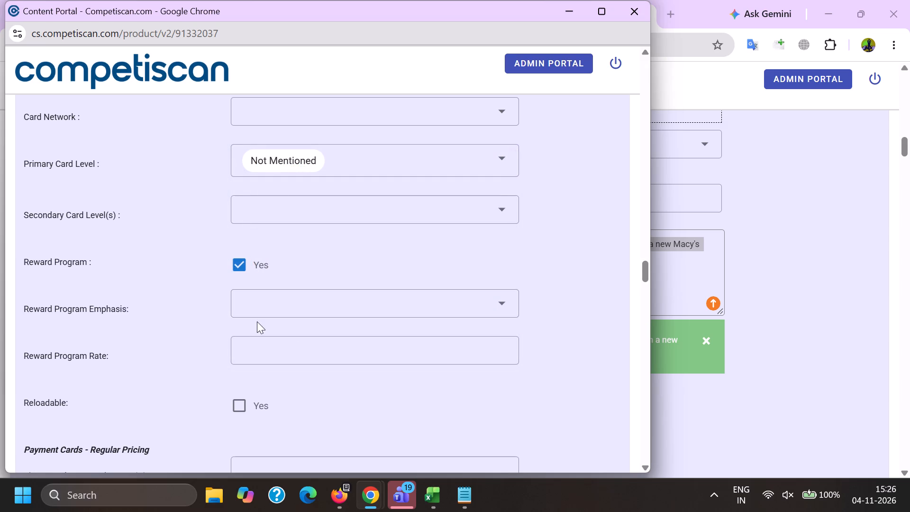
left_click(258, 300)
left_click(278, 378)
double_click(174, 375)
key("Delete")
Mark Credit Card Mentioned in the retail credit section and submit the product form.
key("End")
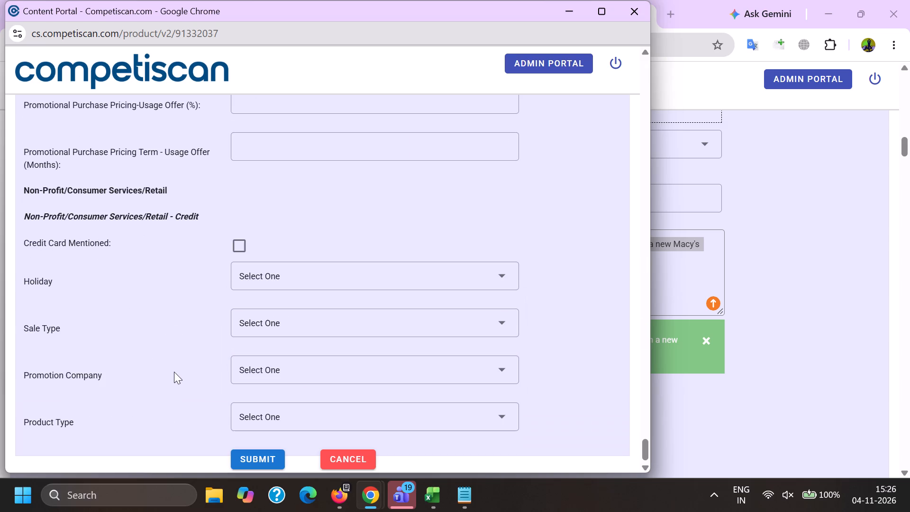
left_click(247, 248)
left_click(258, 450)
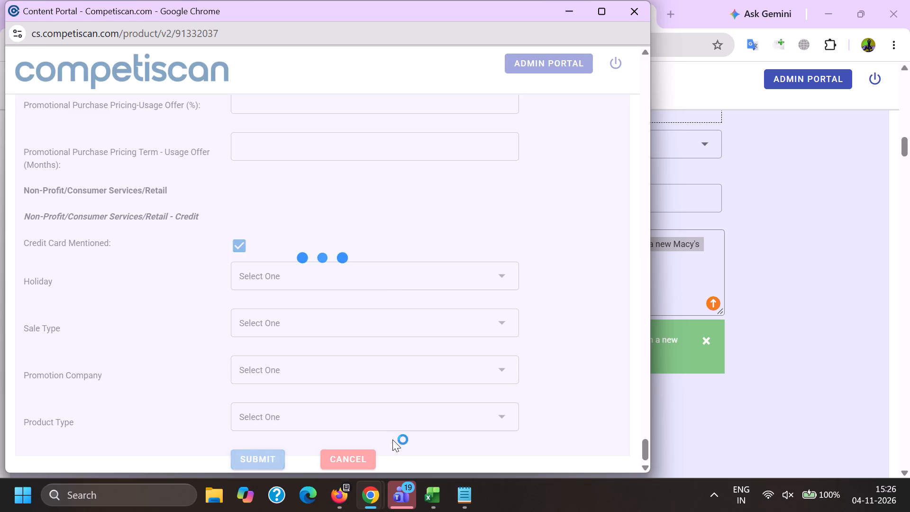
Switch to the Content Portal in Firefox and reload its Focus list of unprocessed Macy's emails.
left_click(817, 350)
left_click(223, 0)
scroll(352, 289, "down", 1)
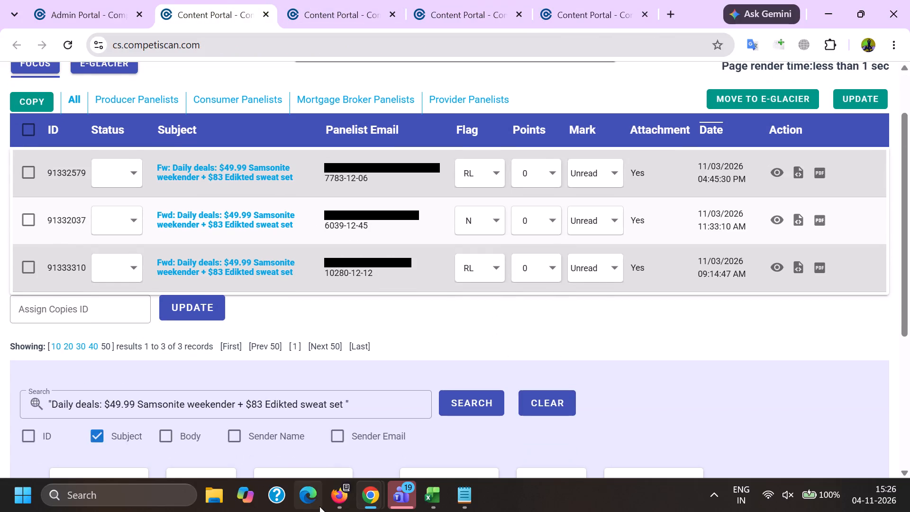
left_click(345, 502)
scroll(176, 331, "down", 2)
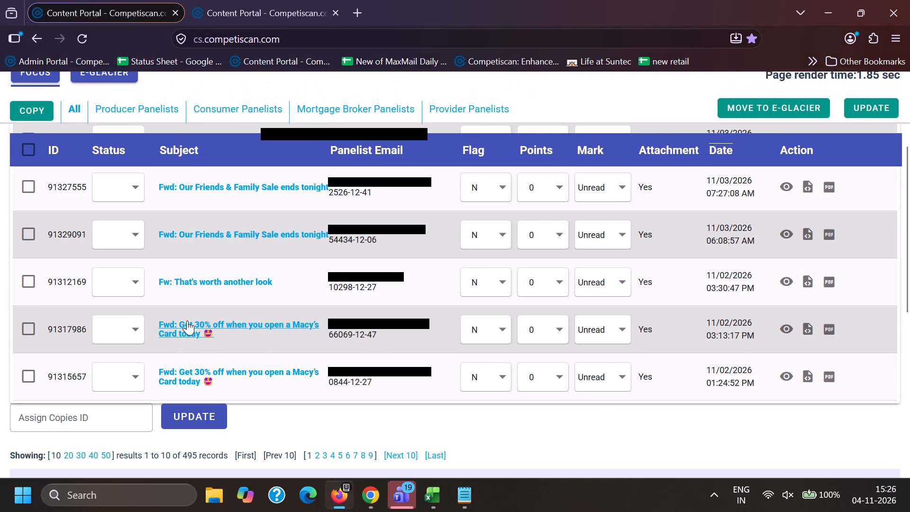
left_click(35, 91)
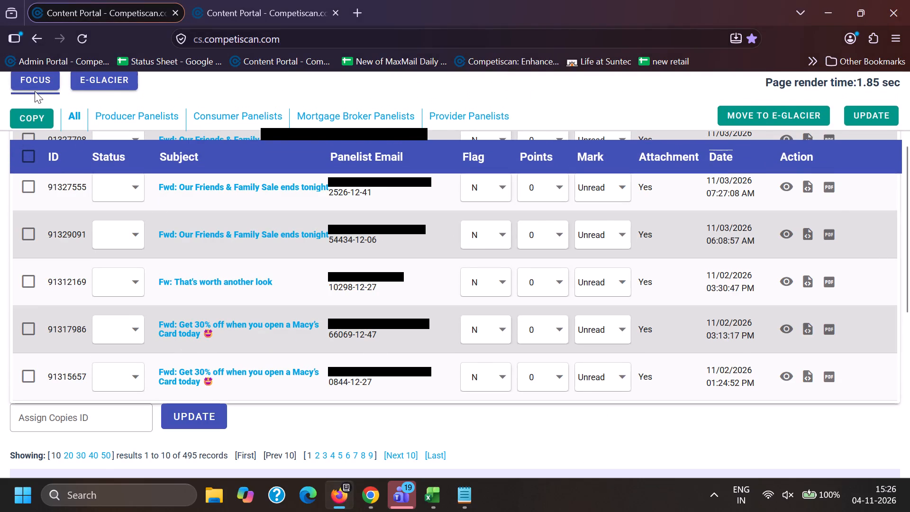
left_click(29, 76)
left_click(253, 0)
left_click(138, 0)
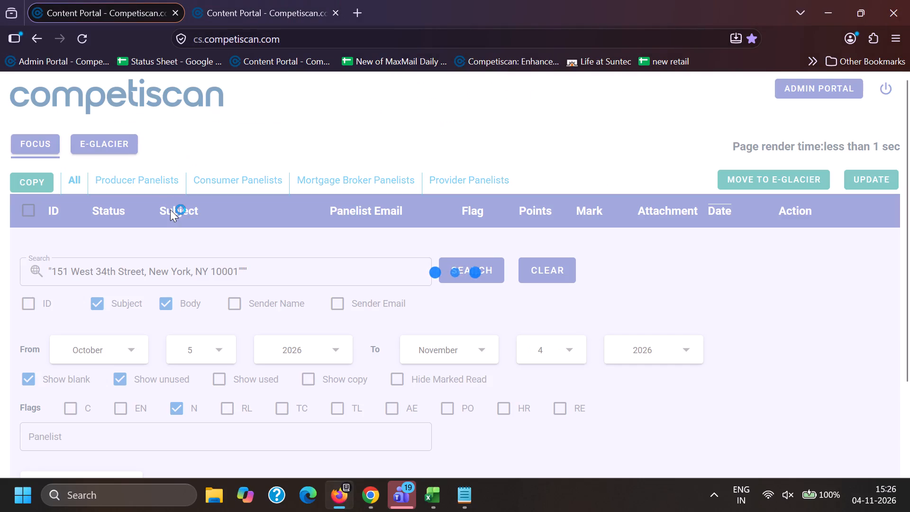
scroll(193, 330, "down", 1)
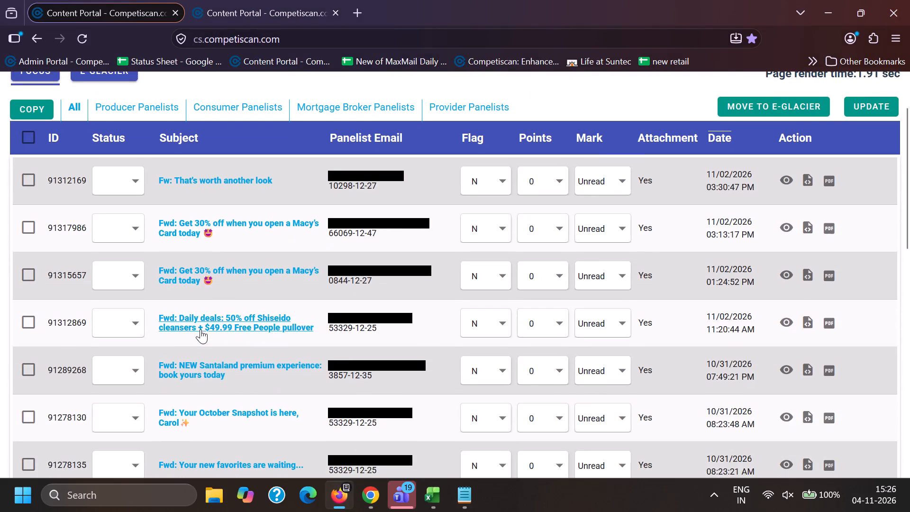
Search subjects in the Chrome Content Portal for the quoted phrase "Daily deals: 50% off Shiseido cleansers + $49.99 Free People pullover", copied from Firefox.
left_click_drag(181, 306, 319, 331)
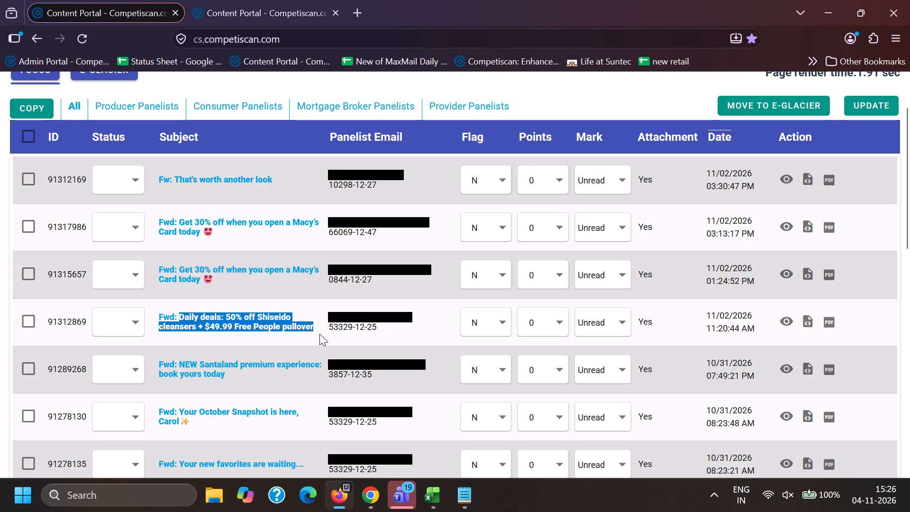
key("ctrl+c")
key("ctrl+c")
left_click(367, 498)
left_click(297, 435)
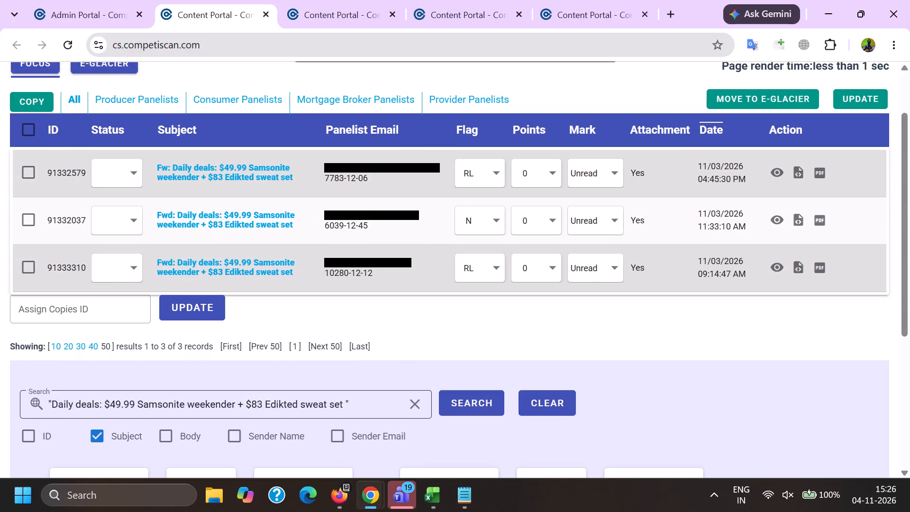
left_click_drag(361, 402, 0, 413)
key("BackSpace")
key("shift+quotedbl")
key("ctrl+v")
key("shift+quotedbl")
key("Return")
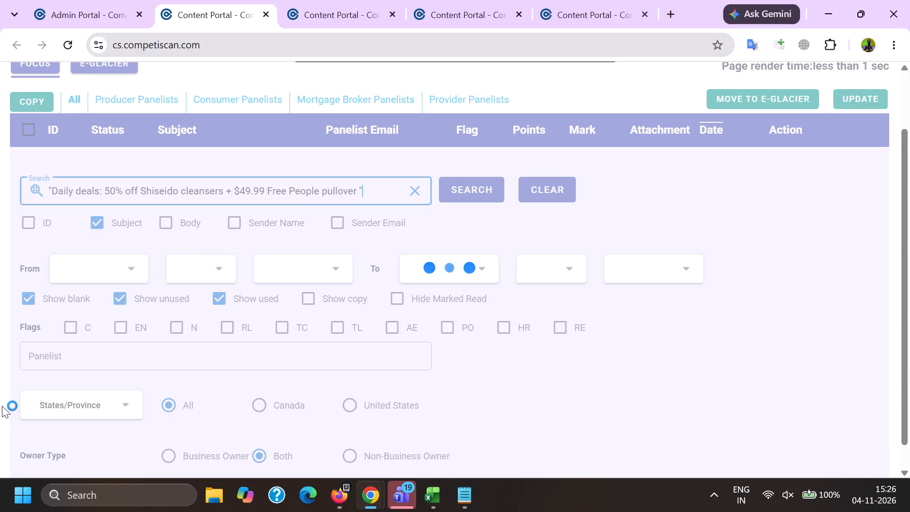
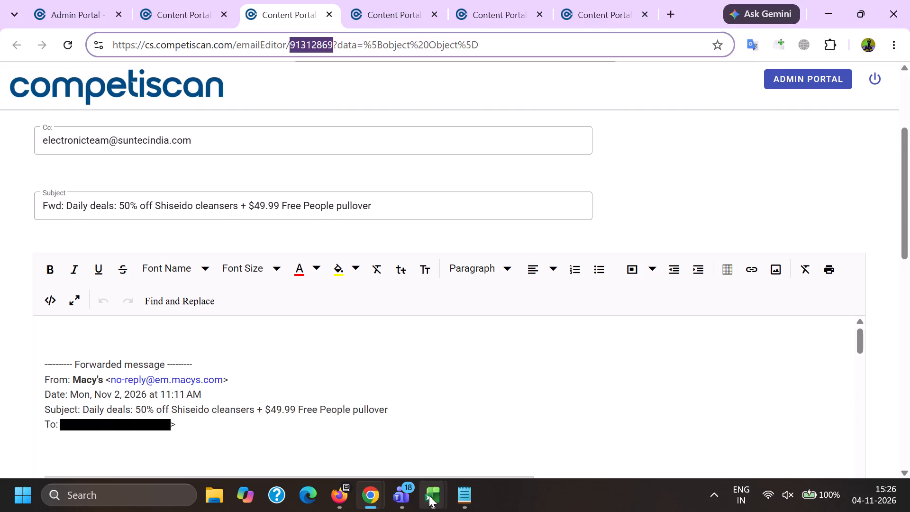
left_click(429, 495)
left_click(584, 432)
left_click(96, 270)
key("ctrl+v")
left_click(129, 265)
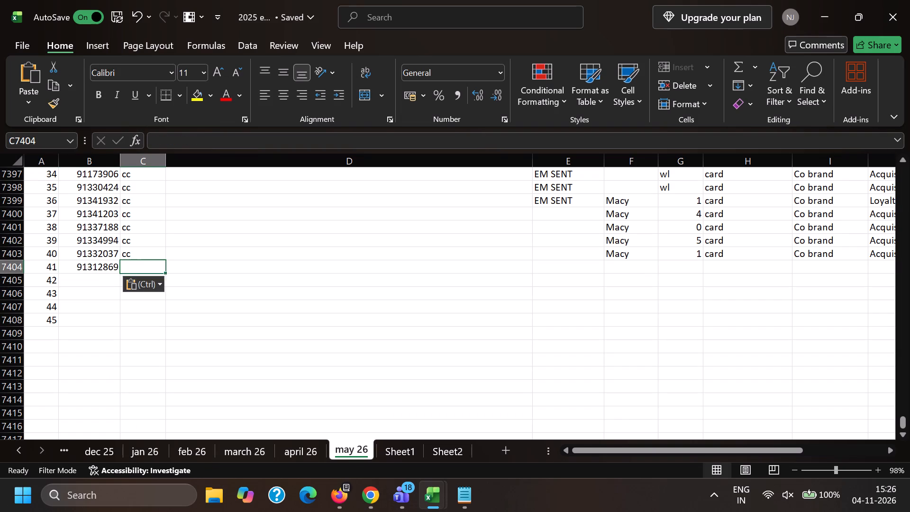
key("c")
key("c")
key("Right")
Complete row 7404 with Macy, 0, card, Co brand and Acquisition in columns F to J.
key("Right")
key("Right")
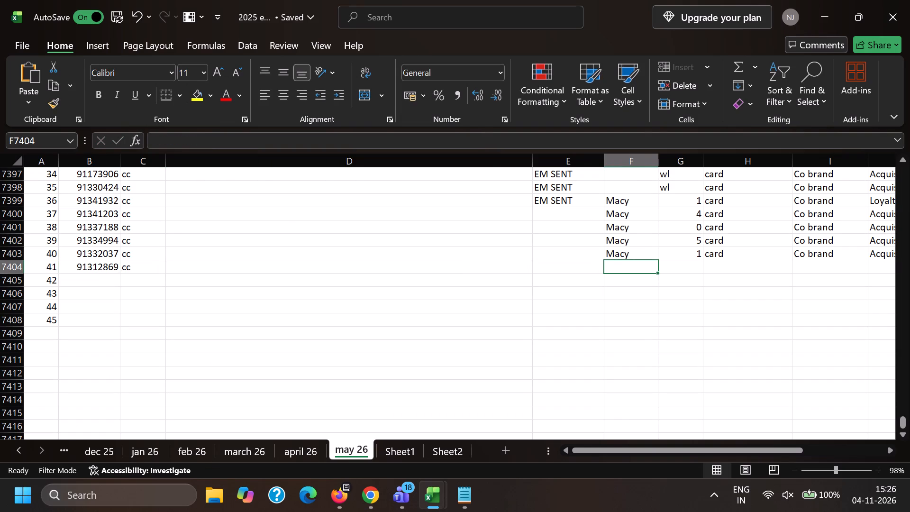
key("m")
key("Right")
key("0")
key("Right")
key("c")
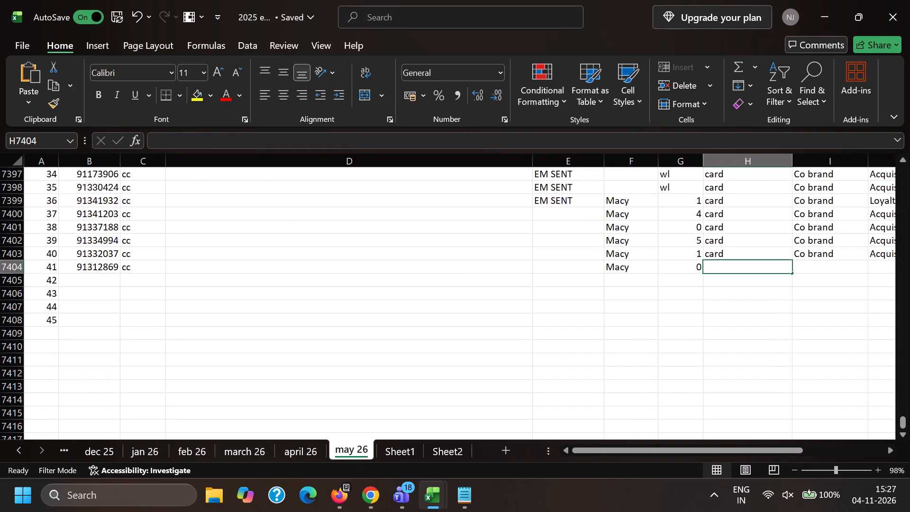
key("Right")
key("c")
key("Right")
key("a")
key("Left")
key("Left")
key("Left")
key("Left")
key("Left")
key("Left")
key("Left")
key("Left")
key("Left")
key("Left")
key("Left")
key("Left")
key("alt+Tab")
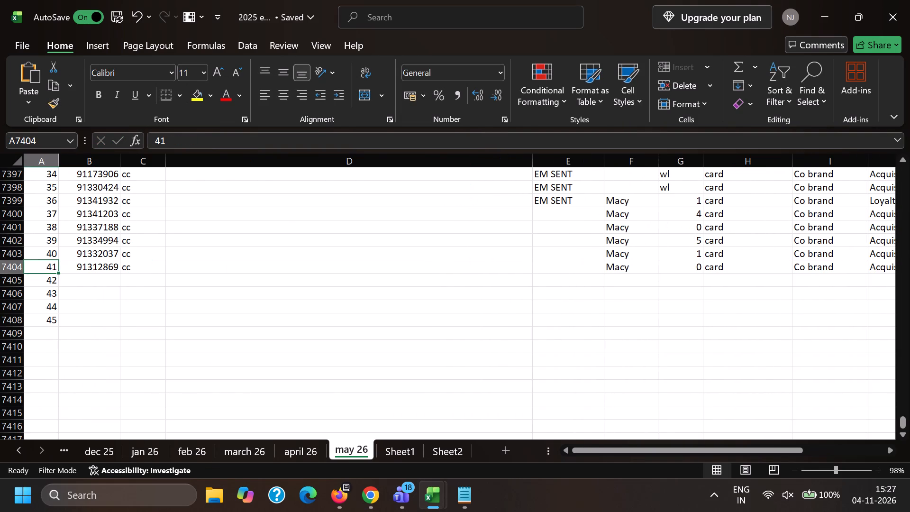
left_click_drag(212, 363, 0, 322)
key("BackSpace")
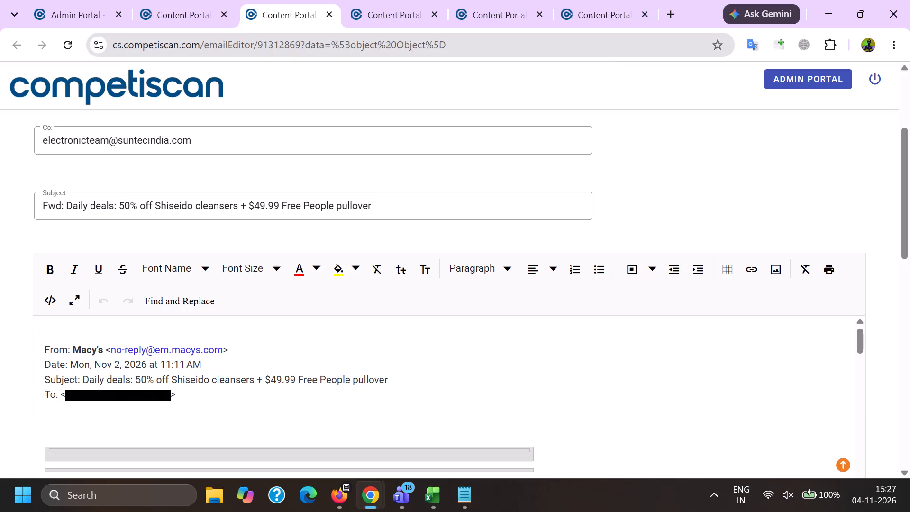
left_click_drag(108, 348, 246, 347)
key("BackSpace")
left_click_drag(185, 408, 0, 370)
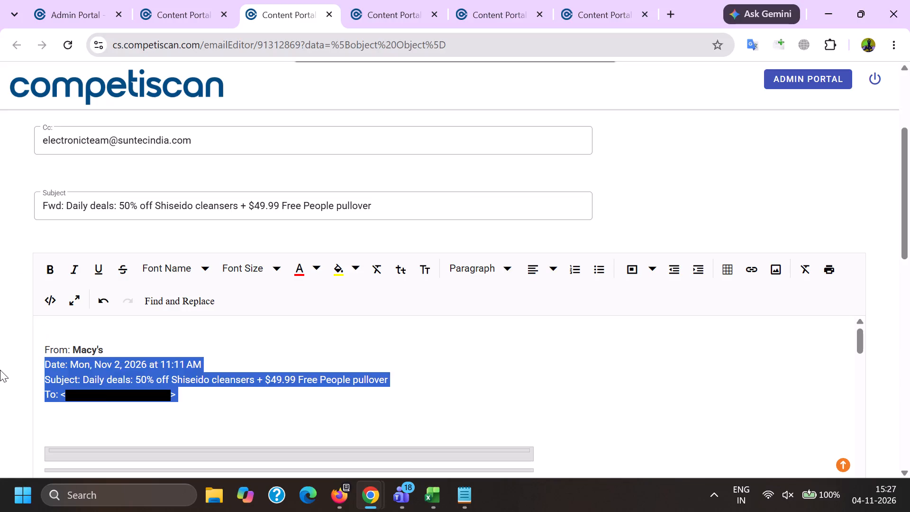
left_click_drag(0, 370, 0, 389)
key("BackSpace")
Remove the link from the red "Get 30% OFF macys.com today" Macy's Card banner in the email body.
scroll(179, 296, "down", 3)
left_click(207, 369)
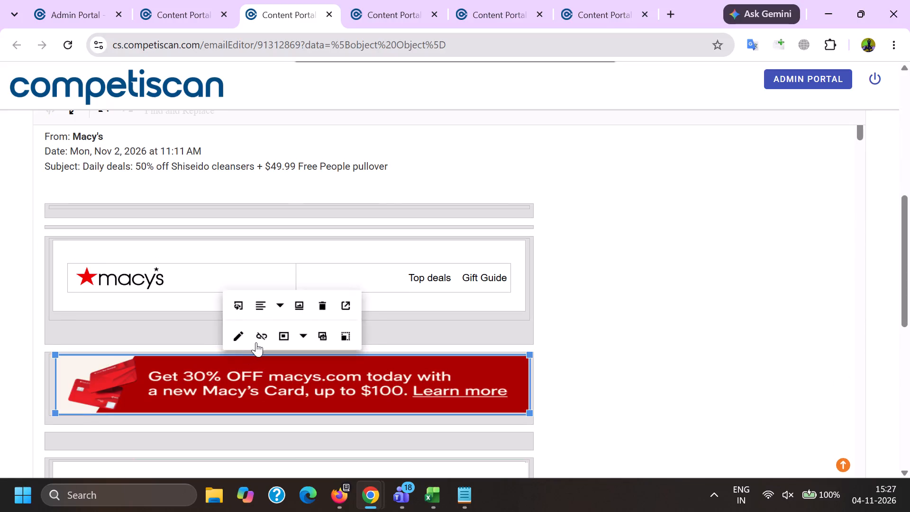
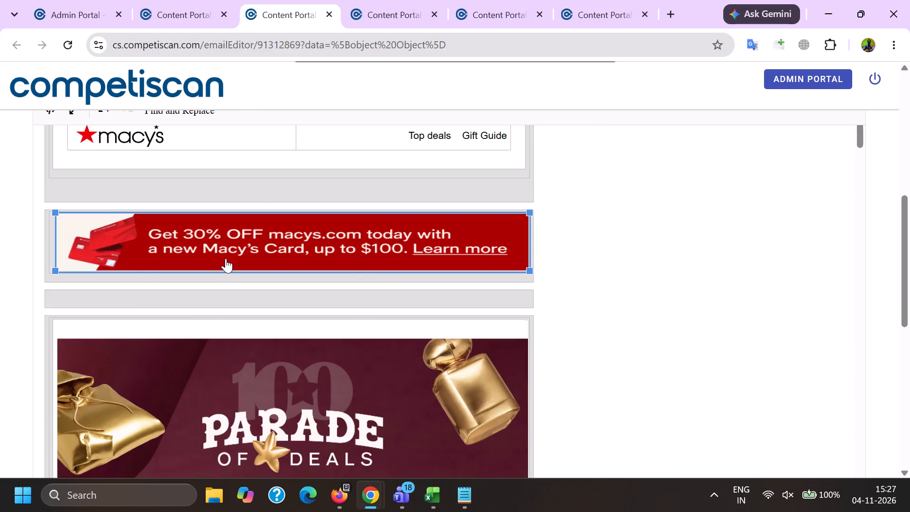
Remove the link from Sign Up in the black text-alerts banner near the end of the email.
scroll(226, 258, "down", 20)
scroll(226, 258, "down", 20)
scroll(226, 258, "down", 11)
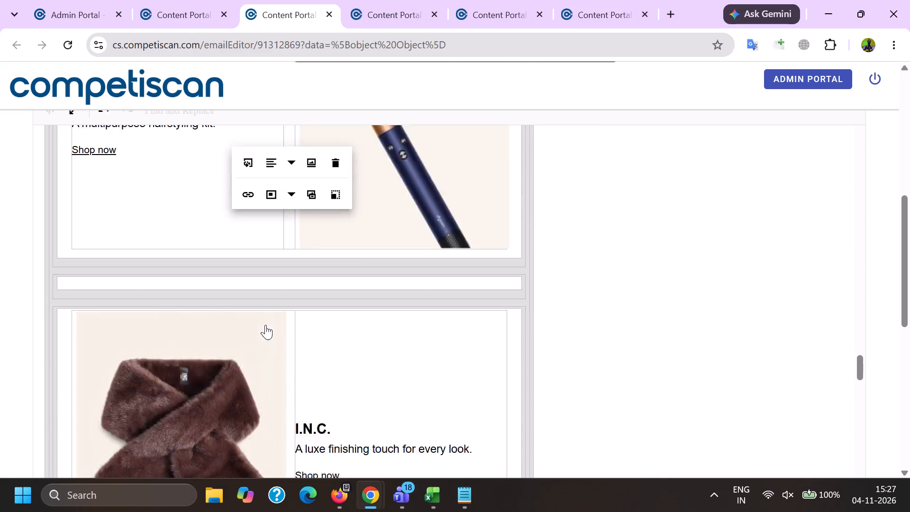
scroll(265, 325, "down", 20)
scroll(265, 325, "down", 8)
scroll(269, 330, "down", 13)
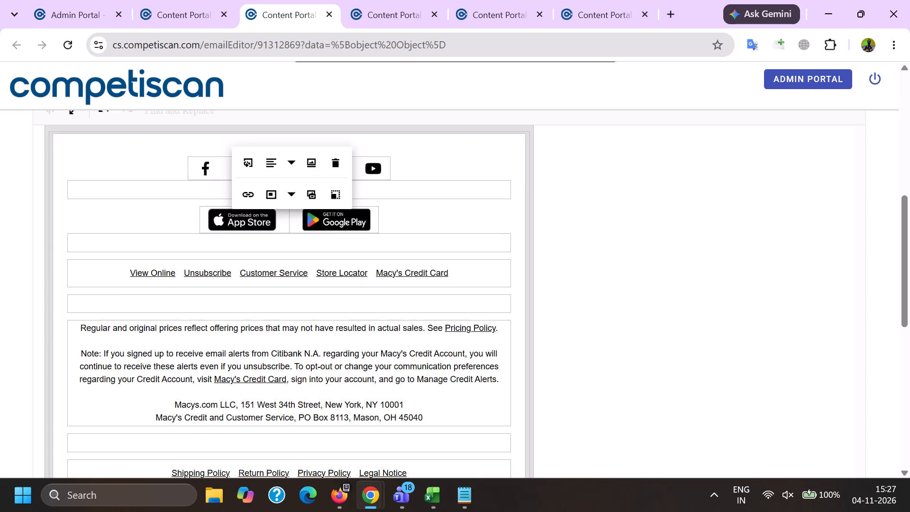
scroll(316, 342, "up", 3)
left_click(376, 306)
left_click(453, 331)
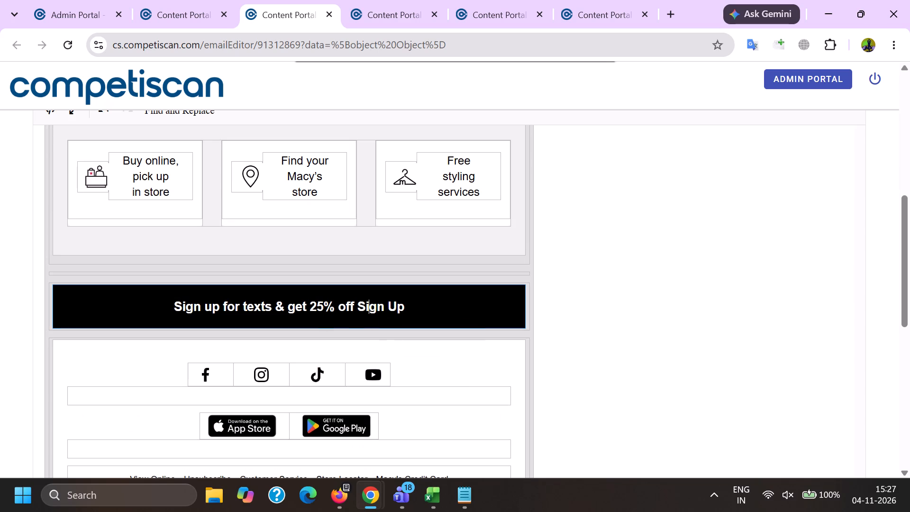
Remove the links from the YouTube, TikTok, Instagram and Facebook icons in the email footer.
left_click(384, 371)
left_click(379, 380)
left_click(399, 354)
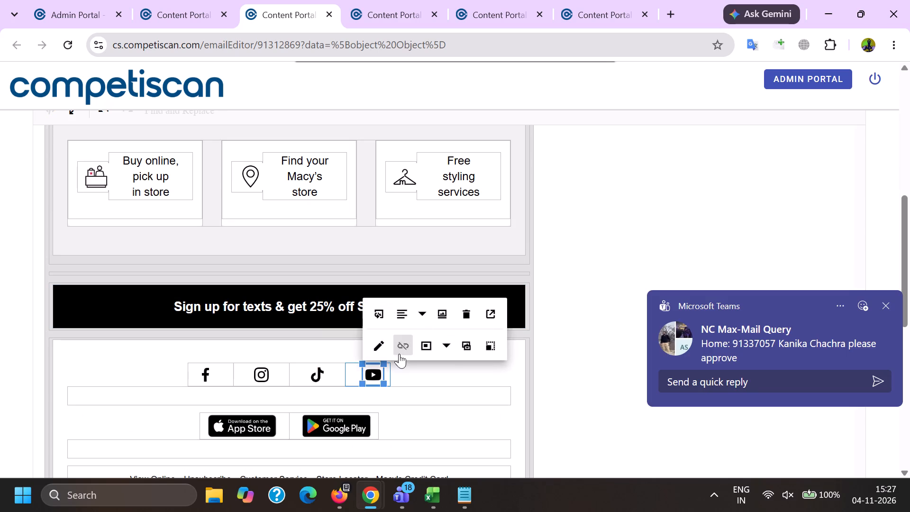
left_click(316, 377)
left_click(353, 345)
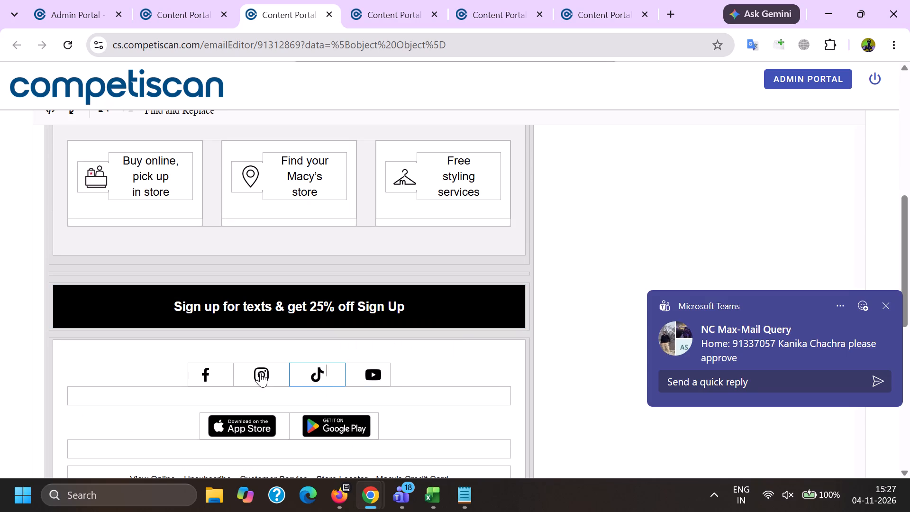
left_click(260, 373)
left_click(293, 342)
left_click(209, 374)
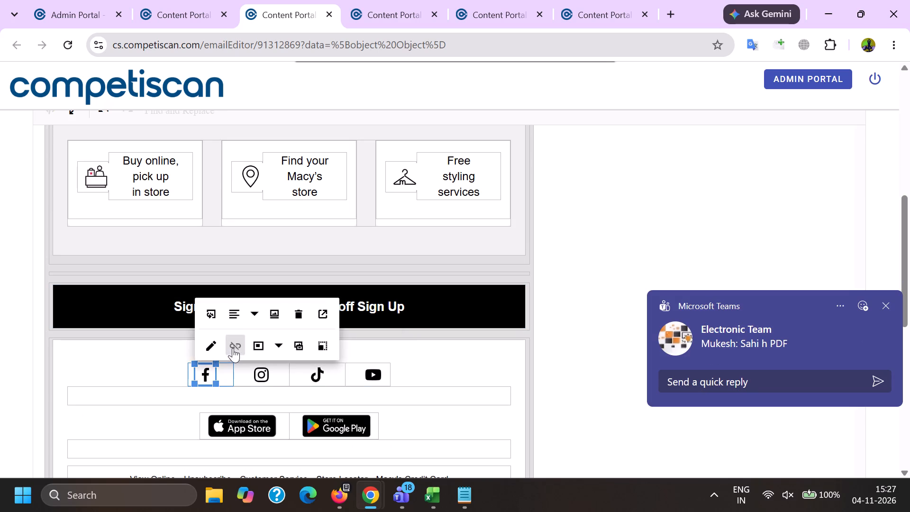
left_click(233, 348)
Remove the links from the App Store and Google Play badges in the email footer.
left_click(230, 420)
left_click(255, 388)
left_click(325, 420)
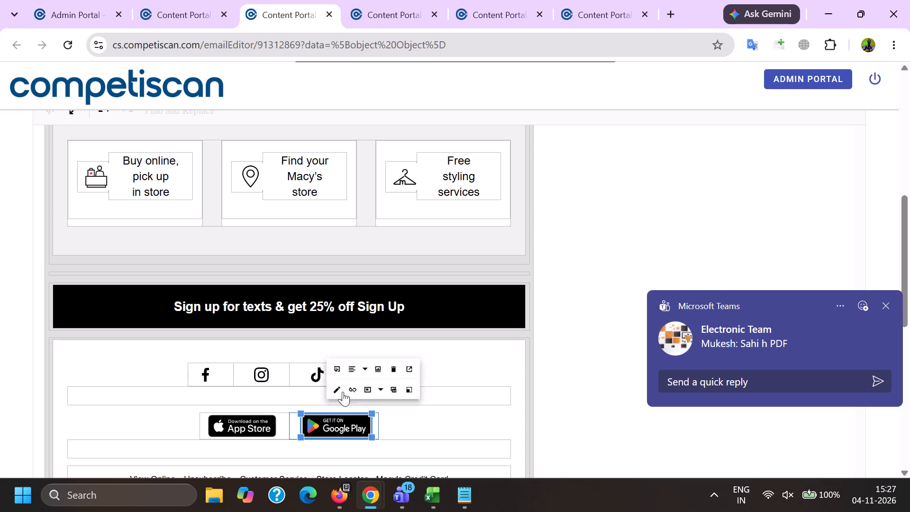
left_click(343, 390)
Unlink View Online, Unsubscribe and Macy's Credit Card in the footer row, plus Macy's Credit Card in the Citibank note.
scroll(241, 287, "down", 3)
left_click(147, 266)
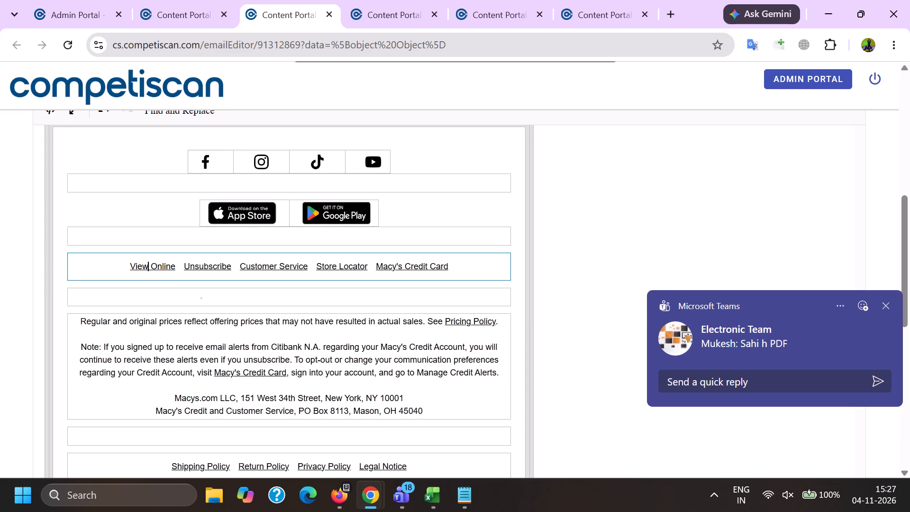
left_click(234, 296)
left_click(209, 268)
left_click(282, 301)
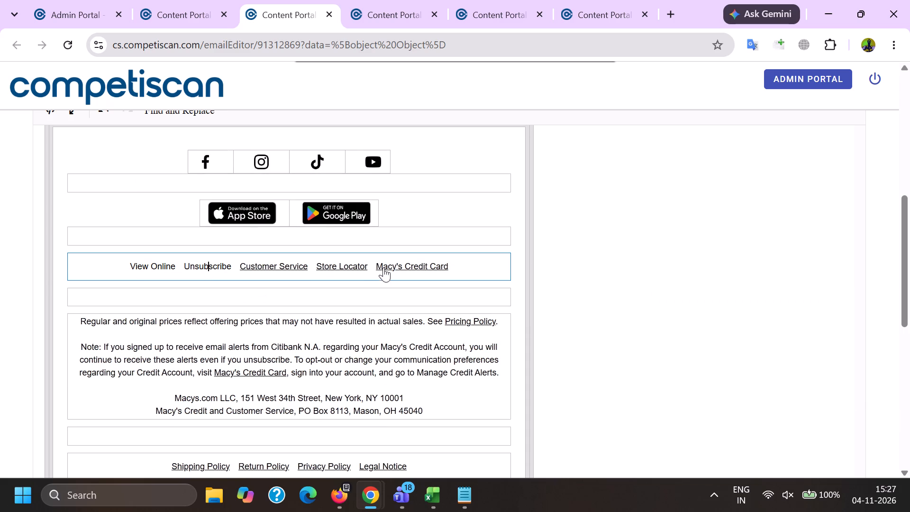
left_click(383, 267)
left_click(462, 294)
scroll(304, 243, "down", 2)
left_click(244, 238)
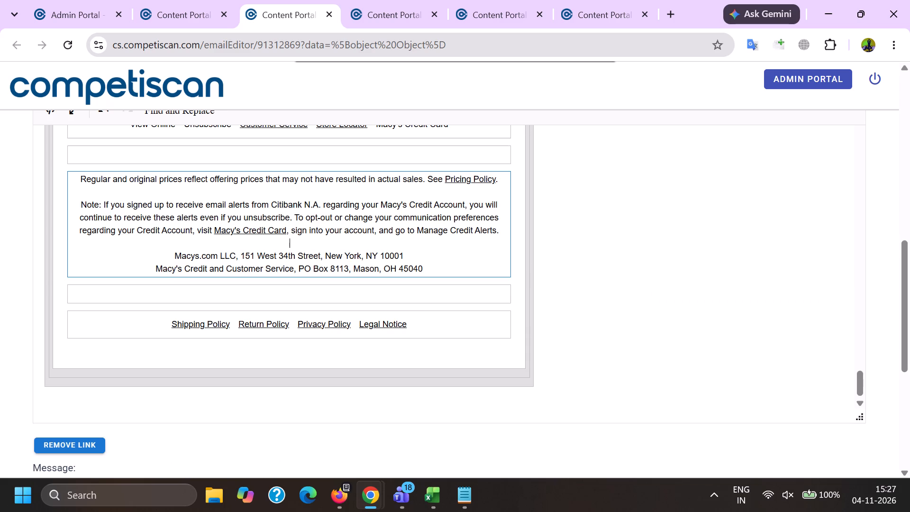
left_click(235, 233)
left_click(307, 261)
Save the product info of the cleaned email.
scroll(337, 300, "down", 11)
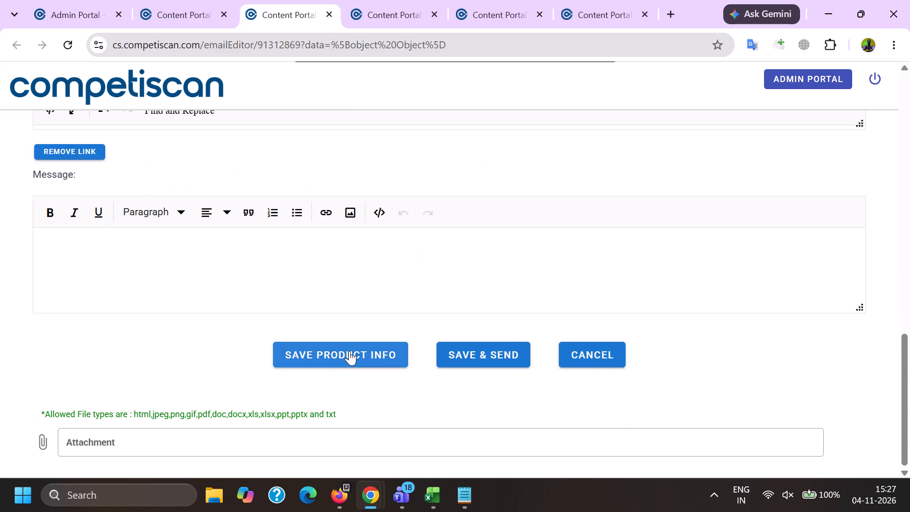
left_click(349, 351)
left_click(450, 296)
Close the browser tab of email 91332037 and the tab right after it.
left_click(375, 0)
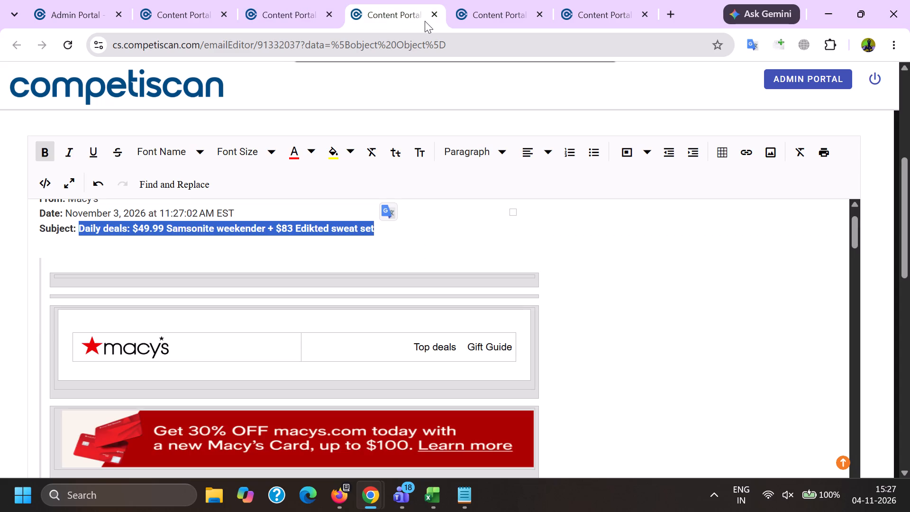
left_click(482, 0)
left_click(396, 0)
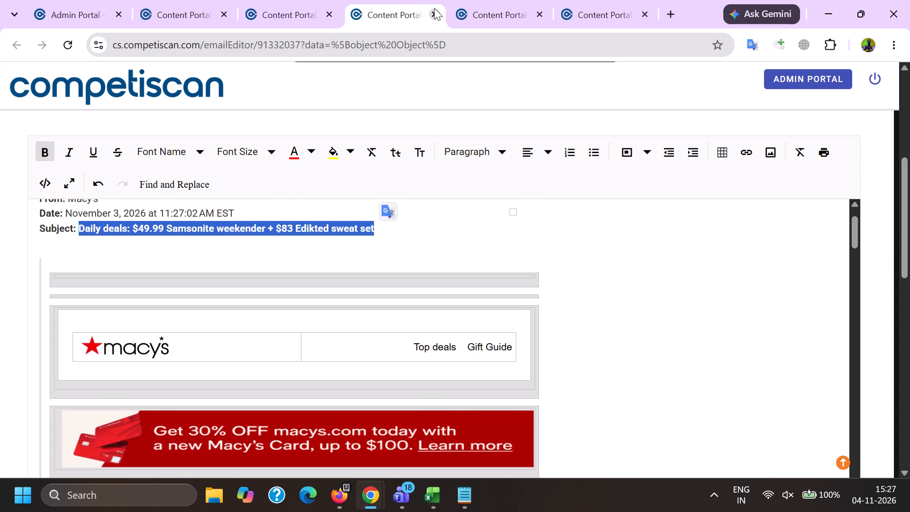
left_click(434, 8)
left_click(434, 9)
Return to email 91312869 and open its processed PDF and its product form.
left_click(316, 0)
scroll(284, 138, "up", 6)
left_click(363, 153)
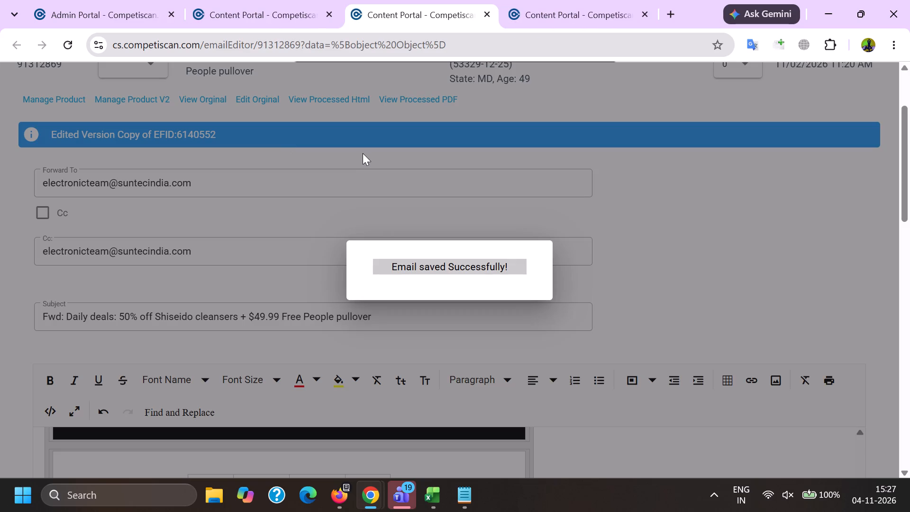
left_click(406, 99, "ctrl")
left_click(63, 101)
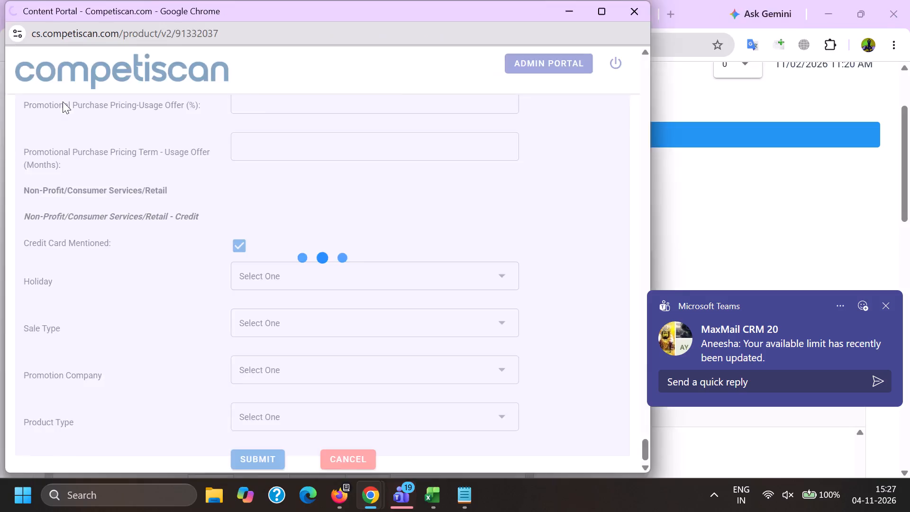
Copy the sender name Macy's from the From line of email 91312869.
key("alt+Tab")
scroll(152, 150, "down", 5)
left_click(114, 292)
key("Page_Up")
key("Page_Up")
key("Page_Up")
key("Page_Up")
key("Page_Up")
key("Page_Up")
key("Page_Up")
key("Page_Up")
key("Page_Up")
key("Page_Up")
key("Page_Up")
key("Page_Up")
key("Page_Up")
key("Page_Up")
key("Page_Up")
key("Page_Up")
key("Page_Up")
key("Page_Up")
key("Page_Up")
key("Page_Up")
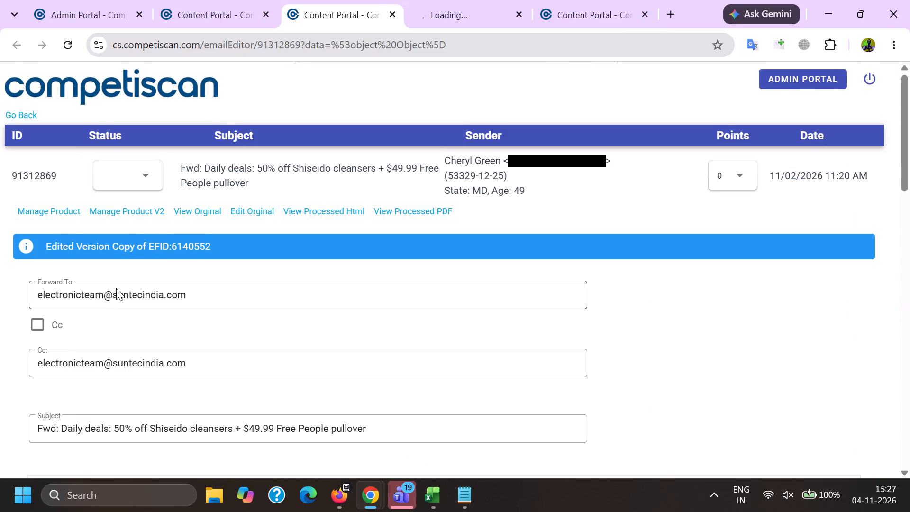
scroll(116, 286, "down", 3)
double_click(79, 300)
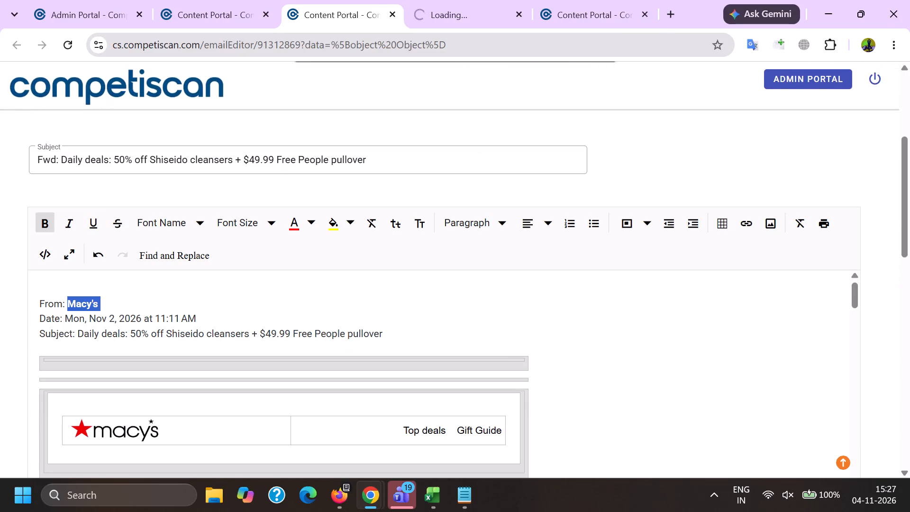
key("shift+Left")
key("ctrl+c")
Add Macy's as a company in the product form and look up Macy's as the affinity/association.
key("alt+Tab")
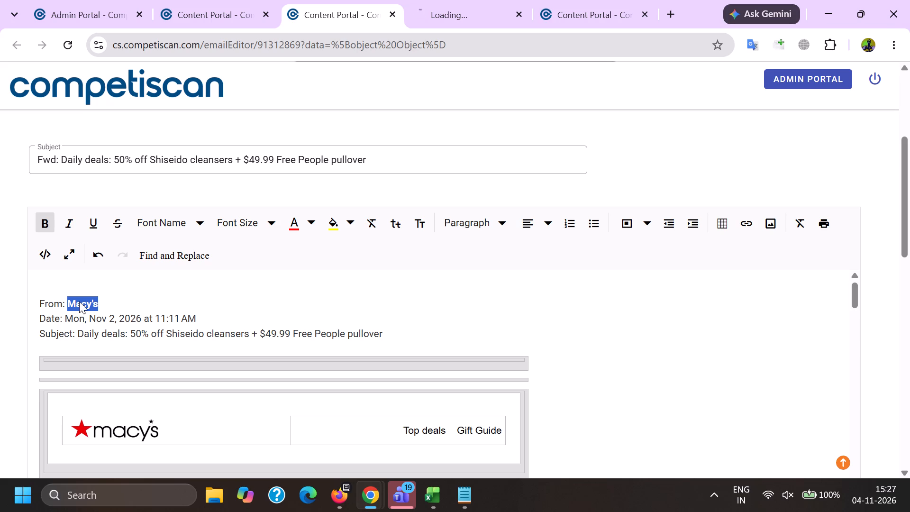
scroll(233, 244, "down", 6)
left_click(308, 177)
left_click(287, 152)
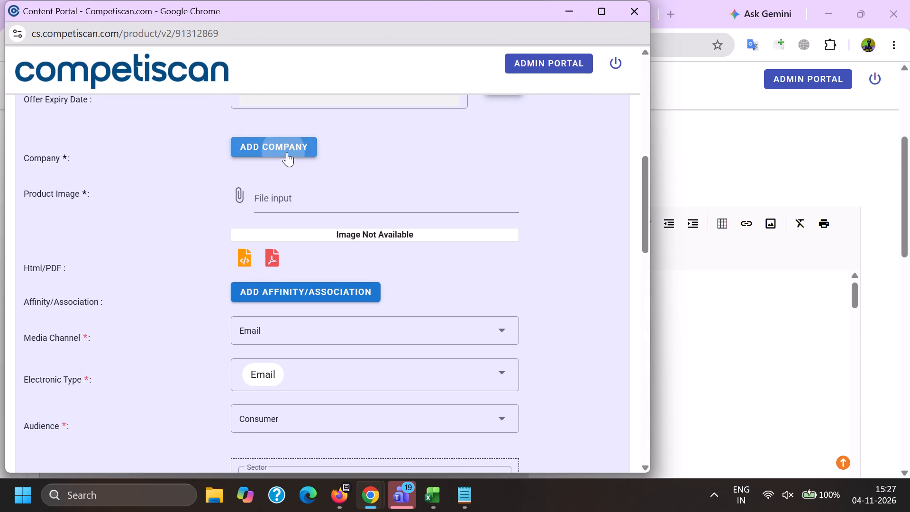
key("ctrl+v")
left_click(326, 291)
left_click(360, 311)
key("ctrl+v")
scroll(333, 330, "up", 1)
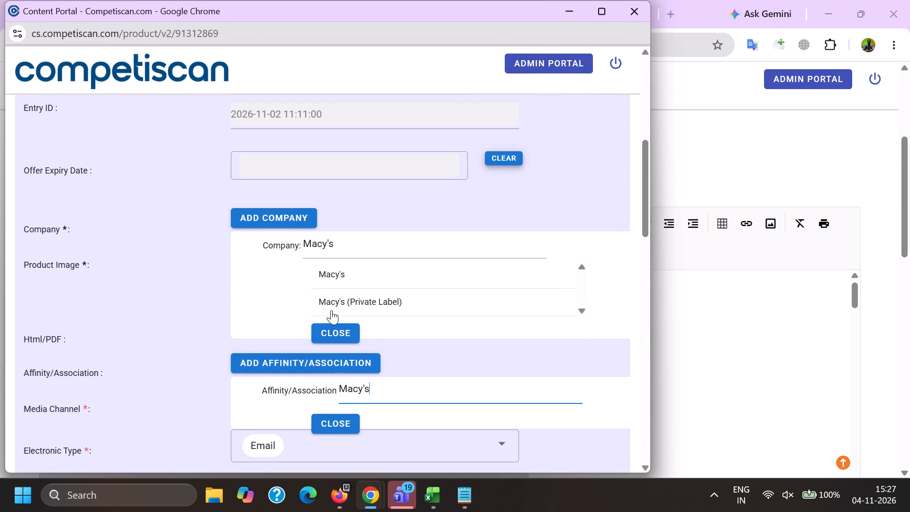
left_click(327, 274)
left_click(266, 242)
left_click(275, 248)
Look up citibank and add it as a second company.
left_click(267, 216)
type("ci")
type("tiba")
type("nk")
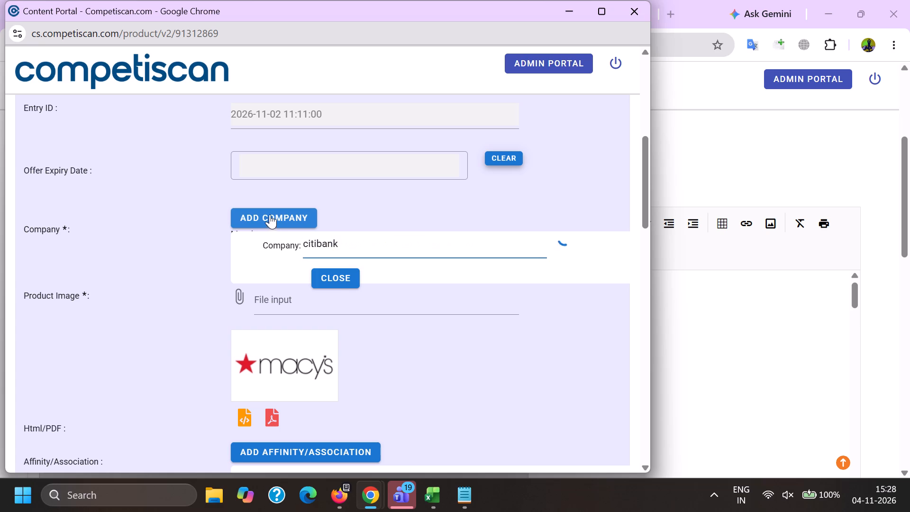
left_click(336, 278)
Choose Macy's (Retail) as the affinity/association.
scroll(294, 201, "up", 1)
scroll(294, 201, "down", 5)
left_click(332, 273)
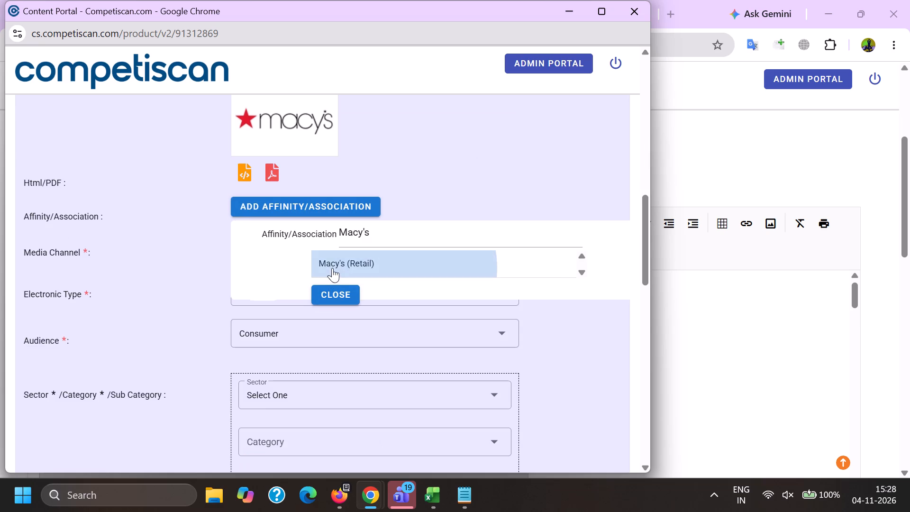
Set the sector to Retail in the product form.
scroll(286, 150, "down", 3)
left_click(283, 206)
scroll(283, 201, "down", 6)
left_click(289, 270)
left_click_drag(184, 266, 192, 266)
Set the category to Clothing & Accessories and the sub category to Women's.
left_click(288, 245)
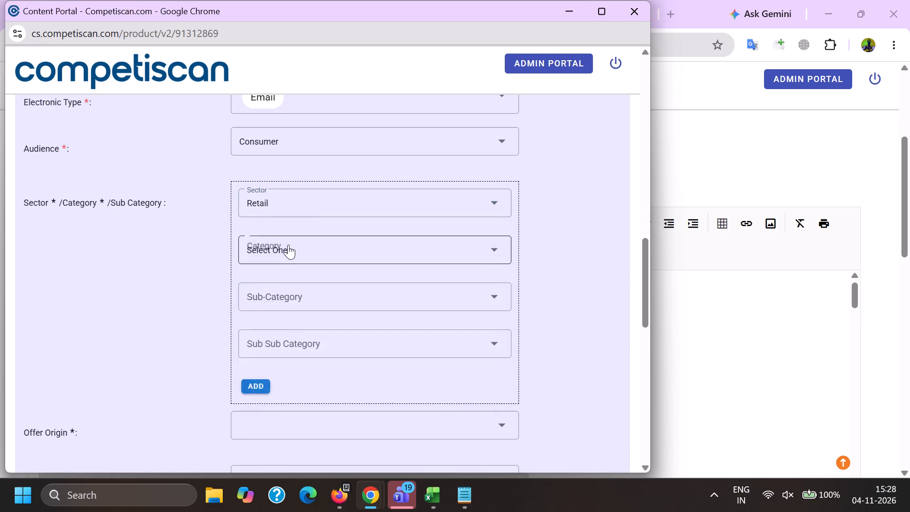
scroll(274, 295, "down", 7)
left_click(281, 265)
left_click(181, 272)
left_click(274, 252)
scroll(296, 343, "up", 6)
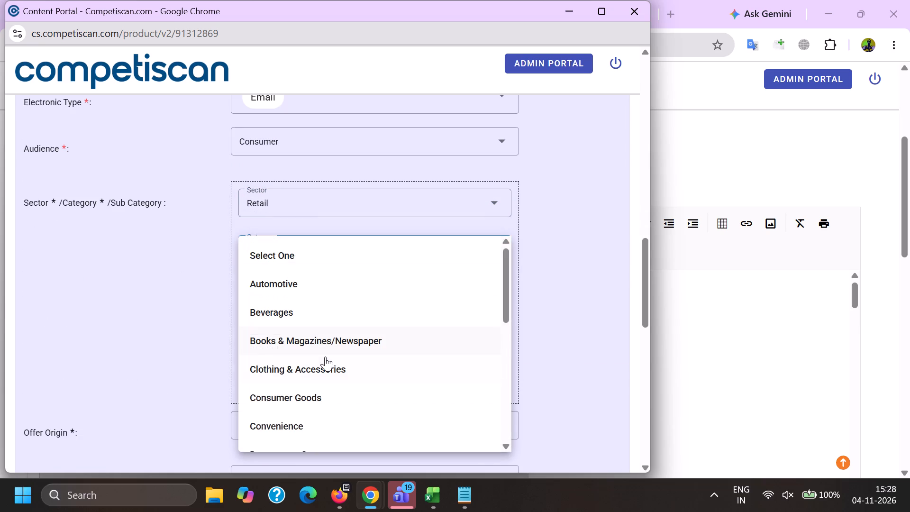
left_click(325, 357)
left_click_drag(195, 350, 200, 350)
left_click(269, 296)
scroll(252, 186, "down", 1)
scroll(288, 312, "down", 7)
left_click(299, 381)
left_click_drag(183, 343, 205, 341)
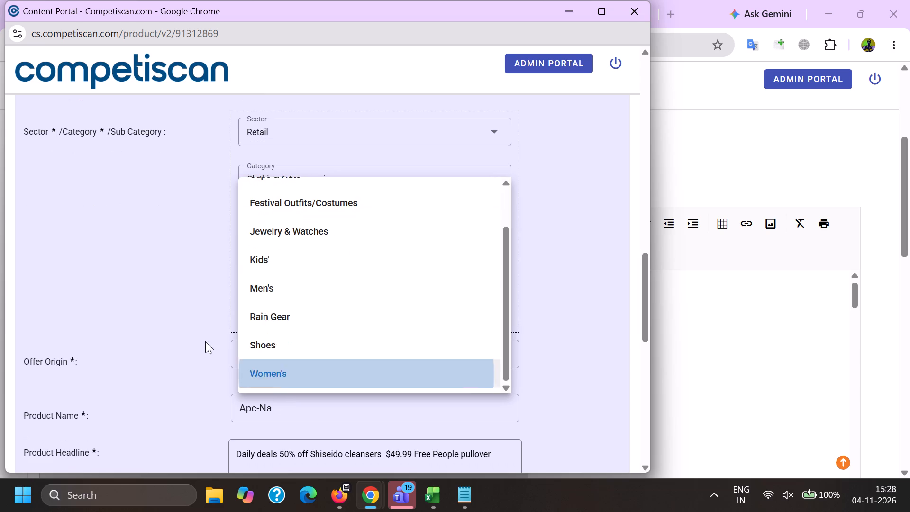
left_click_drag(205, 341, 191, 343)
Check the email, set the category to Health & Beauty with sub category Beauty & Personal Care, and add the Retail entry.
key("alt+Tab")
scroll(262, 361, "down", 17)
key("alt+Tab")
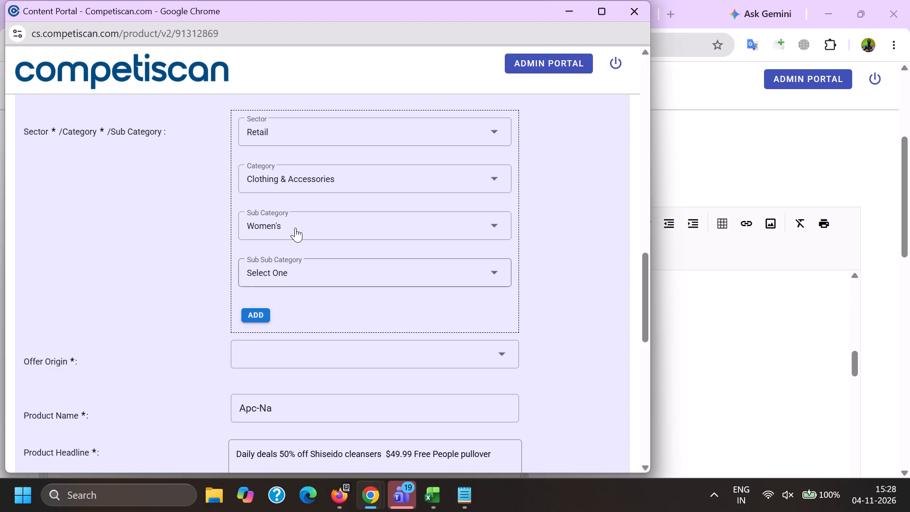
left_click(274, 233)
scroll(284, 329, "up", 2)
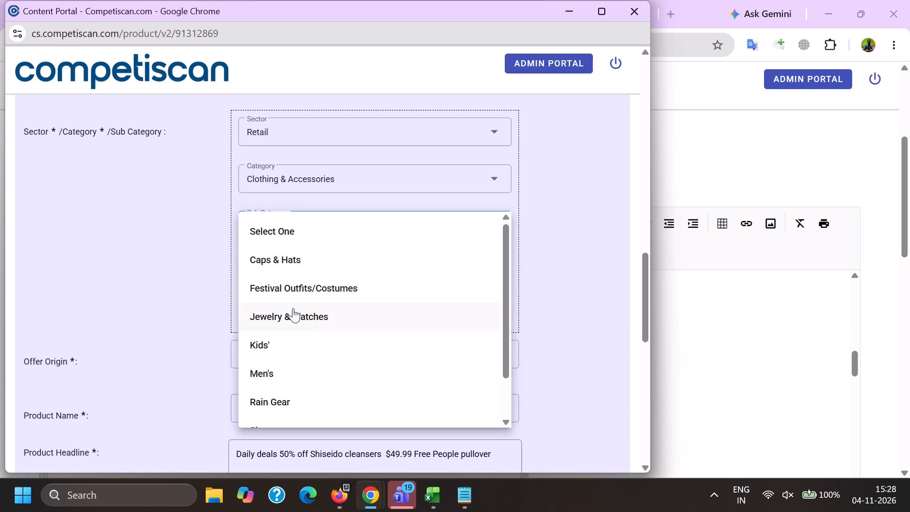
left_click_drag(166, 218, 175, 218)
left_click(280, 183)
scroll(283, 261, "down", 1)
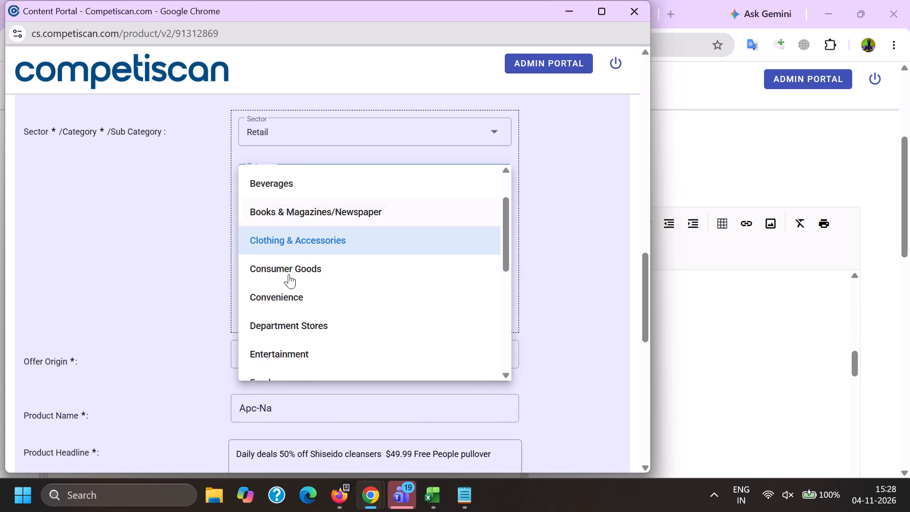
scroll(289, 274, "down", 2)
left_click(288, 285)
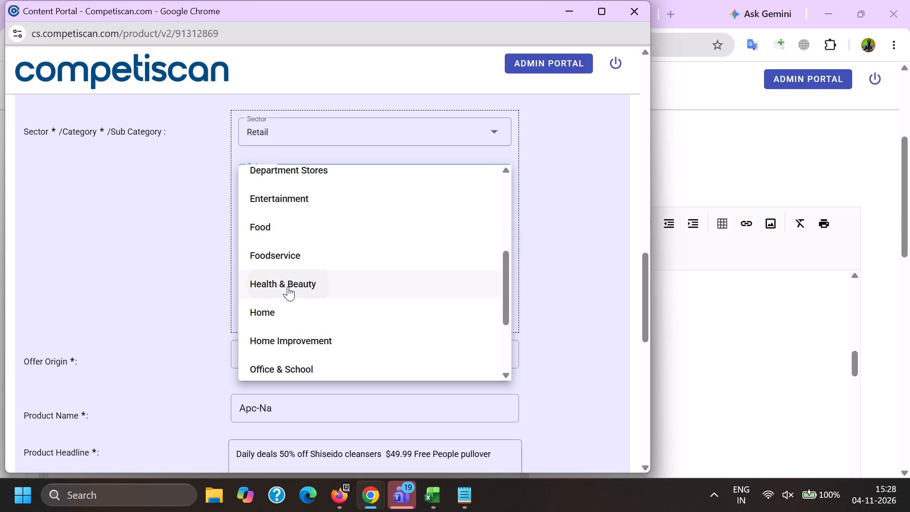
left_click_drag(171, 272, 182, 272)
left_click(274, 227)
left_click(297, 259)
left_click(189, 273)
left_click(257, 319)
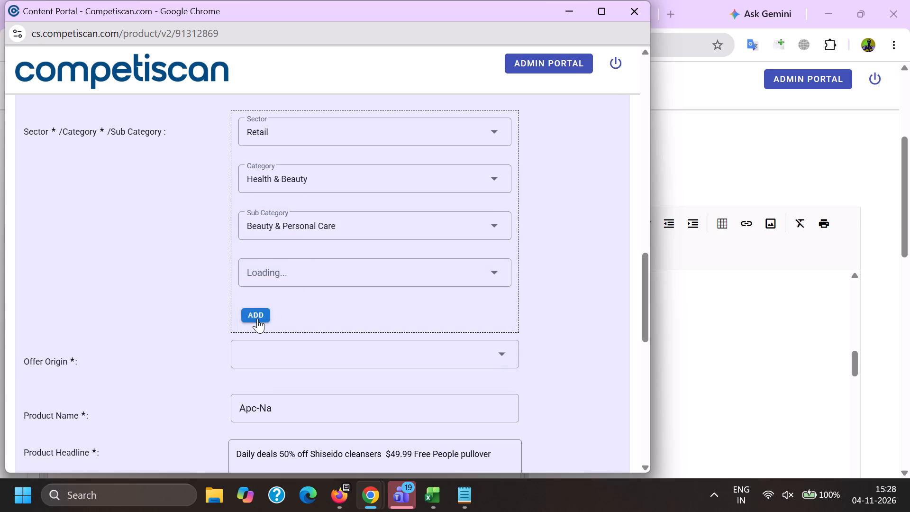
Add a second sector entry with Credit Cards, category Payment Cards and sub category Private Label Cards.
left_click(272, 161)
scroll(263, 290, "up", 5)
left_click(292, 288)
left_click_drag(189, 273, 196, 273)
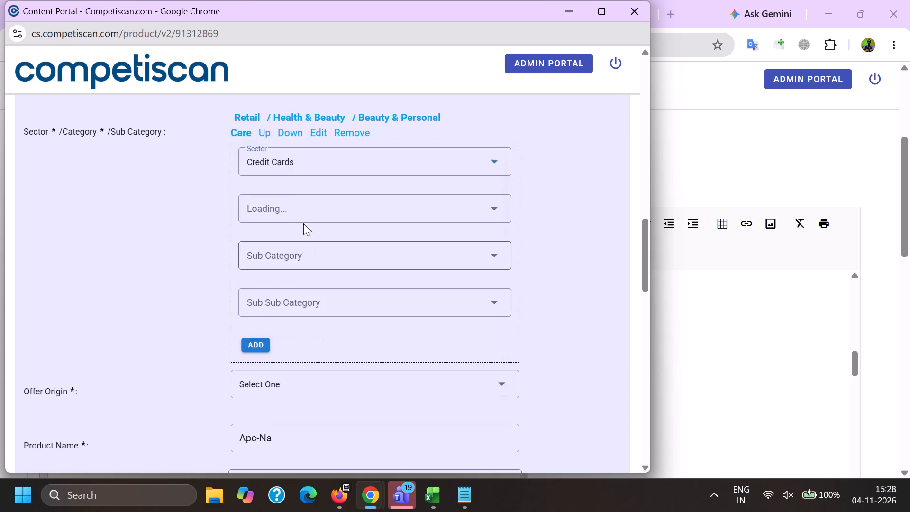
left_click(297, 217)
left_click(275, 270)
left_click(266, 255)
scroll(265, 196, "up", 1)
scroll(265, 196, "down", 1)
scroll(287, 303, "down", 6)
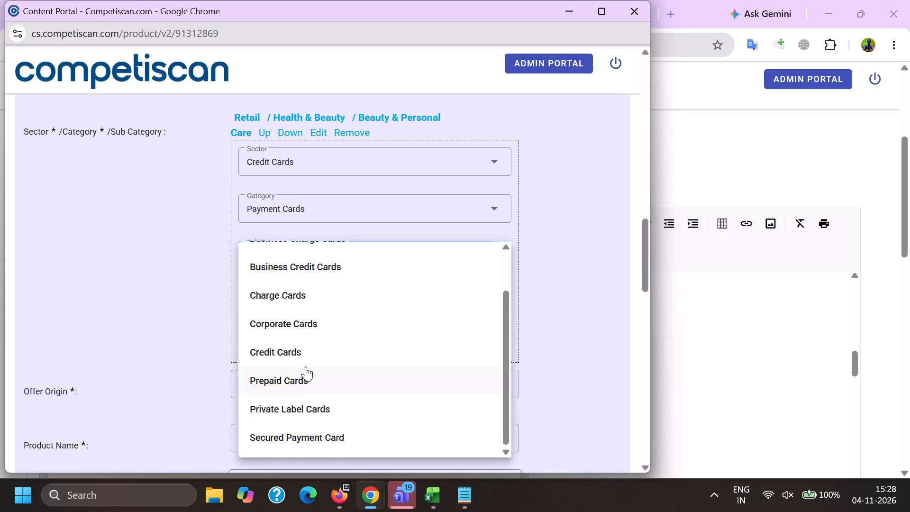
left_click(308, 410)
left_click_drag(158, 381, 168, 381)
left_click(249, 345)
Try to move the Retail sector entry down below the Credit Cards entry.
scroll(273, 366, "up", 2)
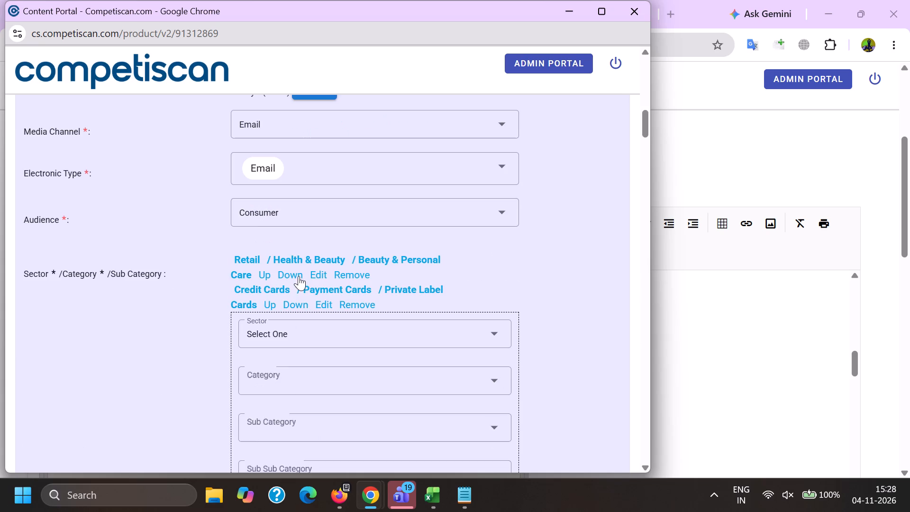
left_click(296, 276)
Set the offer origin to Provider/Bank and look up the product name with Macy's.
scroll(294, 255, "down", 5)
left_click(279, 194)
double_click(279, 264)
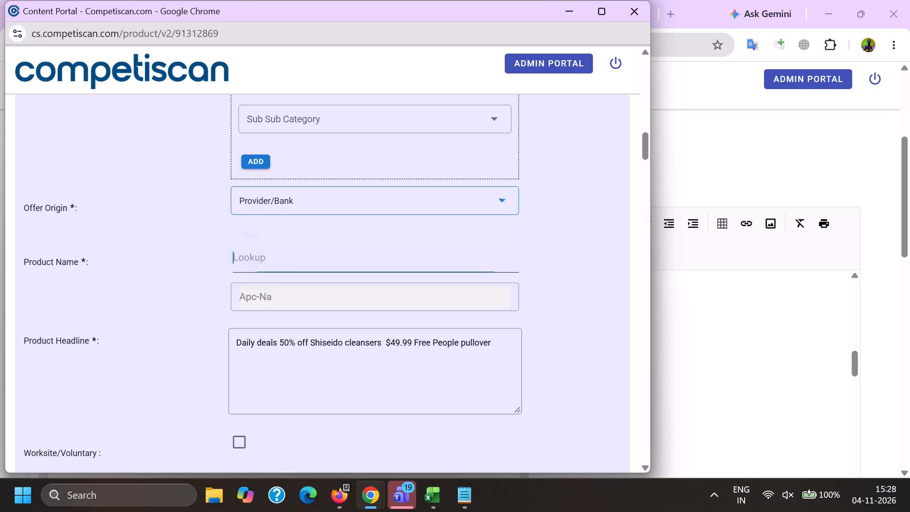
key("ctrl+v")
key("ctrl+b")
left_click(287, 328)
Move the Retail / Health & Beauty entry down below the Credit Cards entry.
scroll(286, 329, "up", 4)
left_click(298, 200)
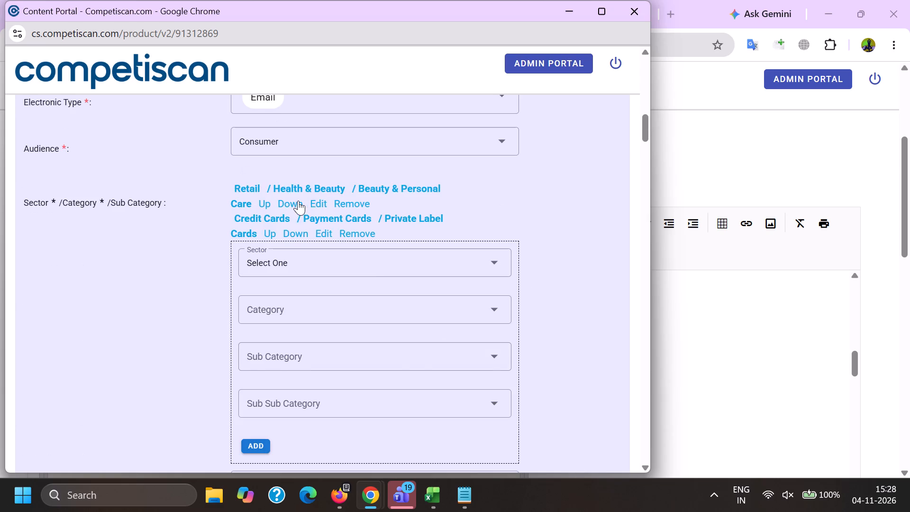
Replace the product headline with the email's subject "Daily deals: 50% off Shiseido cleansers Plus $49.99 Free People pullover.".
scroll(298, 200, "down", 5)
left_click_drag(498, 236, 0, 239)
key("BackSpace")
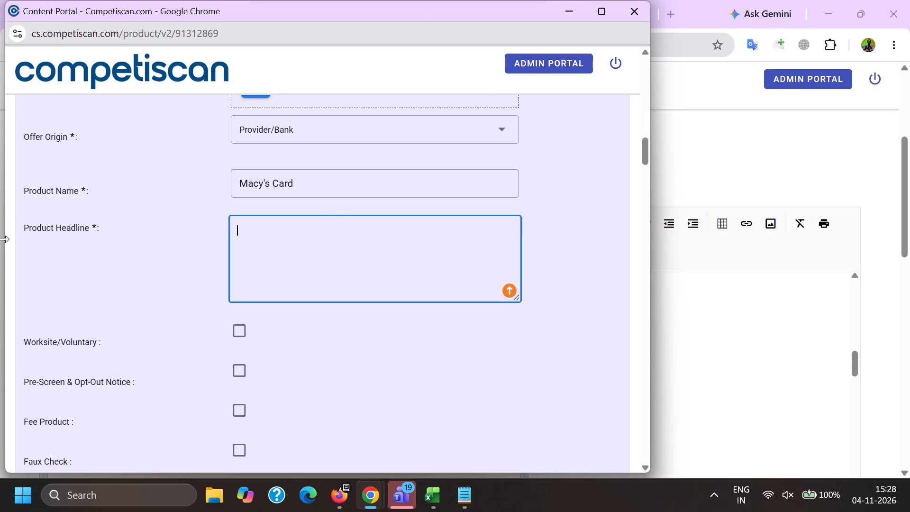
key("alt+Tab")
scroll(119, 337, "up", 16)
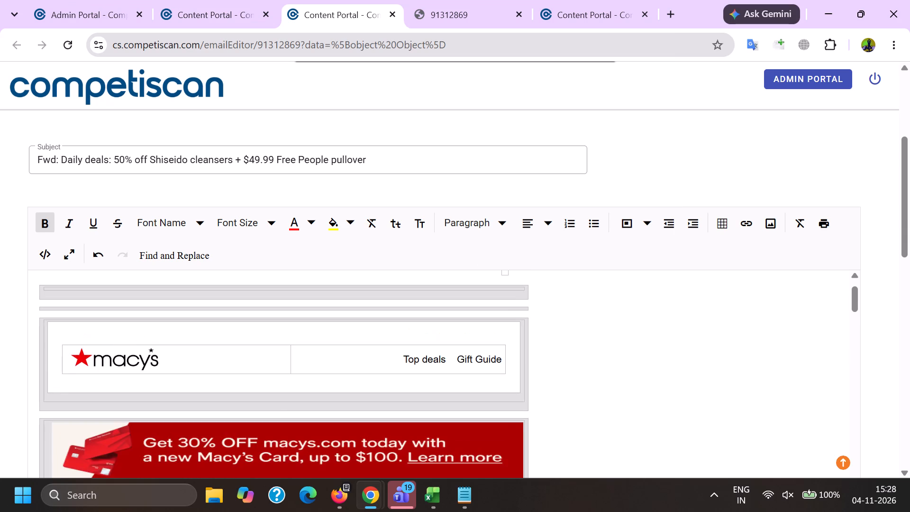
scroll(90, 373, "up", 2)
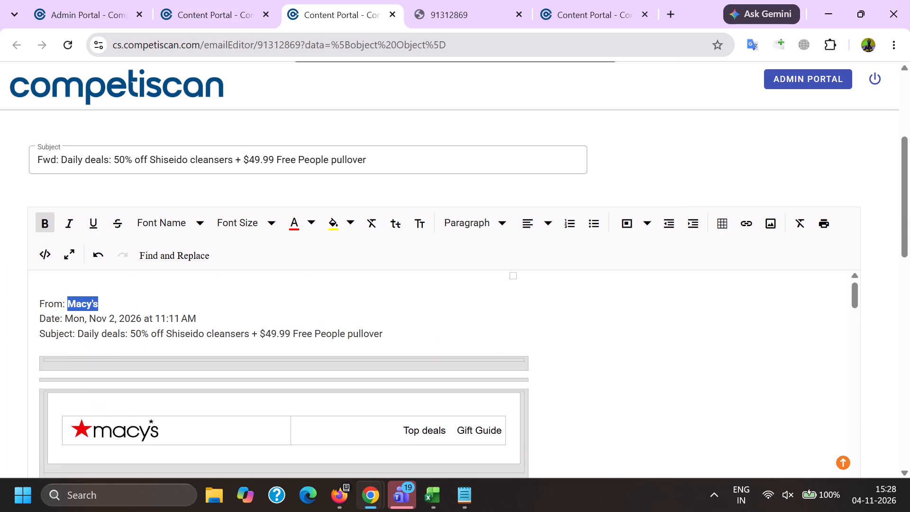
left_click_drag(80, 334, 393, 334)
key("ctrl+c")
key("alt+Tab")
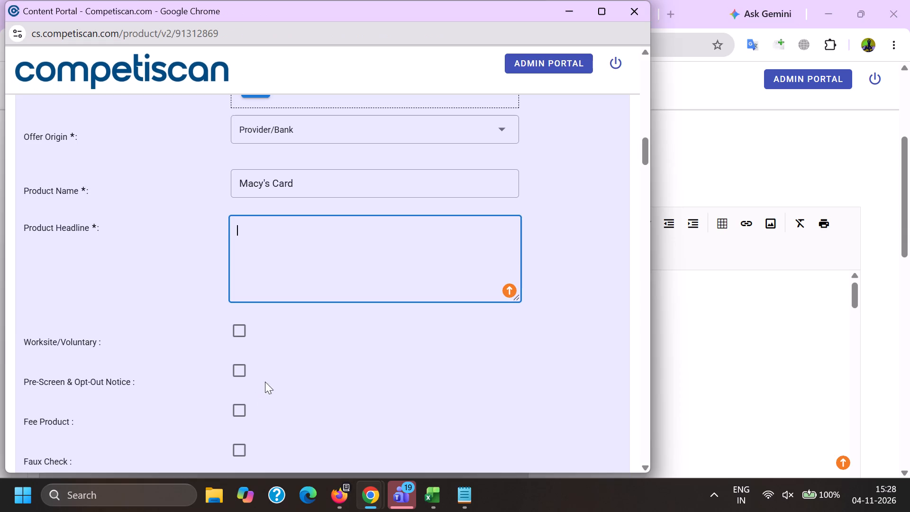
key("ctrl+v")
left_click(391, 228)
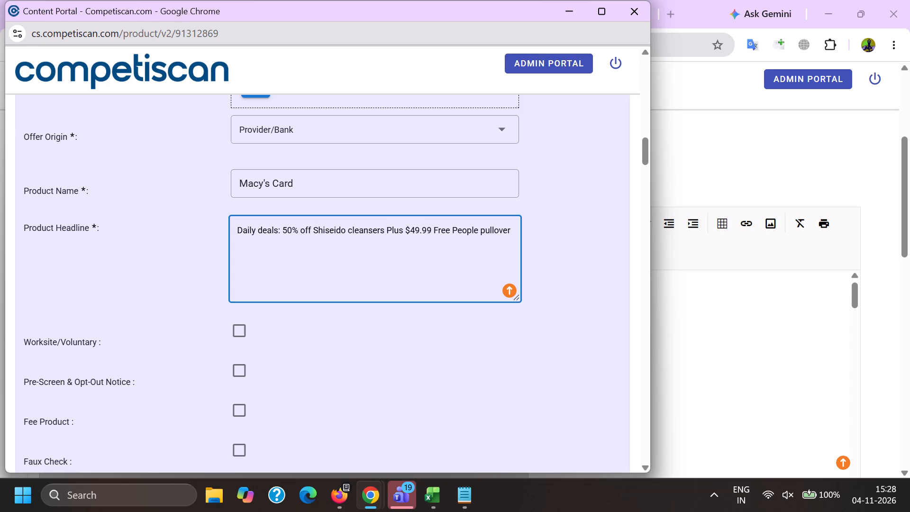
left_click(516, 238)
key("period")
key("space")
Append "Get 30% OFF macys.com today with a new Macy's Card, up to $100" to the headline, copied from the other Macy's Card product form.
key("alt+Tab")
left_click(596, 0)
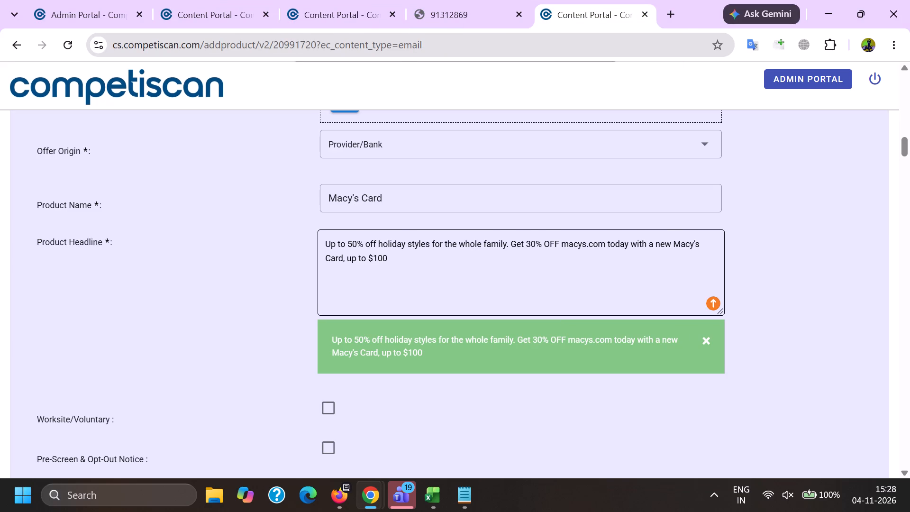
double_click(521, 243)
left_click(531, 281, "shift")
key("ctrl+c")
key("alt+Tab")
key("ctrl+v")
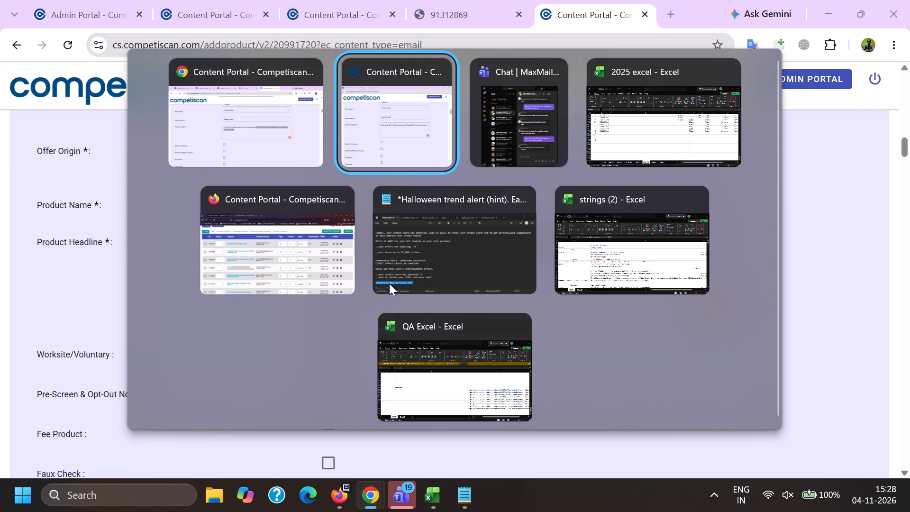
left_click(400, 145, "ctrl")
key("ctrl+v")
Set the response mechanism to URL/Website and the mailing type to Acquisition.
scroll(266, 260, "down", 5)
left_click(272, 191)
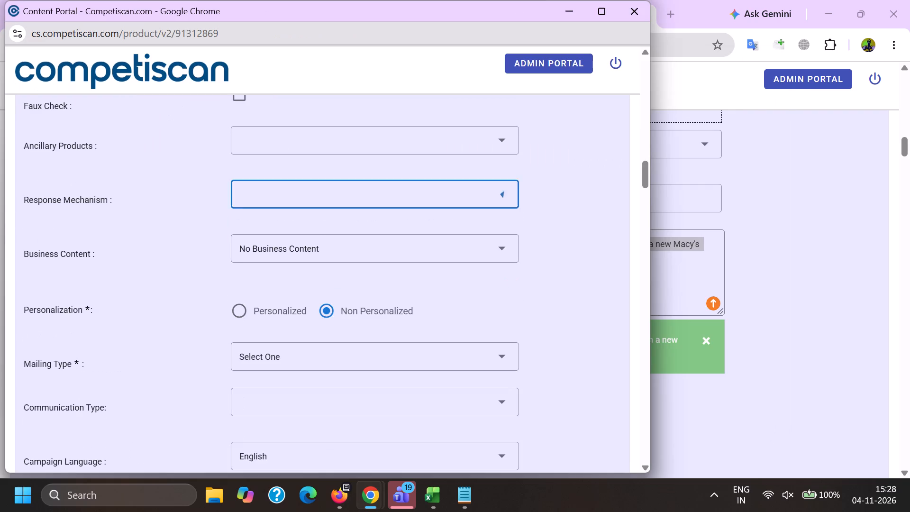
scroll(271, 133, "down", 7)
left_click(307, 295)
left_click(194, 294)
left_click(286, 287)
left_click(288, 301)
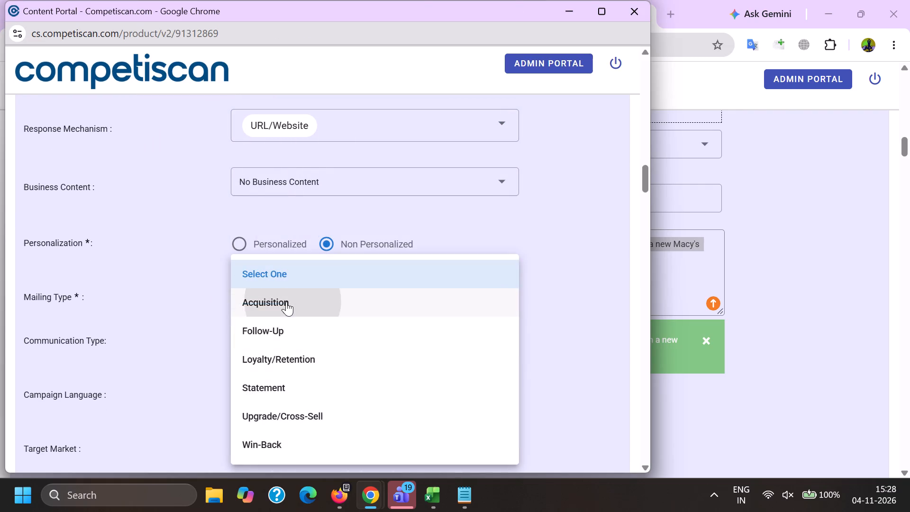
left_click_drag(163, 306, 202, 321)
Set the communication type to Bonuses/Contests/Incentives and Co-Brand.
left_click(299, 329)
scroll(288, 189, "down", 3)
left_click(294, 228)
scroll(294, 228, "down", 6)
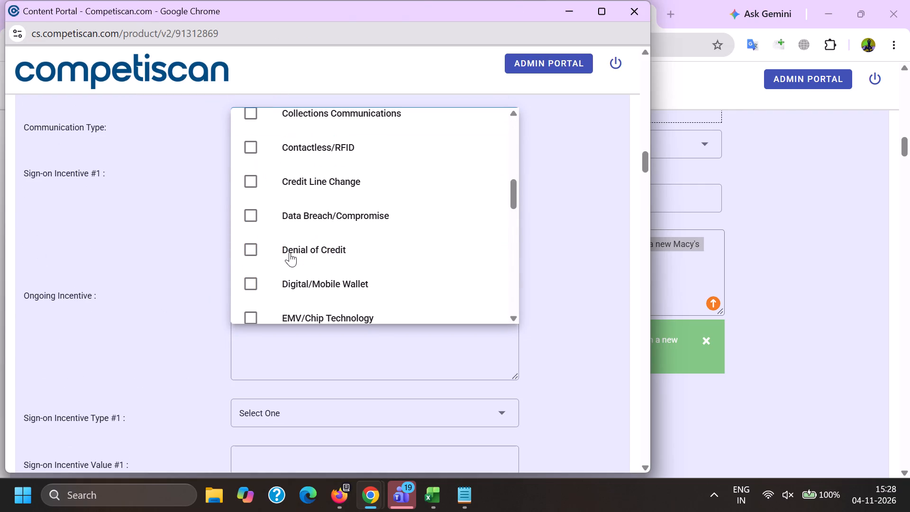
scroll(297, 246, "up", 2)
left_click(304, 213)
scroll(300, 248, "down", 5)
left_click_drag(175, 243, 183, 246)
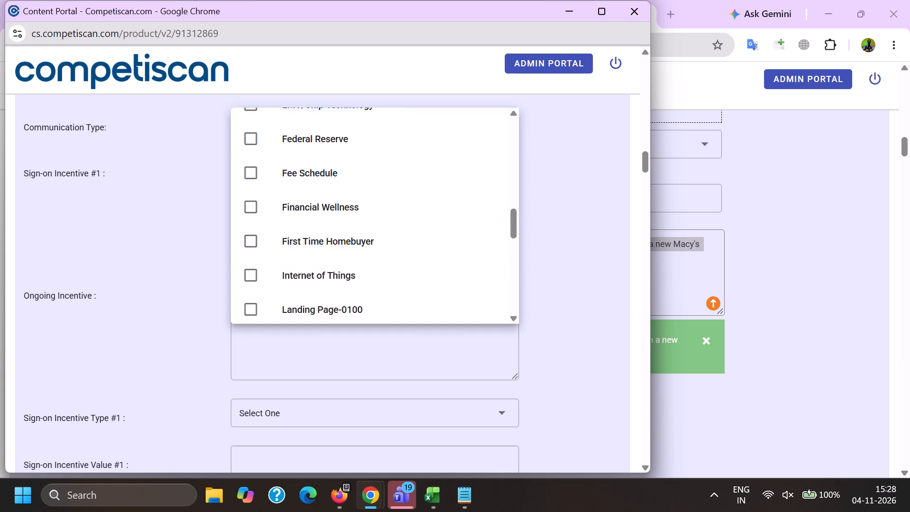
Fill Sign-on Incentive #1 with "30% OFF macys.com today with a new Macy's Card, up to $100", removing the leading "Get".
left_click(276, 221)
key("ctrl+v")
left_click_drag(256, 170, 114, 151)
key("equal")
scroll(251, 220, "down", 4)
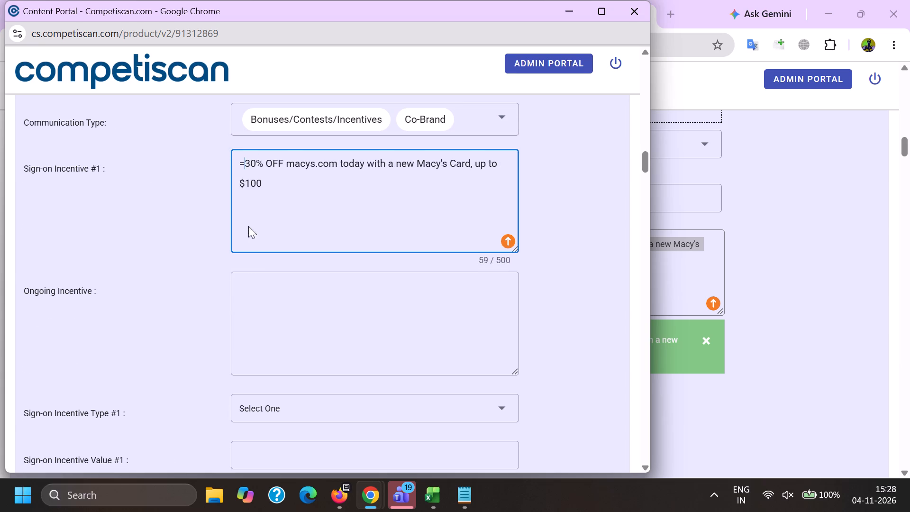
scroll(246, 299, "up", 4)
key("BackSpace")
key("BackSpace")
key("BackSpace")
Set Sign-on Incentive #1 to type Coupon/Discount with value 30.00 and max award 30.00.
scroll(284, 292, "down", 3)
left_click(280, 203)
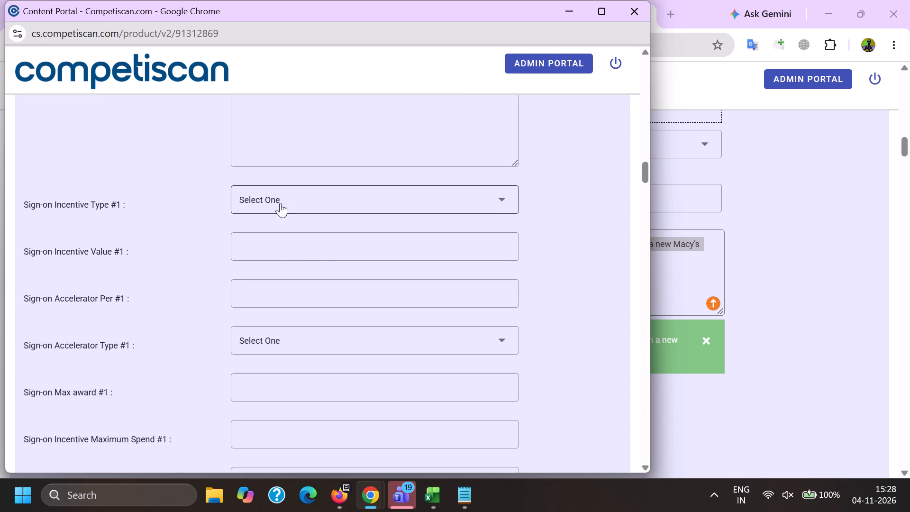
scroll(280, 208, "down", 7)
left_click(304, 299)
left_click(192, 293)
left_click(266, 243)
key("3")
type("0.00")
key("Tab")
key("Tab")
key("Tab")
type("30.00")
key("Tab")
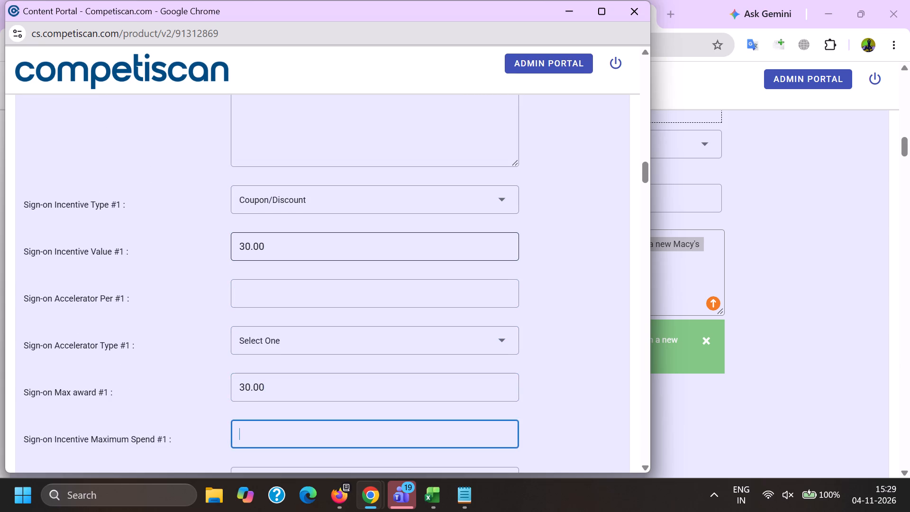
Select the application type and primary card level in the payment card offer details.
scroll(266, 243, "down", 20)
scroll(266, 243, "down", 6)
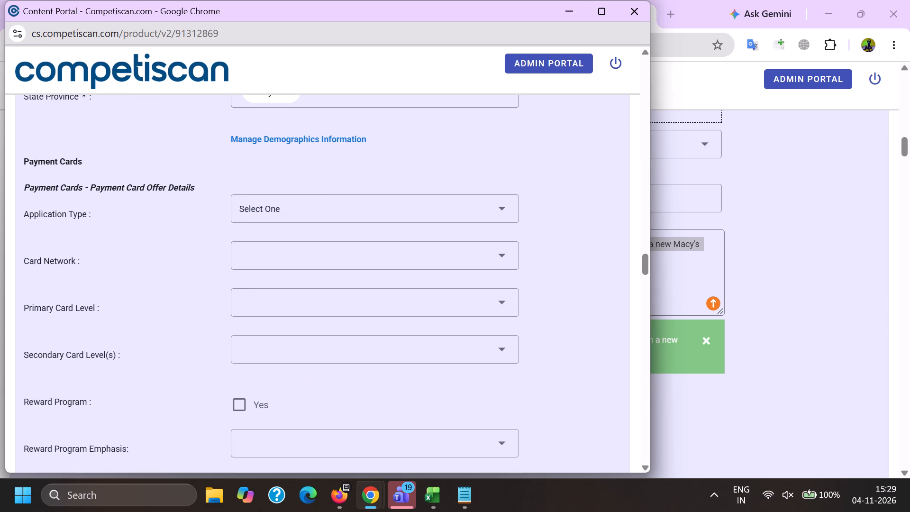
left_click(263, 209)
left_click(306, 278)
left_click_drag(164, 280, 171, 280)
left_click(256, 264)
left_click_drag(183, 269, 195, 273)
left_click(300, 319)
left_click(293, 304)
scroll(293, 200, "down", 1)
left_click(326, 401)
left_click_drag(120, 387, 131, 387)
Enable the reward program and set its emphasis to Points.
left_click(244, 341)
left_click(281, 389)
scroll(290, 272, "down", 2)
left_click(291, 311)
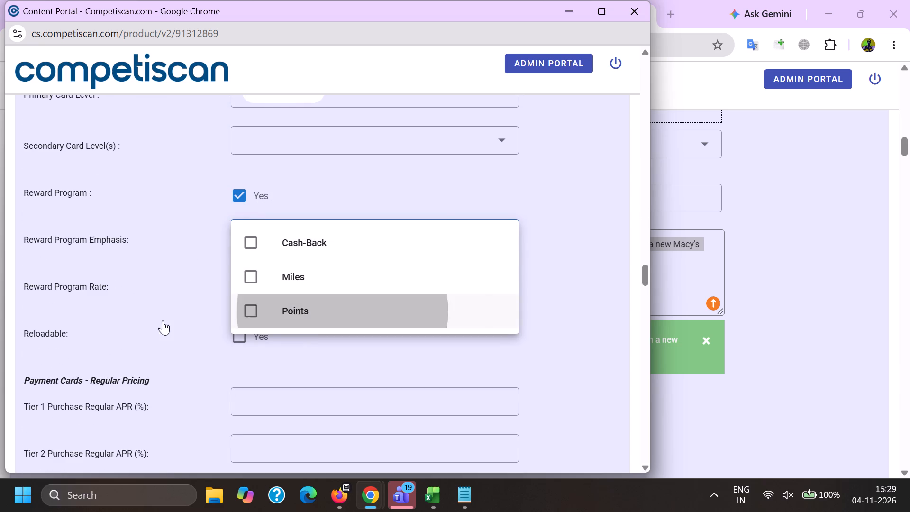
double_click(139, 316)
Mark Credit Card Mentioned in the retail credit section and submit the product form.
key("End")
left_click(234, 246)
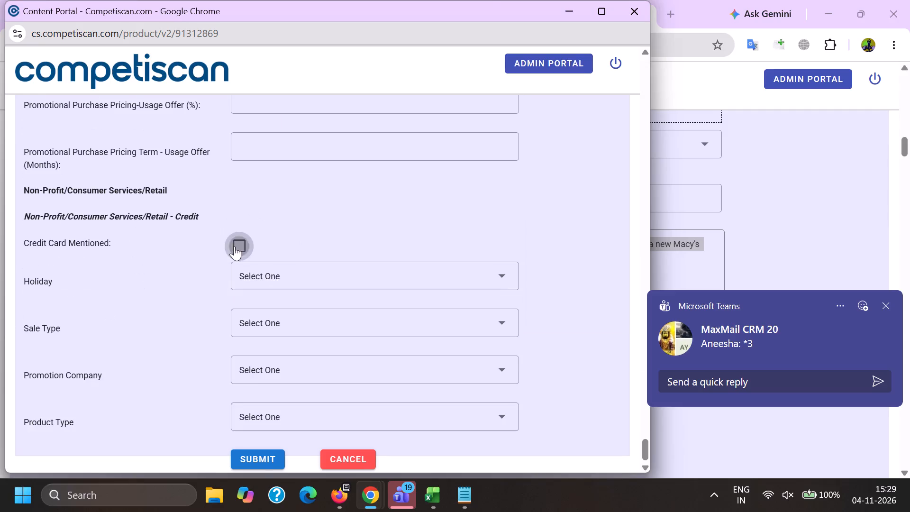
left_click(257, 465)
Copy the Santaland email's subject from the Firefox list and search Chrome's portal for "NEW Santaland premium experience: book yours today".
key("alt+Tab")
left_click(203, 0)
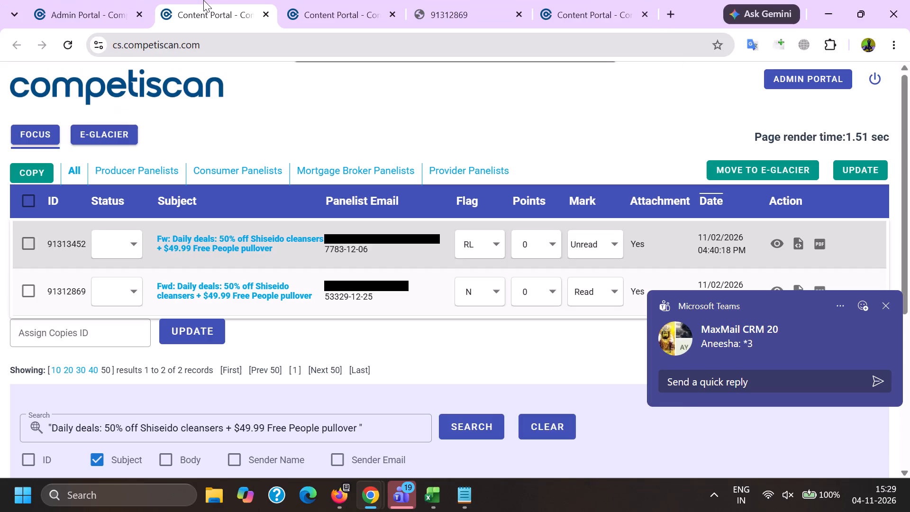
left_click(340, 503)
left_click_drag(180, 356, 208, 365)
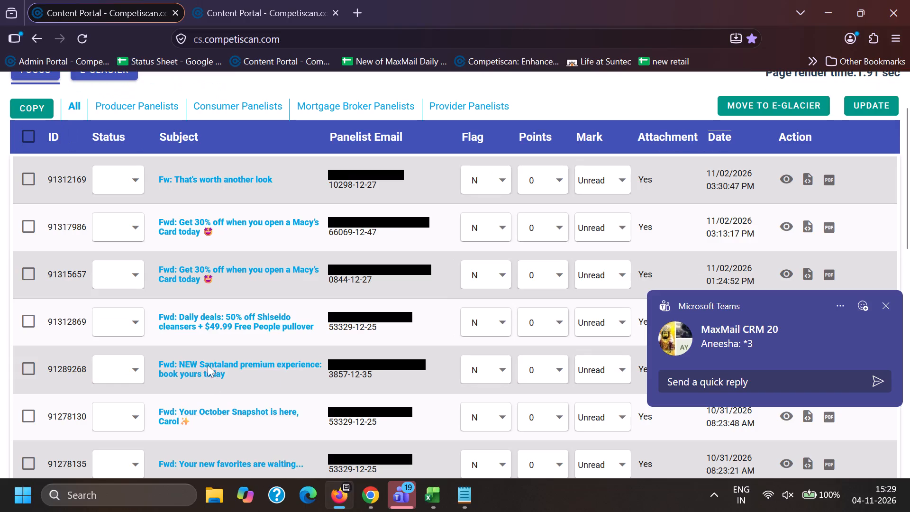
left_click_drag(208, 365, 287, 376)
key("ctrl+c")
left_click(374, 502)
left_click(312, 444)
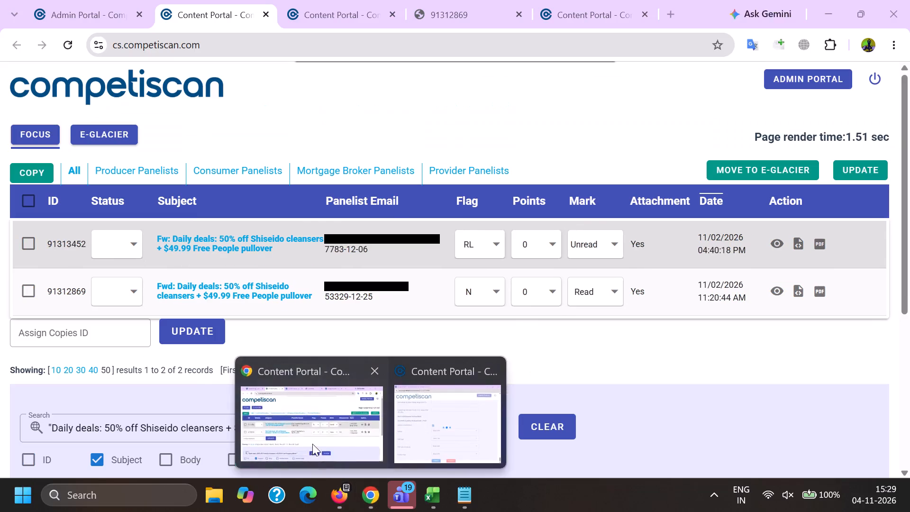
left_click(351, 426)
left_click_drag(363, 431, 1, 430)
key("BackSpace")
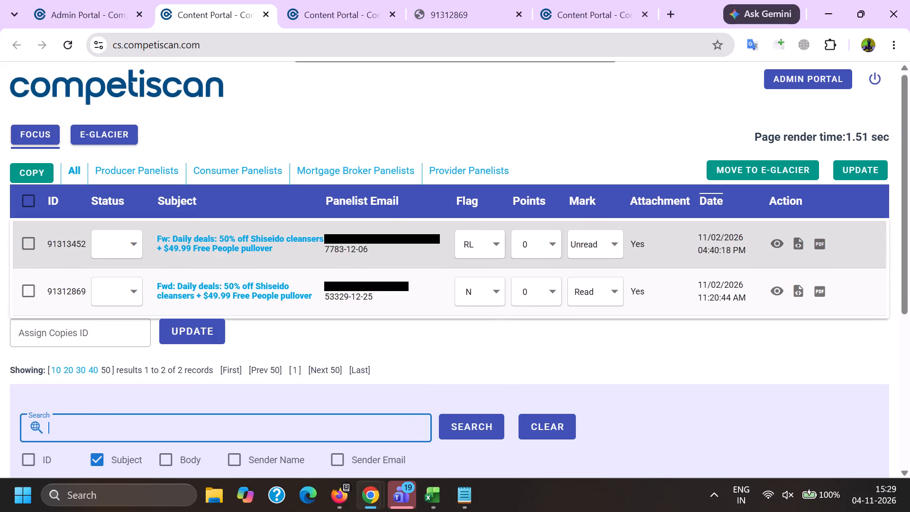
key("shift+quotedbl")
key("ctrl+v")
key("shift+quotedbl")
key("Return")
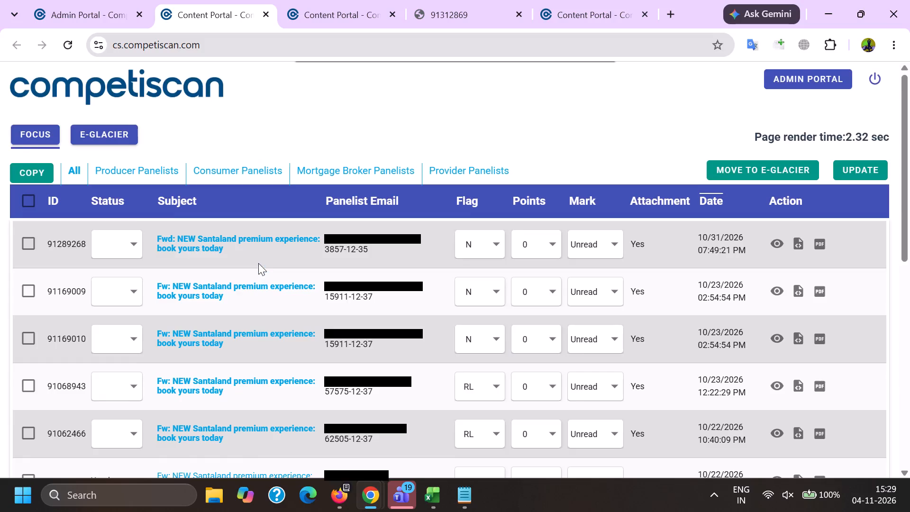
Assign Santaland emails 91169010, 91169009 and 91289268 as copies of used email 91061677 and update the list.
scroll(197, 310, "down", 1)
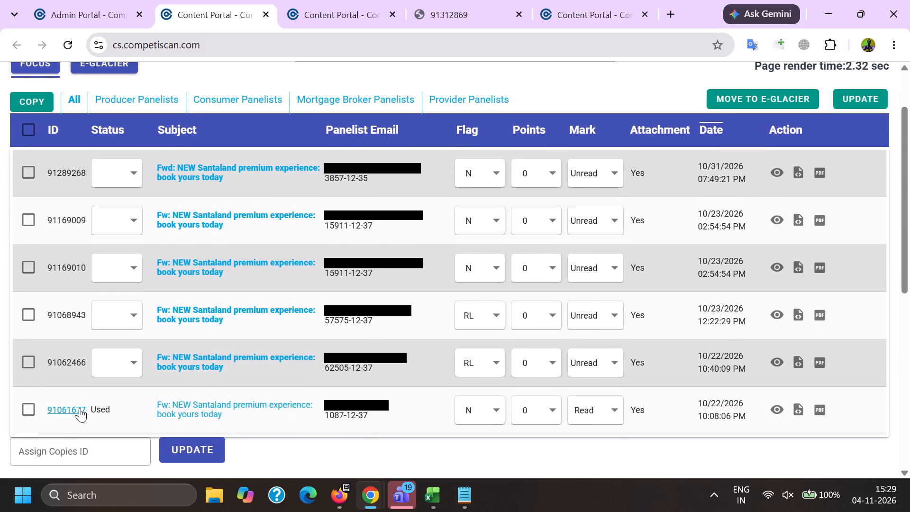
triple_click(73, 409)
left_click(73, 408)
left_click(31, 274)
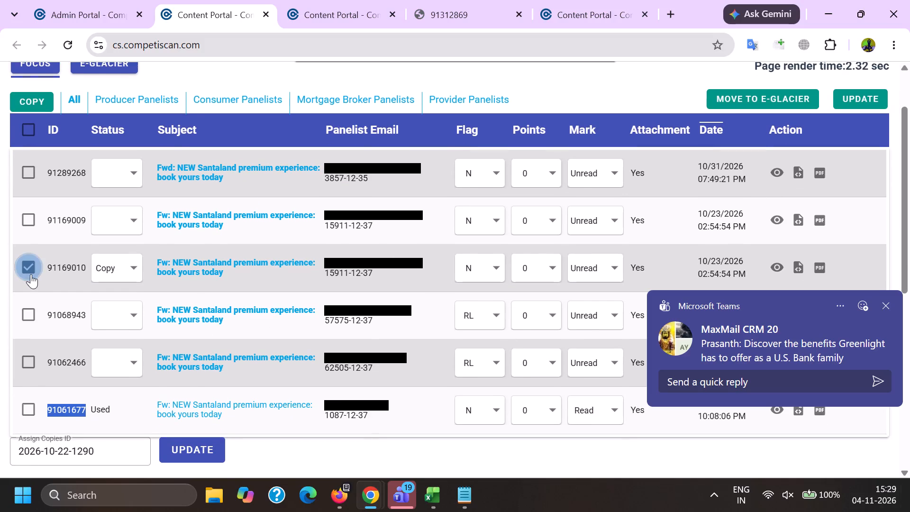
left_click(32, 217)
left_click(28, 165)
left_click(854, 93)
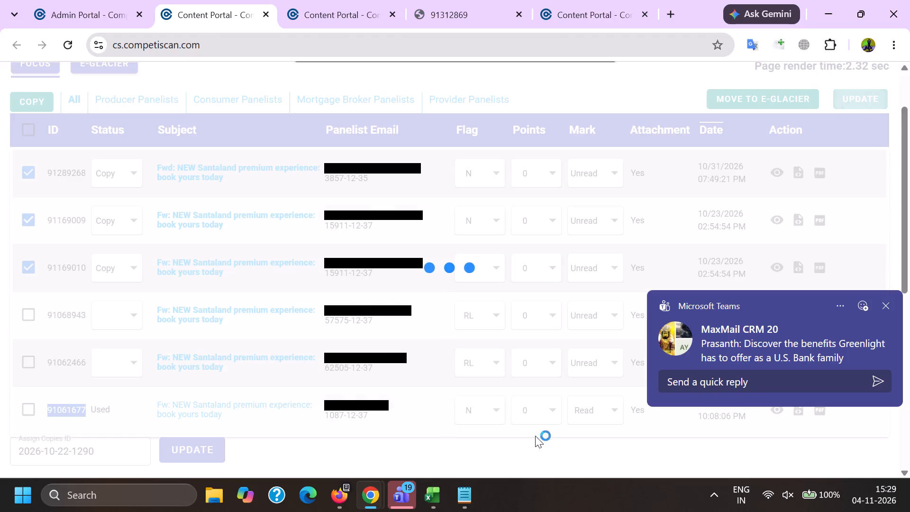
left_click(444, 493)
left_click(574, 436)
left_click(688, 265)
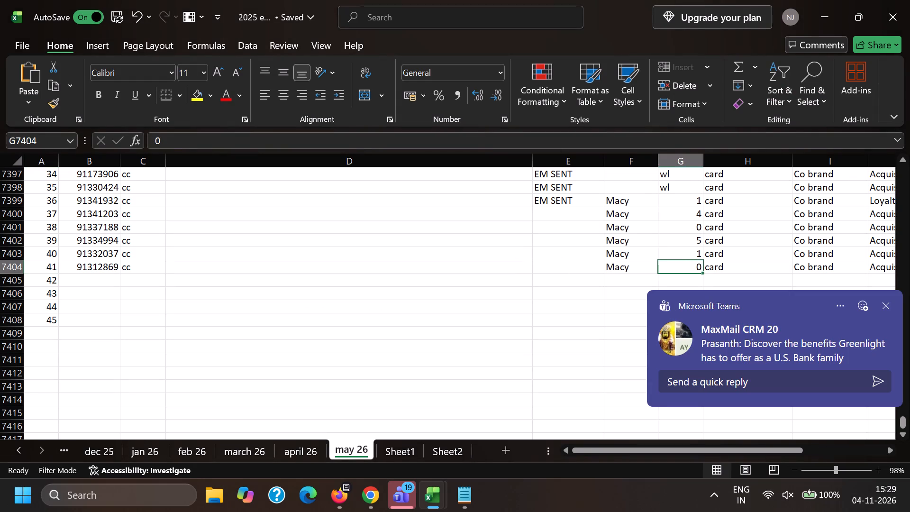
key("3")
left_click(452, 347)
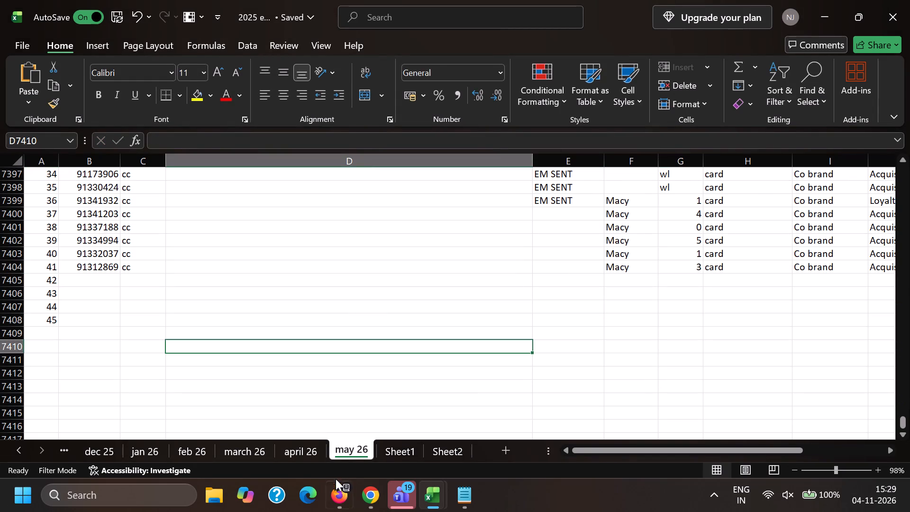
Copy the subject of email 91278135 from the Firefox list and search Chrome's portal for "Your new favorites are waiting...".
left_click(337, 489)
scroll(186, 384, "down", 1)
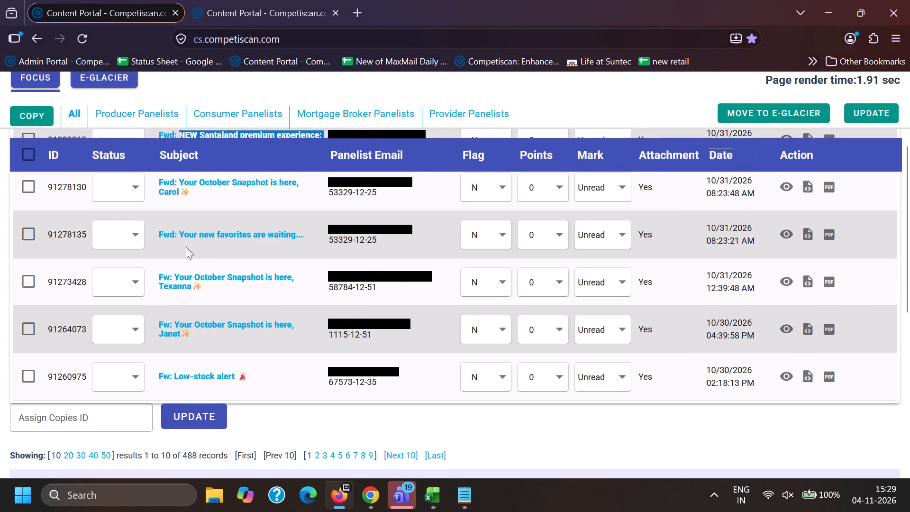
left_click_drag(179, 232, 307, 233)
key("ctrl+c")
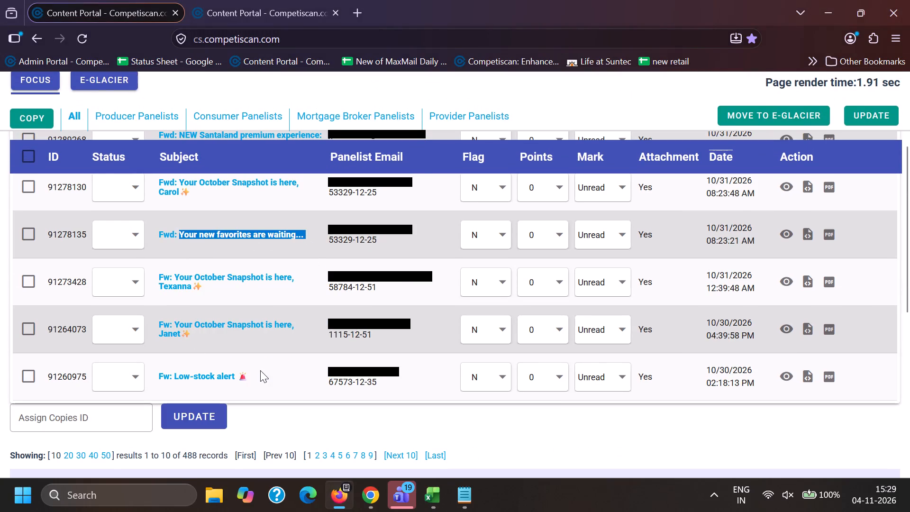
key("alt+Tab")
key("alt+Tab")
key("alt+Tab")
left_click(271, 450)
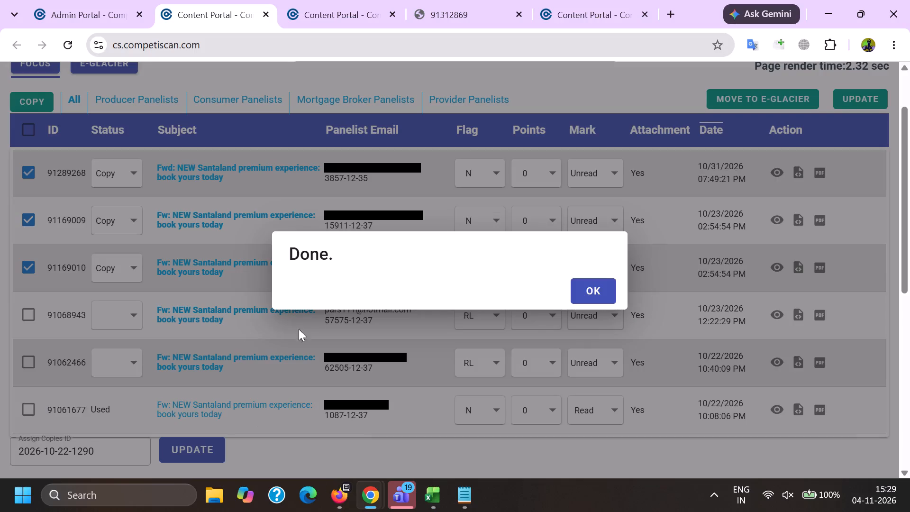
scroll(295, 314, "down", 4)
scroll(306, 315, "up", 1)
left_click_drag(325, 239, 0, 247)
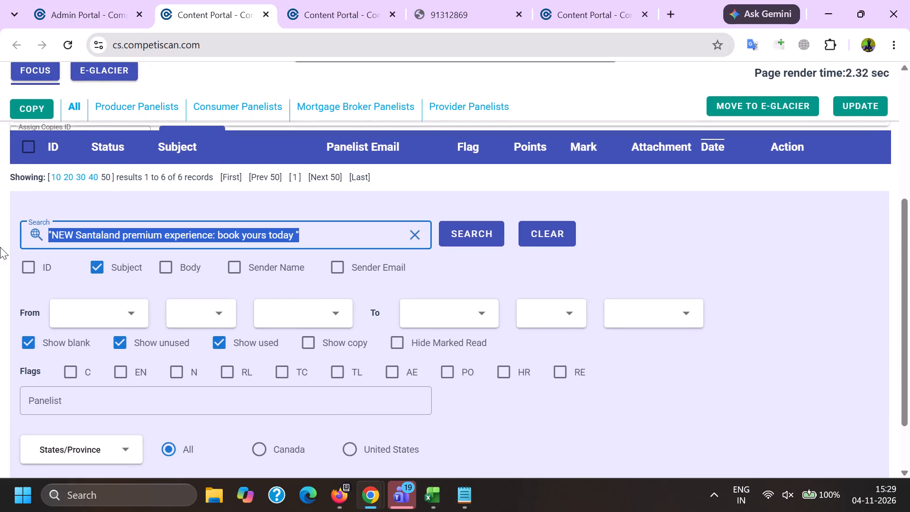
left_click_drag(0, 247, 0, 247)
key("BackSpace")
key("shift+quotedbl")
key("ctrl+v")
key("shift+quotedbl")
key("Return")
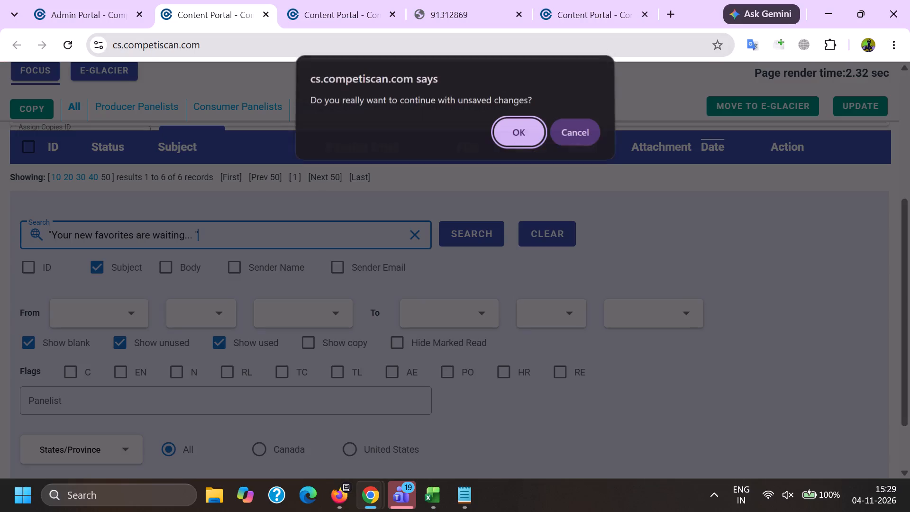
key("Return")
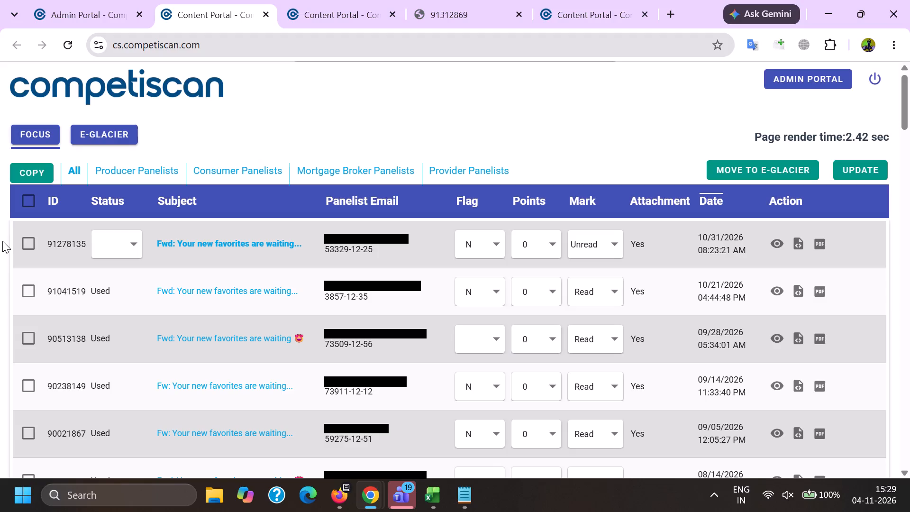
Compare email 91278135 with used email 91041519, assign it as a copy of 91041519 and update the list.
left_click(774, 288)
left_click(890, 306)
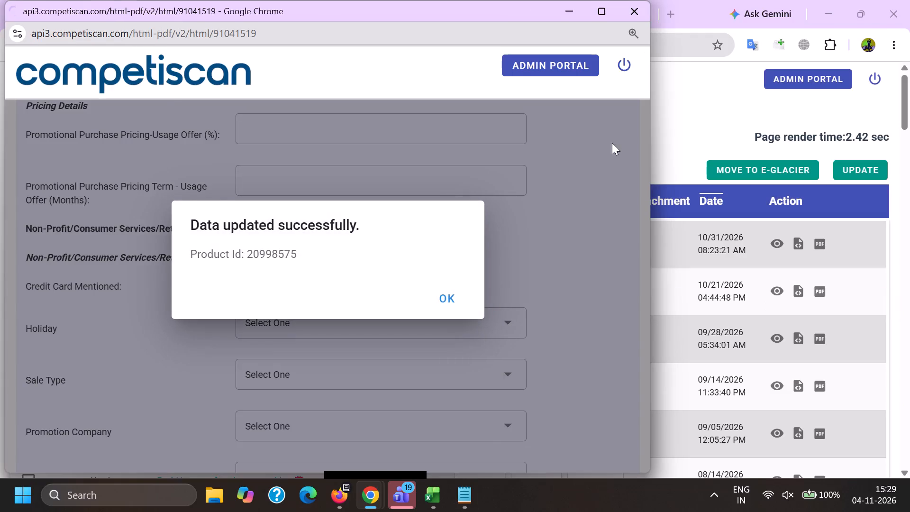
left_click_drag(647, 75, 652, 416)
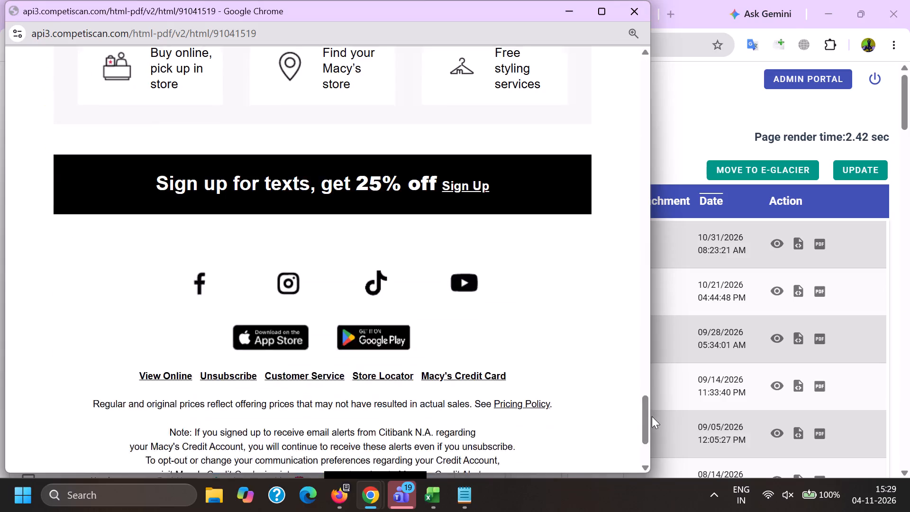
left_click_drag(652, 416, 652, 417)
key("alt+Tab")
left_click(771, 241)
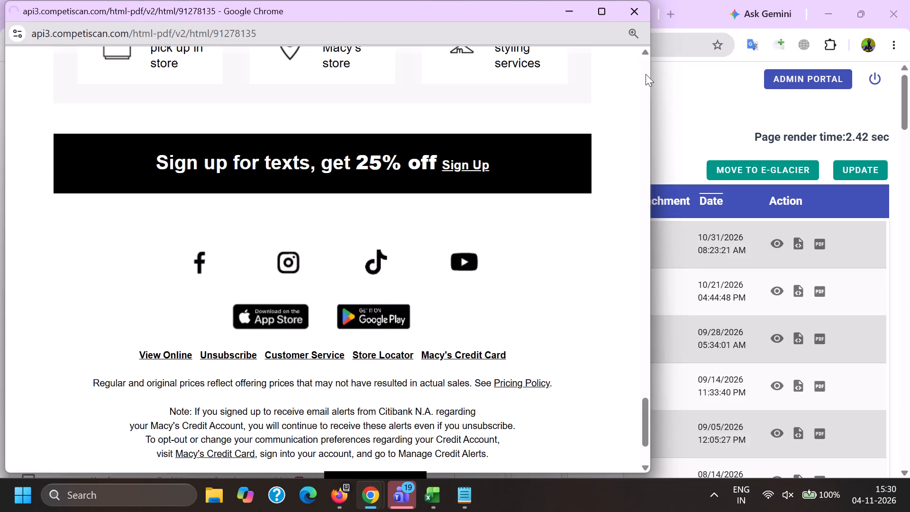
key("alt+Tab")
triple_click(61, 292)
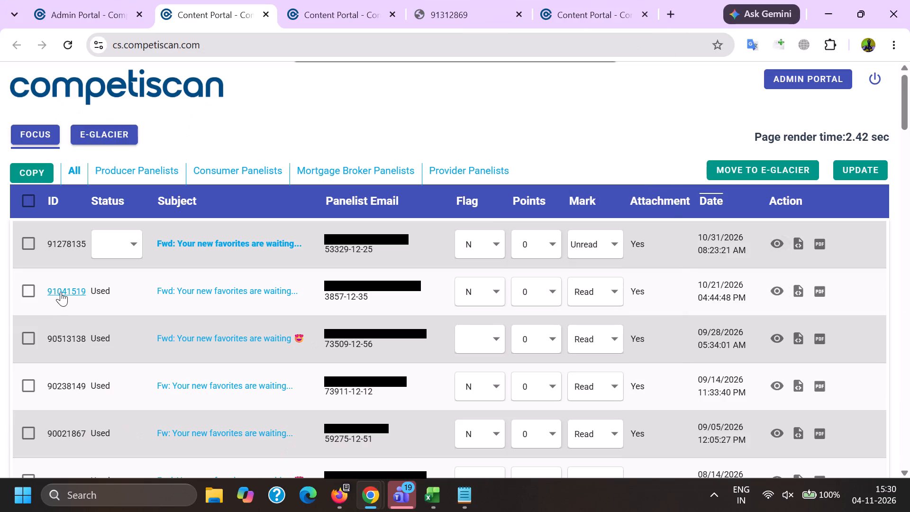
left_click(30, 239)
left_click(853, 174)
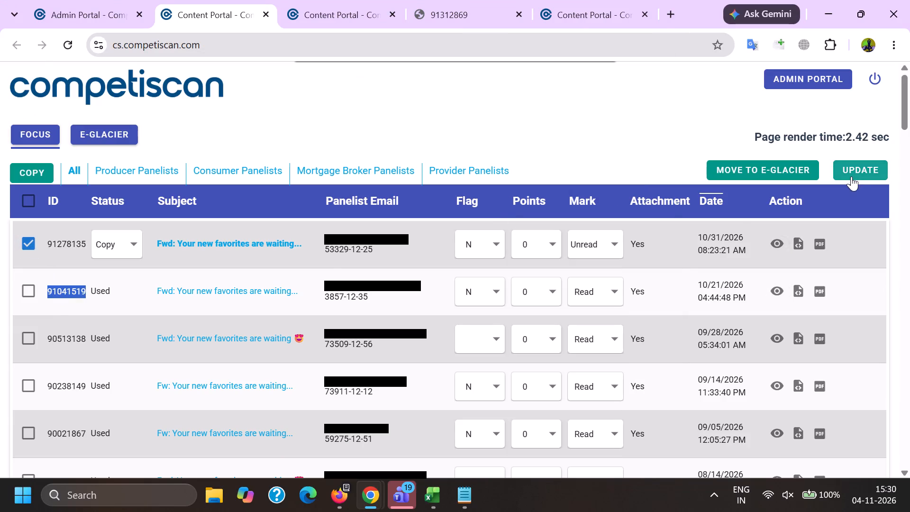
In the Firefox list, go to page 2 and copy the subject "Check out before it's too late" from email 91258286.
left_click(345, 505)
scroll(185, 290, "down", 1)
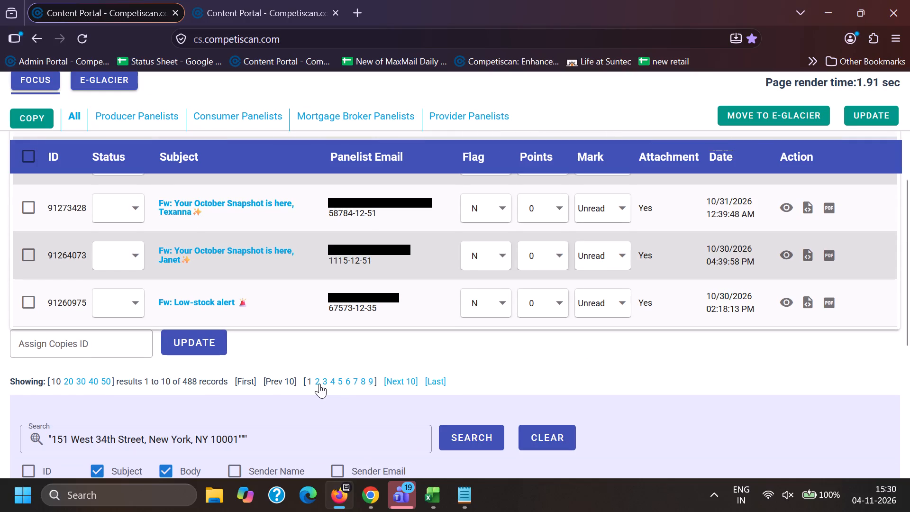
left_click(318, 383)
left_click(180, 0)
left_click(229, 0)
left_click(140, 0)
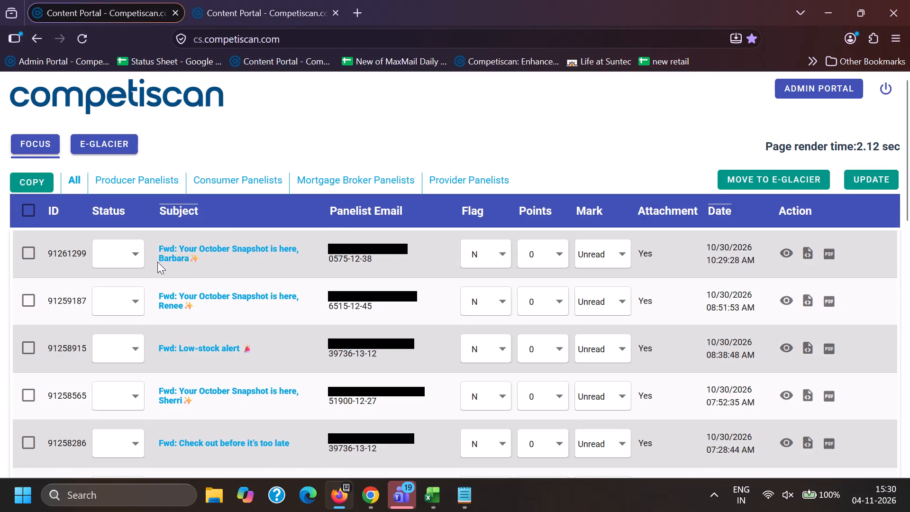
scroll(164, 278, "down", 1)
left_click_drag(179, 360, 297, 366)
key("ctrl+c")
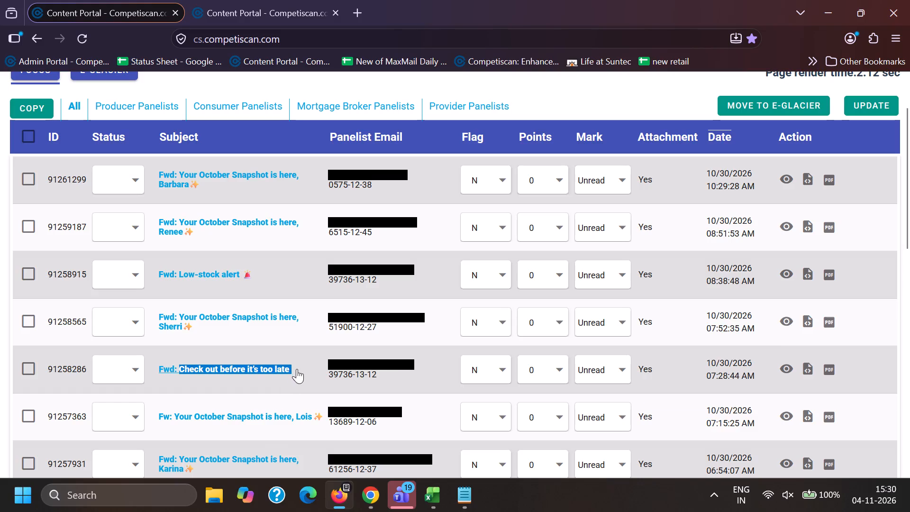
In Chrome's portal, replace the search text with "Check out before it's too late" in quotes and run the search, discarding unsaved changes.
key("alt+Tab")
left_click(290, 427)
scroll(288, 408, "down", 8)
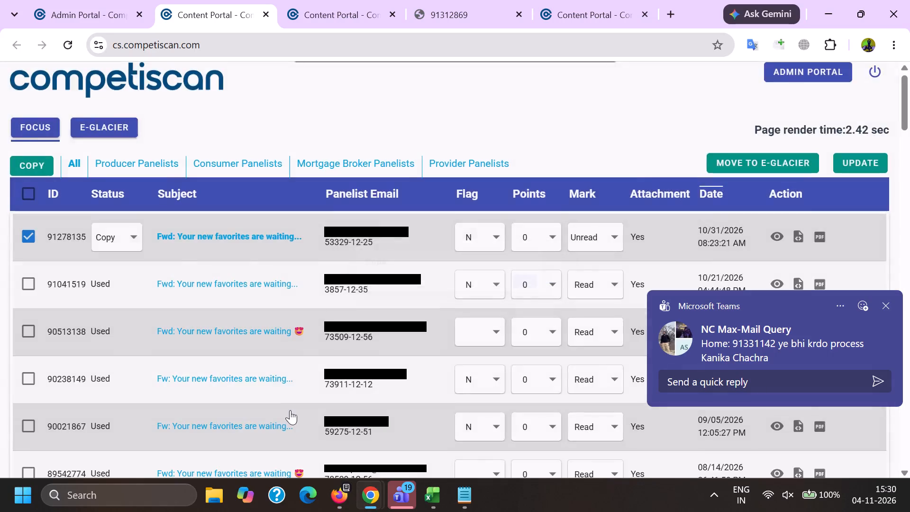
scroll(290, 410, "down", 10)
scroll(304, 373, "down", 7)
scroll(260, 411, "down", 6)
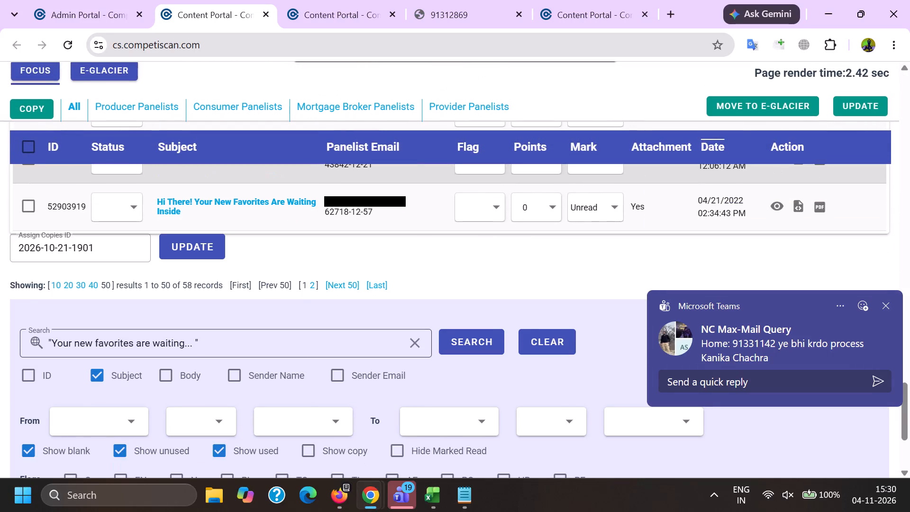
left_click_drag(303, 348, 0, 338)
key("BackSpace")
key("shift+quotedbl")
key("ctrl+v")
key("shift+quotedbl")
key("Return")
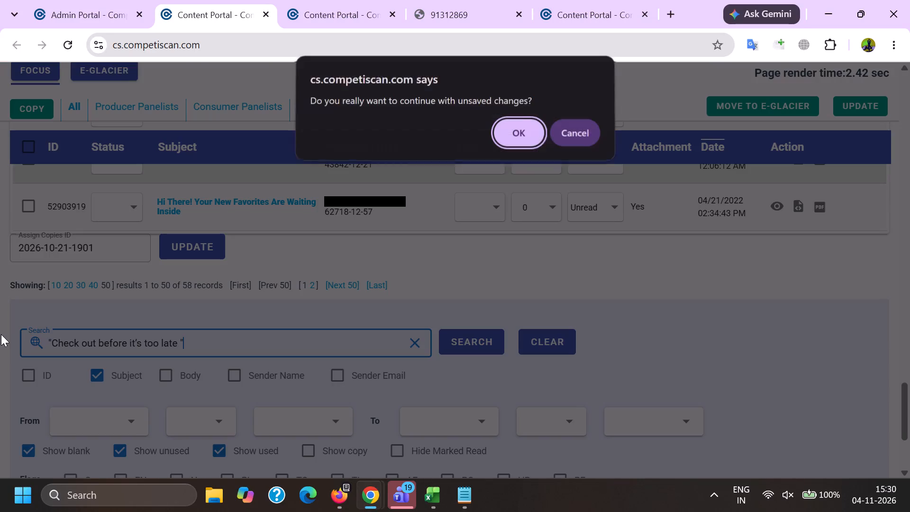
key("Return")
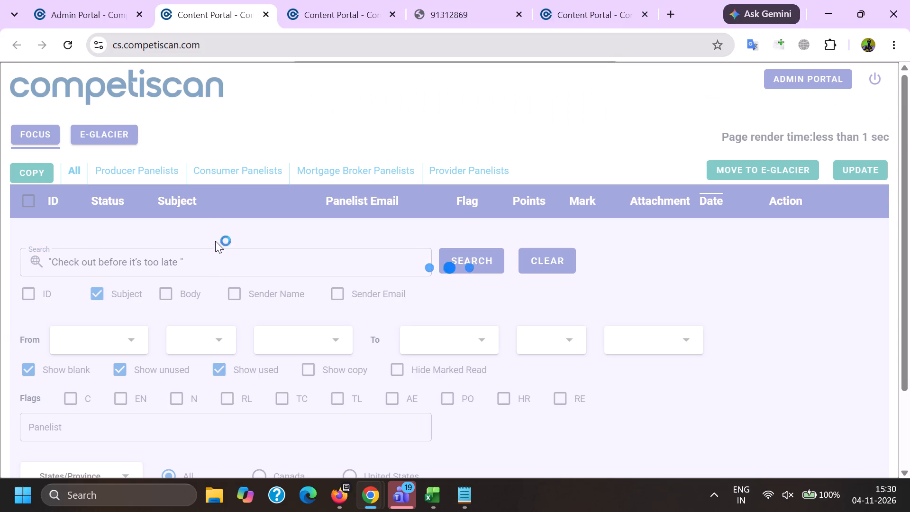
Compare email 91258286 with used email 90813201, assign it as a copy of 90813201 and update the list.
left_click(776, 288)
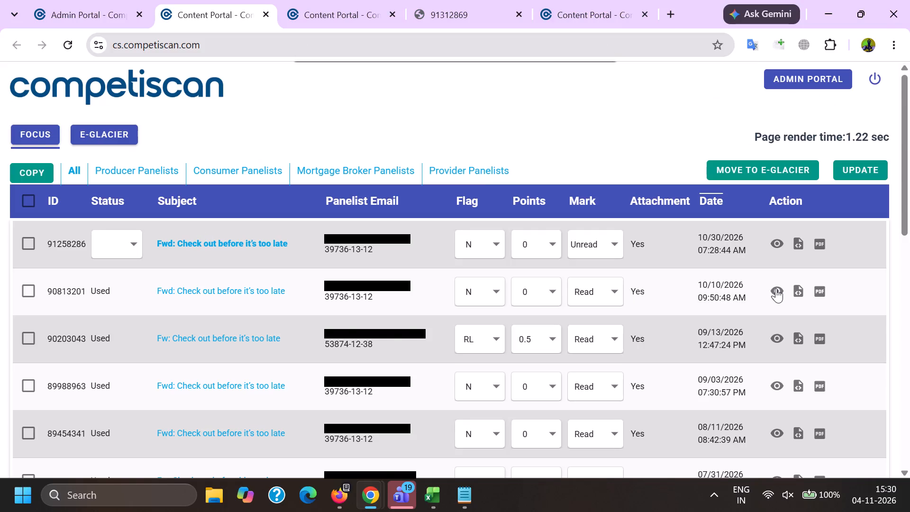
scroll(434, 145, "down", 5)
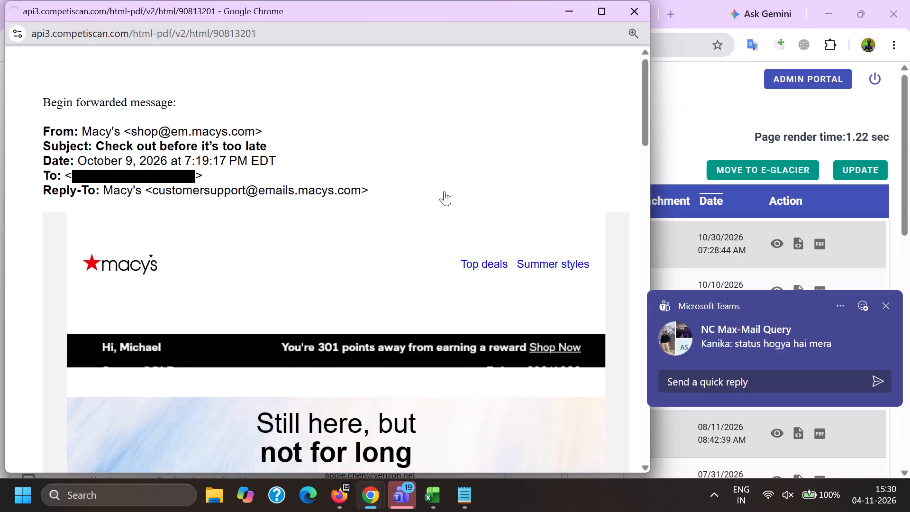
scroll(444, 191, "down", 12)
key("alt+Tab")
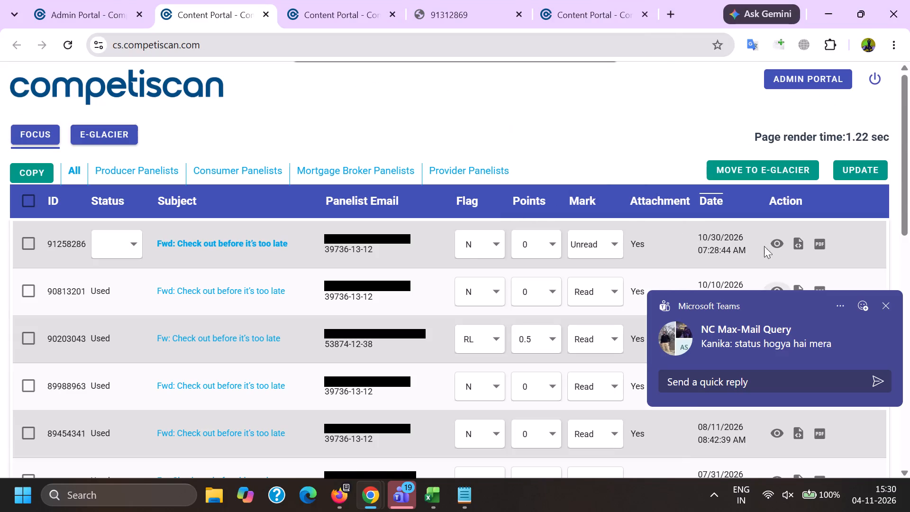
left_click(775, 246)
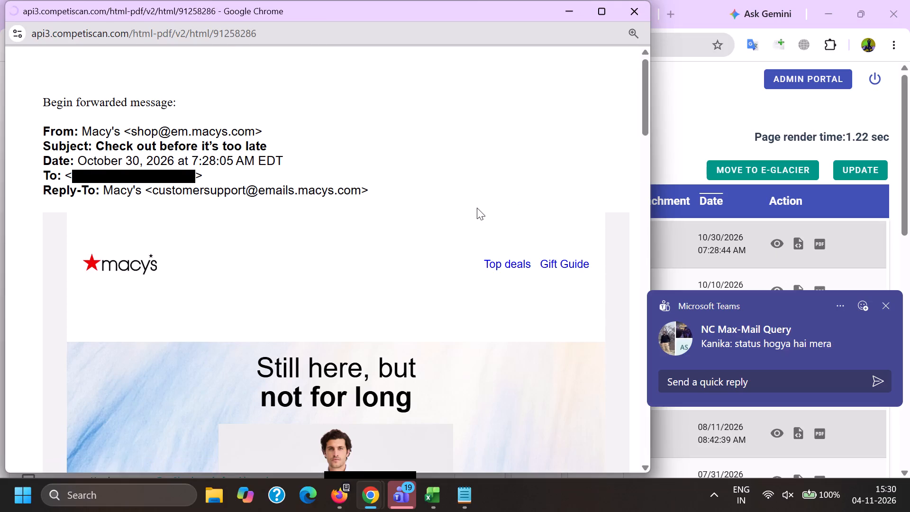
scroll(412, 211, "down", 19)
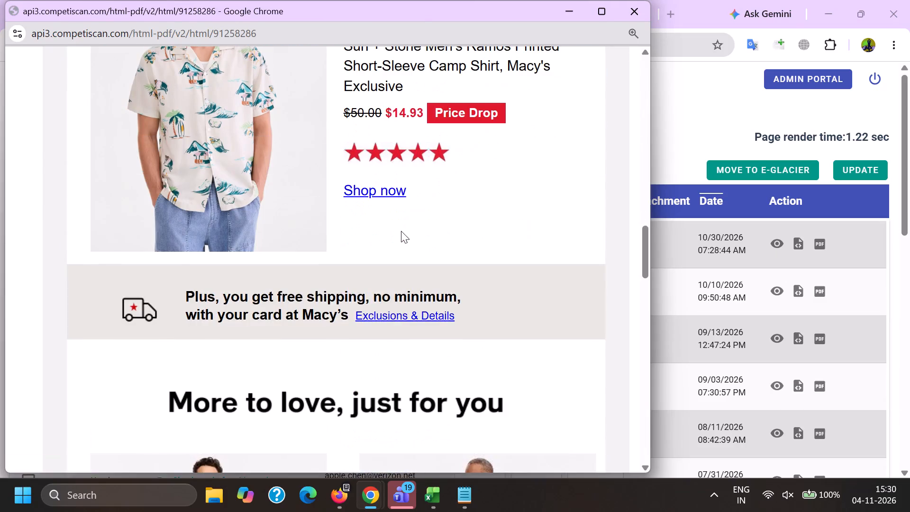
key("alt+Tab")
triple_click(60, 291)
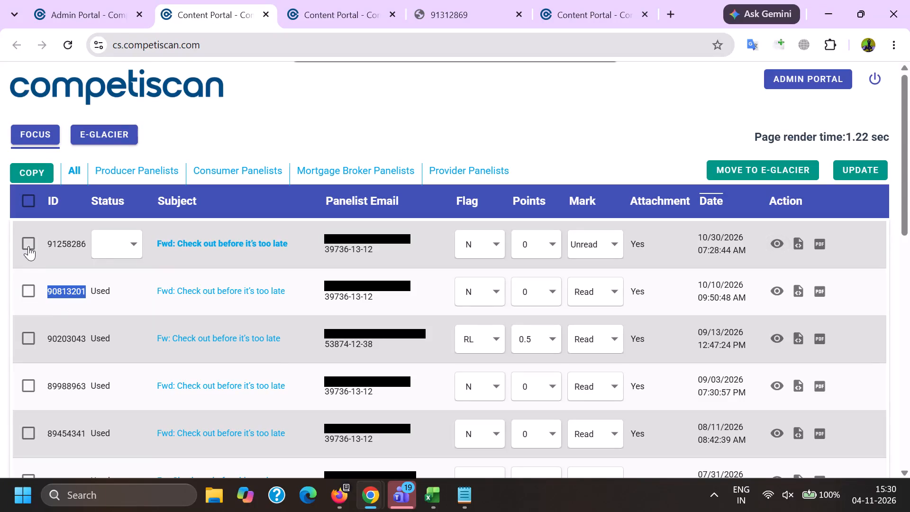
left_click(27, 243)
left_click(848, 168)
In the Firefox list, go to page 3 and copy the subject "Still thinking? Your find's still on sale".
key("alt+Tab")
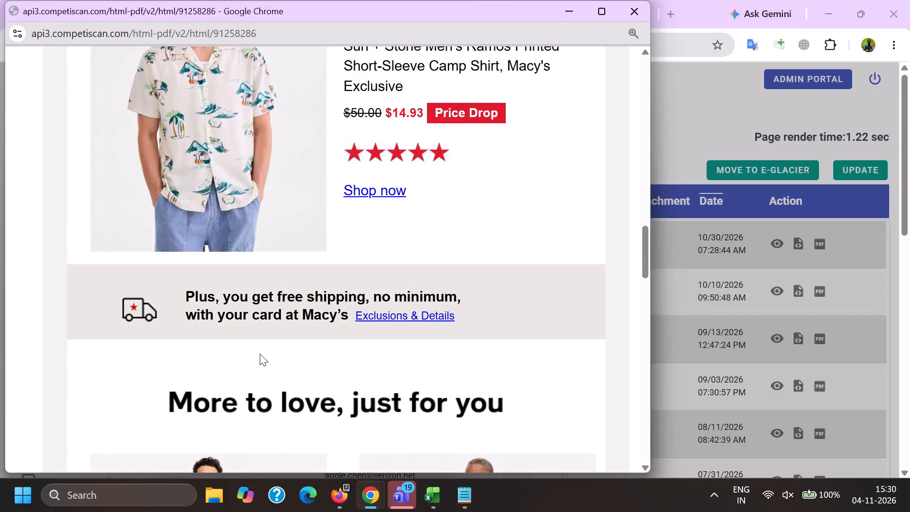
key("alt+Tab")
key("alt+Tab")
scroll(155, 402, "down", 2)
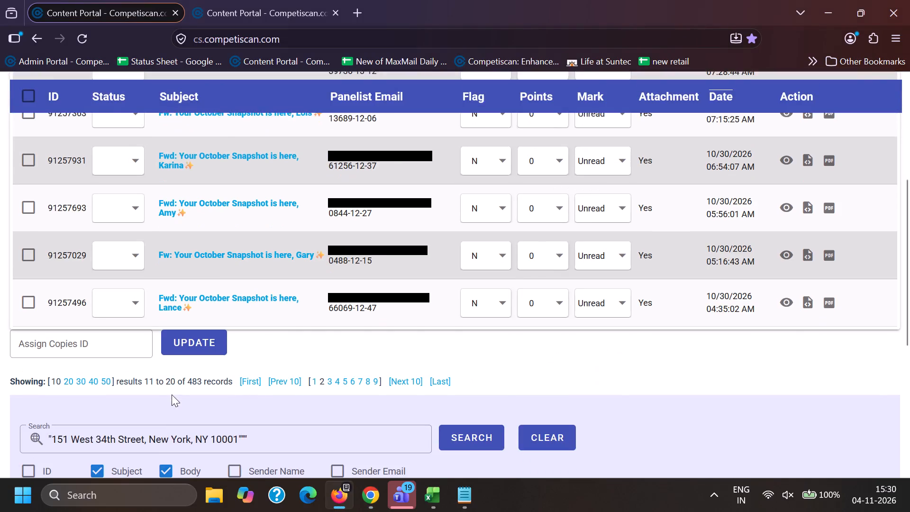
left_click(328, 381)
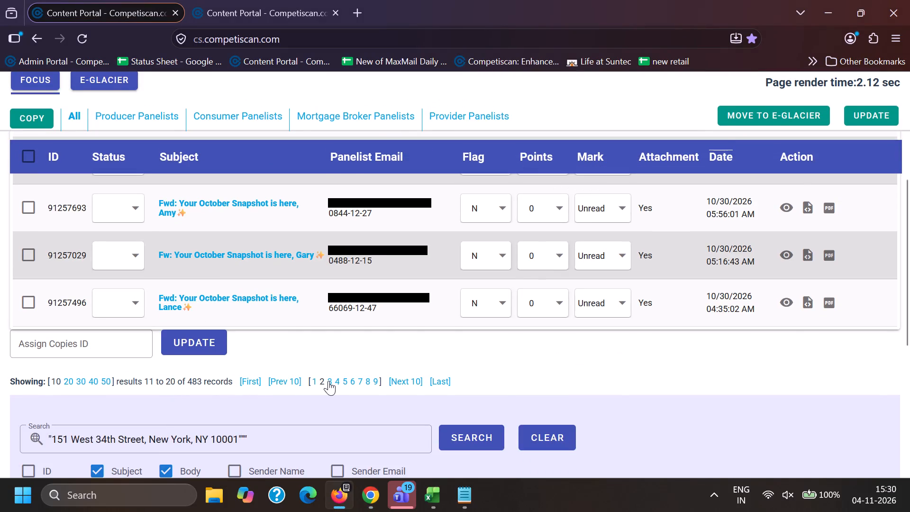
left_click(287, 0)
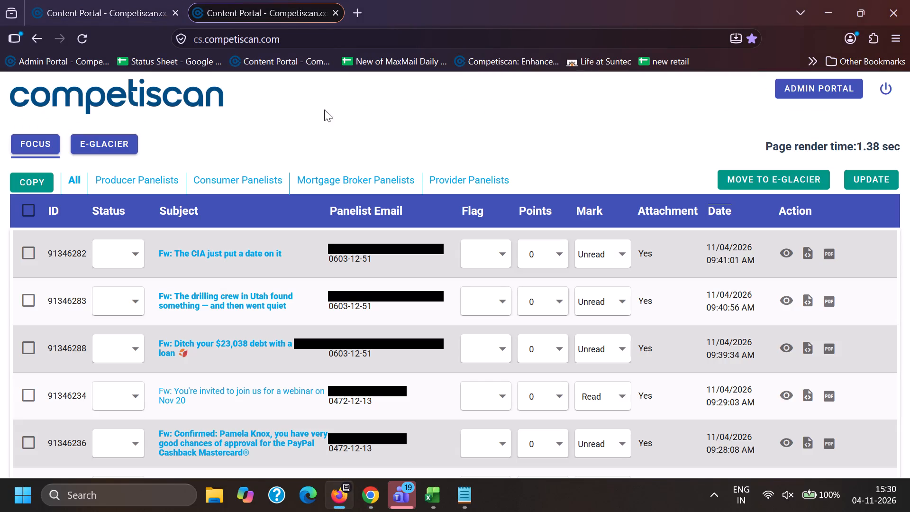
left_click(35, 141)
left_click(153, 0)
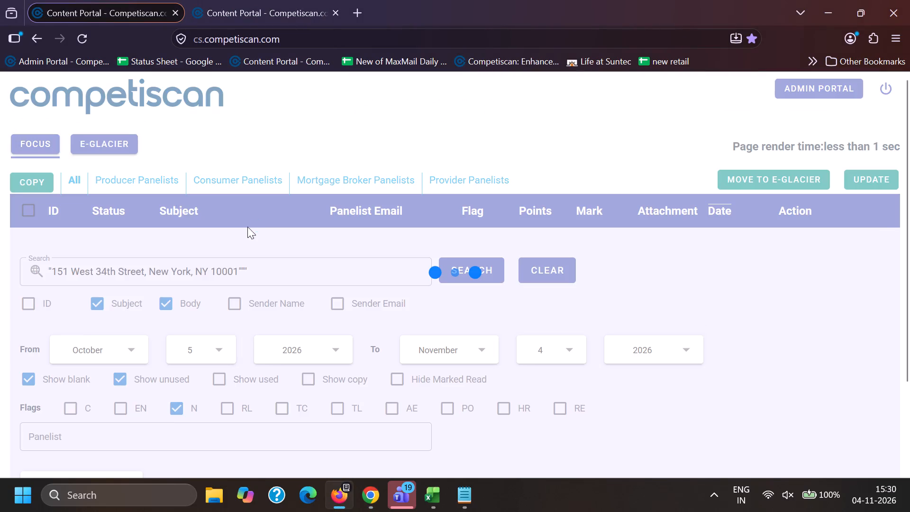
left_click_drag(173, 304, 318, 310)
key("ctrl+c")
In Chrome's portal, search for the quoted subject "Still thinking? Your find's still on sale", discarding unsaved changes.
key("alt+Tab")
key("alt+Tab")
key("alt+Tab")
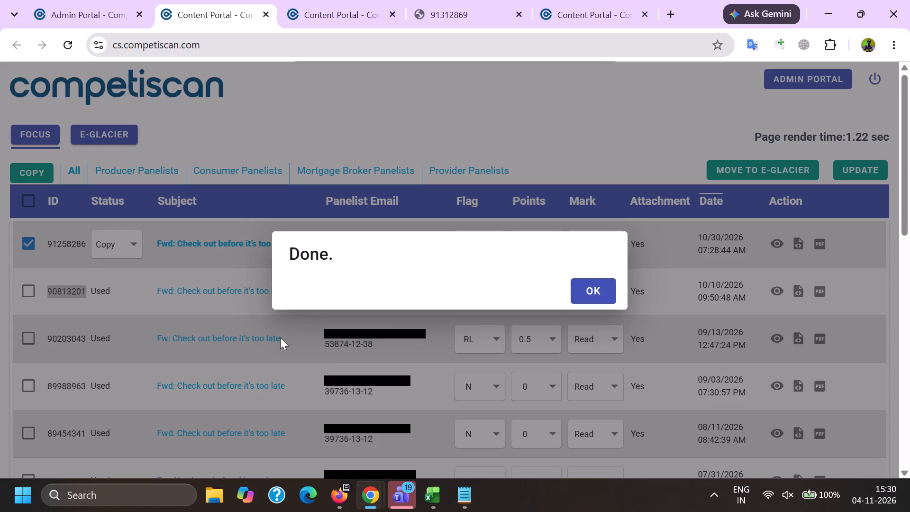
left_click(292, 375)
scroll(291, 363, "down", 13)
scroll(272, 373, "up", 2)
left_click_drag(292, 303, 2, 302)
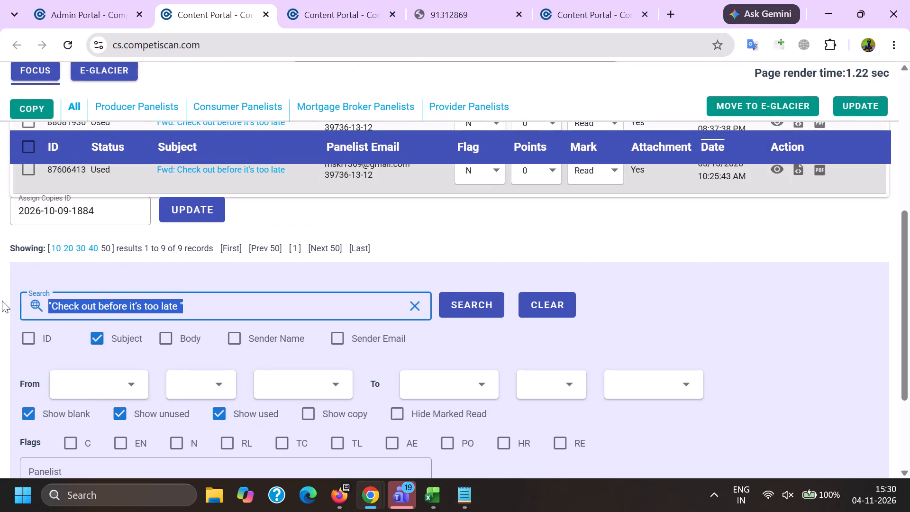
key("BackSpace")
key("shift+quotedbl")
key("ctrl+v")
key("shift+quotedbl")
key("Return")
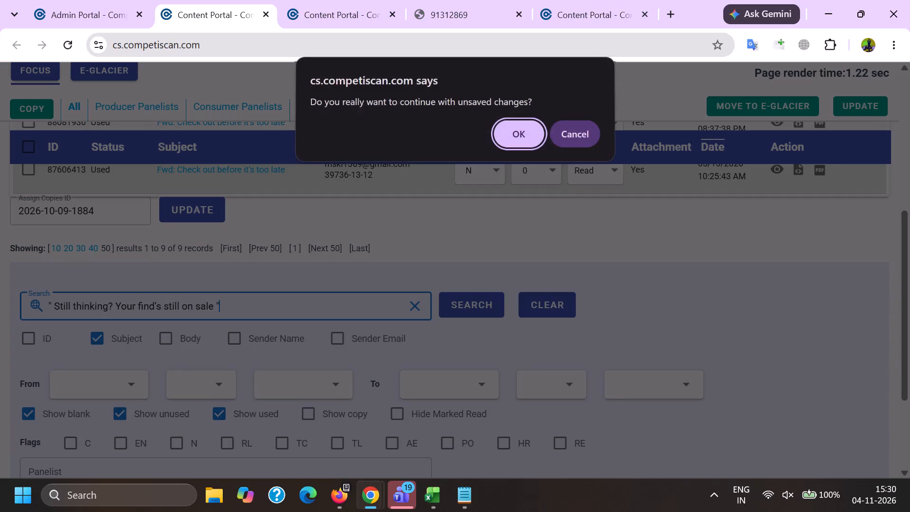
key("Return")
left_click(386, 0)
left_click(227, 0)
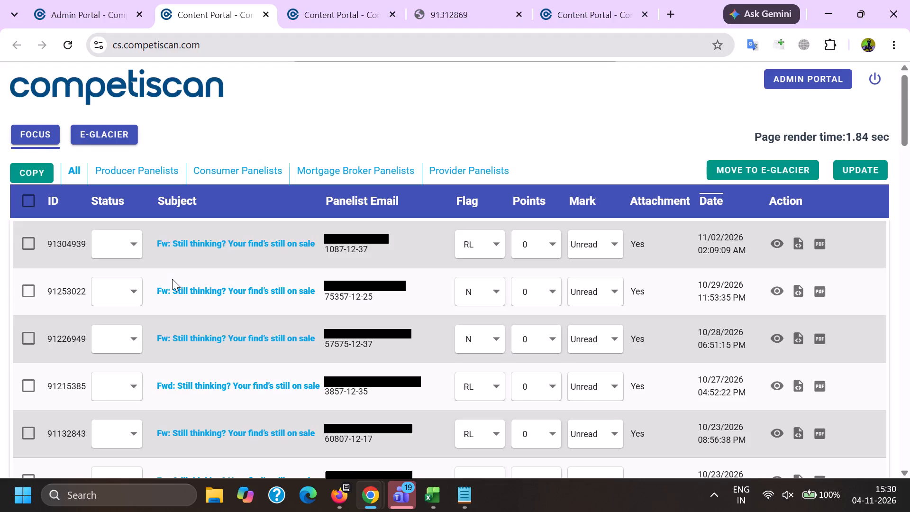
Preview the unprocessed "Still thinking?" email 91031018 and open its record in a new tab.
scroll(172, 279, "down", 3)
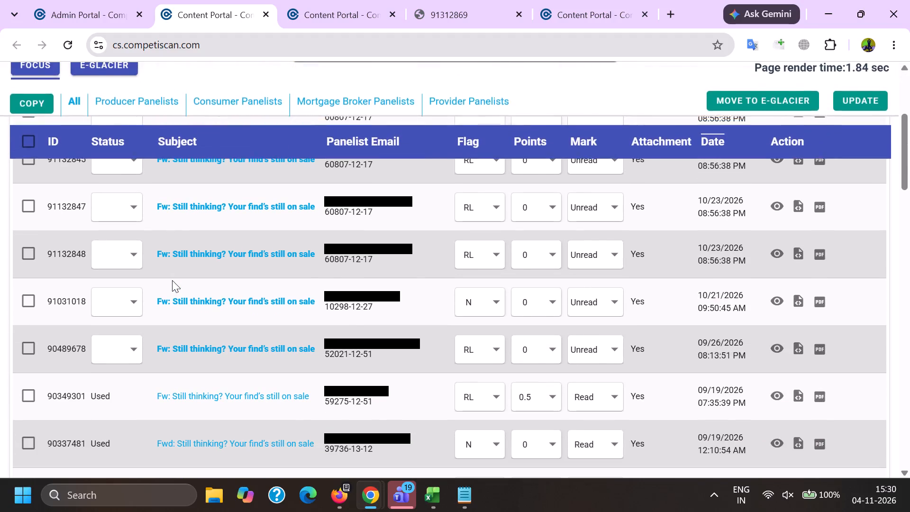
left_click(784, 302)
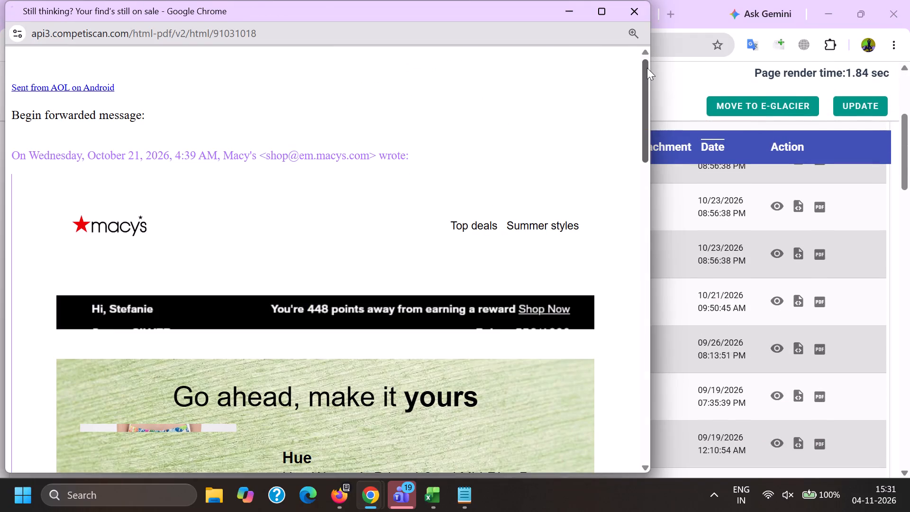
left_click_drag(647, 68, 661, 305)
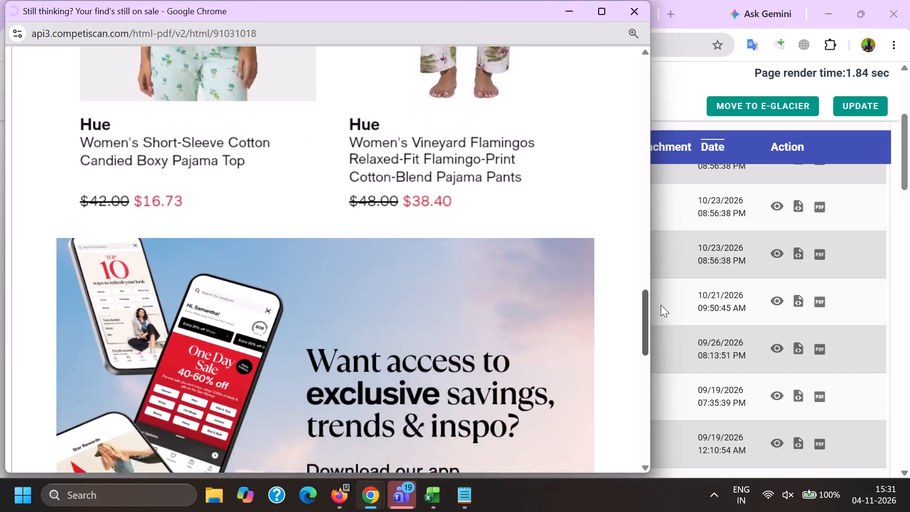
left_click_drag(661, 305, 661, 135)
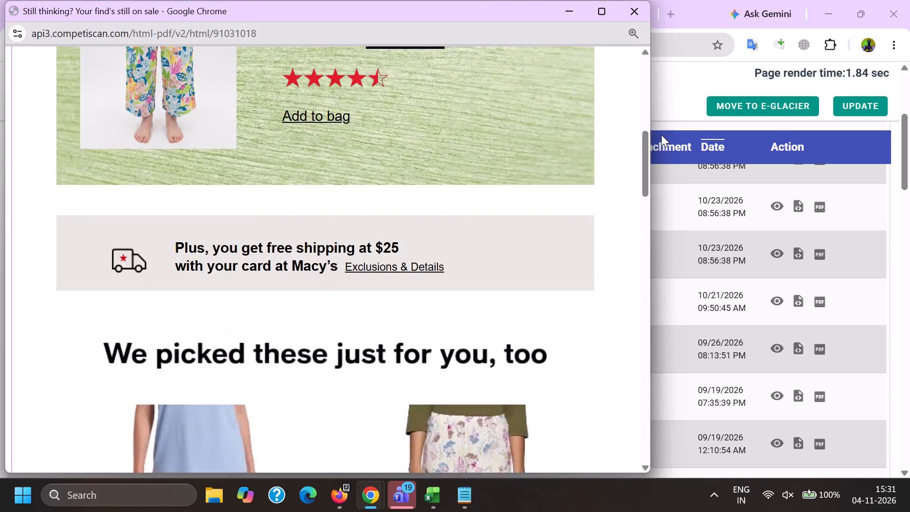
left_click_drag(661, 135, 661, 135)
key("alt+Tab")
left_click(256, 303, "ctrl")
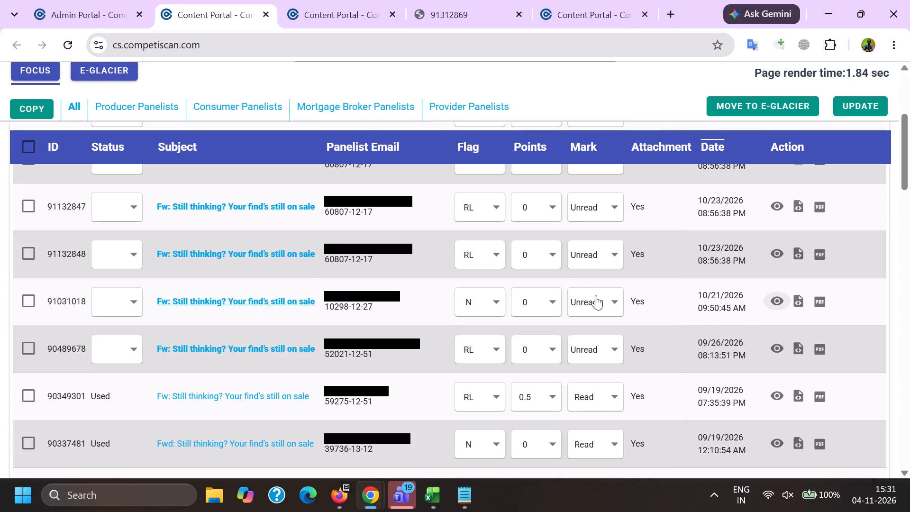
Preview the "Still thinking?" emails 91226949 and 91253022 to compare their content.
scroll(580, 310, "up", 2)
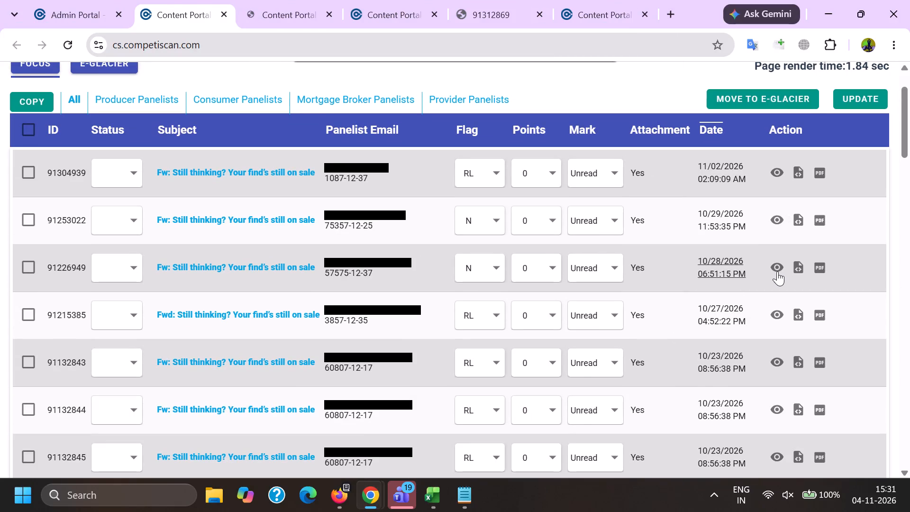
left_click(780, 273)
left_click_drag(649, 71, 645, 203)
key("alt+Tab")
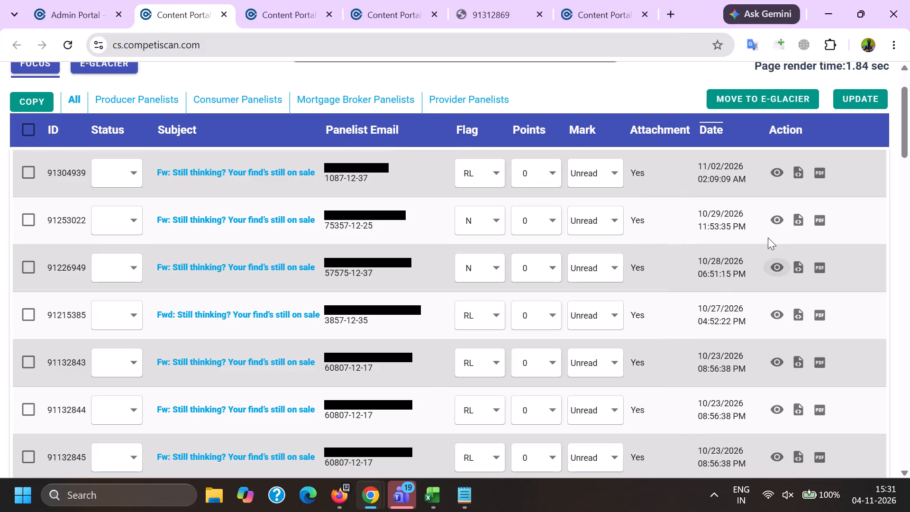
left_click(782, 227)
left_click(776, 219)
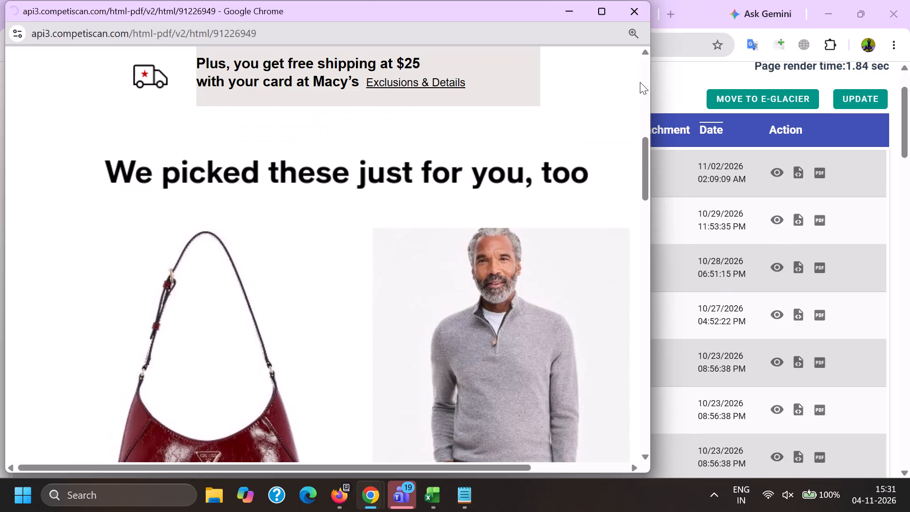
left_click_drag(646, 73, 655, 233)
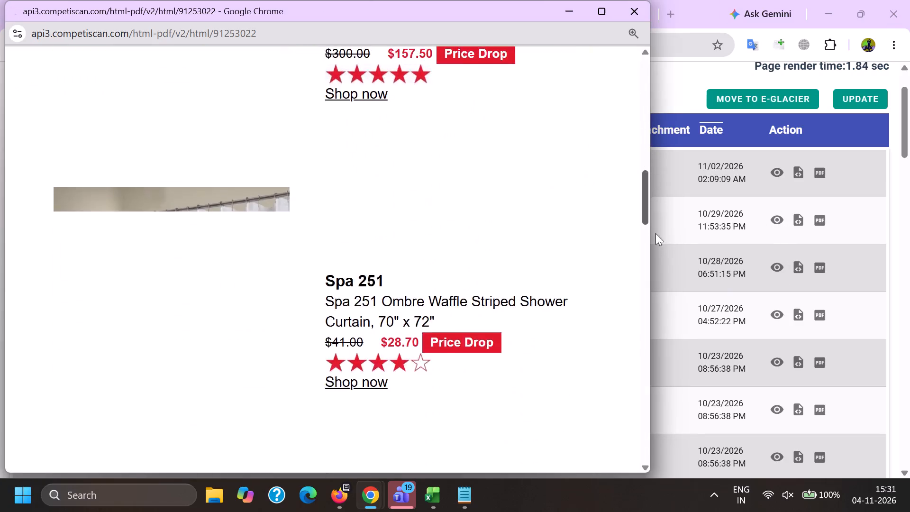
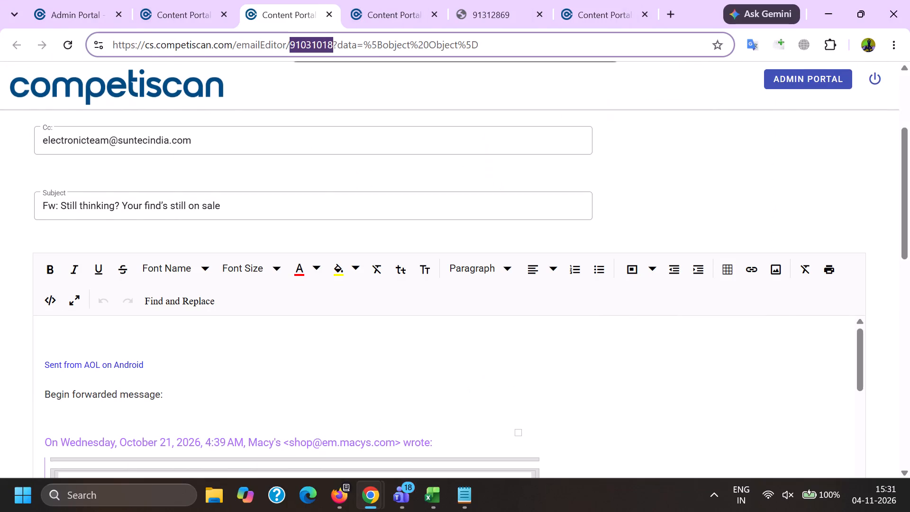
left_click(435, 496)
left_click(577, 435)
left_click(89, 285)
key("ctrl+v")
left_click(136, 281)
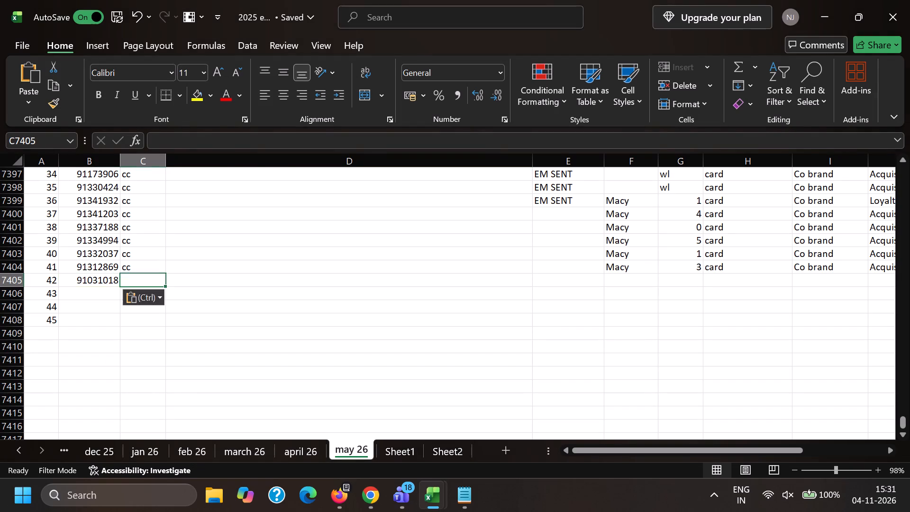
key("c")
key("c")
key("Right")
key("Right")
key("Right")
key("Right")
key("Left")
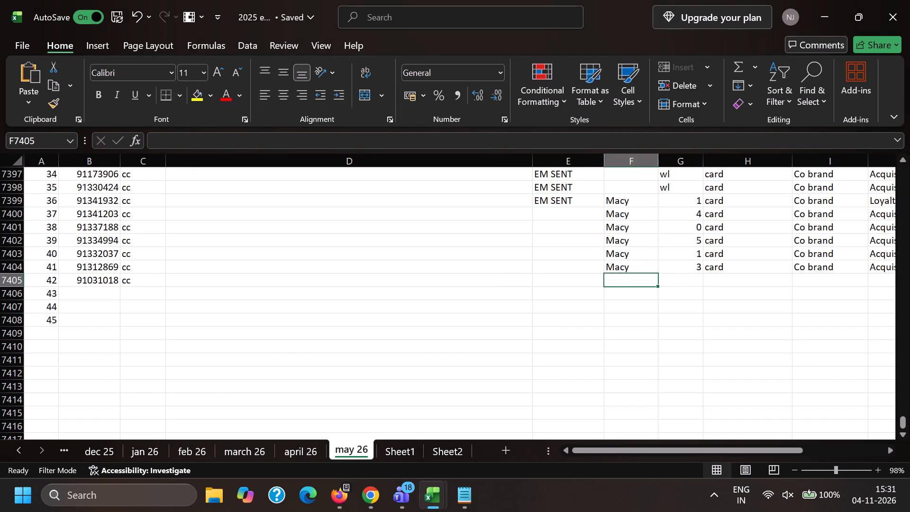
key("m")
key("Right")
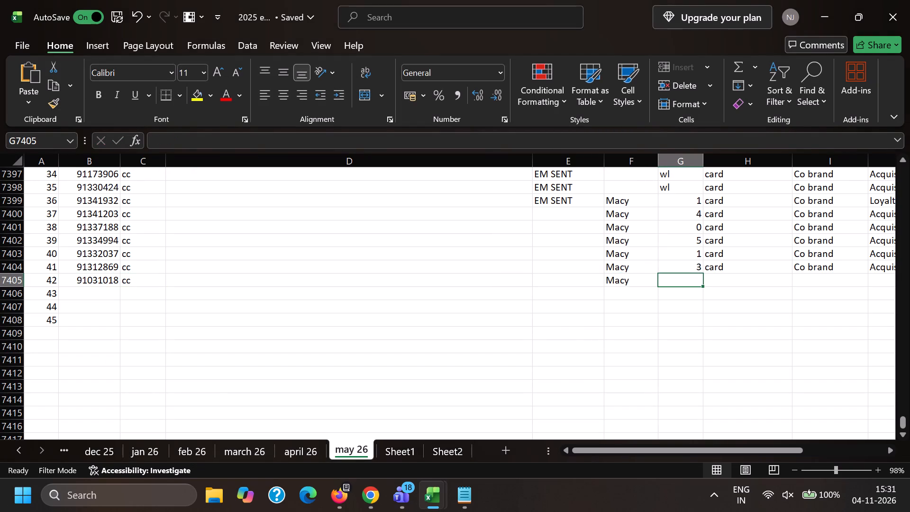
Complete row 7405 with 4, card, Co brand and Loyalty in columns G to J.
key("2")
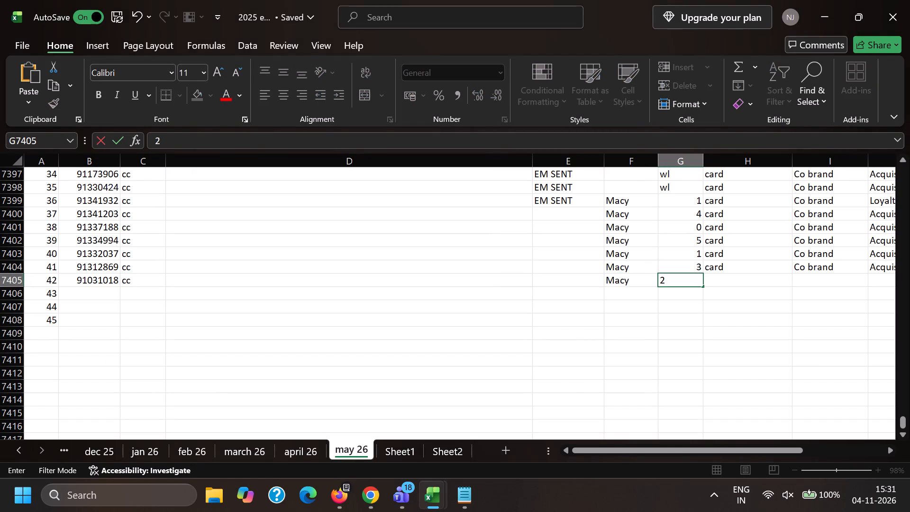
key("BackSpace")
key("4")
key("Right")
key("c")
key("Right")
key("c")
key("Right")
key("a")
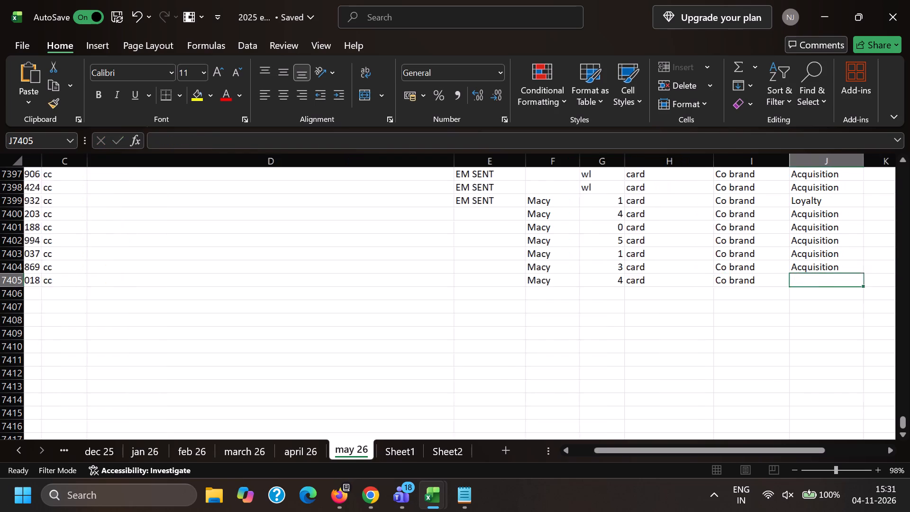
key("Left")
key("Right")
key("l")
key("Return")
key("alt+Tab")
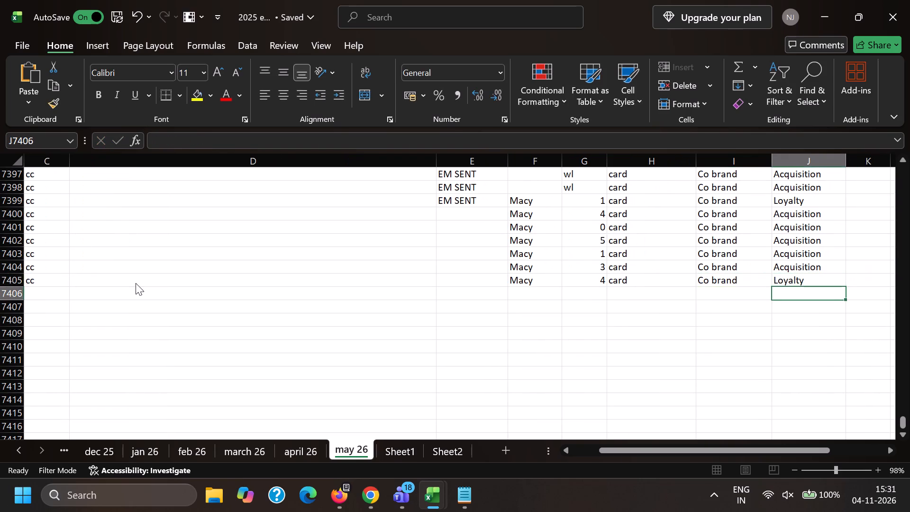
scroll(106, 226, "down", 1)
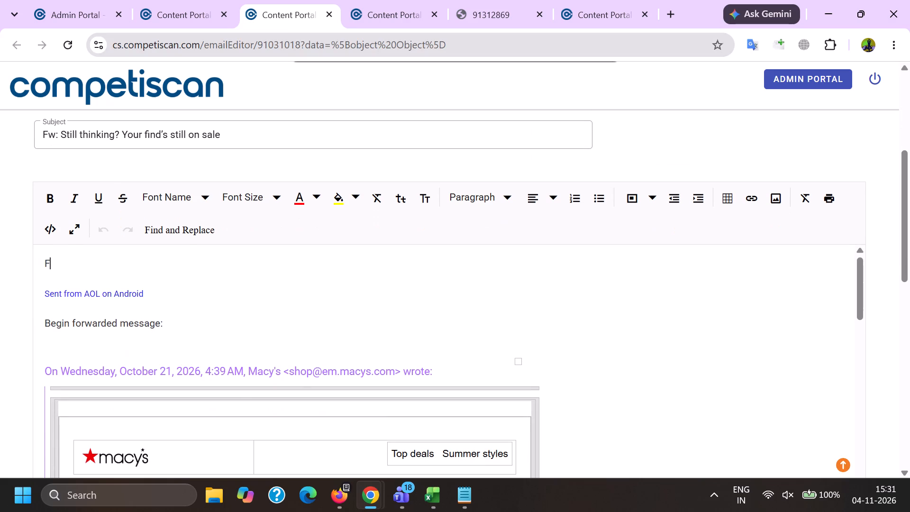
type("om:")
key("space")
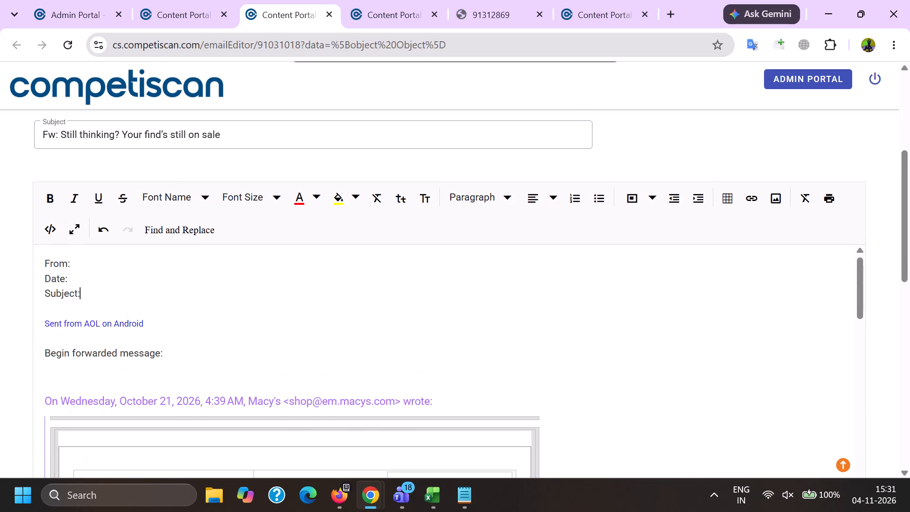
Fill Date with "Wednesday, October 21, 2026, 4:39 AM" and From with "Macy's", copied from the forwarded-message line.
scroll(214, 133, "down", 1)
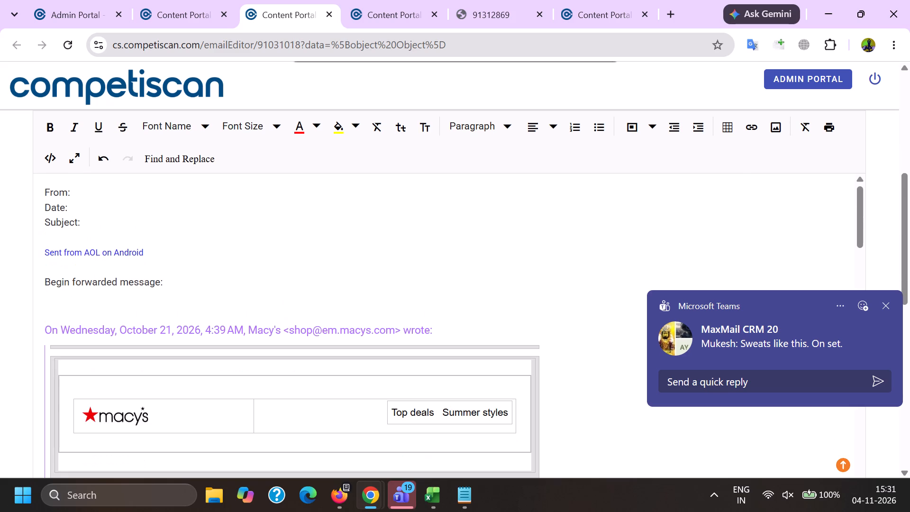
double_click(72, 329)
left_click(238, 329, "shift")
key("ctrl+c")
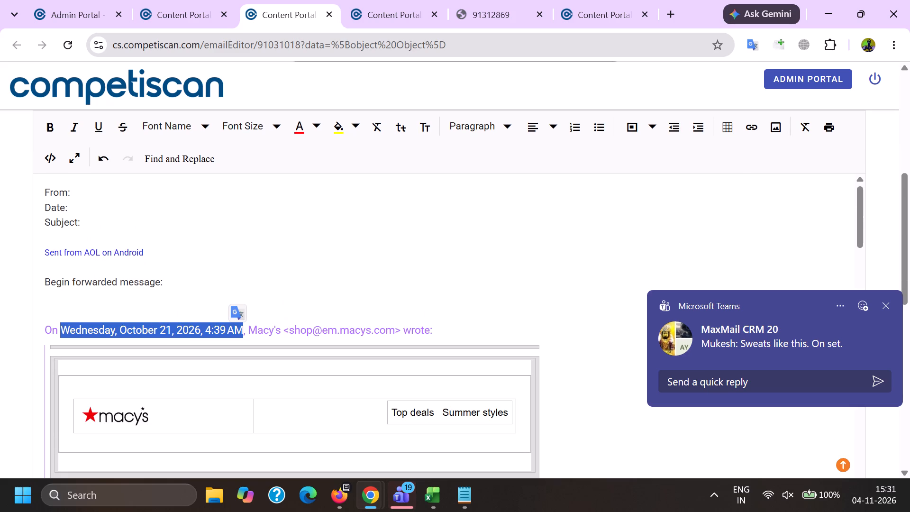
left_click(94, 220)
left_click(77, 207)
key("ctrl+v")
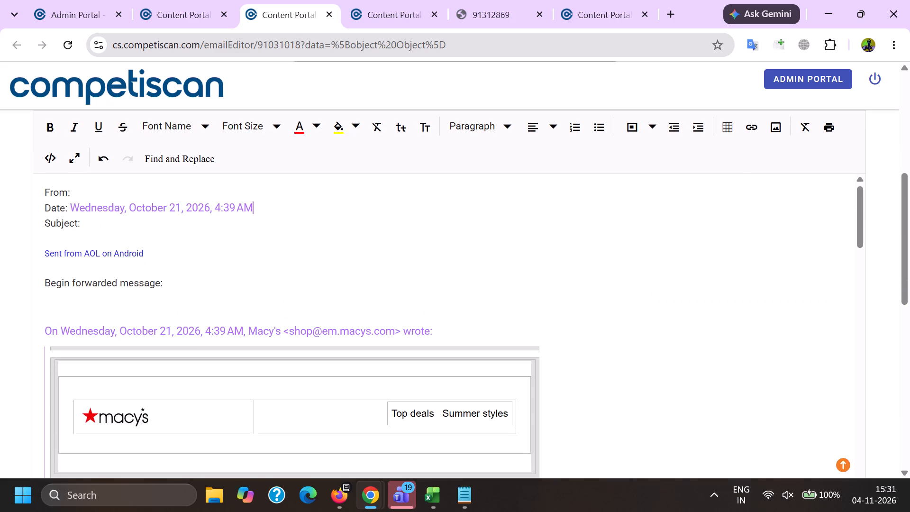
left_click(88, 184)
double_click(253, 333)
key("ctrl+c")
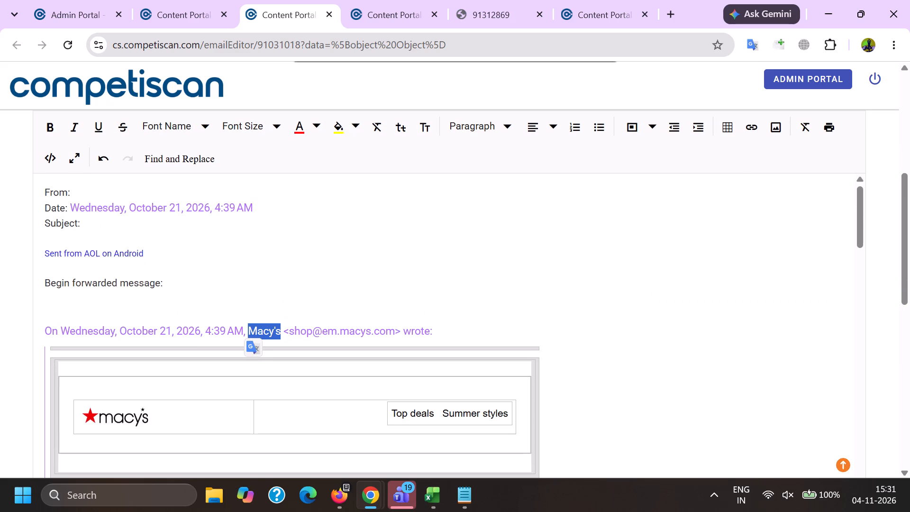
left_click(97, 195)
key("ctrl+v")
Fill the Subject header line with "Still thinking? Your find's still on sale", copied from the record's subject without "Fw:".
left_click(112, 228)
scroll(110, 245, "up", 5)
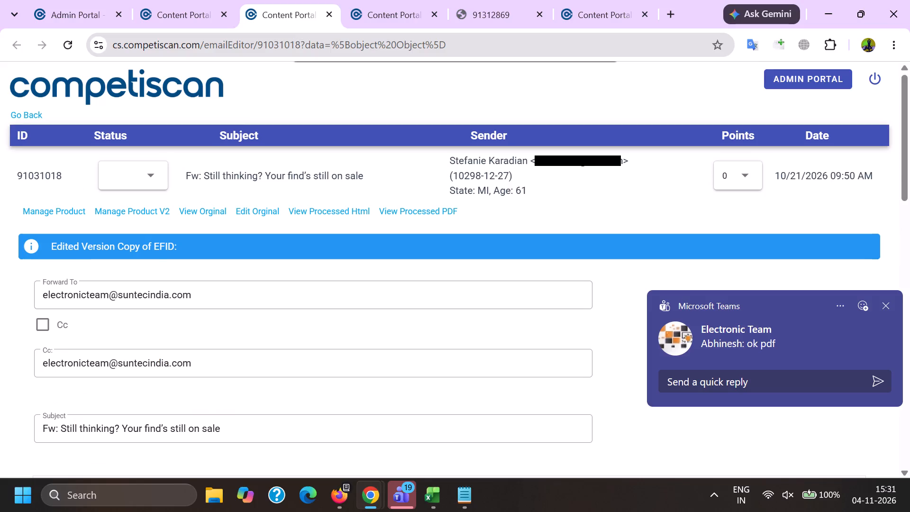
left_click_drag(203, 175, 386, 173)
key("ctrl+c")
scroll(170, 205, "down", 3)
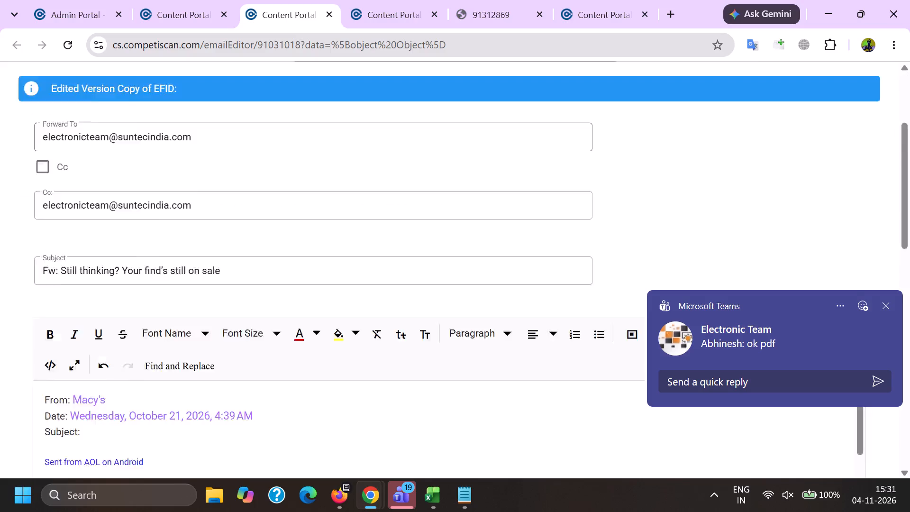
left_click(102, 321)
key("ctrl+v")
Set the font colour of the From, Date and Subject header lines to black.
left_click_drag(303, 332, 0, 274)
left_click(313, 213)
left_click(322, 242)
left_click(229, 370)
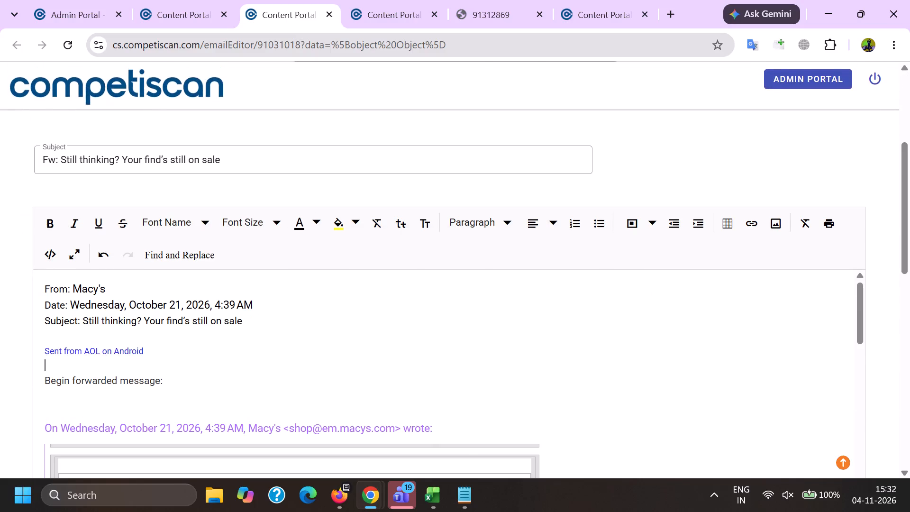
Delete the text from "Sent from AOL on Android" through the "On Wednesday... wrote:" line below the headers.
left_click_drag(470, 411, 41, 346)
key("BackSpace")
key("BackSpace")
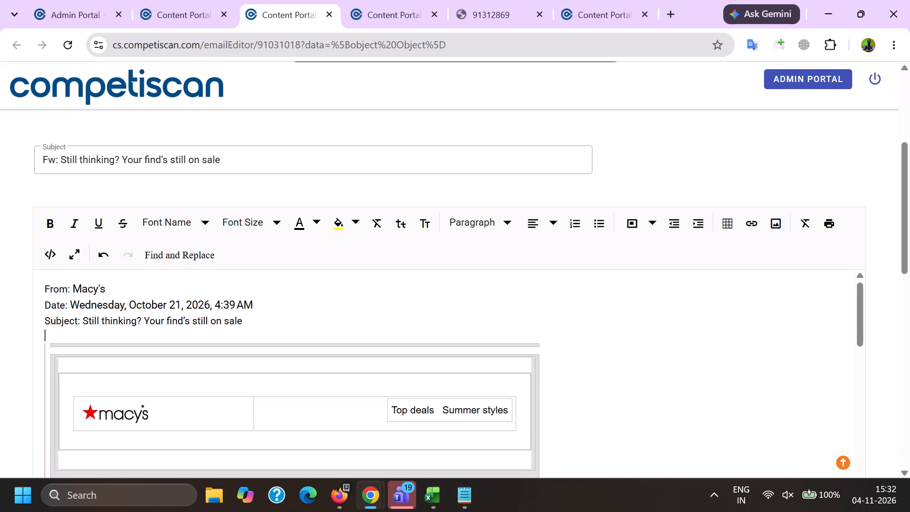
Remove the links from the rewards points banner and the "Download our app" image.
scroll(182, 197, "down", 2)
left_click(194, 400)
left_click(269, 354)
scroll(261, 256, "down", 4)
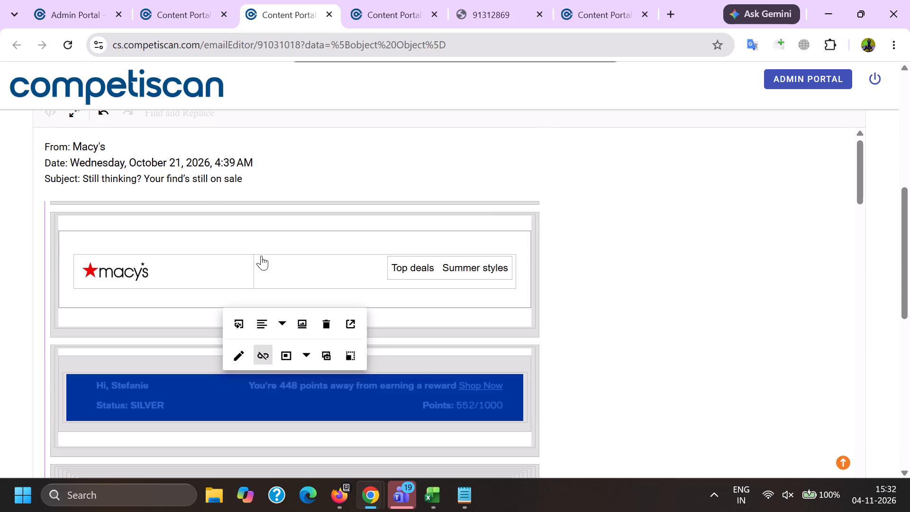
scroll(261, 256, "down", 20)
scroll(261, 256, "down", 12)
scroll(245, 334, "up", 6)
left_click(228, 247)
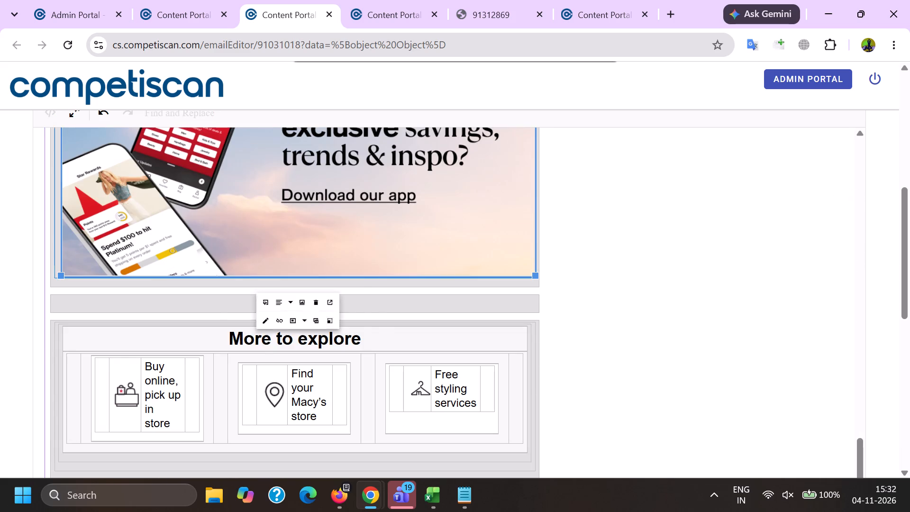
left_click(269, 326)
Remove the link from "Sign Up" in the "Sign up for texts, get 25% off" banner.
scroll(253, 245, "down", 4)
left_click(212, 268)
left_click(417, 278)
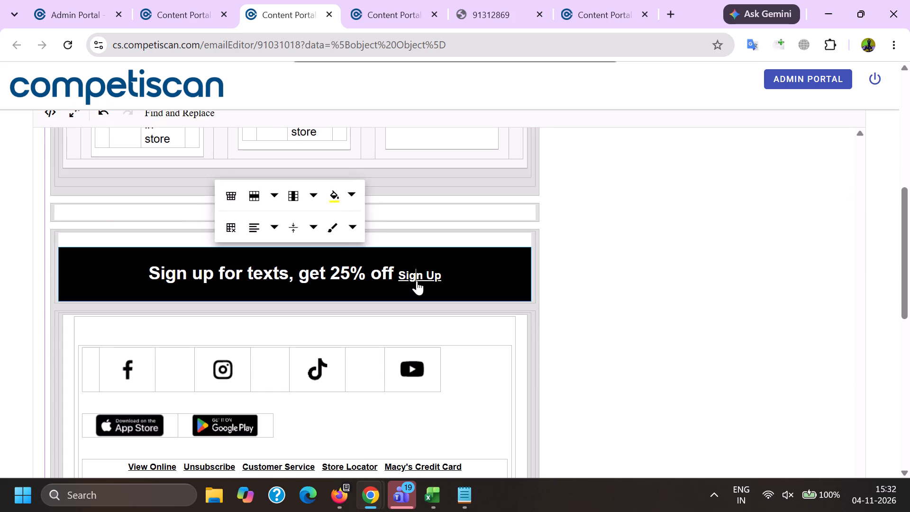
left_click(499, 310)
Remove the links from the YouTube, TikTok, Instagram and Facebook icons in the footer.
left_click(425, 371)
left_click(435, 329)
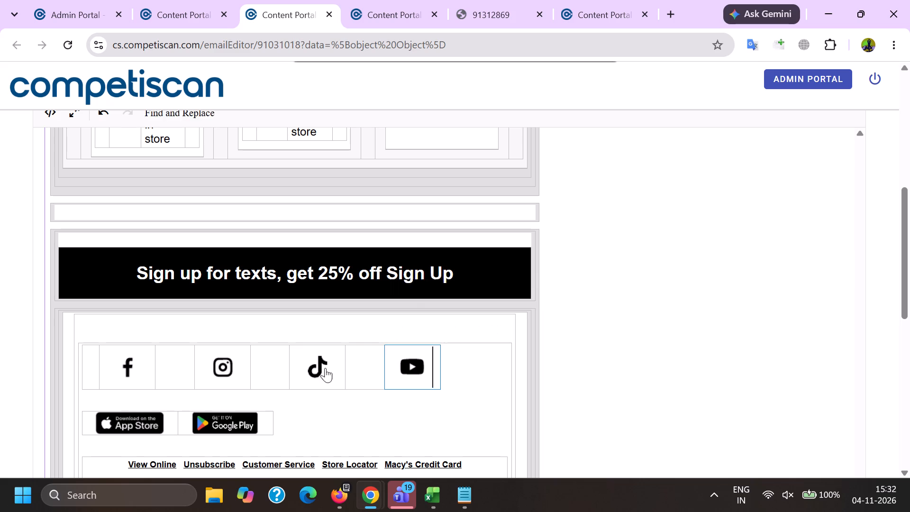
left_click(324, 367)
left_click(337, 327)
left_click(227, 369)
left_click(247, 329)
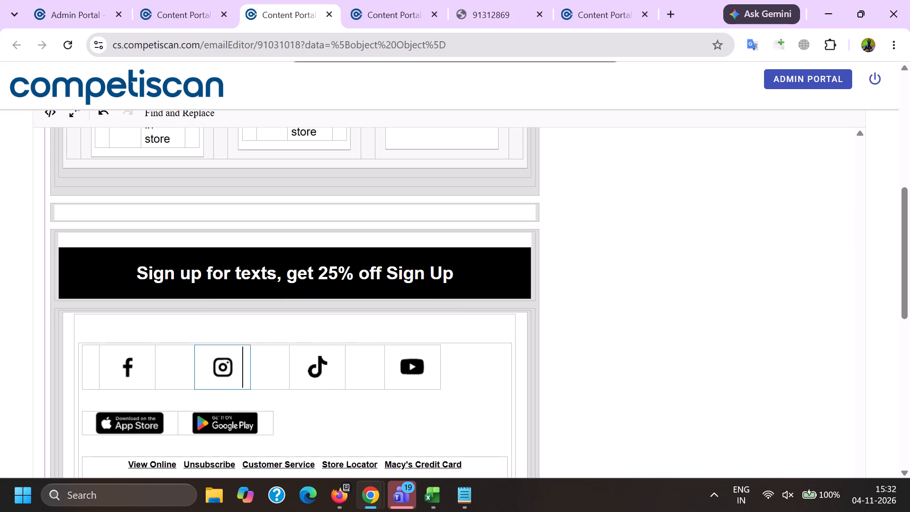
left_click(122, 367)
left_click(160, 331)
left_click(149, 331)
Remove the links from the App Store and Google Play badges.
left_click(129, 422)
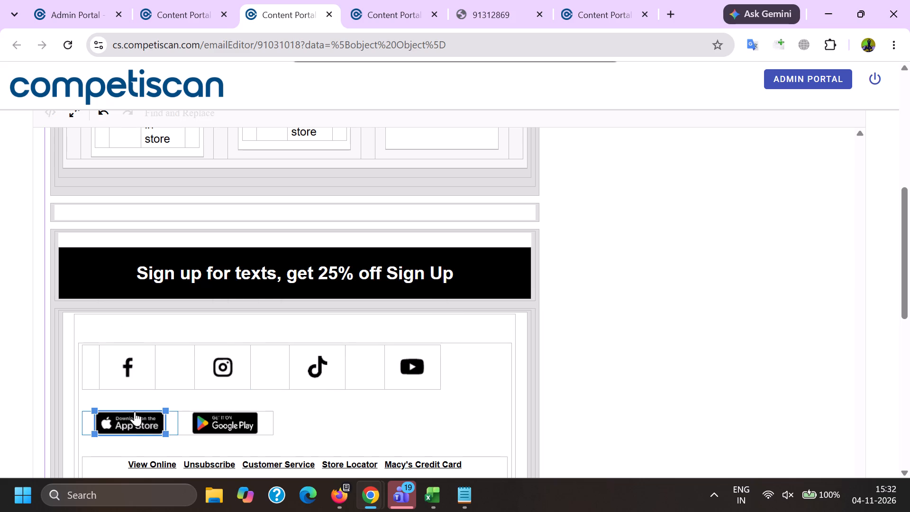
left_click(135, 384)
left_click(205, 422)
left_click(235, 393)
Remove the link from "View Online" in the email footer and select the "Unsubscribe" link.
scroll(215, 315, "down", 2)
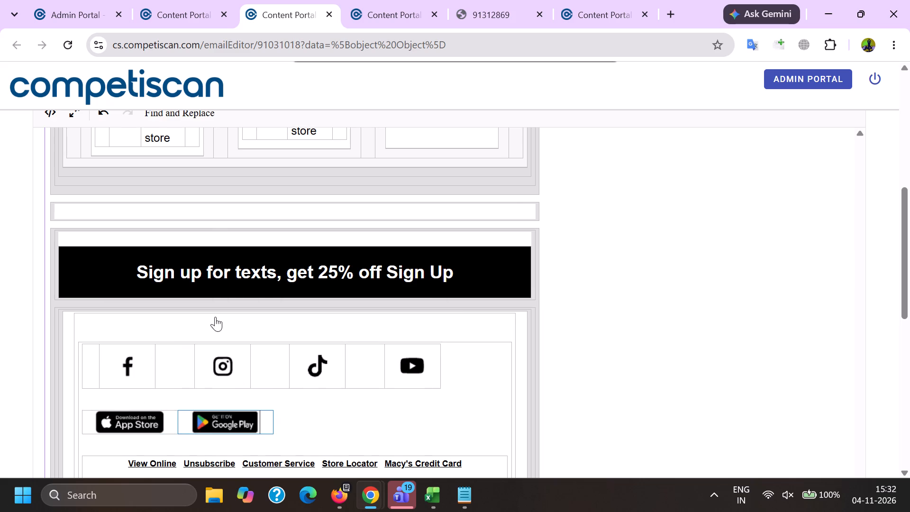
left_click(150, 324)
left_click(232, 348)
left_click(208, 327)
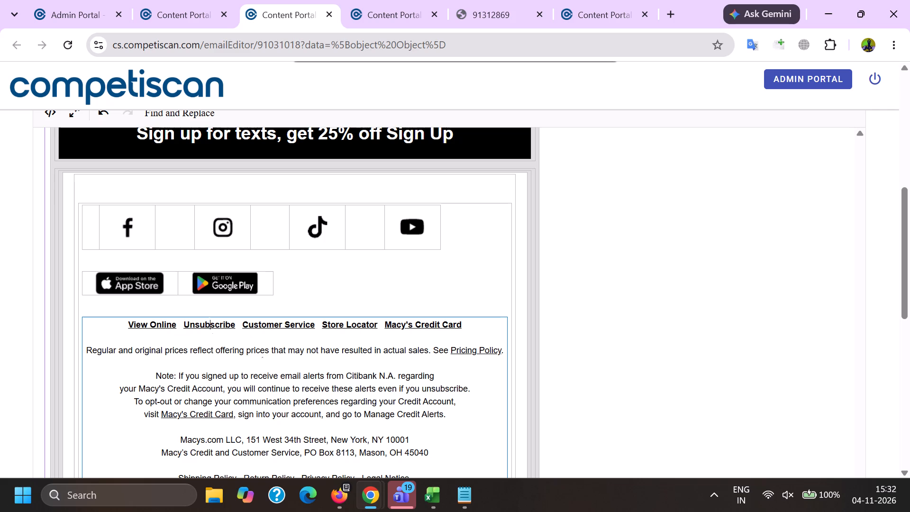
Remove the links from "Unsubscribe" and from both "Macy's Credit Card" mentions in the email footer.
left_click(282, 355)
left_click(400, 326)
left_click(481, 356)
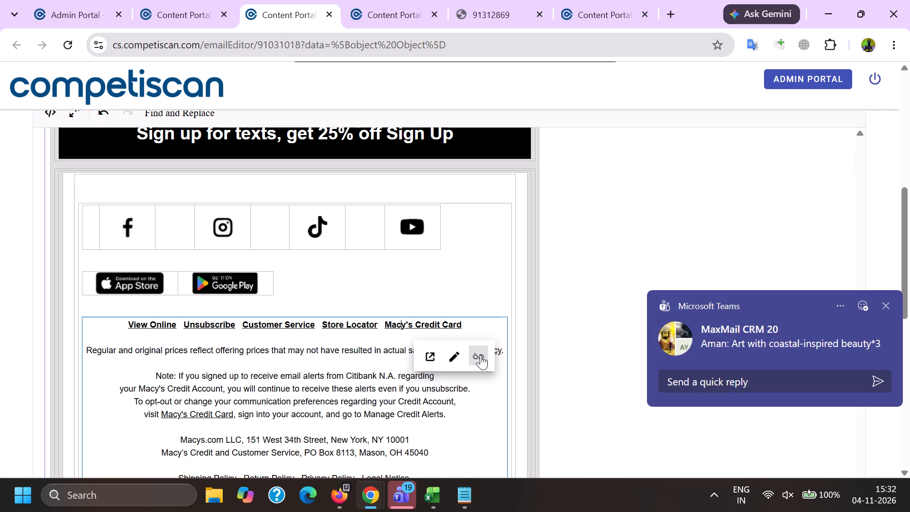
scroll(369, 263, "down", 2)
left_click(172, 272)
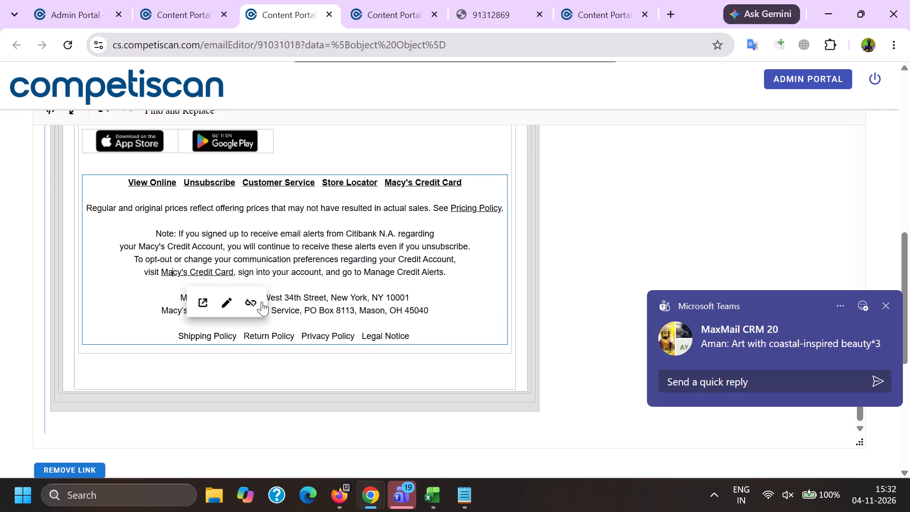
left_click(248, 302)
Save the product info for the edited email and confirm saving it.
scroll(281, 254, "down", 10)
left_click(335, 357)
left_click(464, 293)
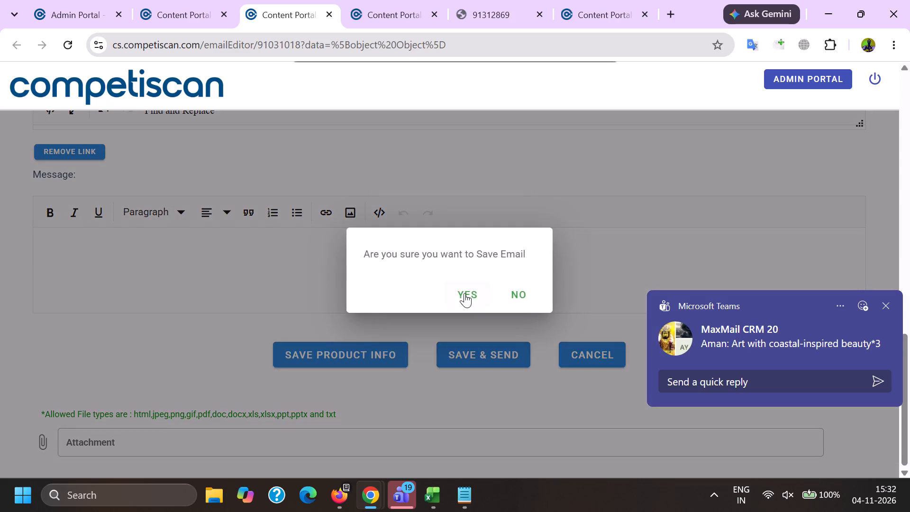
Close the editor and processed-file pages of email 91312869.
left_click(457, 0)
left_click(420, 0)
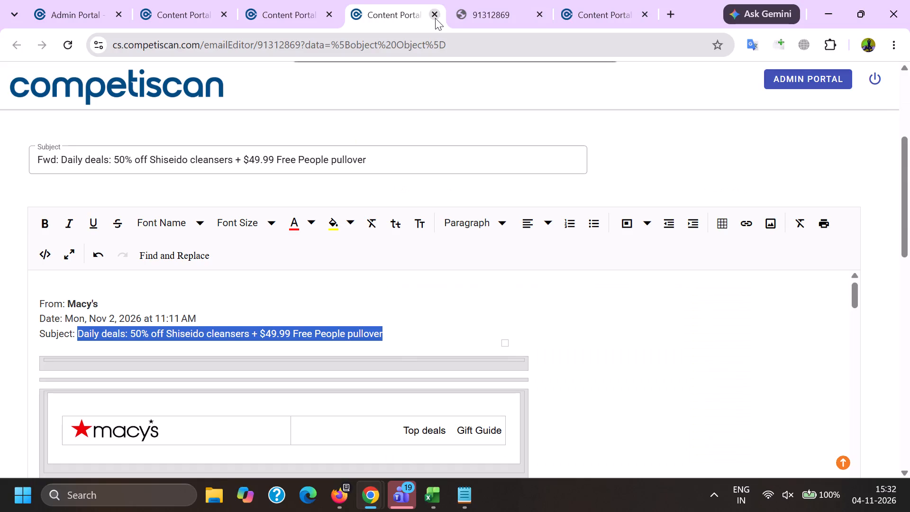
double_click(435, 18)
Open the product details form for email 91031018.
left_click(311, 0)
left_click(0, 224)
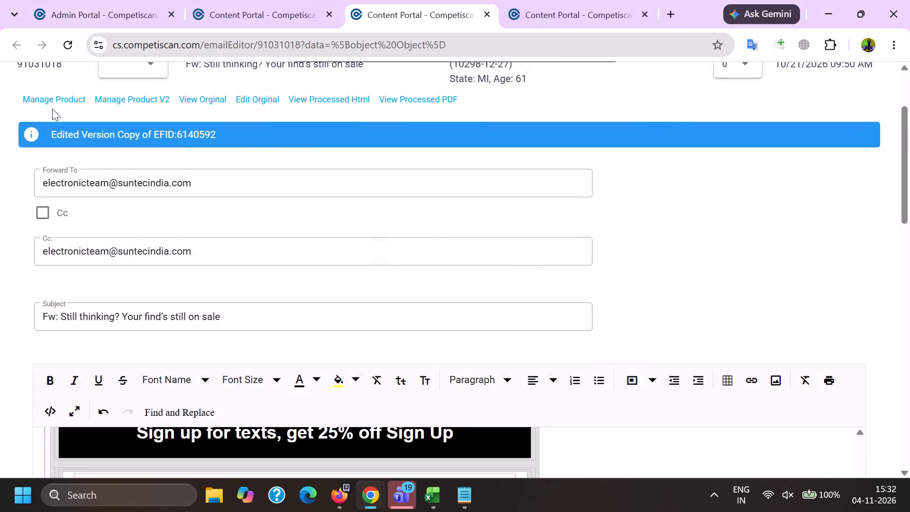
left_click(45, 103)
Copy the sender name "Macy's" from the From line at the top of the edited email.
key("alt+Tab")
scroll(52, 134, "down", 5)
left_click(63, 326)
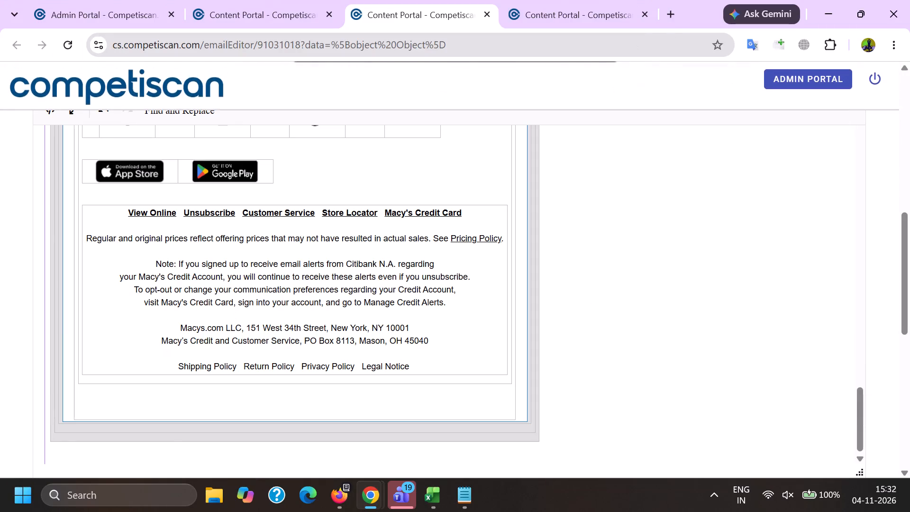
key("Page_Up")
key("Page_Up")
key("Page_Up")
key("Page_Up")
key("Page_Up")
key("Page_Up")
key("Page_Up")
key("Page_Up")
key("Page_Up")
key("Page_Up")
key("Page_Up")
key("Page_Up")
key("Page_Up")
key("Page_Up")
key("Page_Up")
key("Page_Up")
key("Page_Up")
key("Page_Up")
key("Page_Up")
key("Page_Up")
scroll(62, 319, "down", 4)
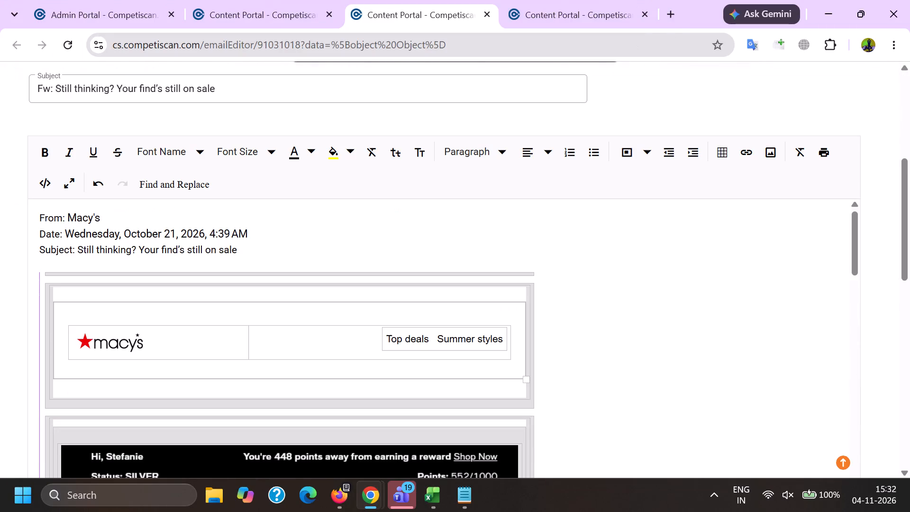
double_click(81, 216)
key("ctrl+c")
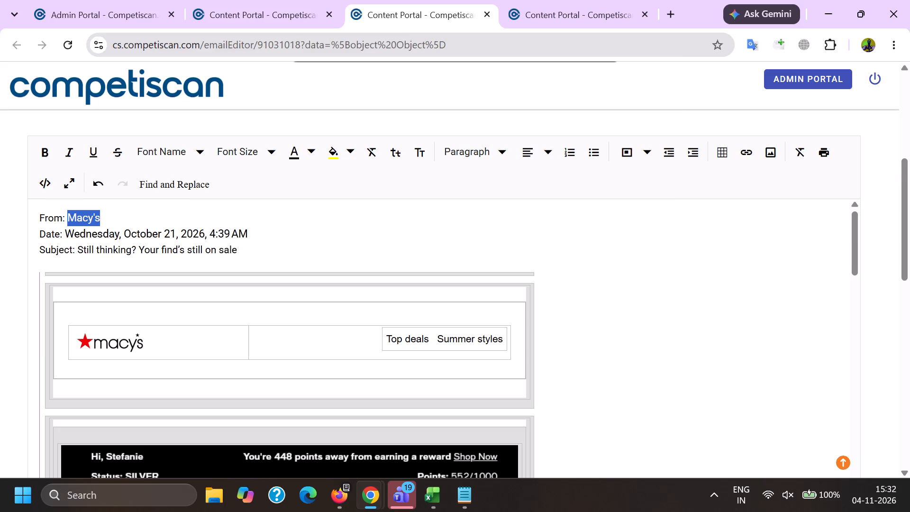
Replace the product's company apc-na with Macy's and search the affinities for Macy's.
key("alt+Tab")
scroll(279, 211, "down", 6)
left_click(294, 167)
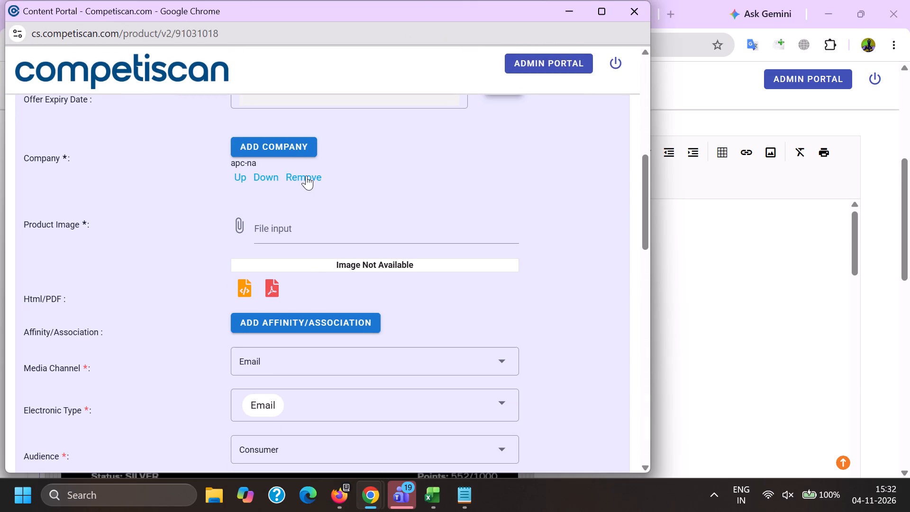
left_click(306, 175)
left_click(293, 152)
key("ctrl+v")
left_click(325, 287)
left_click(386, 321)
key("ctrl+v")
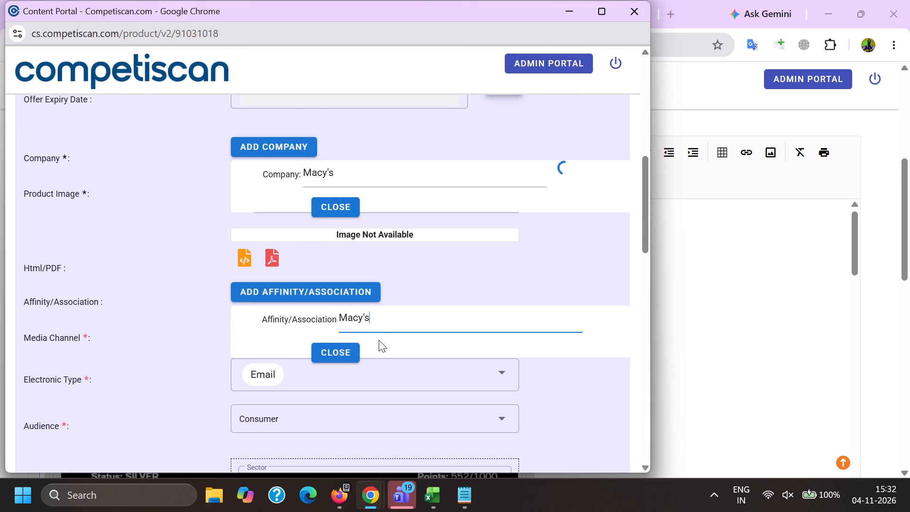
scroll(324, 405, "up", 1)
left_click(335, 284)
Add "citibank" as a second company for the product.
left_click(276, 247)
left_click(277, 219)
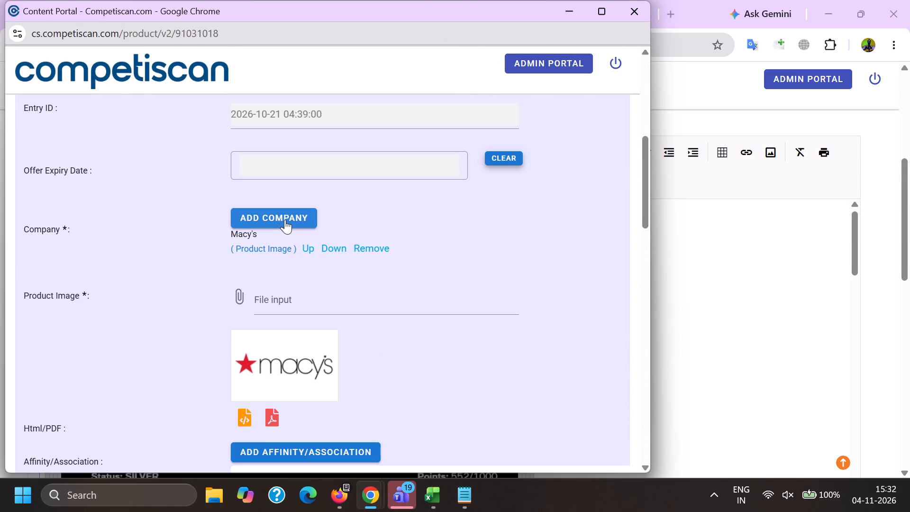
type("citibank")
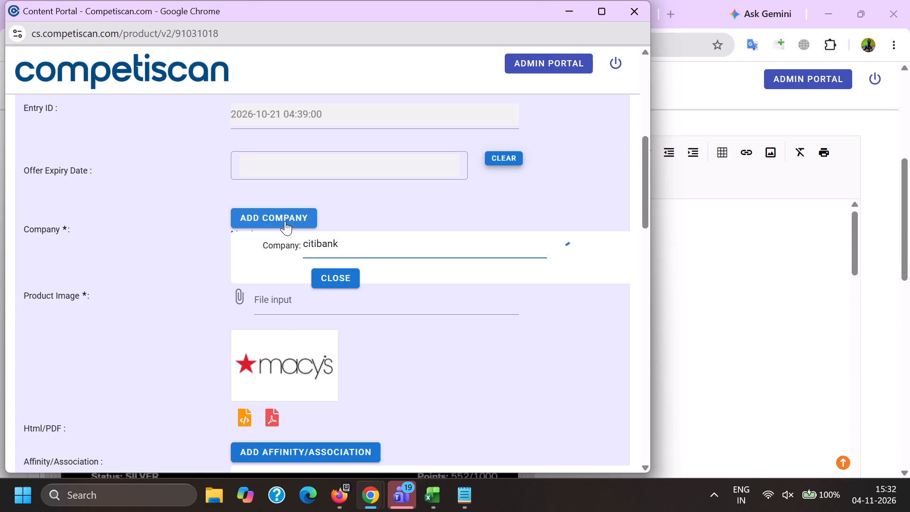
left_click(330, 278)
Choose Macy's (Retail) as the product's affinity/association.
scroll(291, 177, "up", 1)
scroll(291, 177, "down", 4)
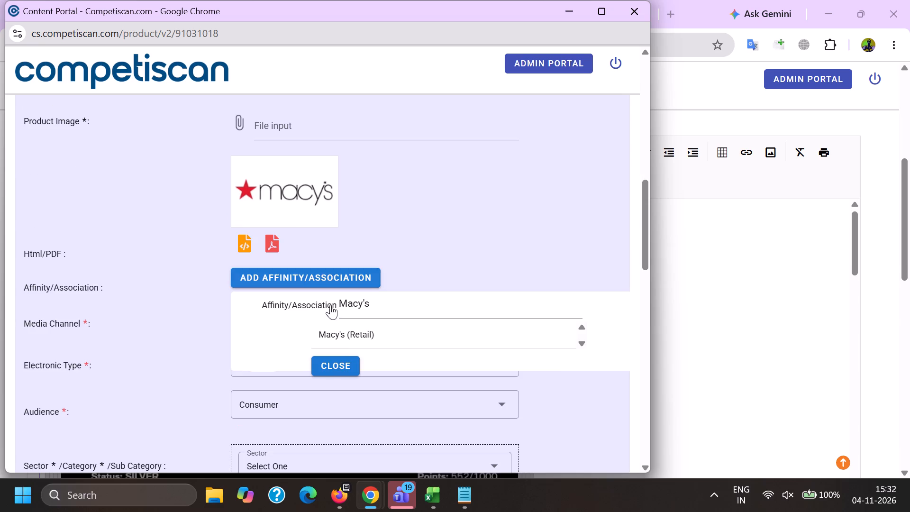
left_click(345, 341)
Set the product's sector to Retail.
scroll(290, 210, "down", 4)
left_click(265, 197)
scroll(265, 196, "down", 7)
left_click(281, 279)
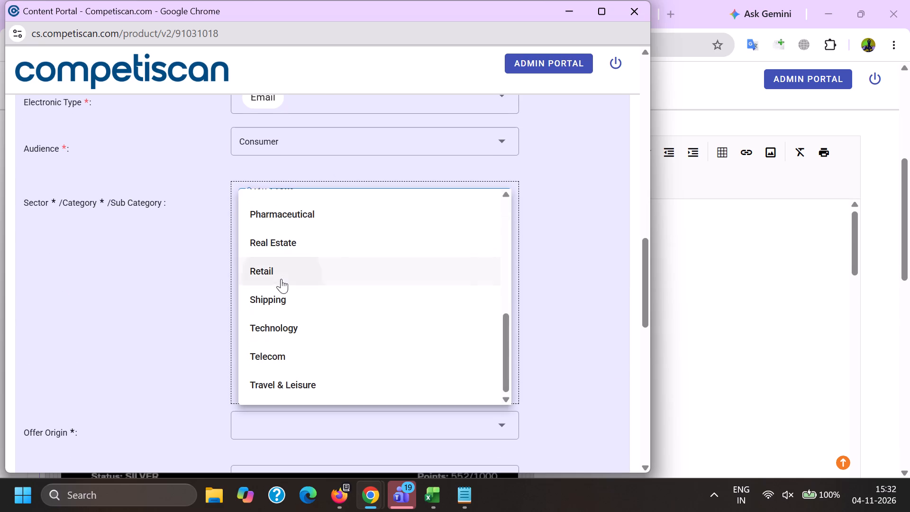
left_click(163, 263)
Open the category choice and examine the products featured in the email to decide the retail category.
left_click(263, 243)
key("alt+Tab")
scroll(269, 307, "down", 10)
scroll(263, 302, "up", 1)
scroll(263, 302, "down", 8)
key("alt+Tab")
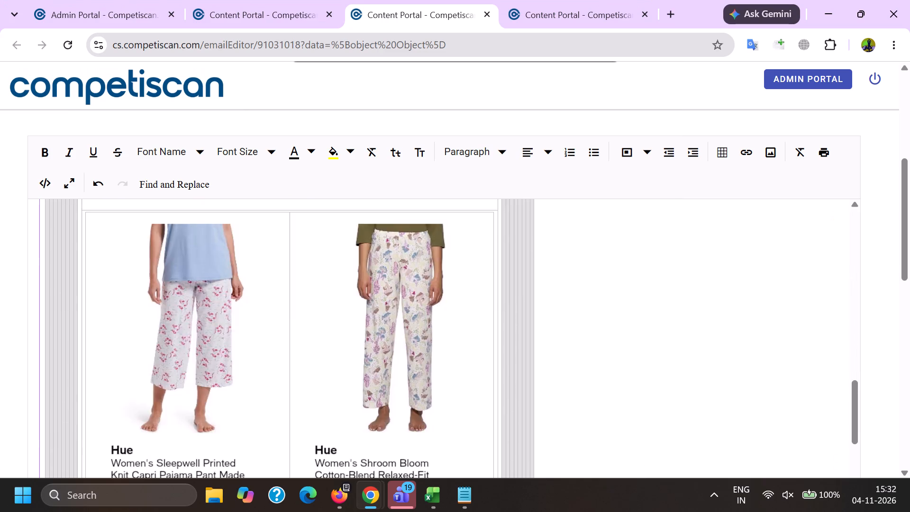
In the product form for 91031018, add the sector entry Retail / Clothing & Accessories / Women's.
left_click(307, 367)
left_click_drag(201, 343, 209, 343)
left_click(284, 297)
scroll(284, 170, "down", 8)
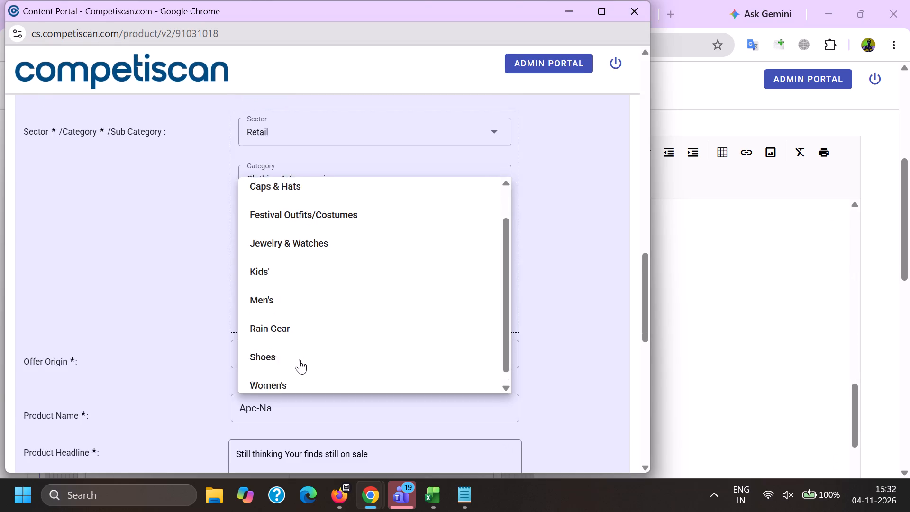
left_click_drag(300, 361, 300, 368)
left_click(202, 356)
left_click(267, 316)
Add the sector entry Credit Cards / Payment Cards / Private Label Cards and place it above the Retail entry.
left_click(290, 168)
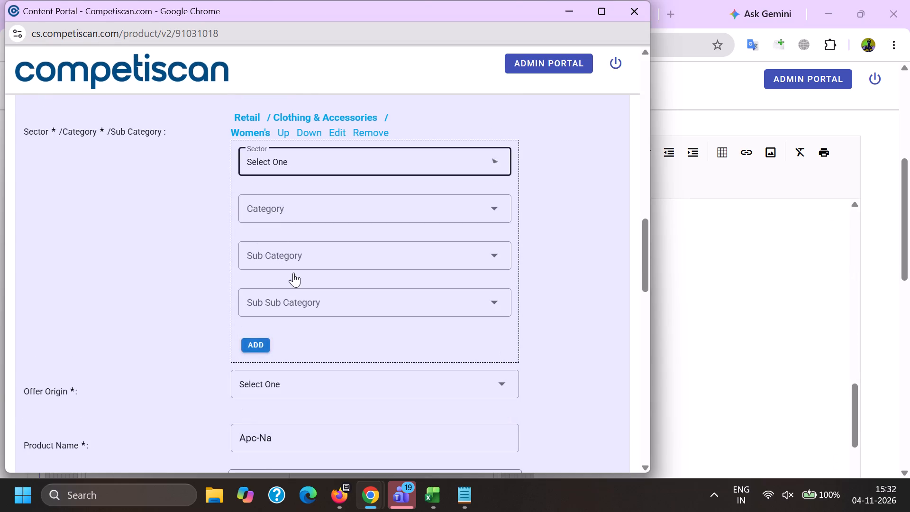
scroll(296, 274, "up", 6)
left_click(294, 274)
left_click_drag(165, 256, 177, 254)
left_click(258, 206)
left_click(274, 272)
left_click(262, 252)
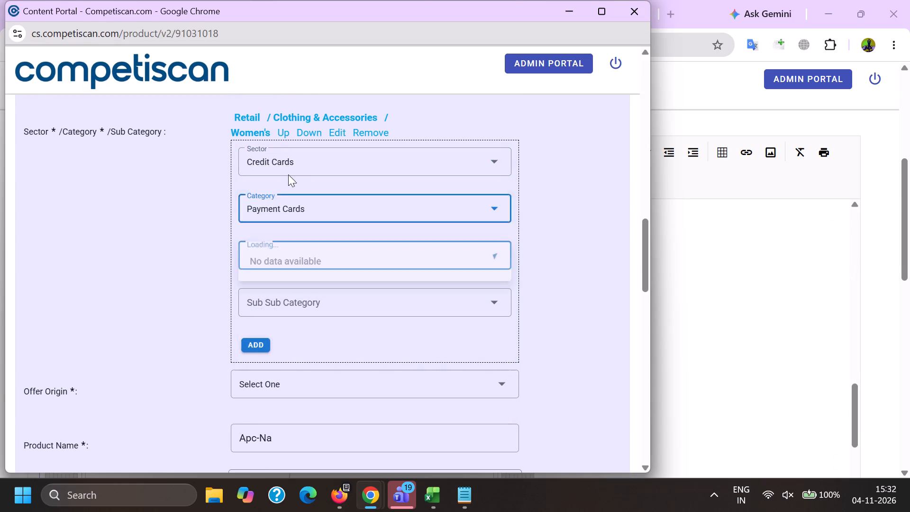
scroll(288, 174, "down", 2)
scroll(273, 245, "down", 7)
left_click(299, 267)
left_click_drag(195, 247, 201, 247)
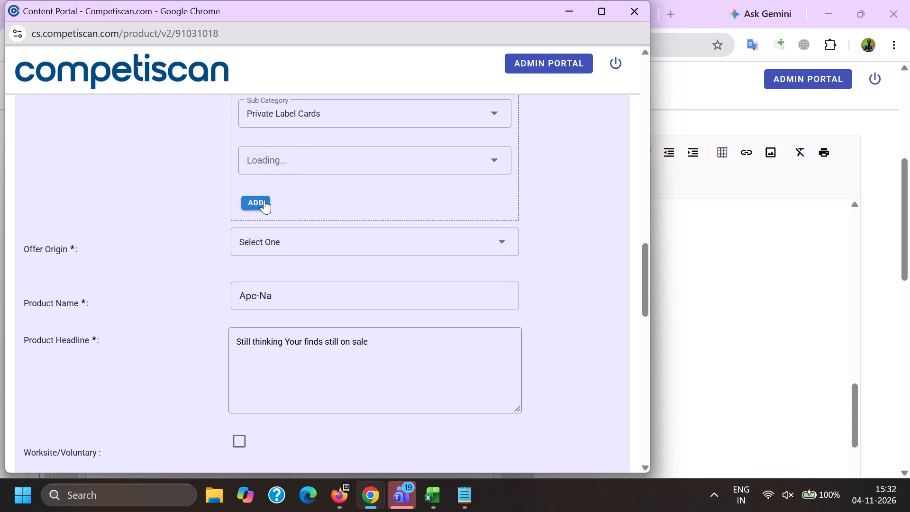
left_click(264, 200)
scroll(297, 268, "up", 3)
left_click(304, 202)
Set Offer Origin to Provider/Bank and look up the product name, choosing Macy's Card.
scroll(300, 197, "down", 3)
left_click(272, 272)
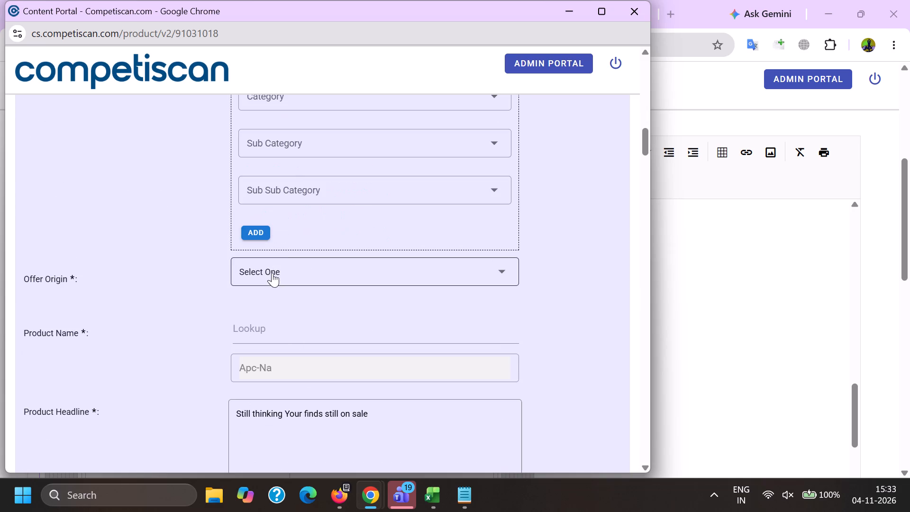
double_click(264, 328)
key("ctrl+v")
left_click(271, 390)
Move the Credit Cards sector entry down below the Retail entry.
scroll(273, 388, "up", 4)
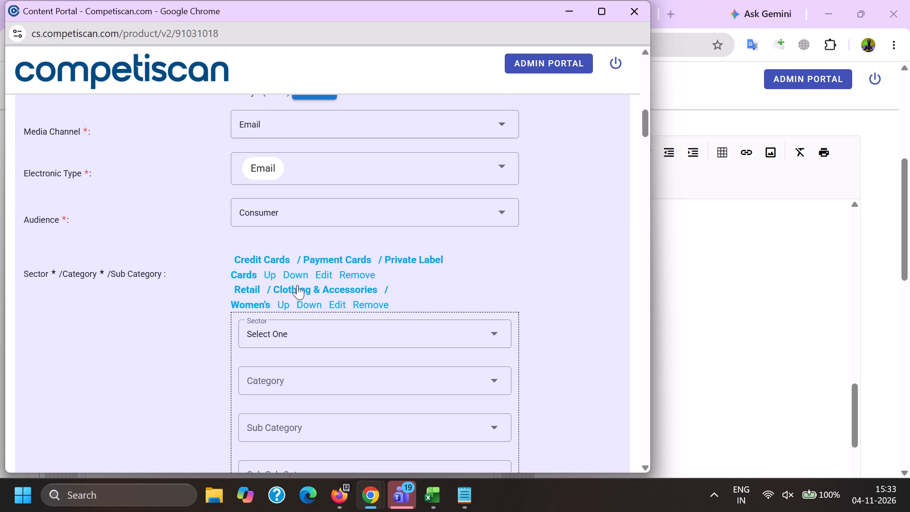
left_click(294, 278)
Replace the Product Headline with the email's subject "Still thinking? Your find's still on sale", followed by a period and a space.
scroll(282, 238, "down", 5)
left_click_drag(428, 330, 76, 330)
key("BackSpace")
key("alt+Tab")
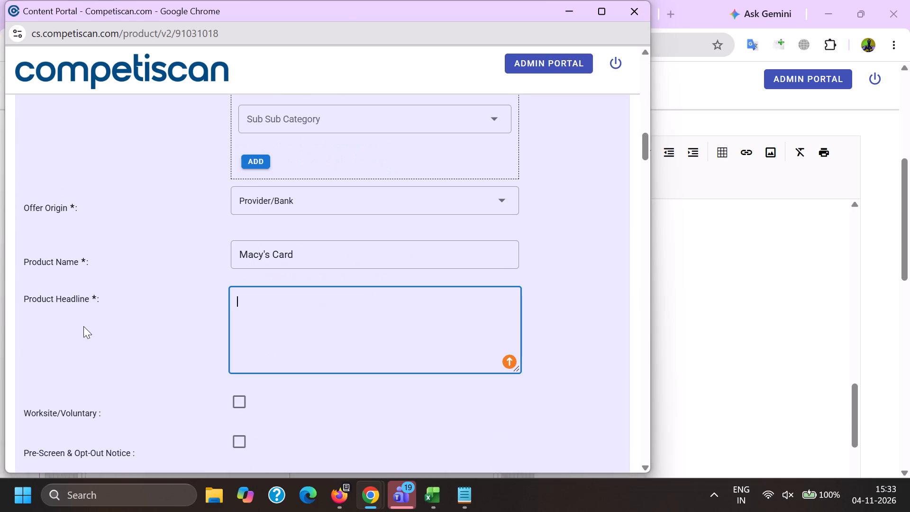
scroll(94, 321, "up", 17)
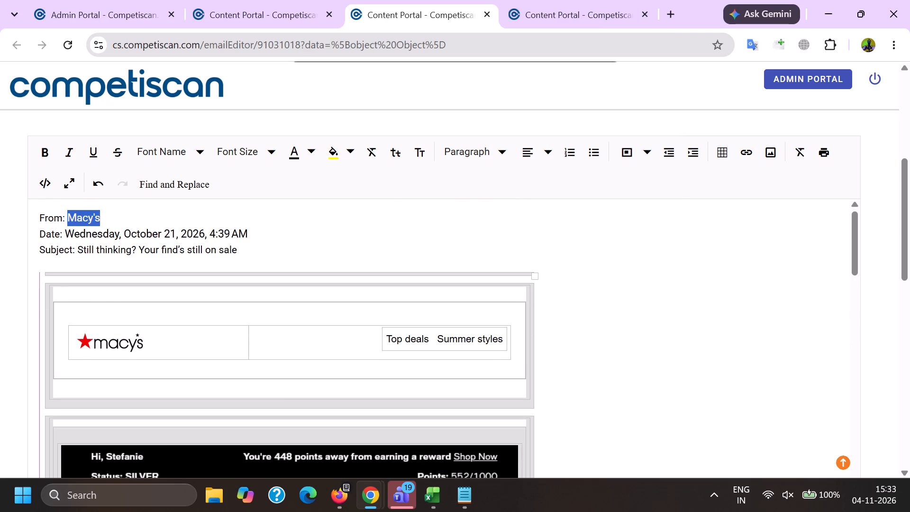
left_click_drag(76, 249, 282, 246)
key("ctrl+c")
key("alt+Tab")
key("ctrl+v")
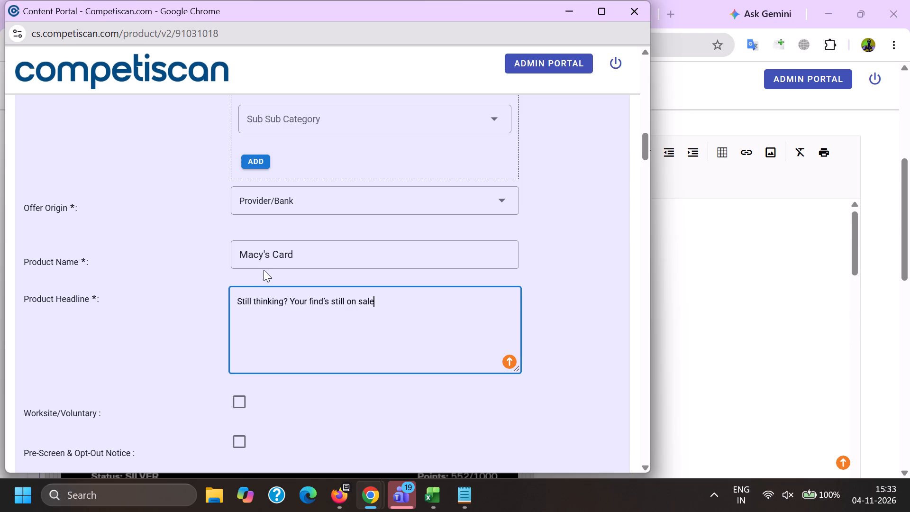
type(".")
key("space")
Append the email's line "Plus, you get free shipping at $25 with your card at Macy's Exclusions & Details" to the Product Headline.
key("alt+Tab")
scroll(253, 314, "down", 14)
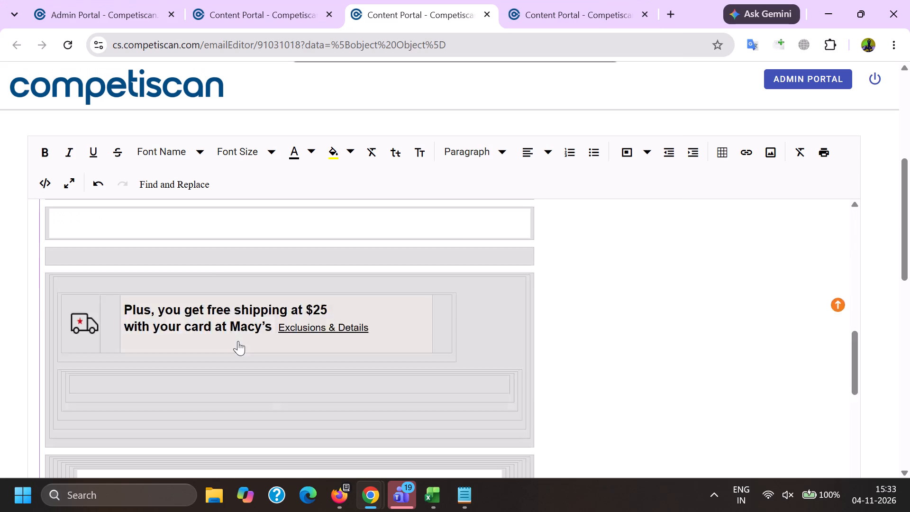
scroll(238, 341, "down", 6)
scroll(197, 362, "up", 6)
scroll(118, 330, "up", 3)
left_click_drag(129, 362, 146, 365)
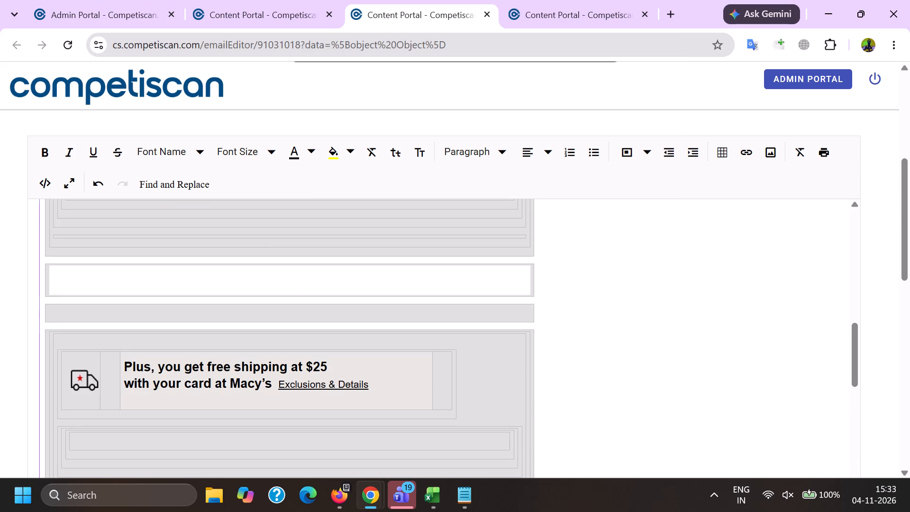
left_click_drag(146, 365, 407, 380)
double_click(132, 368)
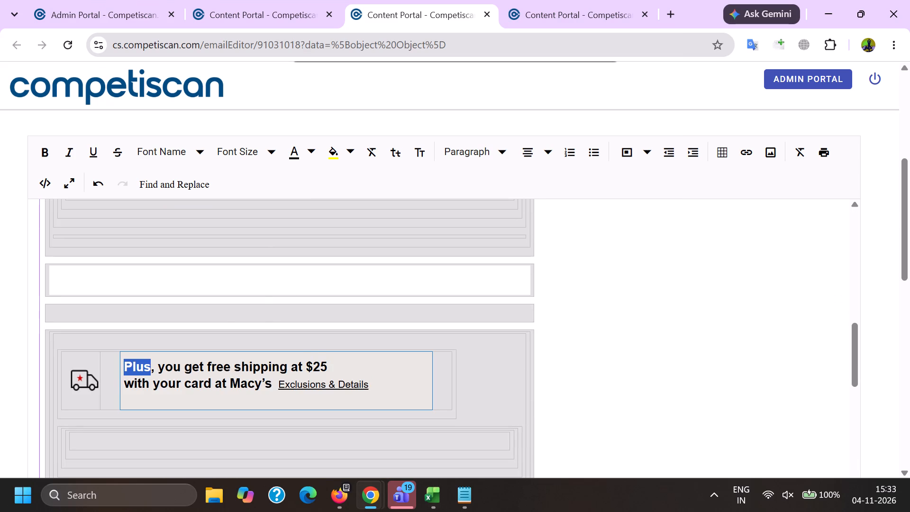
left_click(401, 392, "shift")
key("ctrl+c")
key("alt+Tab")
key("ctrl+v")
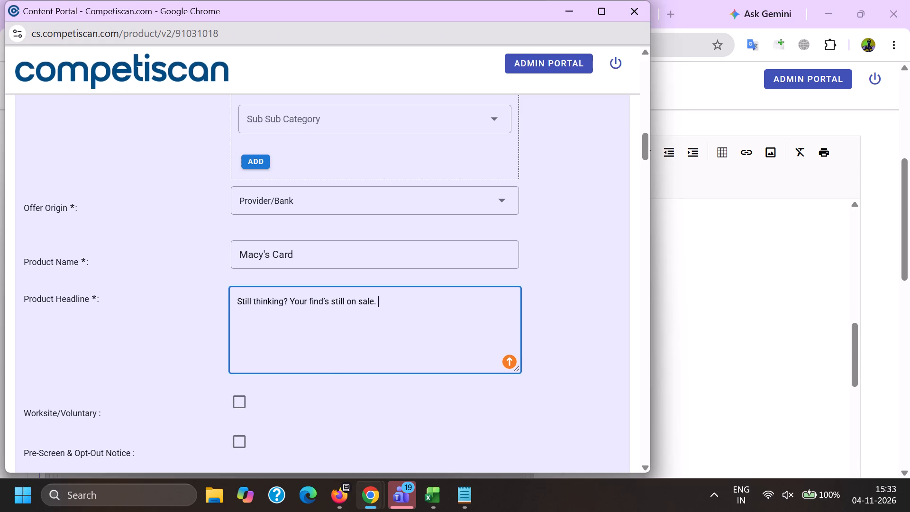
Tidy the headline: replace "&" with "and", remove the extra space before "Exclusions", and join the broken lines with a single space.
key("BackSpace")
left_click(378, 317)
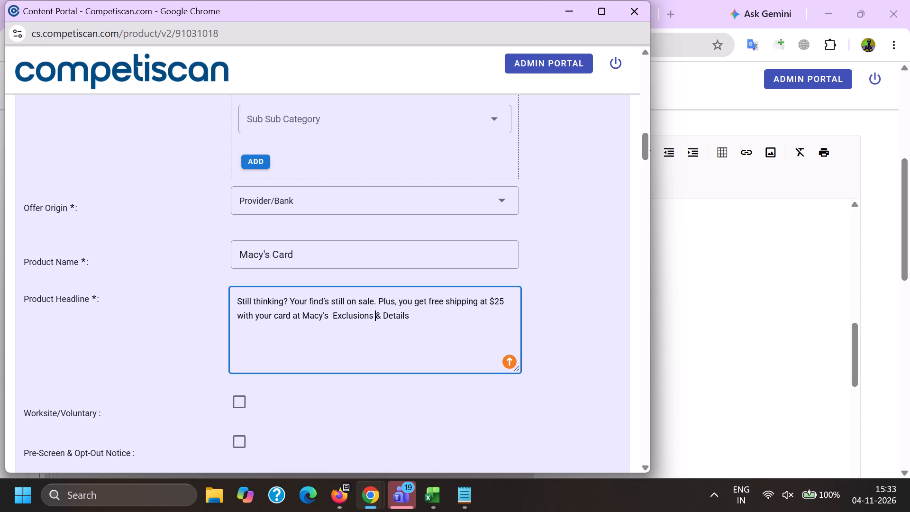
key("Right")
key("BackSpace")
key("a")
key("n")
key("d")
left_click(336, 320)
key("Left")
key("BackSpace")
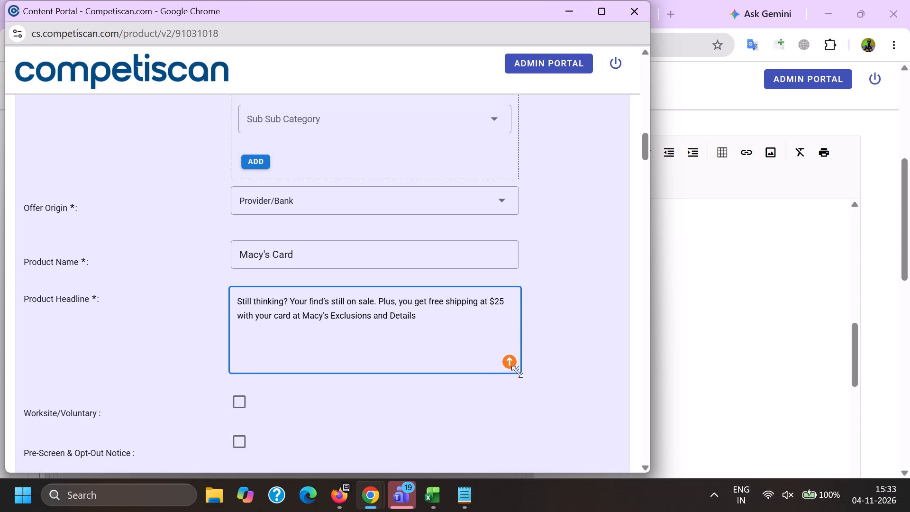
left_click_drag(517, 372, 874, 381)
left_click(518, 298)
key("Right")
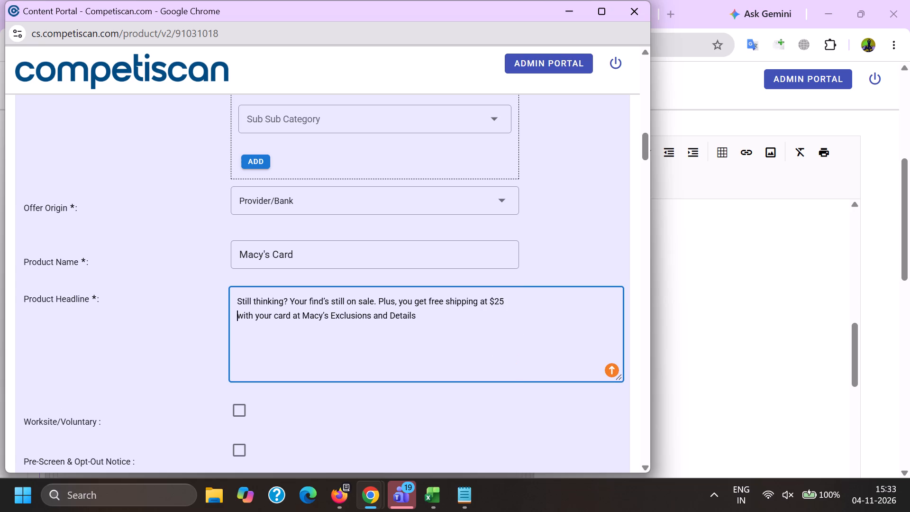
key("BackSpace")
key("space")
left_click_drag(478, 340, 23, 197)
scroll(288, 269, "down", 5)
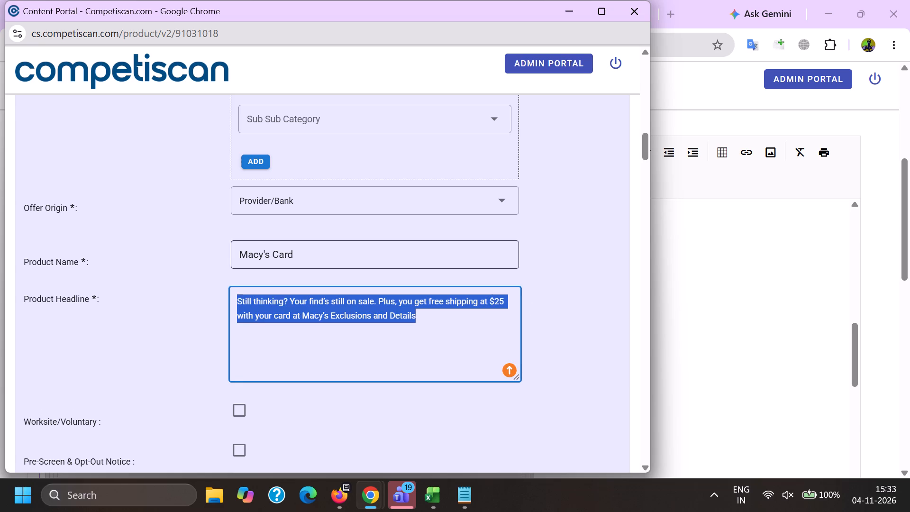
Set Response Mechanism to URL/Website, Mailing Type to Loyalty/Retention, and Personalization to Personalized.
left_click(253, 287)
scroll(280, 172, "down", 7)
left_click(287, 380)
left_click_drag(131, 369, 160, 372)
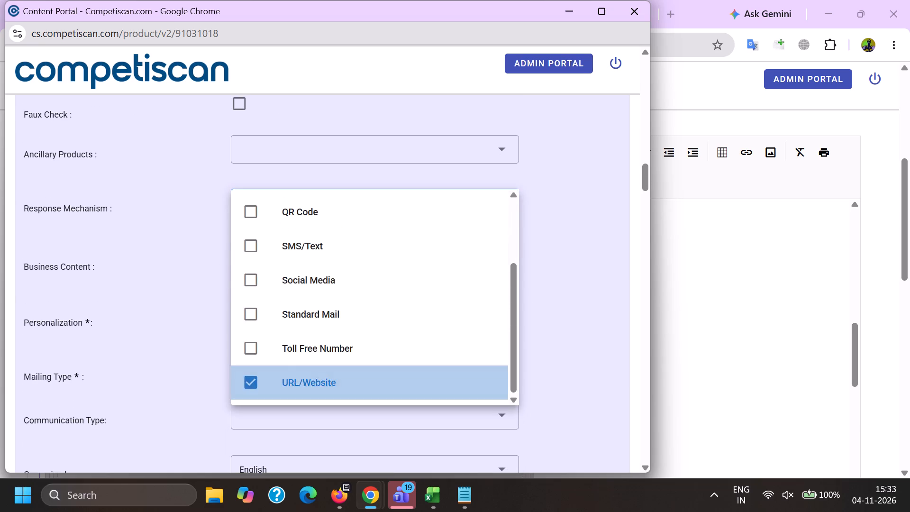
left_click(291, 371)
left_click_drag(308, 357, 302, 357)
left_click_drag(146, 334, 164, 334)
left_click(234, 324)
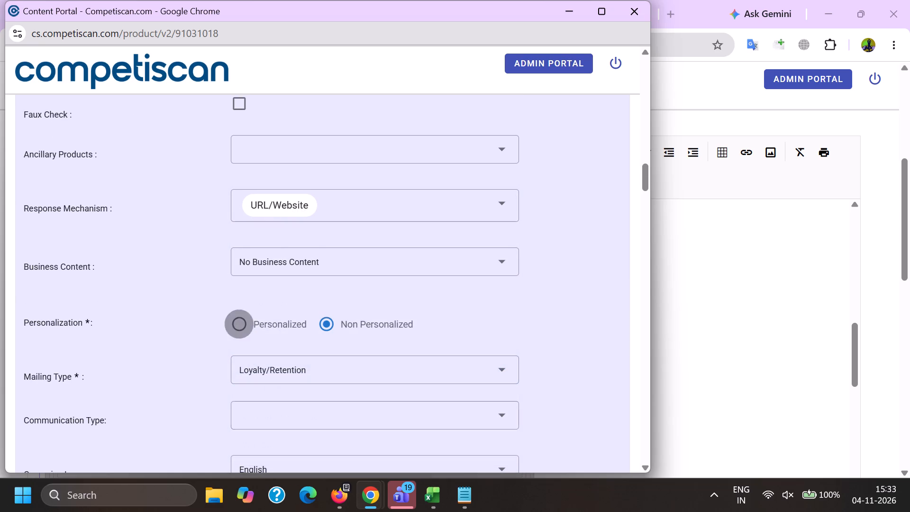
Choose the Communication Type for the product.
left_click(264, 410)
scroll(299, 261, "down", 7)
left_click(299, 314)
scroll(299, 313, "down", 8)
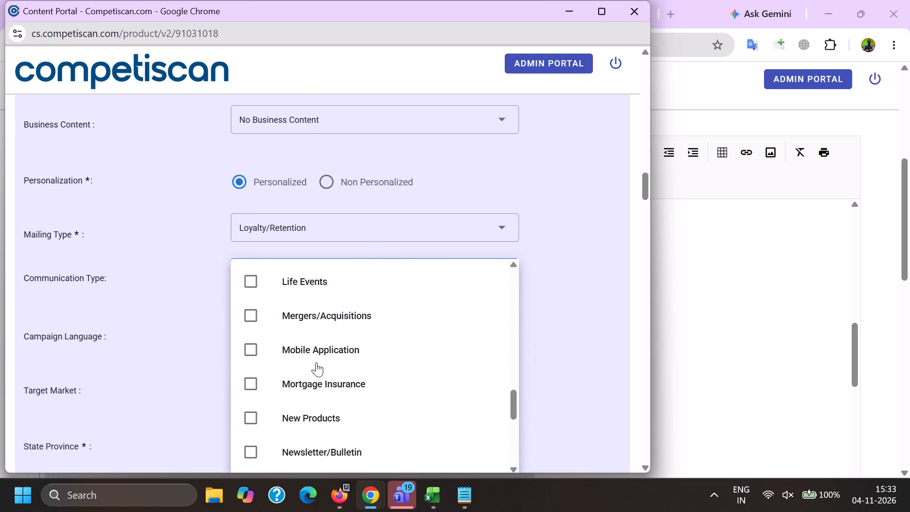
scroll(316, 362, "down", 5)
scroll(308, 413, "up", 5)
left_click(310, 390)
left_click_drag(128, 383, 137, 382)
Fill the payment card offer details: Primary Card Level Not Mentioned, Reward Program Yes, and Reward Program Emphasis Points.
scroll(201, 208, "down", 8)
scroll(251, 329, "up", 3)
left_click(259, 288)
scroll(262, 212, "down", 1)
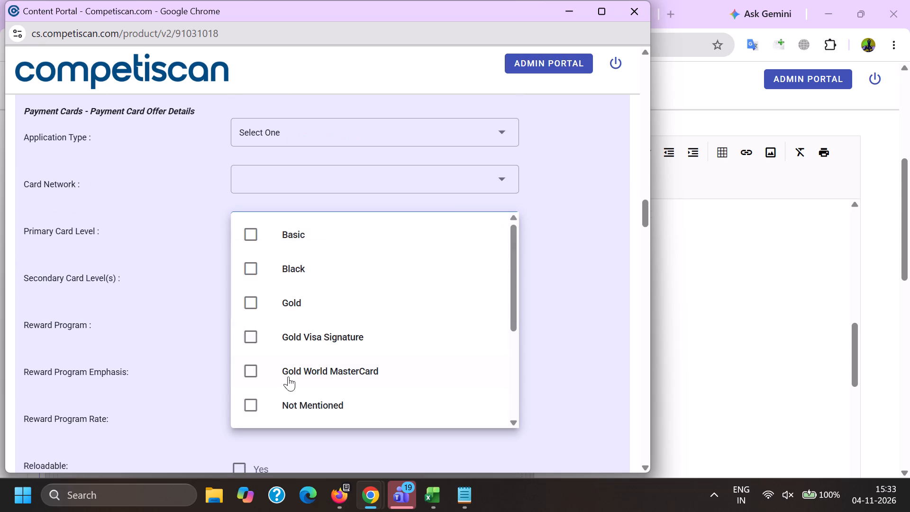
left_click(300, 408)
left_click_drag(154, 371, 169, 371)
left_click(232, 337)
left_click(295, 378)
scroll(323, 257, "down", 2)
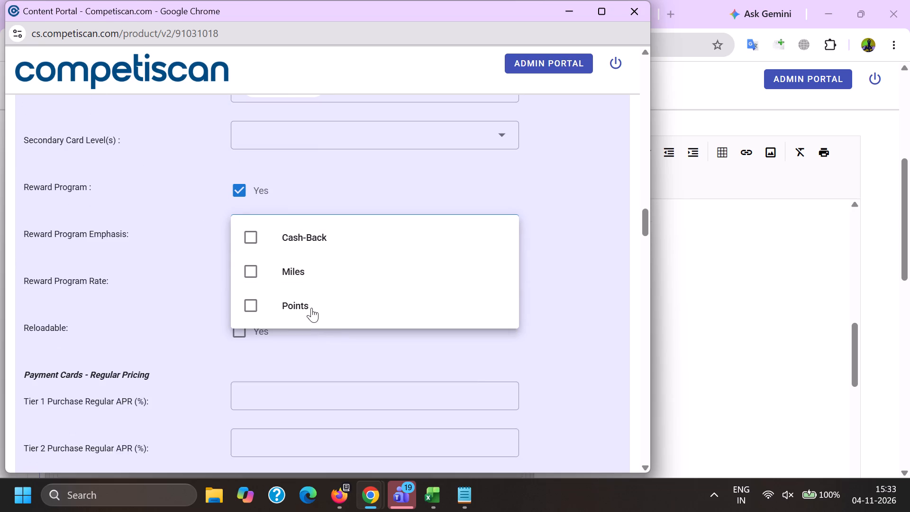
left_click(309, 305)
double_click(135, 318)
Mark Credit Card Mentioned in the Retail credit section and submit the product form.
key("End")
left_click(251, 247)
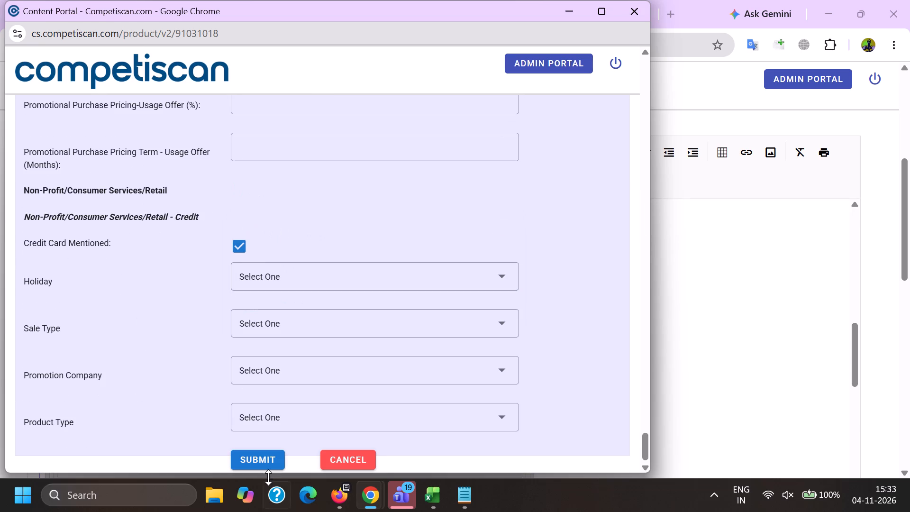
left_click(260, 470)
key("alt+Tab")
key("alt+Tab")
left_click(269, 459)
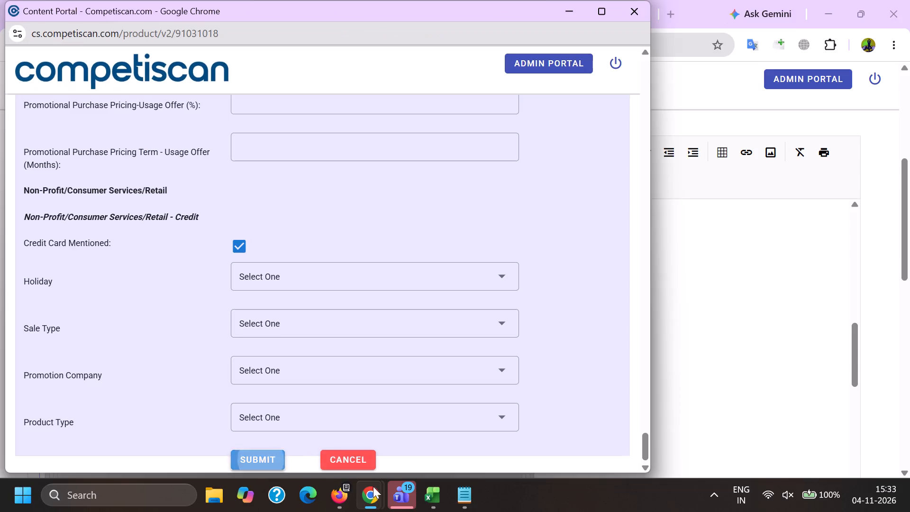
Copy the team address from Notepad, replace the email's Forward To and Cc addresses with it, and enable Cc.
left_click(468, 490)
key("ctrl+c")
key("alt+Tab")
left_click(828, 307)
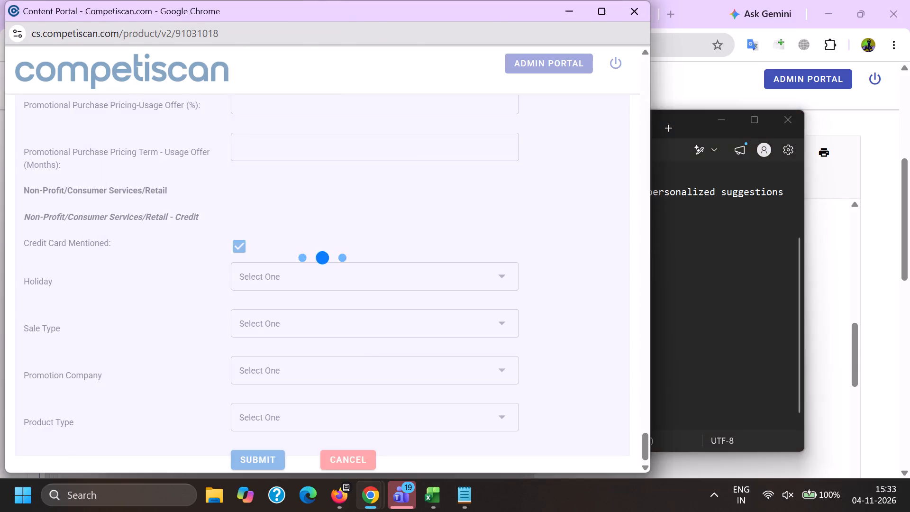
scroll(243, 282, "up", 20)
scroll(243, 282, "up", 4)
left_click_drag(213, 293, 6, 294)
key("ctrl+v")
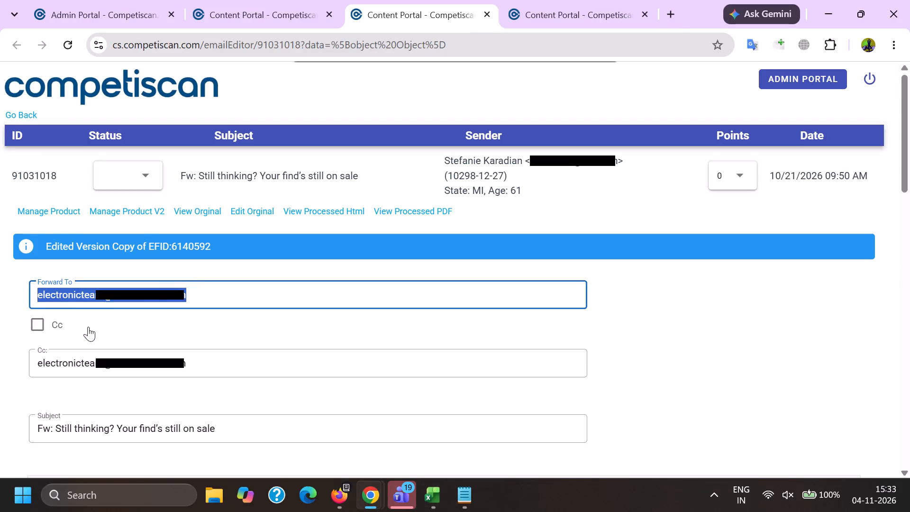
left_click(19, 323)
left_click(32, 324)
left_click_drag(203, 363, 7, 328)
key("ctrl+v")
Append " ++HP" to the email's subject.
left_click(258, 423)
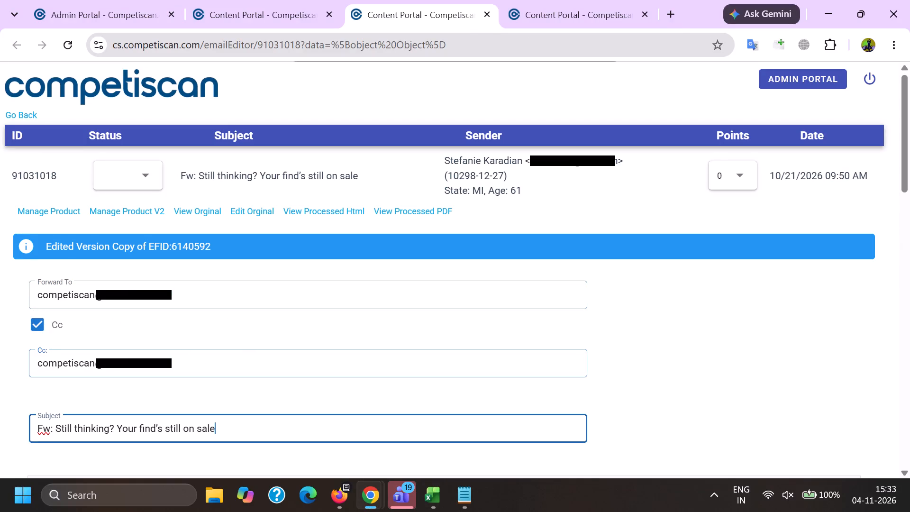
key("space")
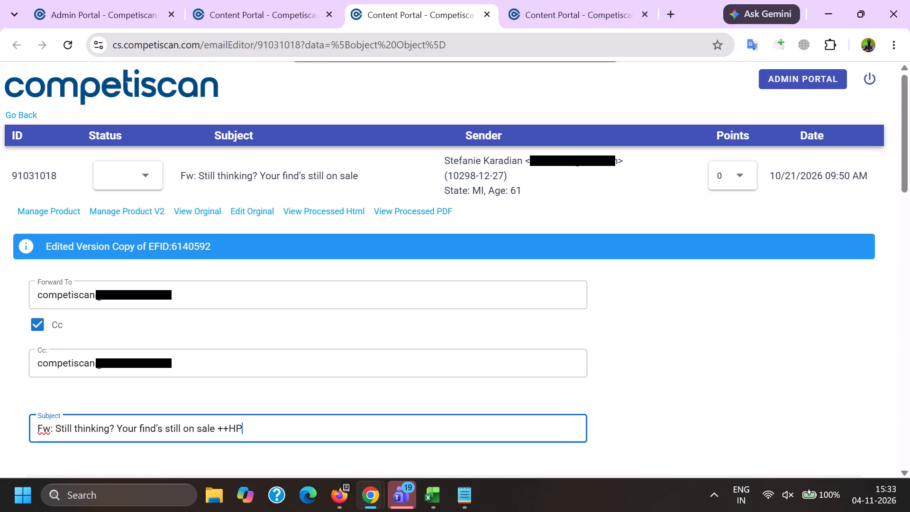
scroll(0, 337, "down", 5)
scroll(515, 126, "up", 8)
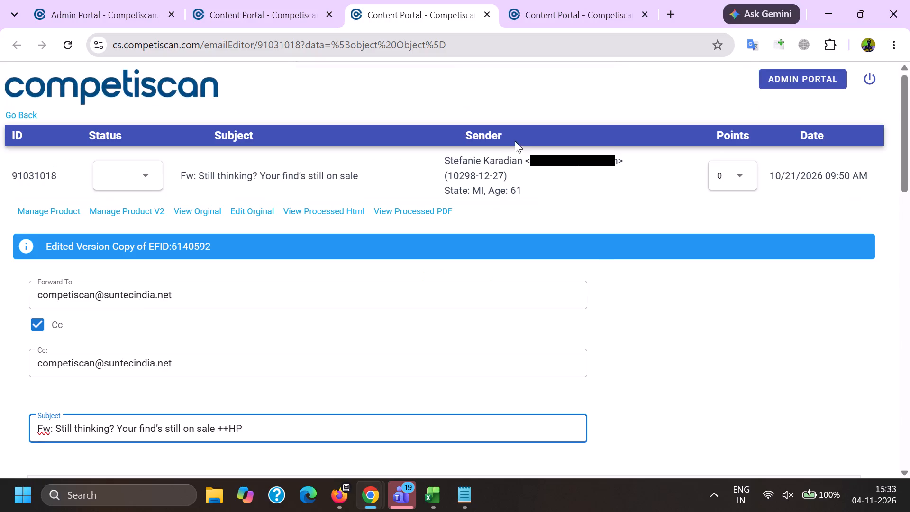
Write the note "remove the name - " followed by the sender's first name, copied from the email's sender details.
scroll(515, 141, "up", 3)
double_click(455, 163)
key("ctrl+c")
scroll(43, 212, "down", 13)
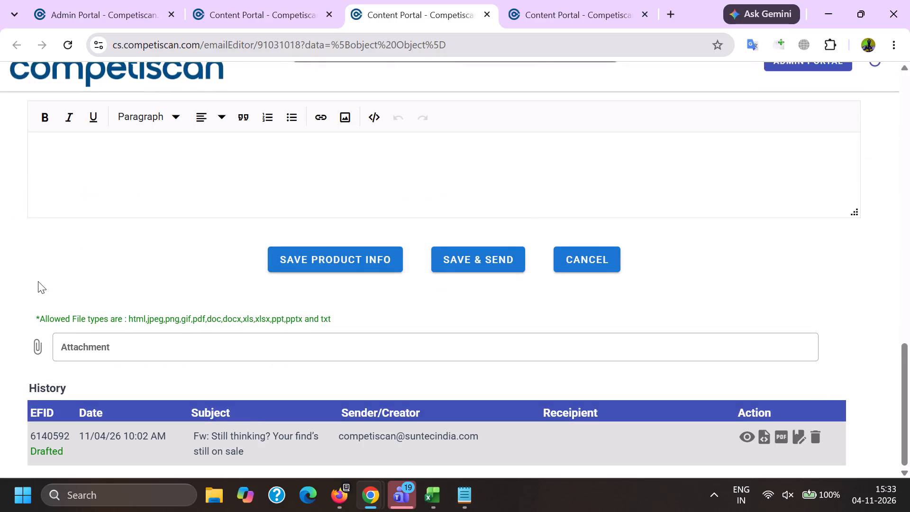
left_click(77, 189)
type("remove the name")
key("space")
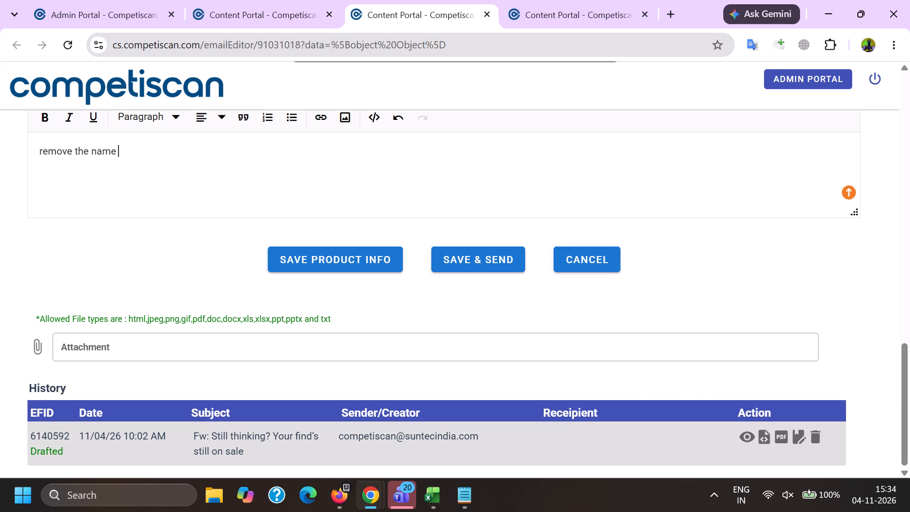
type("-")
key("space")
key("ctrl+v")
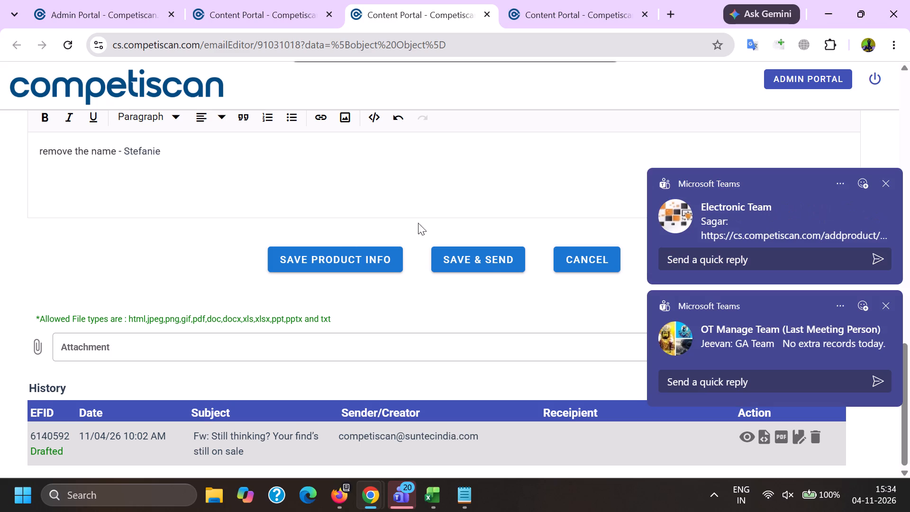
Save and send the edited email, confirming the send.
left_click(486, 255)
left_click(465, 290)
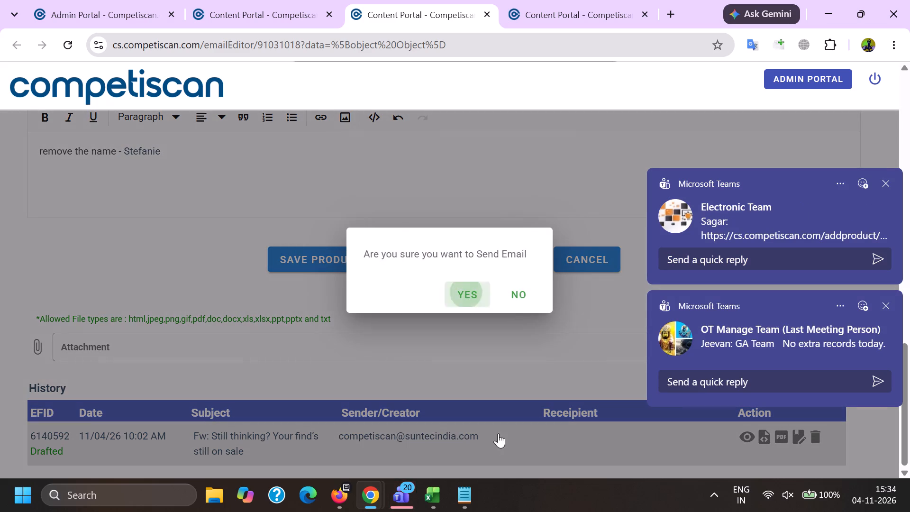
Return to the email list and rerun the subject search for "Still thinking? Your find's still on sale".
left_click(268, 0)
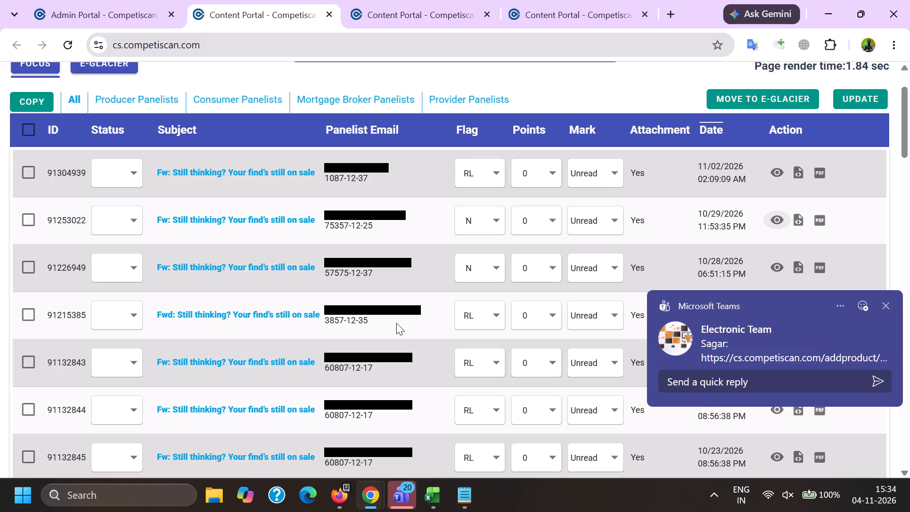
scroll(321, 342, "down", 5)
scroll(373, 372, "down", 11)
scroll(453, 377, "down", 5)
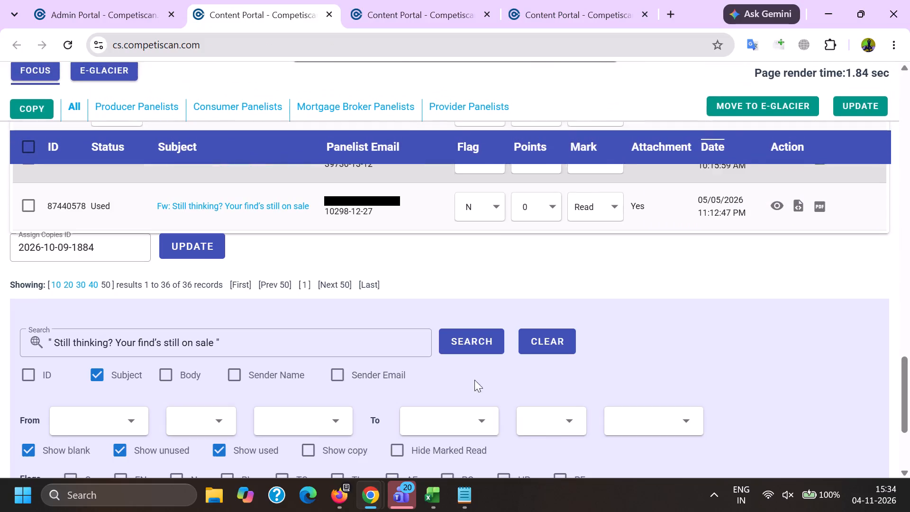
left_click(474, 318)
Switch to the Excel tracker and mark the last Macy row, 7405, as EM SENT in column E.
left_click(424, 0)
left_click(441, 503)
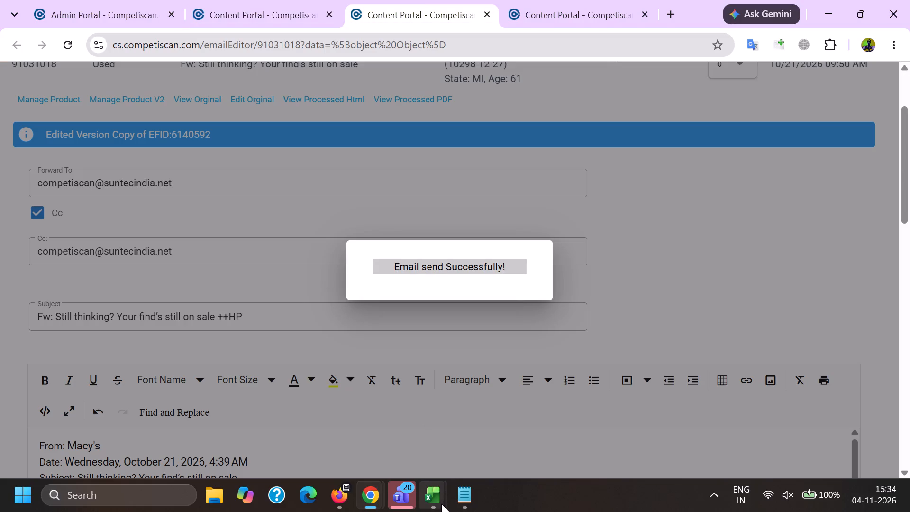
left_click(605, 439)
left_click(93, 279)
key("Right")
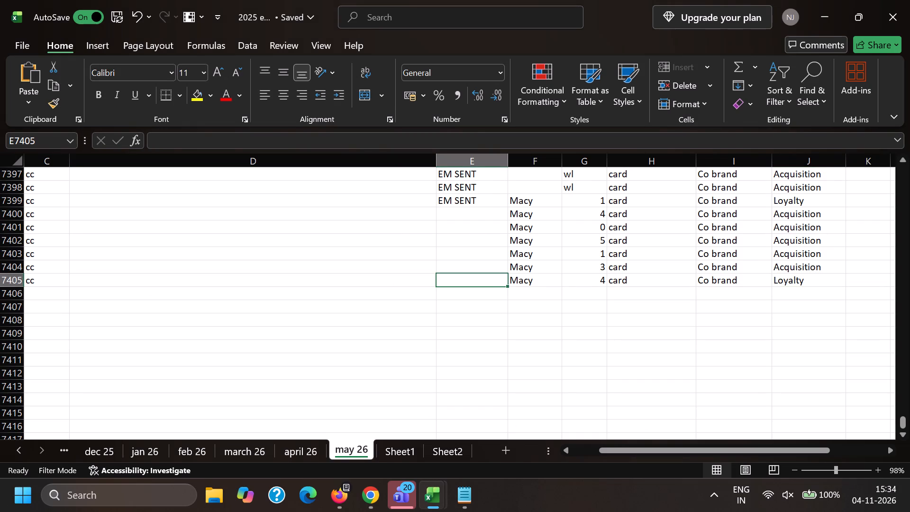
key("e")
key("Return")
Back in the portal's email list, mark emails 91253022 and 91226949 as Copy and update the list.
key("alt+Tab")
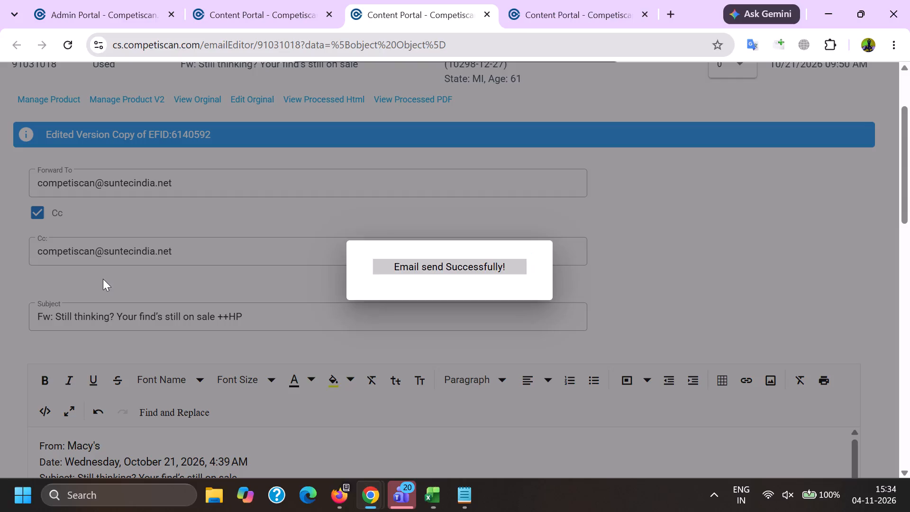
left_click(237, 0)
scroll(80, 389, "down", 2)
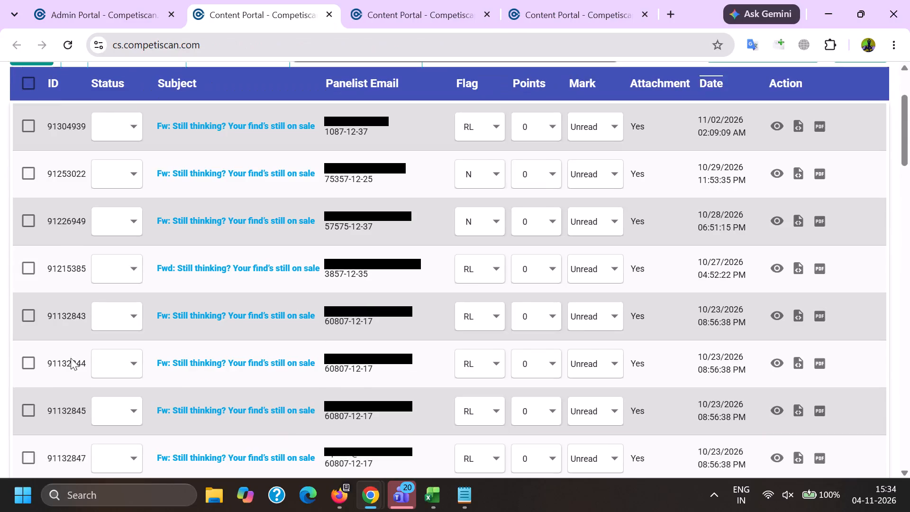
scroll(73, 405, "down", 1)
triple_click(59, 303)
left_click(60, 302)
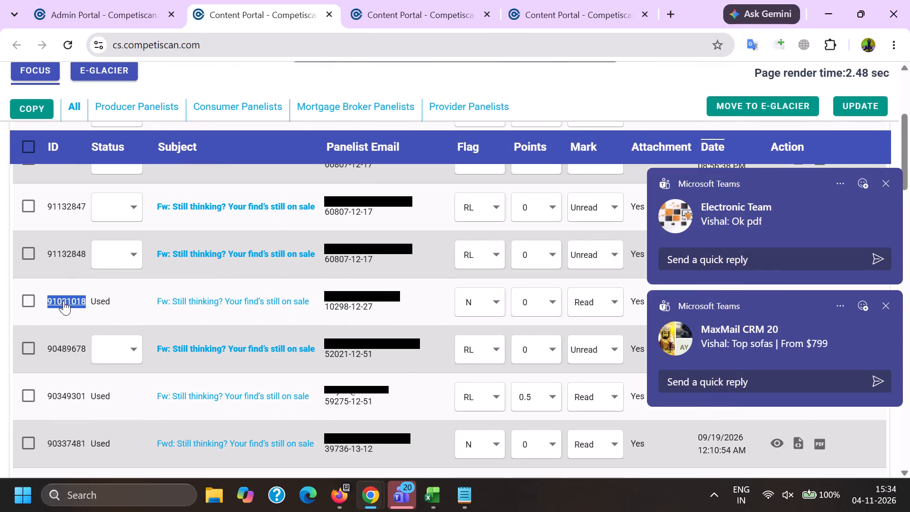
scroll(75, 314, "up", 4)
left_click(36, 338)
left_click(34, 290)
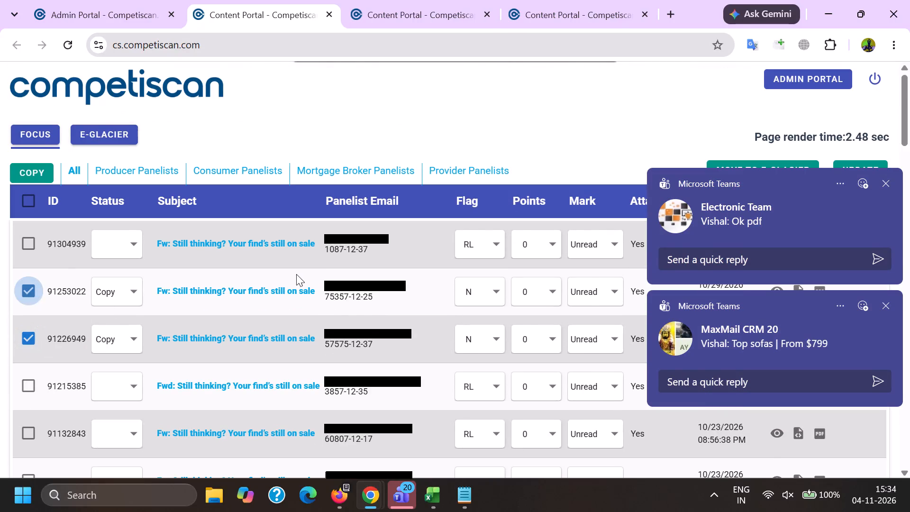
scroll(709, 118, "down", 1)
left_click(848, 96)
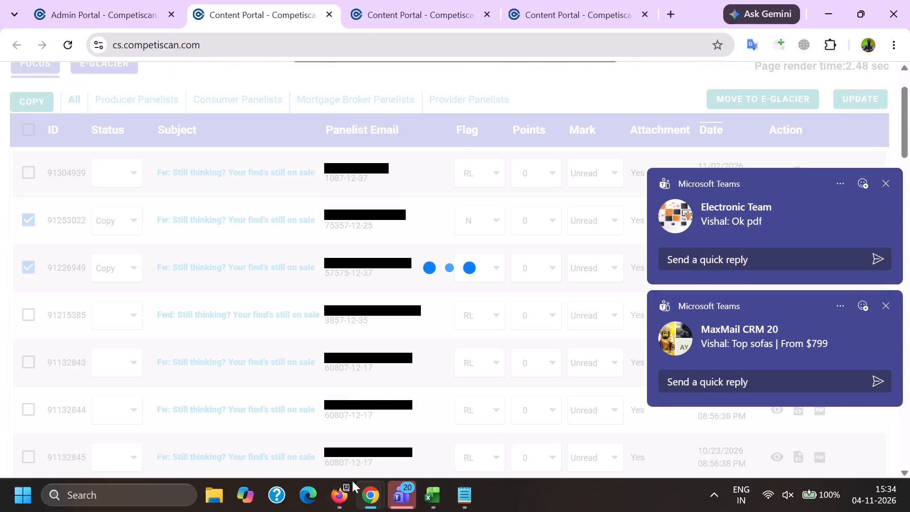
Switch to Firefox and copy the subject "Beauty Haul: $30 off $150 starts NOW" from email 91241160, leaving out the Fw: prefix.
left_click(338, 493)
scroll(189, 350, "down", 3)
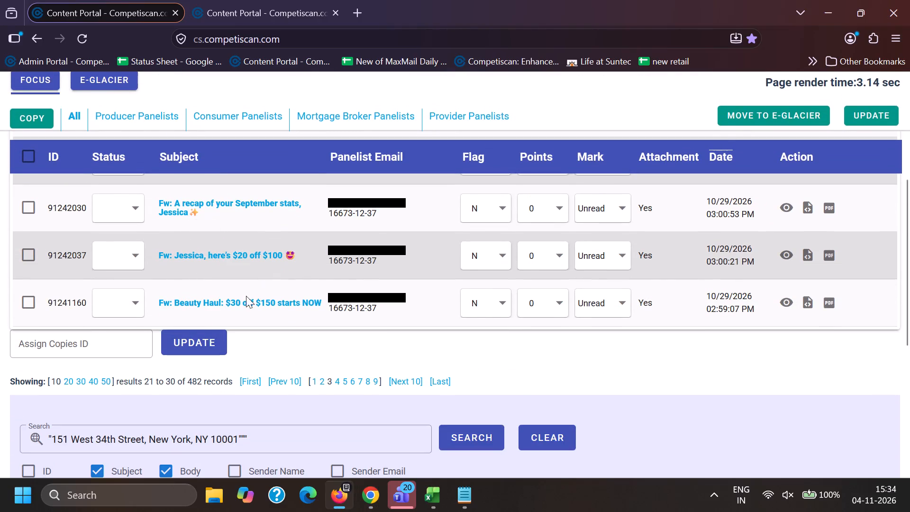
left_click_drag(175, 301, 329, 302)
key("ctrl+c")
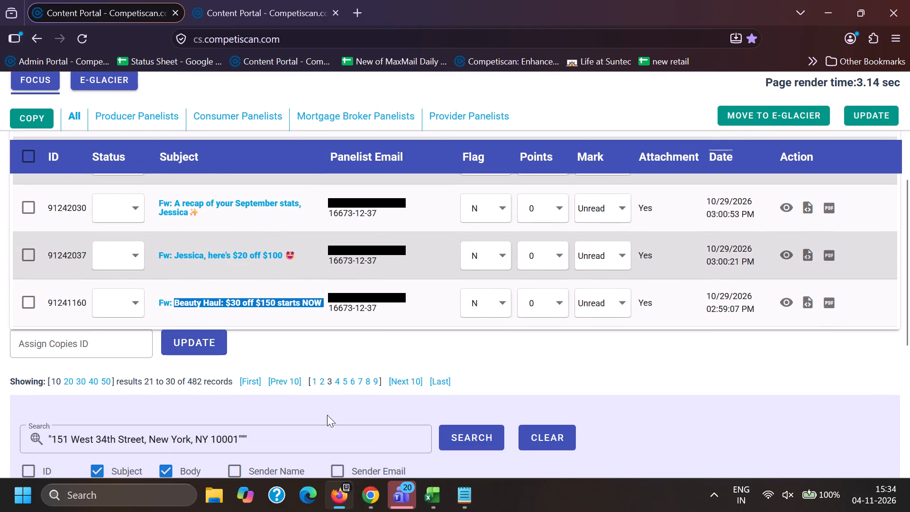
Switch back to the portal in Chrome and search subjects for the quoted phrase "Beauty Haul: $30 off $150 starts NOW", continuing despite unsaved changes.
left_click(366, 502)
left_click(285, 450)
left_click(250, 399)
scroll(251, 375, "down", 5)
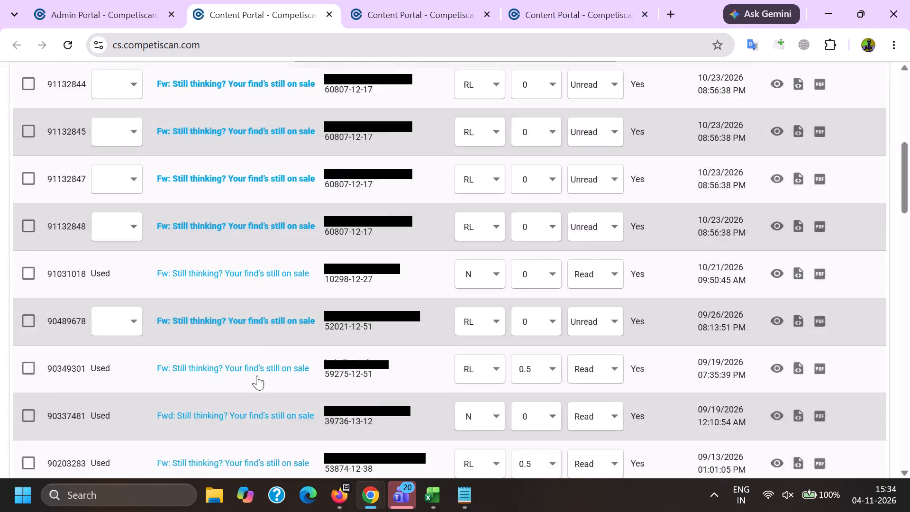
scroll(257, 375, "down", 20)
scroll(257, 375, "down", 2)
scroll(270, 369, "up", 2)
left_click_drag(295, 303, 0, 315)
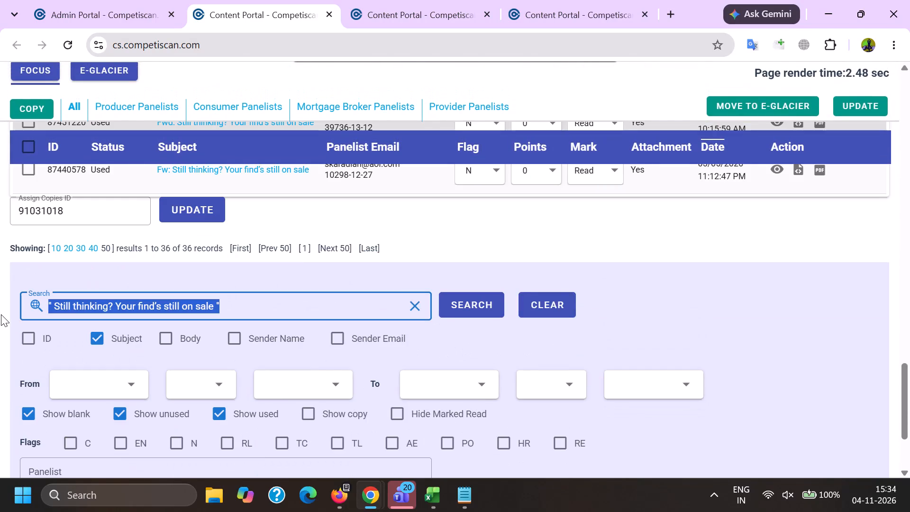
key("BackSpace")
key("shift+quotedbl")
key("ctrl+v")
key("shift+quotedbl")
key("Return")
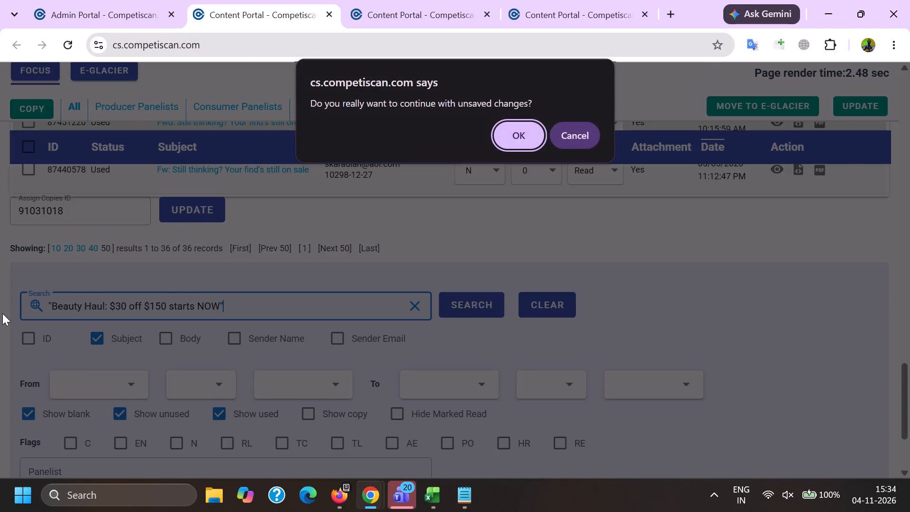
key("Return")
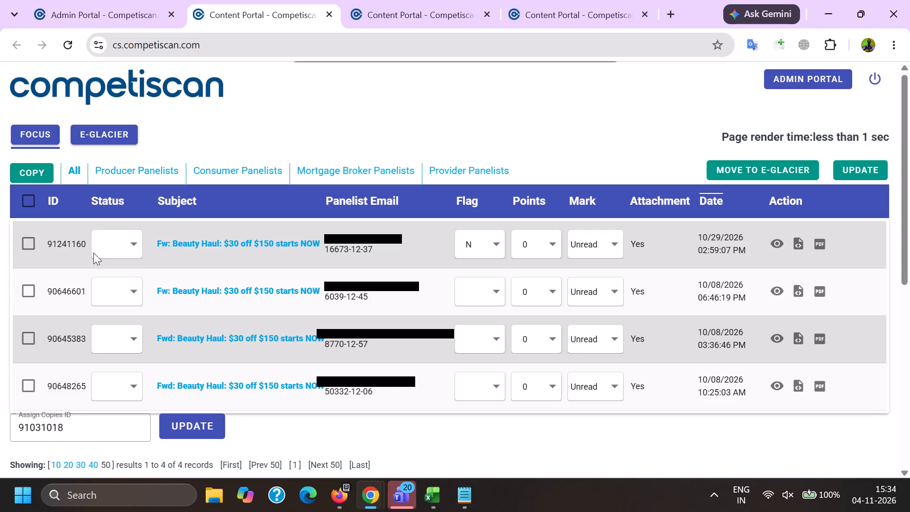
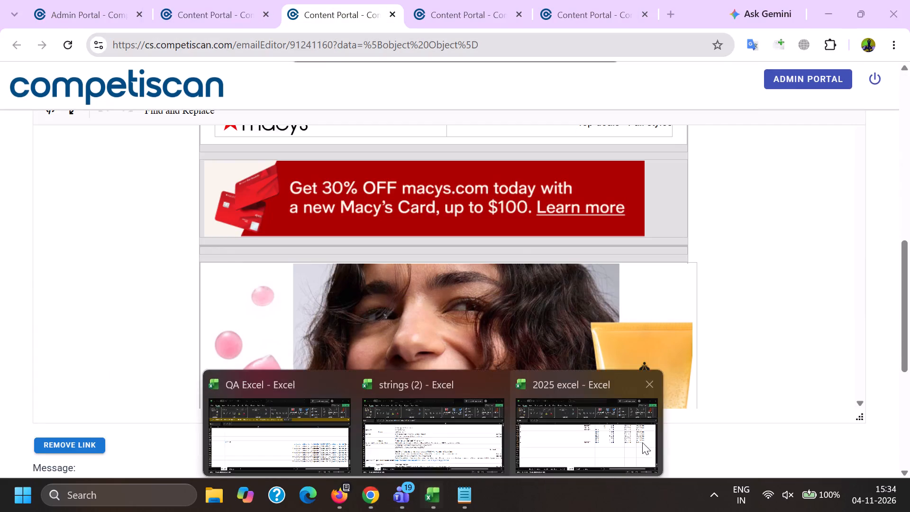
In the Excel tracker, fill row 7406 with email ID 91241160, cc, Macy, card, Co brand and Acquisition in their columns.
left_click(38, 294)
key("Left")
key("ctrl+v")
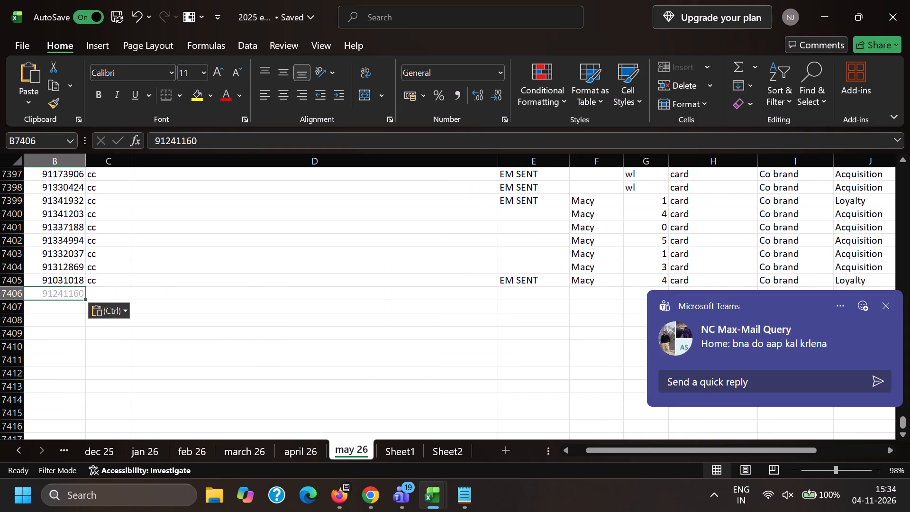
key("Right")
type("cc")
key("Right")
key("Right")
key("Right")
key("m")
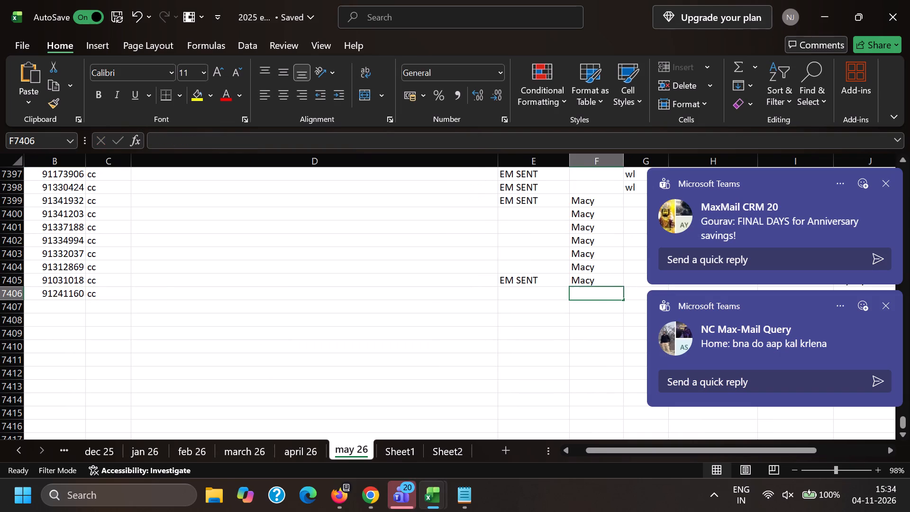
key("Right")
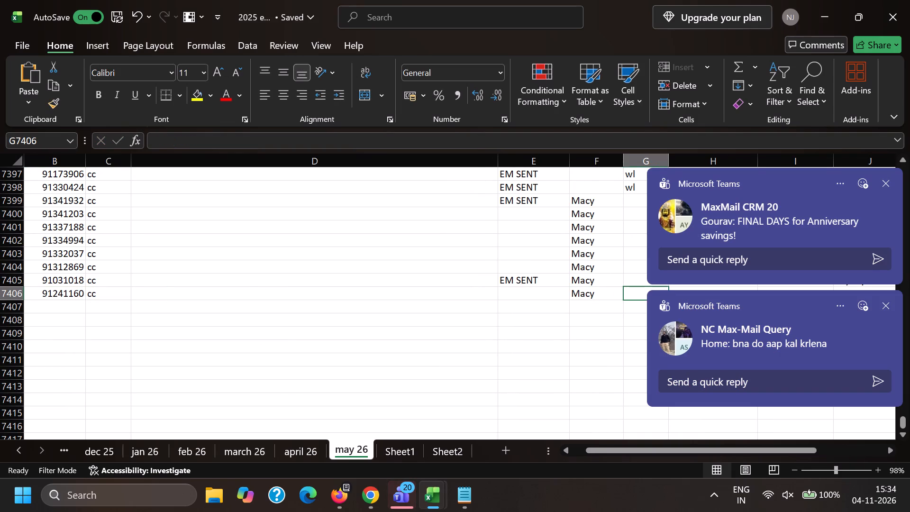
key("Right")
key("c")
key("Right")
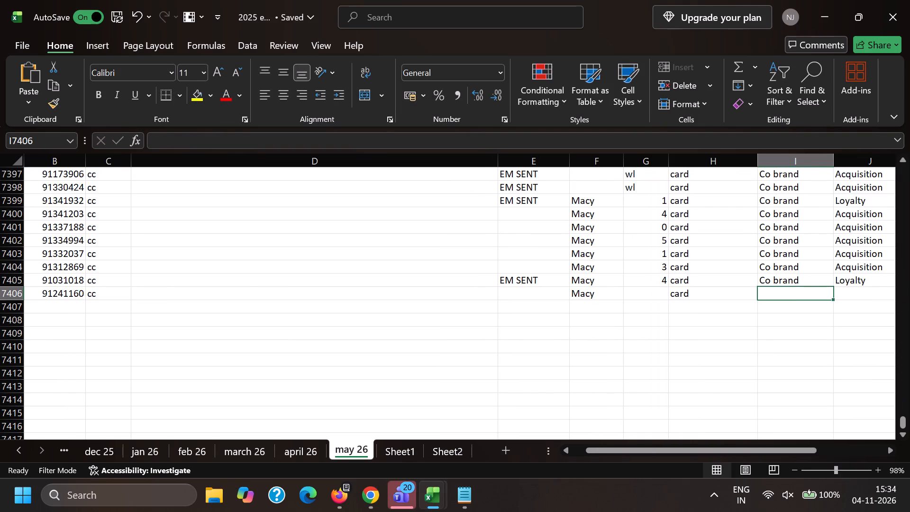
key("c")
key("Right")
key("a")
key("Left")
key("Left")
key("Left")
key("Left")
key("Left")
key("Left")
key("Left")
key("Left")
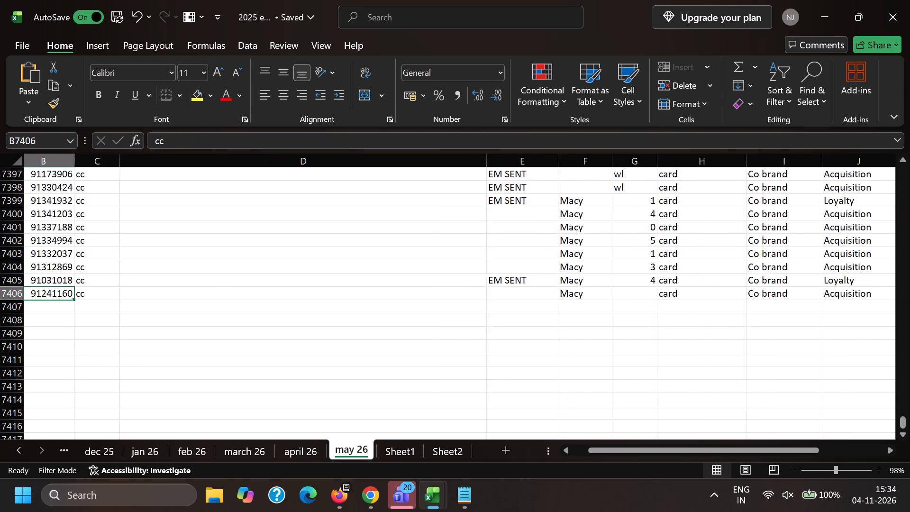
key("Left")
key("Left")
Back in the portal's email editor, remove the text above the From line, the sender's email address and the To line, and check the body.
key("alt+Tab")
scroll(149, 271, "up", 12)
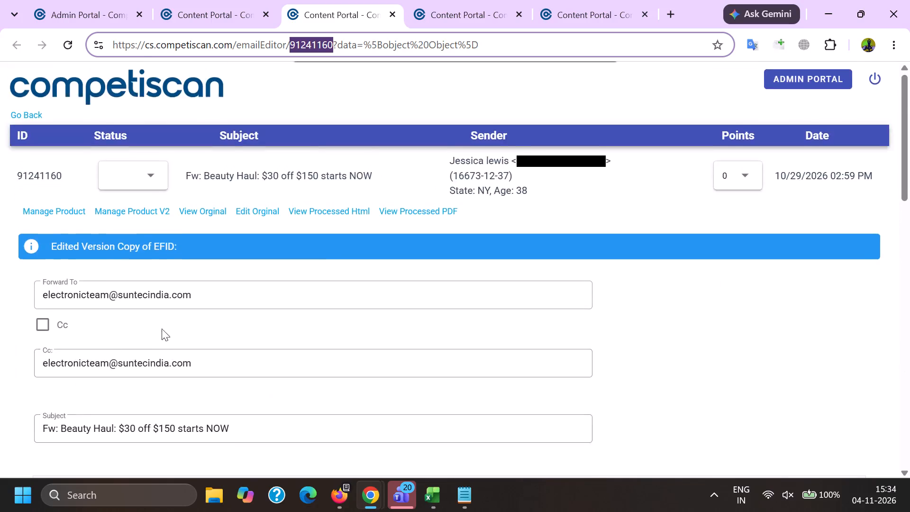
scroll(134, 230, "down", 5)
left_click_drag(188, 194, 0, 165)
key("equal")
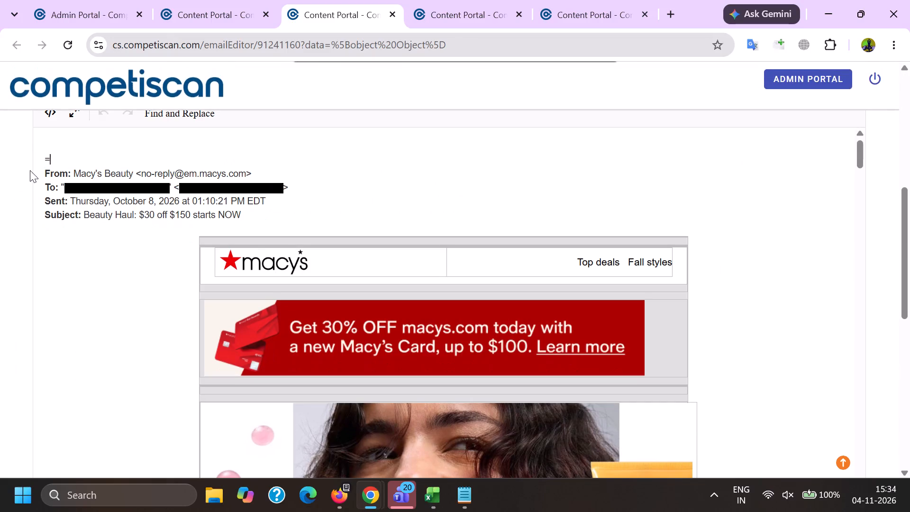
key("BackSpace")
left_click_drag(134, 176, 310, 185)
key("BackSpace")
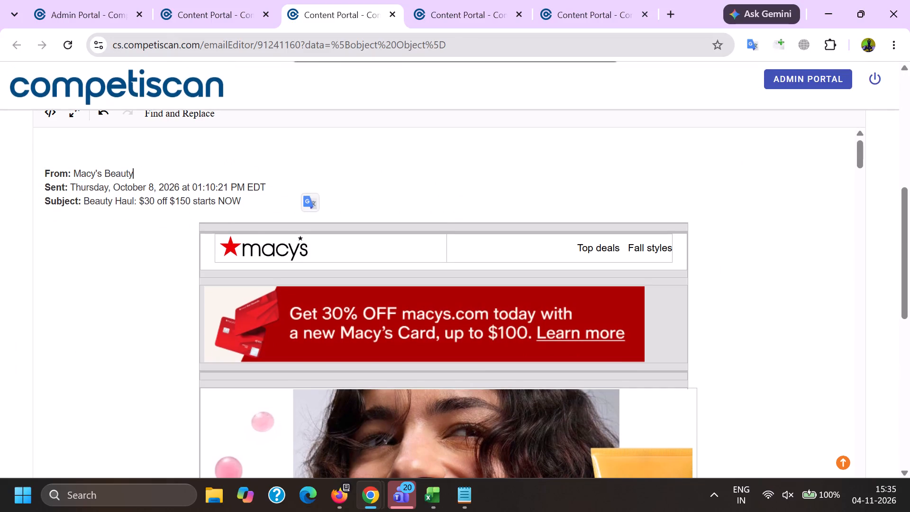
left_click(450, 338)
left_click(397, 265)
scroll(399, 279, "down", 6)
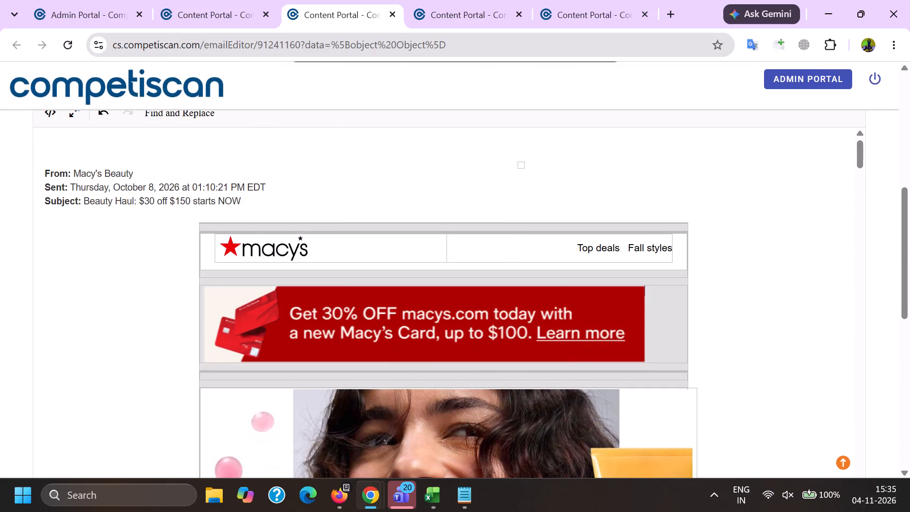
scroll(403, 306, "down", 20)
scroll(403, 306, "down", 20)
scroll(403, 306, "down", 20)
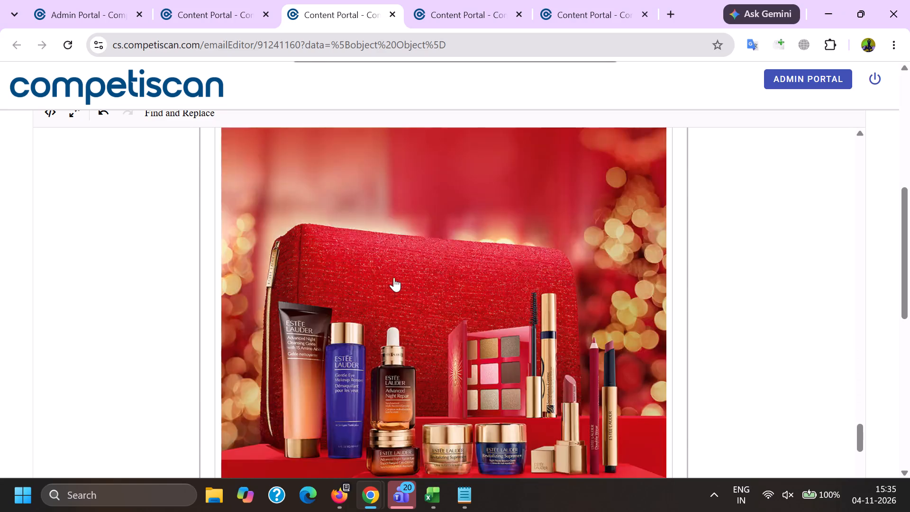
scroll(394, 277, "down", 20)
scroll(394, 277, "down", 5)
left_click(554, 237)
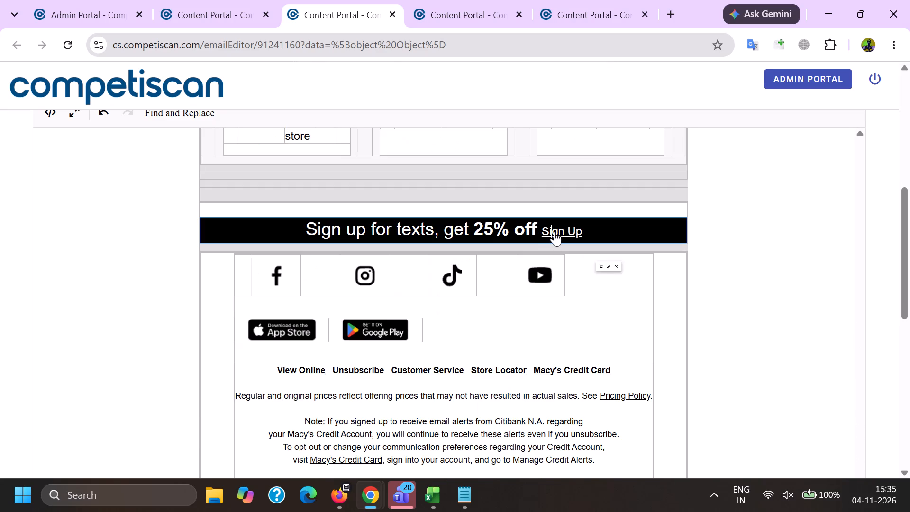
Remove the hyperlinks from the Sign Up text, the YouTube, TikTok, Instagram and Facebook icons, and the App Store and Google Play badges.
left_click(634, 268)
left_click(556, 275)
left_click(552, 238)
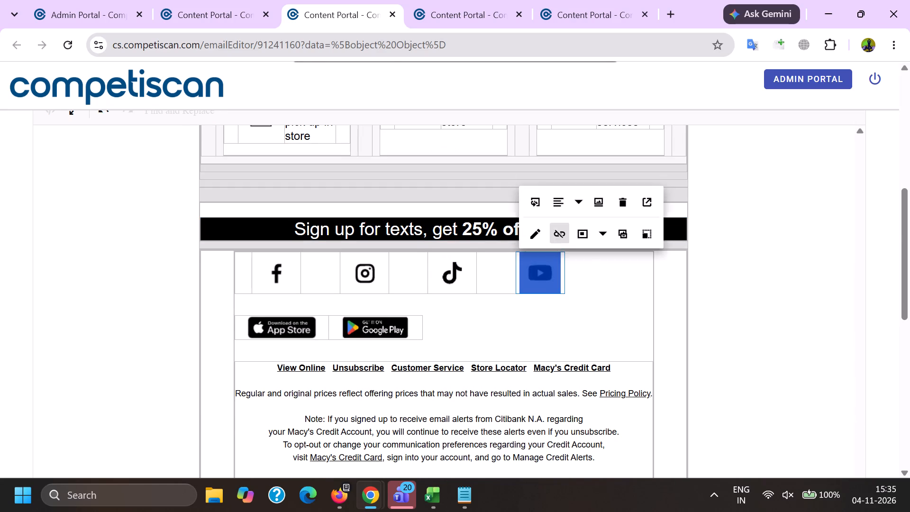
left_click(472, 266)
left_click(468, 238)
left_click(363, 274)
left_click(384, 235)
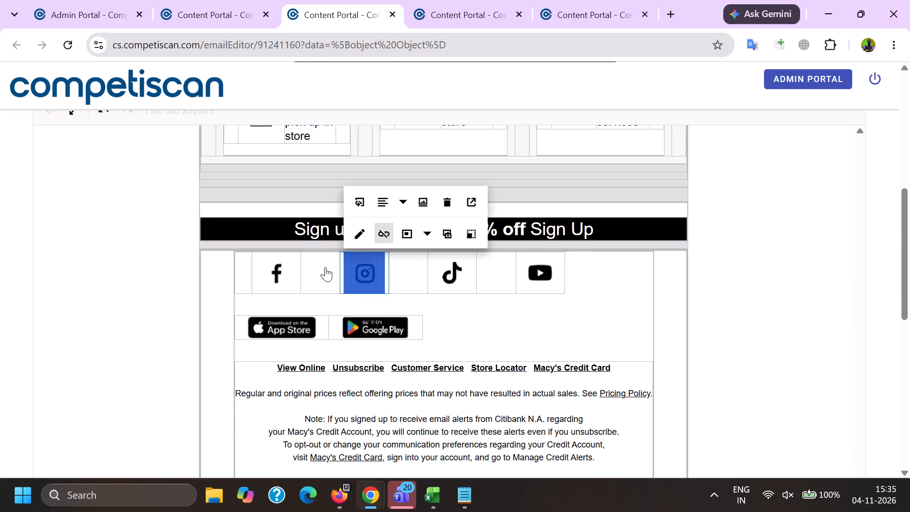
left_click(284, 275)
left_click(300, 231)
left_click(285, 332)
left_click(290, 293)
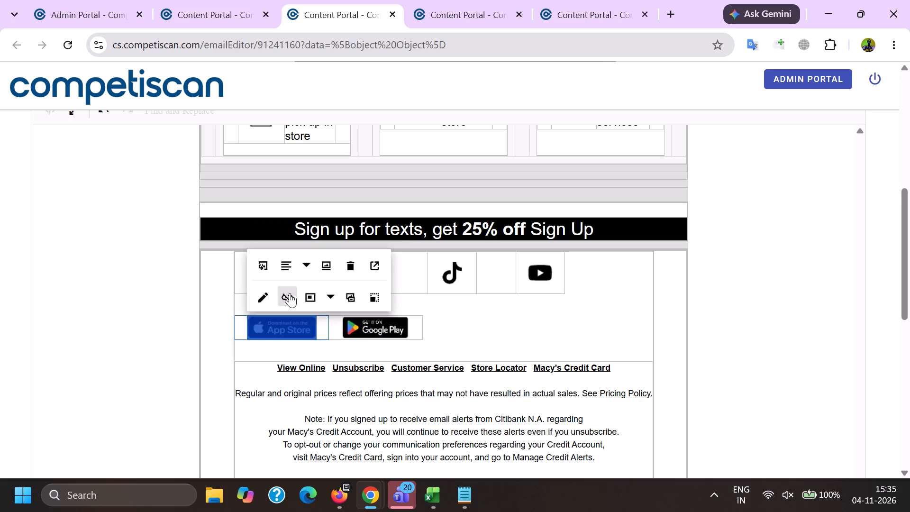
left_click(354, 318)
left_click(394, 282)
left_click(375, 295)
Remove the hyperlinks from View Online, Unsubscribe and Macy's Credit Card in the footer link row.
left_click(310, 368)
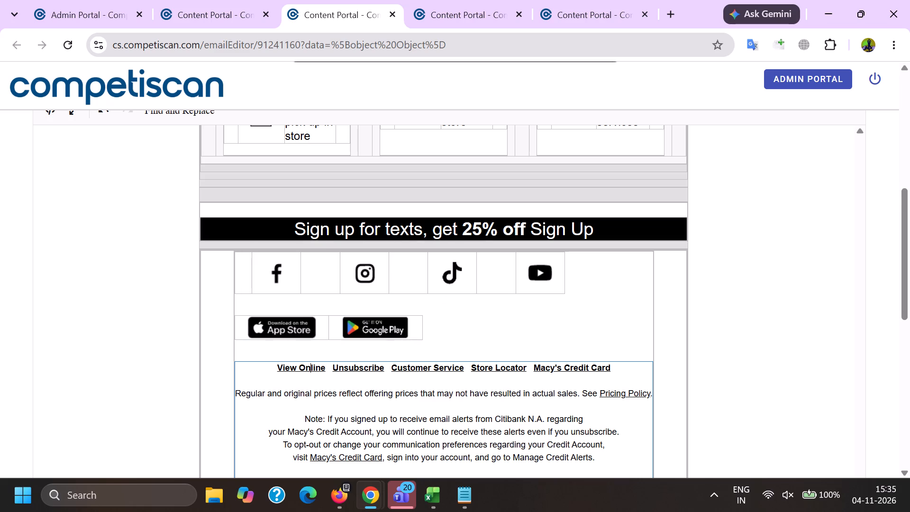
left_click(385, 394)
left_click(362, 364)
left_click(446, 387)
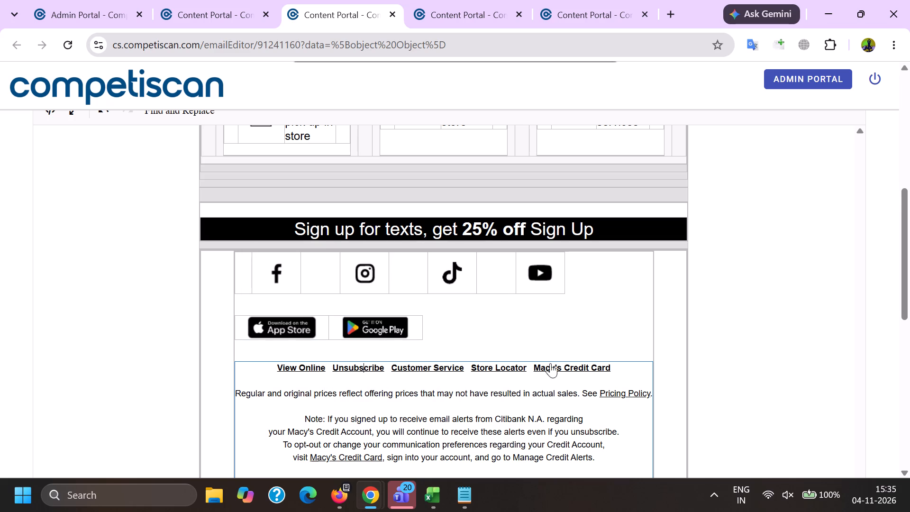
left_click(550, 367)
left_click(632, 402)
Check the social icons and app badges for leftover links, and unlink Macy's Credit Card in the credit alerts note.
scroll(489, 321, "up", 2)
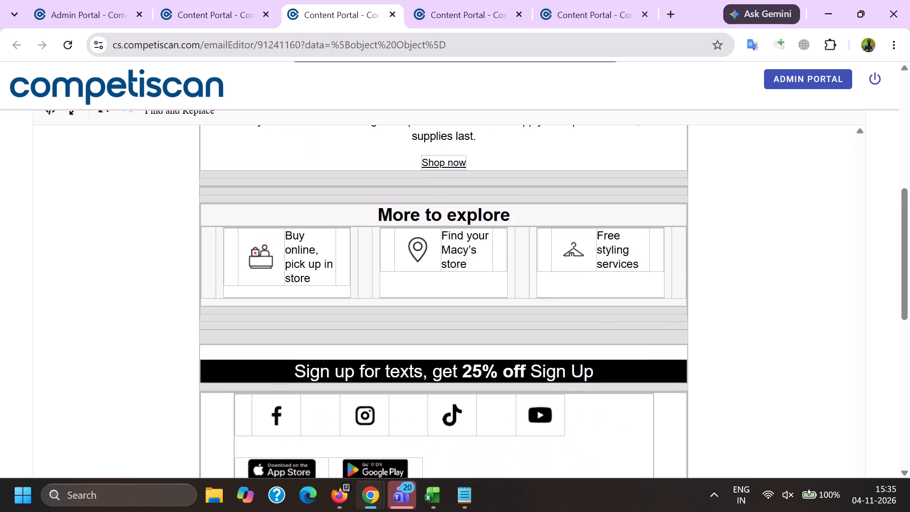
scroll(460, 299, "up", 6)
scroll(451, 304, "down", 5)
scroll(391, 327, "down", 5)
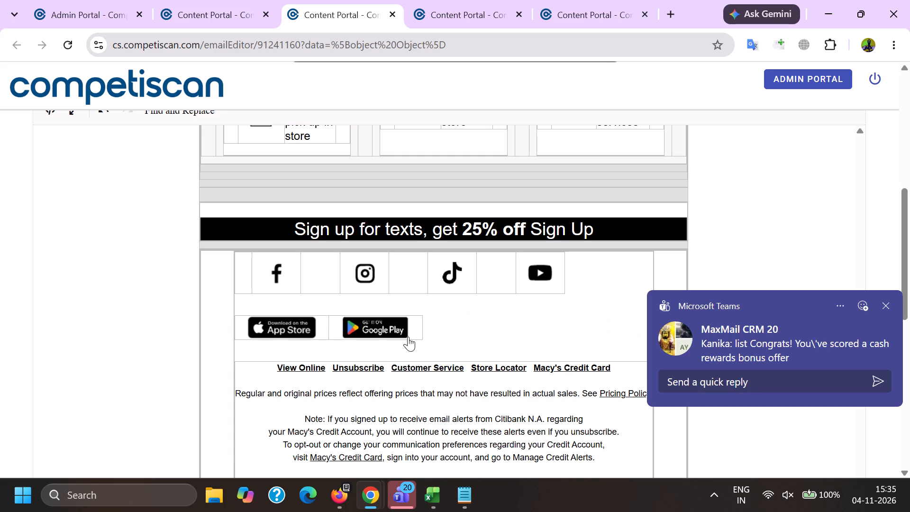
left_click(387, 329)
left_click(291, 275)
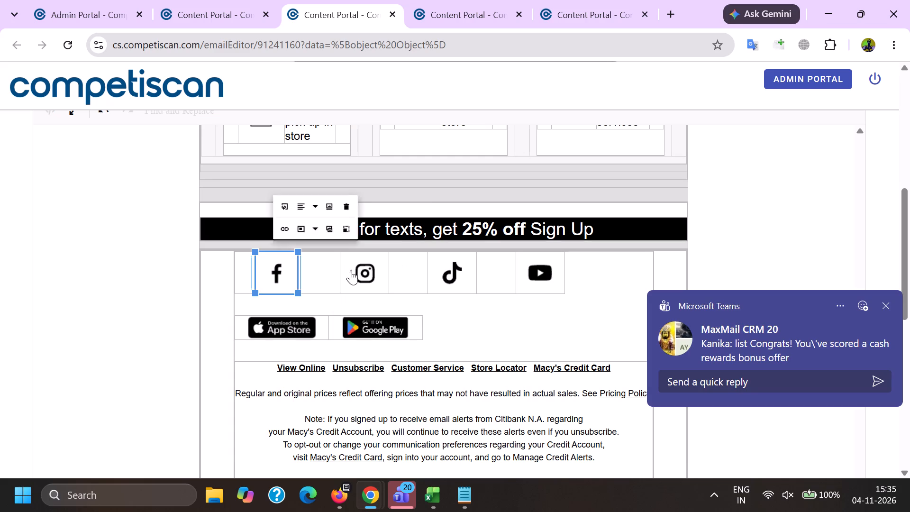
left_click(354, 269)
left_click(450, 272)
left_click(537, 276)
scroll(380, 281, "down", 2)
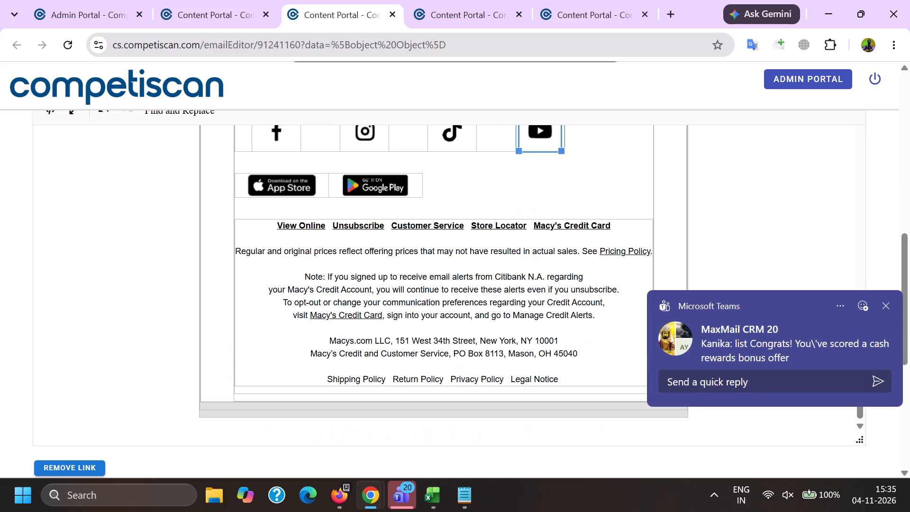
left_click(320, 315)
left_click(400, 345)
Save the cleaned email's product info and confirm the save.
scroll(479, 347, "down", 5)
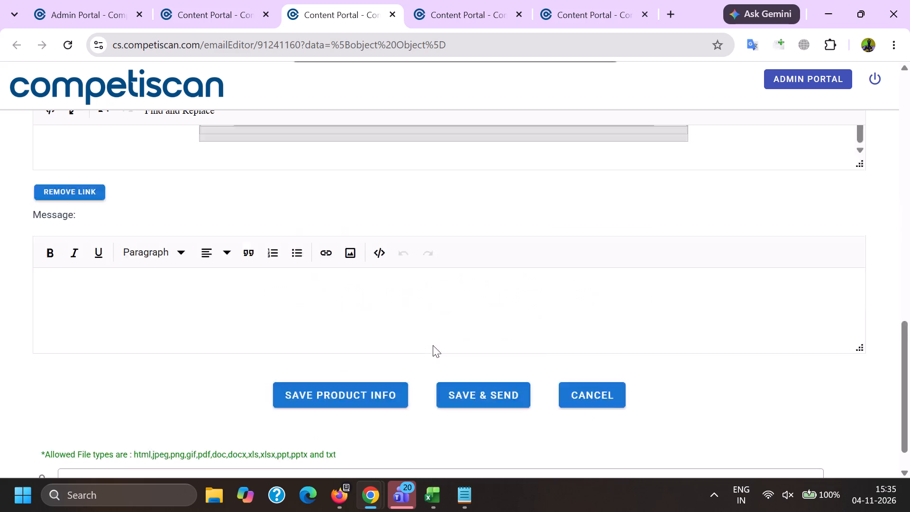
scroll(433, 345, "down", 5)
left_click(376, 352)
left_click(482, 301)
left_click(468, 290)
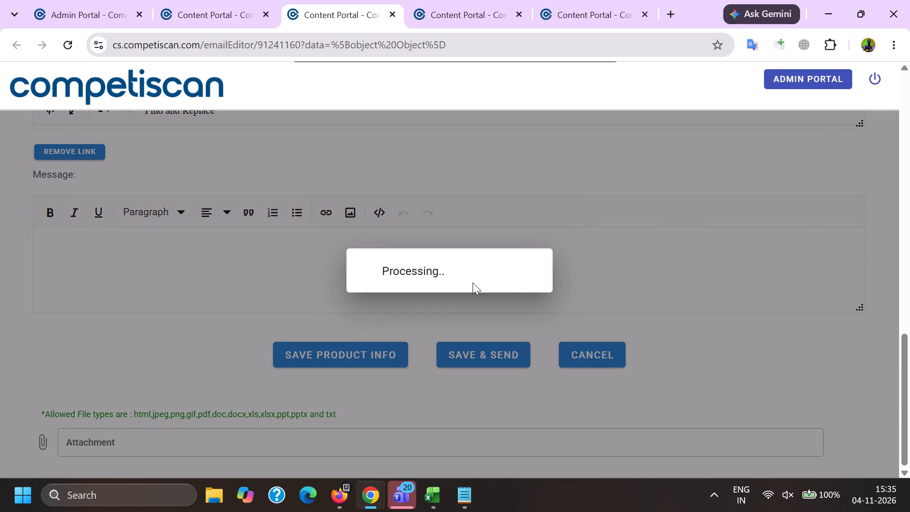
left_click(0, 303)
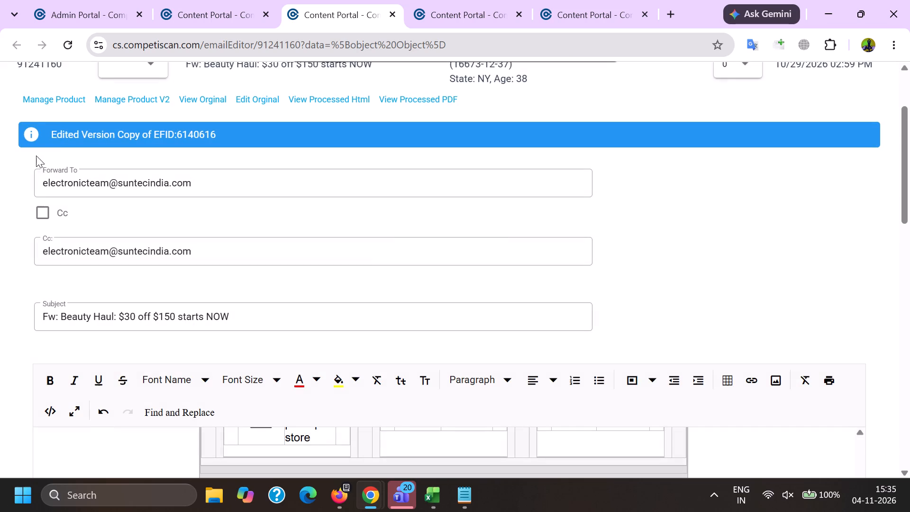
Open the product form for email 91241160, then return to the email body and copy "Macy's" from the From line.
left_click(48, 103)
key("alt+Tab")
scroll(88, 192, "down", 5)
left_click(73, 301)
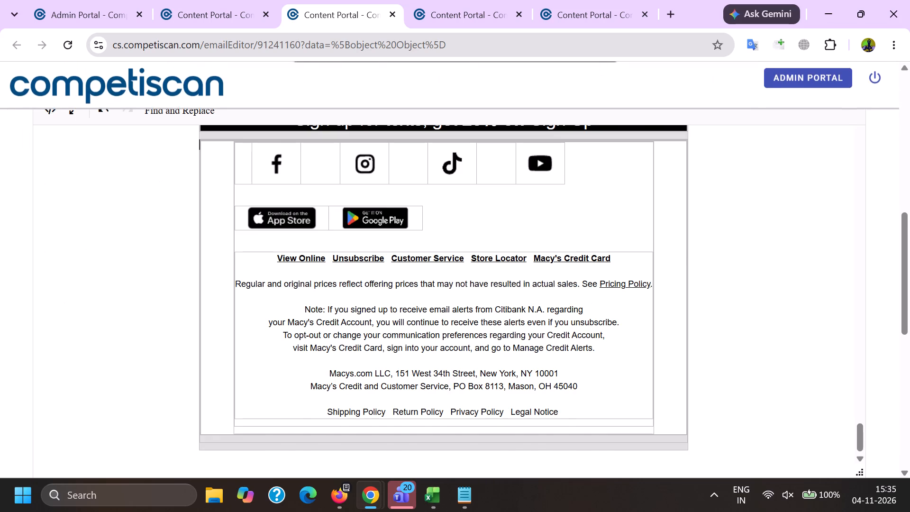
key("Page_Up")
key("Page_Up")
key("Page_Up")
key("Page_Up")
key("Page_Up")
key("Page_Up")
key("Page_Up")
key("Page_Up")
key("Page_Up")
key("Page_Up")
key("Page_Up")
key("Page_Up")
key("Page_Up")
key("Page_Up")
key("Page_Up")
key("Page_Up")
key("Page_Up")
key("Page_Up")
key("Page_Up")
key("Page_Up")
scroll(102, 208, "down", 5)
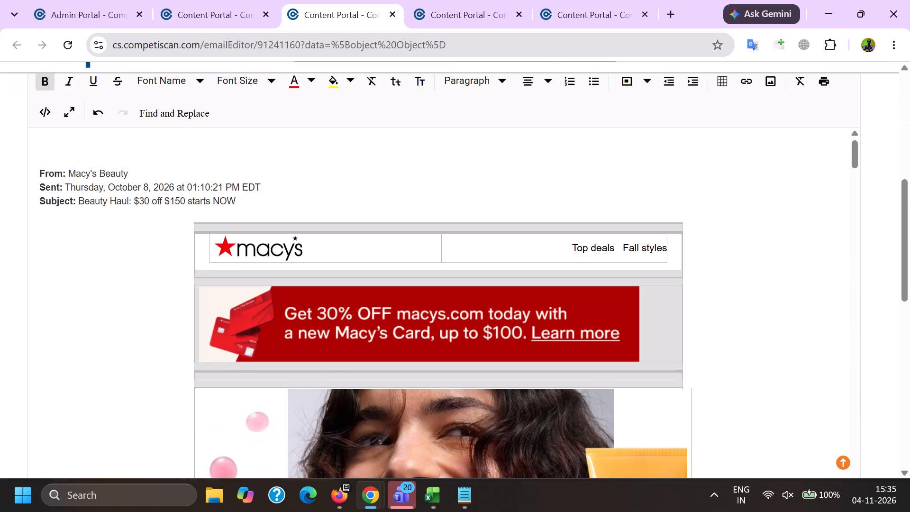
double_click(82, 173)
key("shift+Left")
key("ctrl+c")
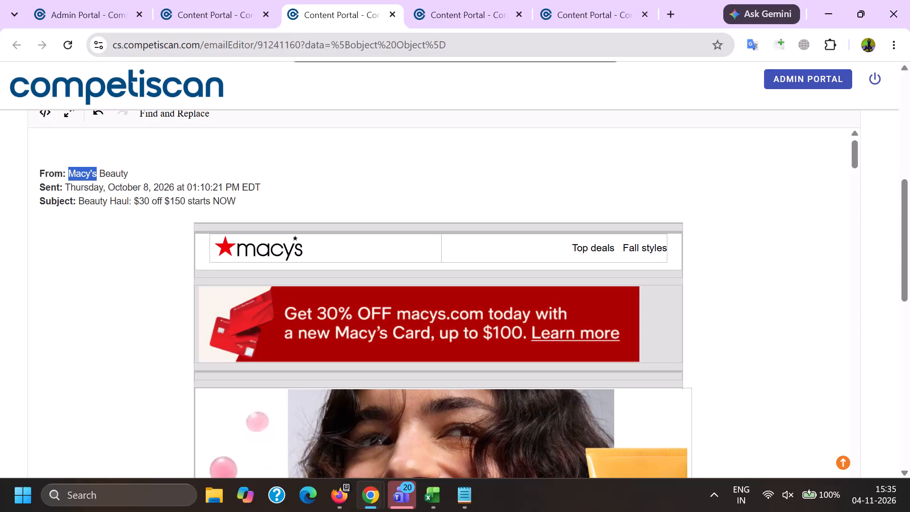
Switch back to the product form for email 91241160 and start adding its company.
key("alt+Tab")
scroll(322, 201, "down", 6)
left_click(297, 175)
left_click(277, 122)
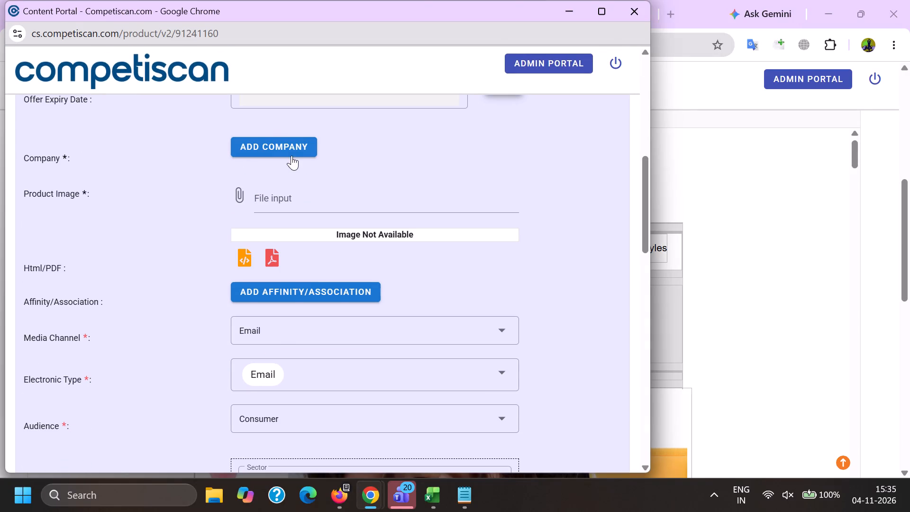
In the product form for 91241160, add Macy's and Citibank as companies and Macy's (Retail) as the affinity/association.
left_click(291, 154)
key("ctrl+v")
left_click(319, 273)
left_click(326, 290)
left_click(380, 320)
key("ctrl+v")
scroll(341, 349, "up", 2)
left_click(331, 353)
left_click(266, 318)
left_click(264, 287)
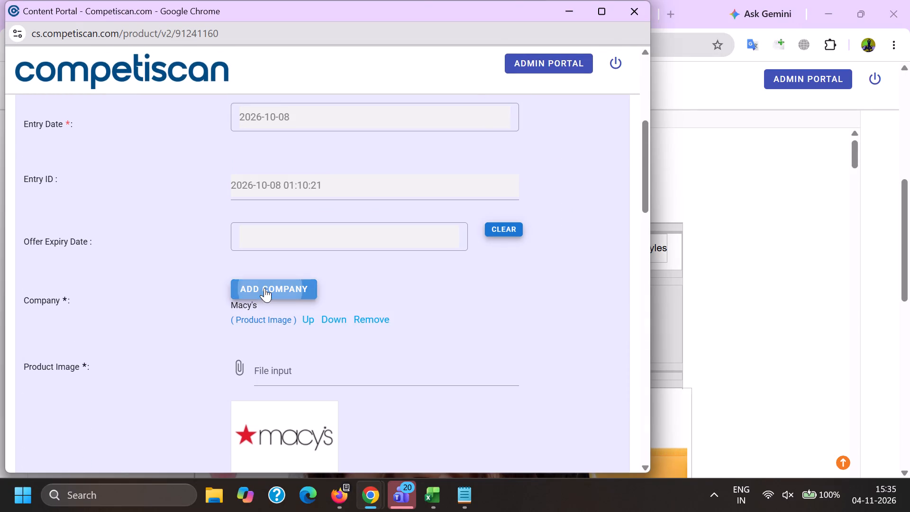
type("ci")
type("ti")
key("b")
key("a")
type("nk")
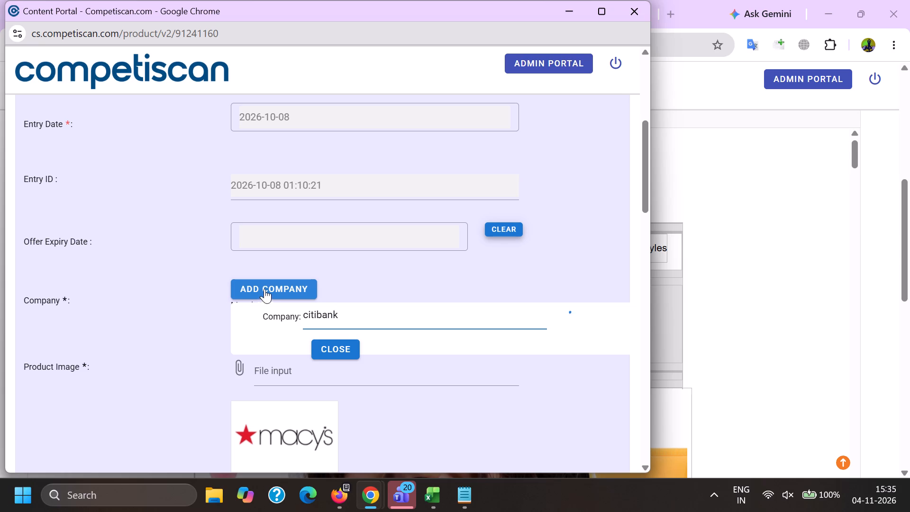
left_click(333, 346)
scroll(323, 248, "down", 4)
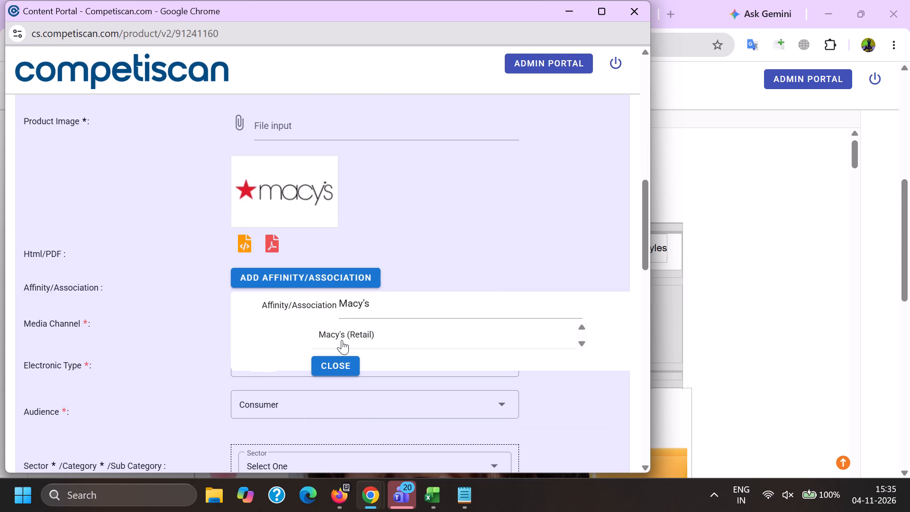
left_click(342, 340)
Add the sector classification Retail / Health & Beauty / Beauty & Personal Care / Face Makeup.
scroll(312, 233, "down", 4)
left_click(291, 215)
scroll(288, 211, "down", 7)
left_click(285, 274)
left_click_drag(209, 272, 237, 271)
left_click(321, 252)
scroll(293, 262, "down", 7)
scroll(302, 346, "up", 6)
scroll(280, 357, "down", 1)
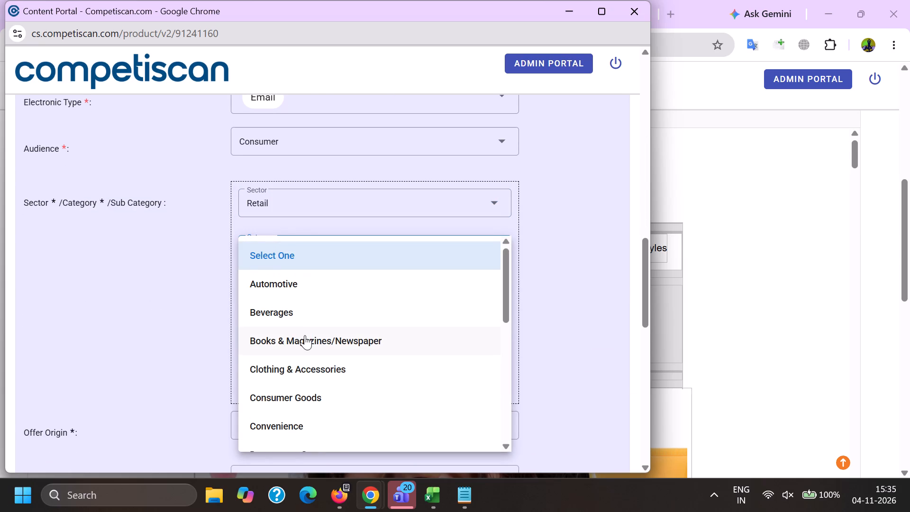
scroll(305, 335, "down", 2)
left_click(281, 352)
left_click_drag(164, 350, 180, 348)
left_click(268, 300)
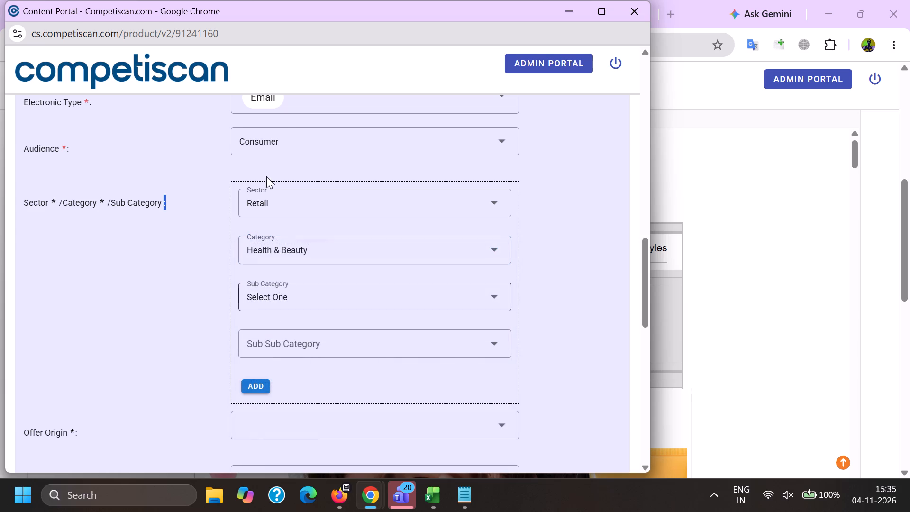
scroll(266, 176, "down", 1)
left_click(288, 258)
left_click_drag(171, 263, 186, 265)
left_click(264, 274)
scroll(266, 172, "down", 1)
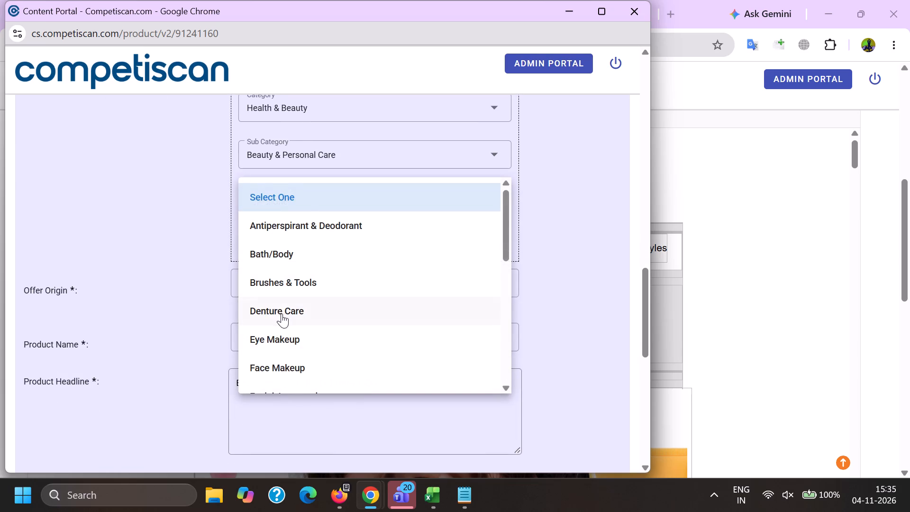
scroll(278, 313, "down", 2)
left_click(279, 219)
left_click_drag(132, 241, 145, 243)
left_click(262, 245)
Add the classification Credit Cards / Payment Cards / Private Label Cards and move it above the Retail entry.
scroll(258, 341, "up", 2)
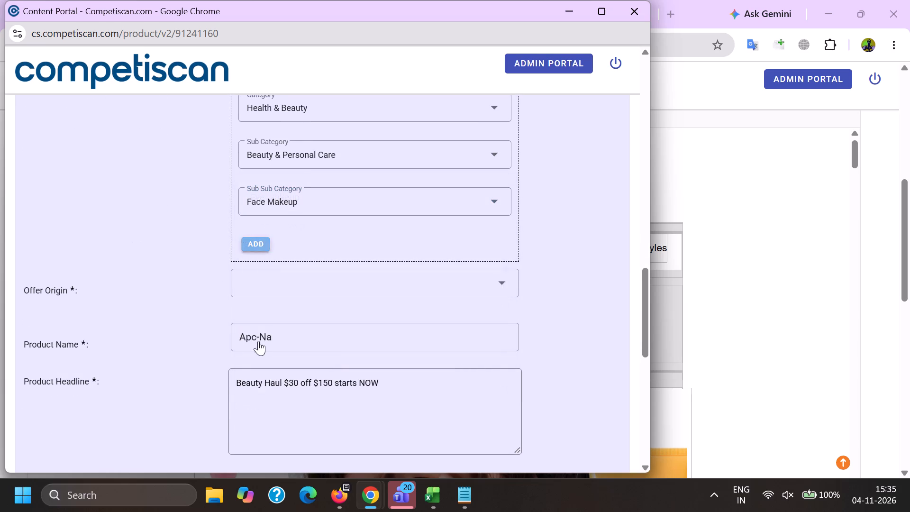
left_click(268, 232)
scroll(290, 351, "up", 6)
left_click(301, 350)
left_click_drag(195, 349, 207, 346)
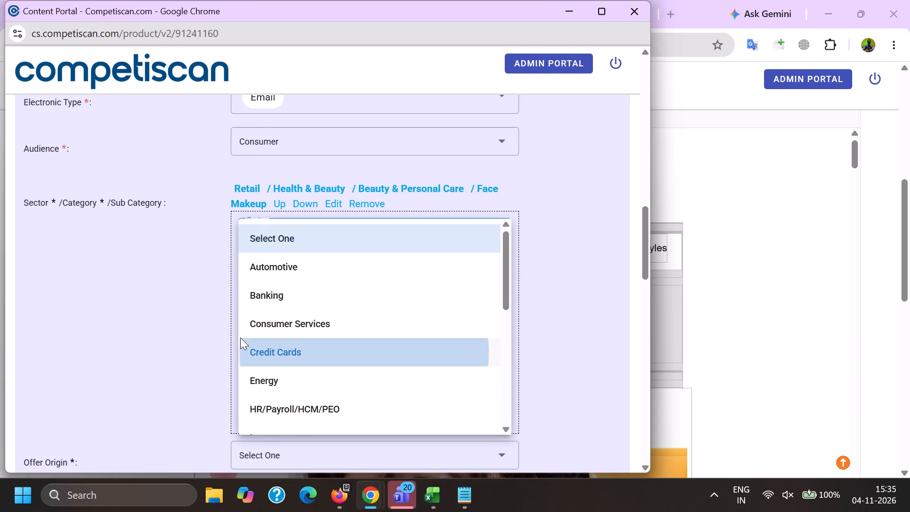
left_click(280, 284)
left_click(285, 340)
left_click(274, 324)
scroll(289, 230, "down", 2)
scroll(284, 303, "down", 7)
left_click(308, 332)
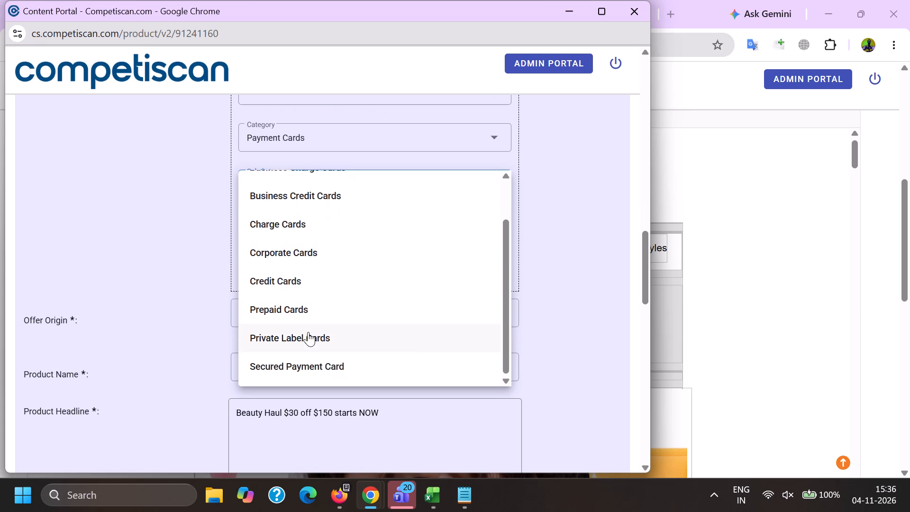
left_click(200, 320)
left_click(263, 271)
scroll(281, 334, "up", 3)
left_click(311, 274)
Set the offer origin to Provider/Bank and the product name to Macy's Card.
scroll(307, 271, "down", 5)
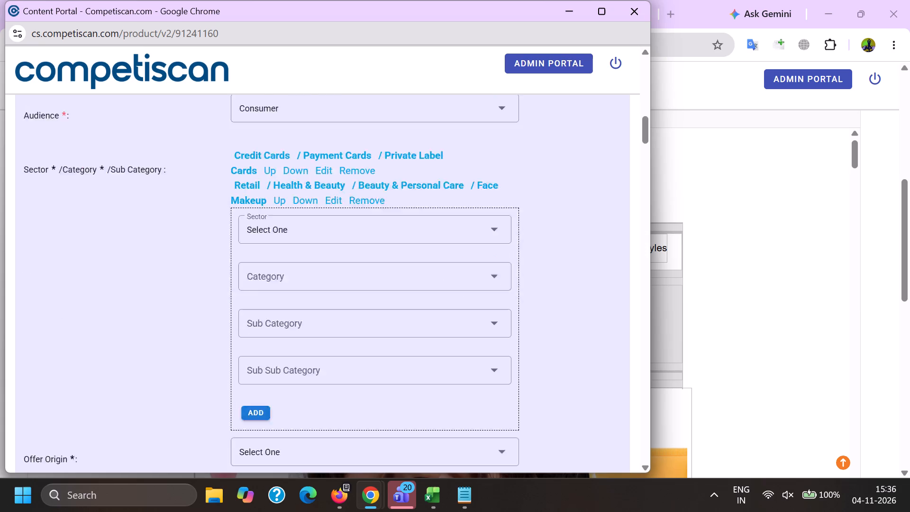
left_click(284, 194)
double_click(285, 266)
key("ctrl+v")
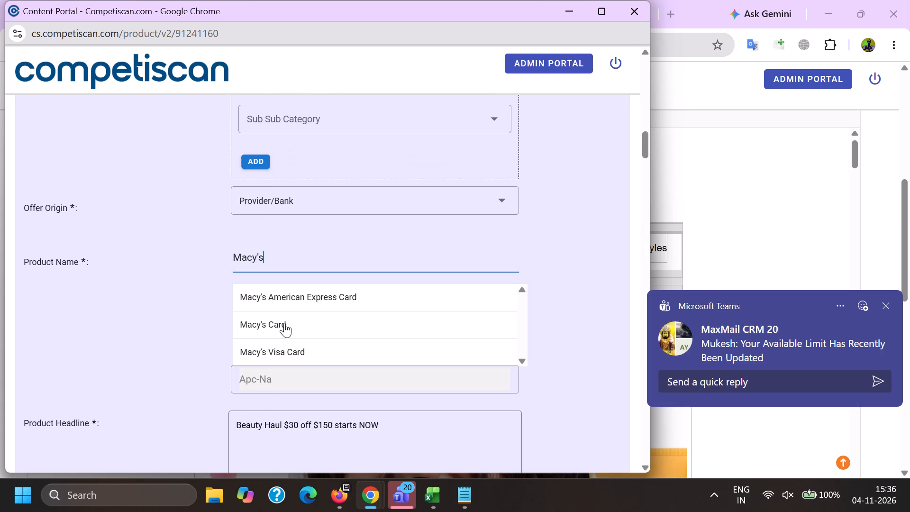
left_click(284, 323)
scroll(284, 322, "up", 4)
left_click(300, 202)
Replace the product headline with the subject "Beauty Haul: $30 off $150 starts NOW" copied from the email.
scroll(301, 200, "down", 5)
left_click_drag(417, 244, 387, 240)
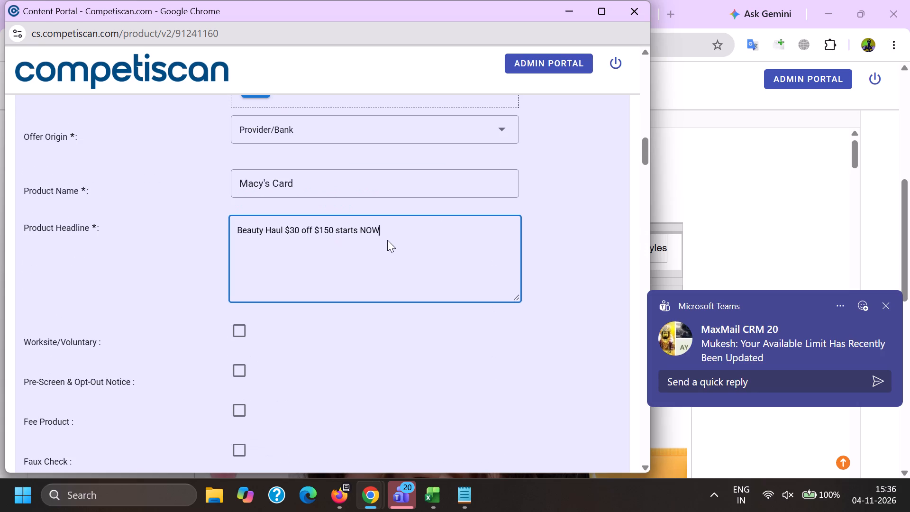
left_click_drag(387, 240, 0, 265)
key("BackSpace")
key("alt+Tab")
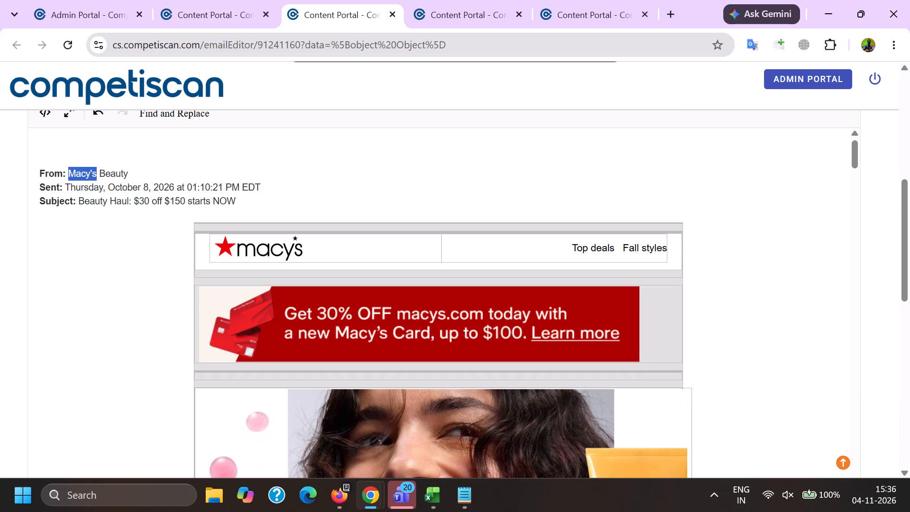
double_click(89, 199)
left_click(245, 200, "shift")
key("ctrl+c")
key("alt+Tab")
key("ctrl+v")
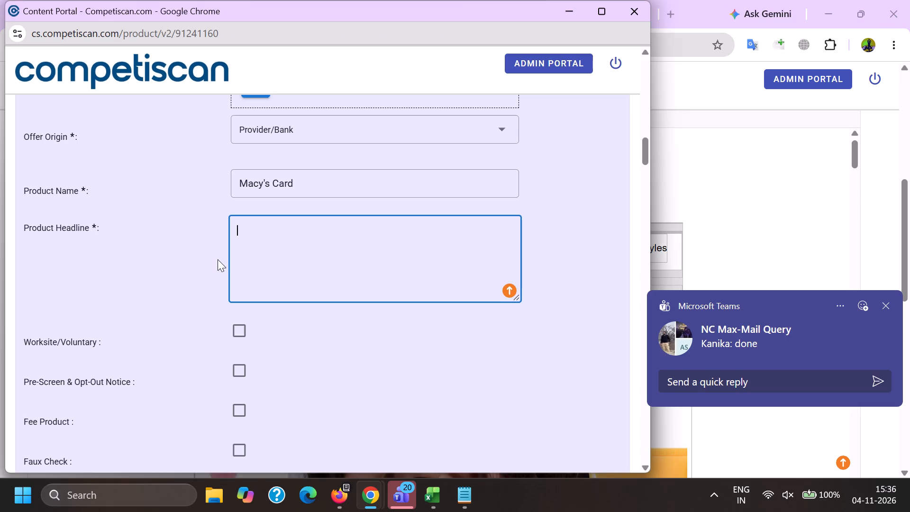
Append to the headline a period and "Get 30% OFF macys.com today with a new Macy's Card, up to $100", copied from product 20991720's headline.
key("BackSpace")
key("period")
key("space")
key("alt+Tab")
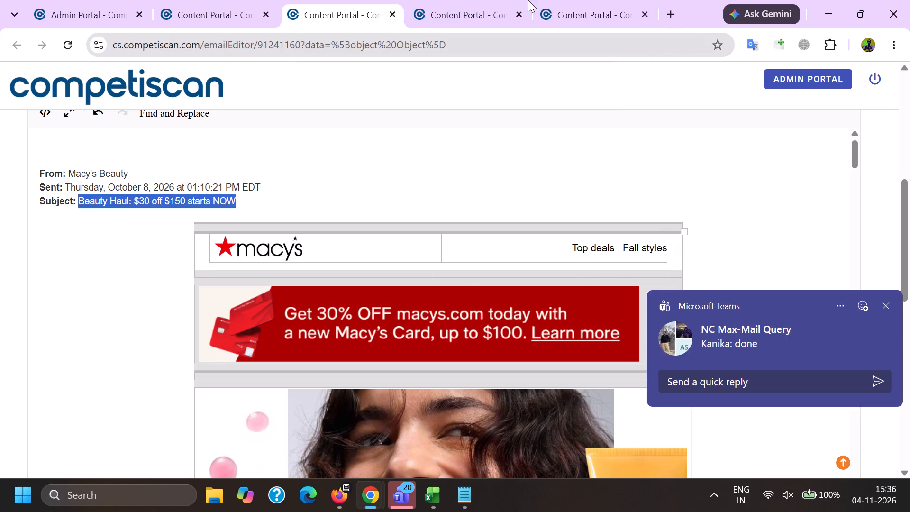
left_click(566, 0)
scroll(464, 280, "up", 5)
scroll(470, 276, "down", 6)
key("ctrl+c")
key("alt+Tab")
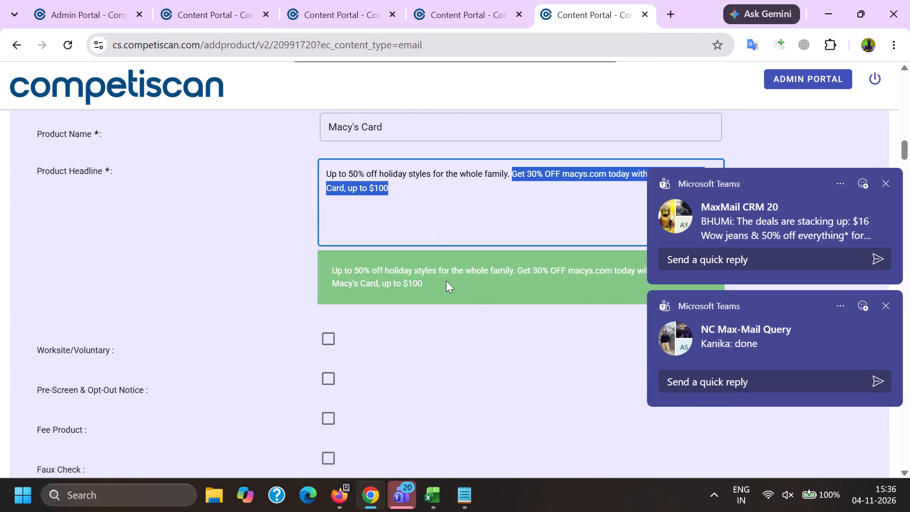
key("ctrl+v")
Set the response mechanism to URL/Website and the mailing type to Acquisition.
scroll(226, 260, "down", 6)
left_click(257, 120)
scroll(309, 293, "down", 7)
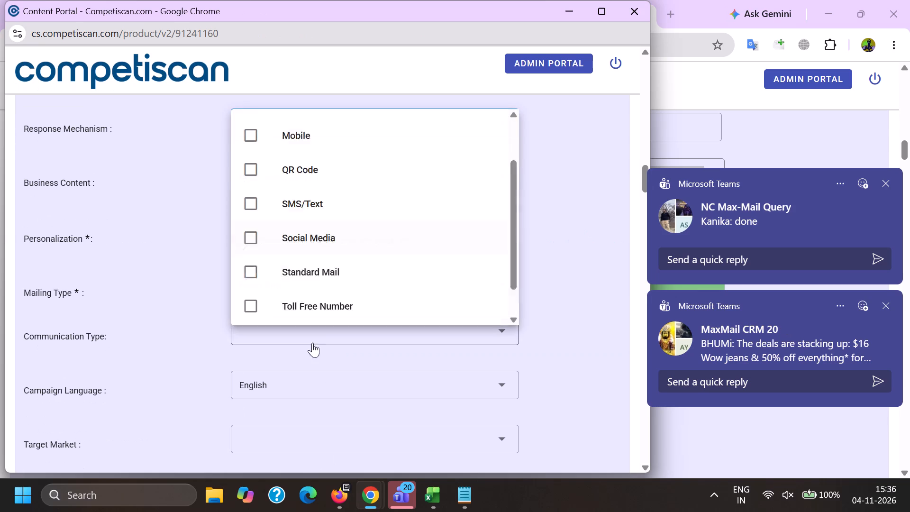
left_click(302, 300)
left_click(206, 293)
left_click(310, 288)
left_click(291, 302)
left_click_drag(160, 309, 179, 314)
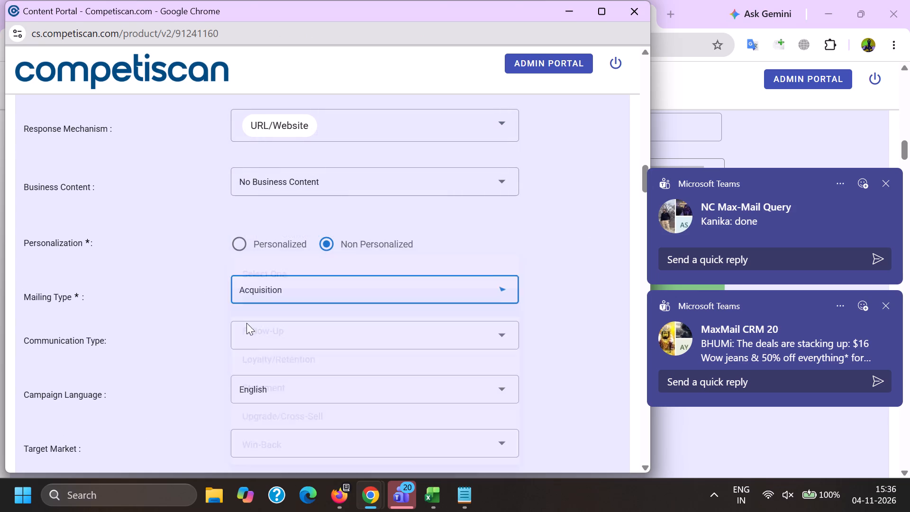
Set the communication type to Bonuses/Contests/Incentives and Co-Brand.
left_click(246, 323)
scroll(269, 236, "down", 1)
left_click(291, 366)
scroll(291, 364, "down", 4)
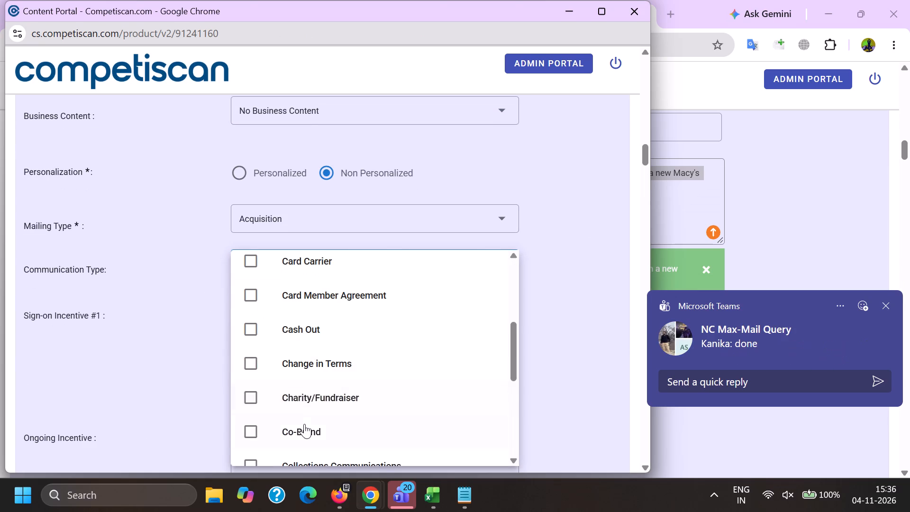
left_click(304, 424)
scroll(301, 372, "down", 13)
left_click(134, 374)
Fill Sign-on Incentive #1 with "30% OFF macys.com today with a new Macy's Card, up to $100", leaving out the word Get.
left_click(274, 353)
key("ctrl+v")
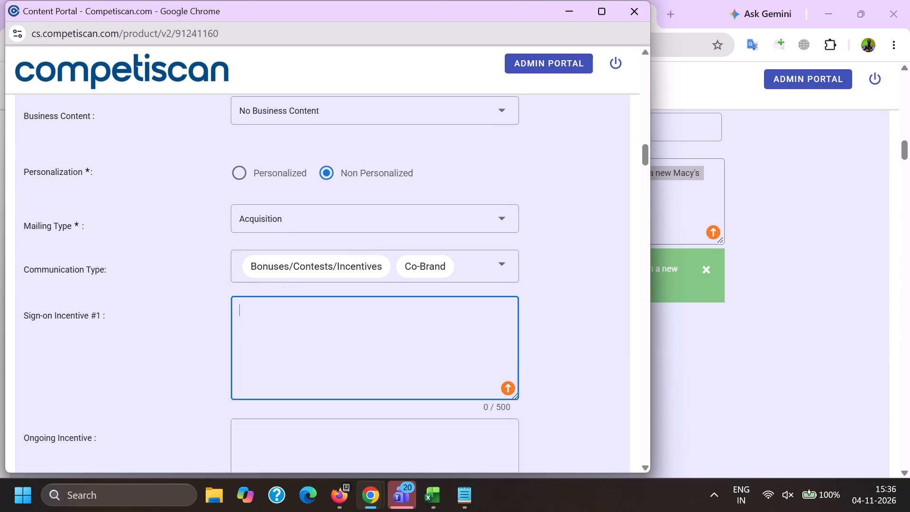
left_click_drag(255, 308, 53, 298)
key("BackSpace")
key("Right")
key("BackSpace")
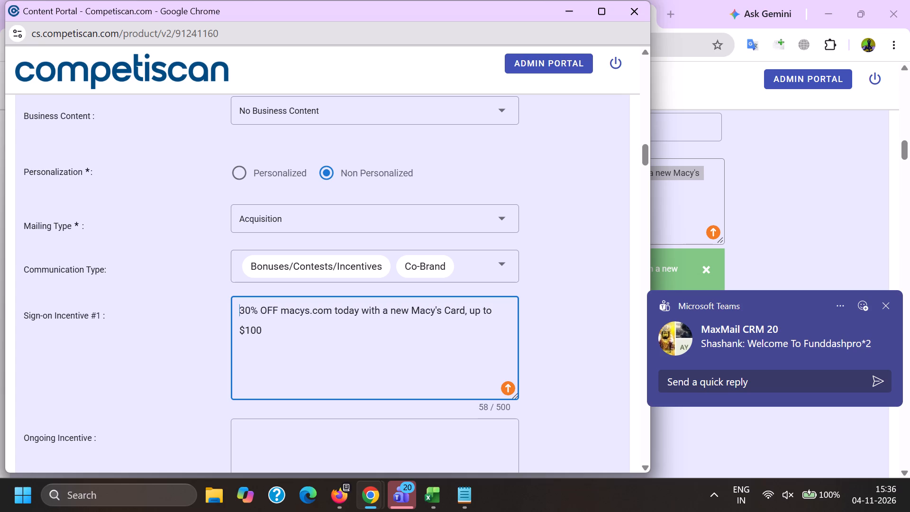
Complete the Sign-on Incentive #1 details, entering 30.00 as the incentive amount and 30.00 as Sign-on Max award #1.
key("BackSpace")
key("BackSpace")
scroll(295, 365, "down", 9)
scroll(273, 317, "up", 5)
left_click(255, 265)
scroll(255, 268, "down", 6)
left_click(293, 364)
left_click_drag(190, 357, 198, 356)
left_click(272, 319)
type("30.0")
key("0")
key("Tab")
key("Tab")
key("Tab")
type("30.0")
key("0")
key("Tab")
key("Tab")
key("Tab")
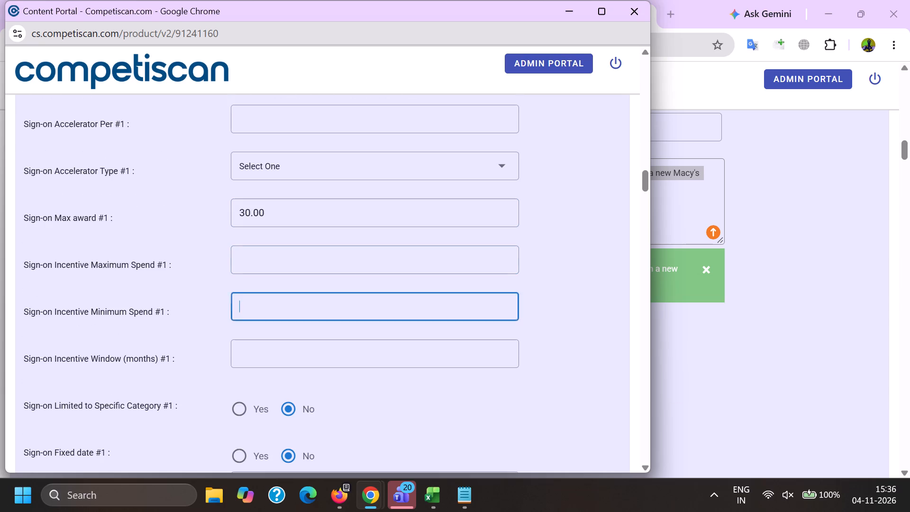
In the payment card offer details, choose the Application Type and set Primary Card Level to Not Mentioned.
scroll(272, 315, "down", 20)
scroll(272, 315, "down", 9)
scroll(270, 333, "up", 5)
left_click(274, 183)
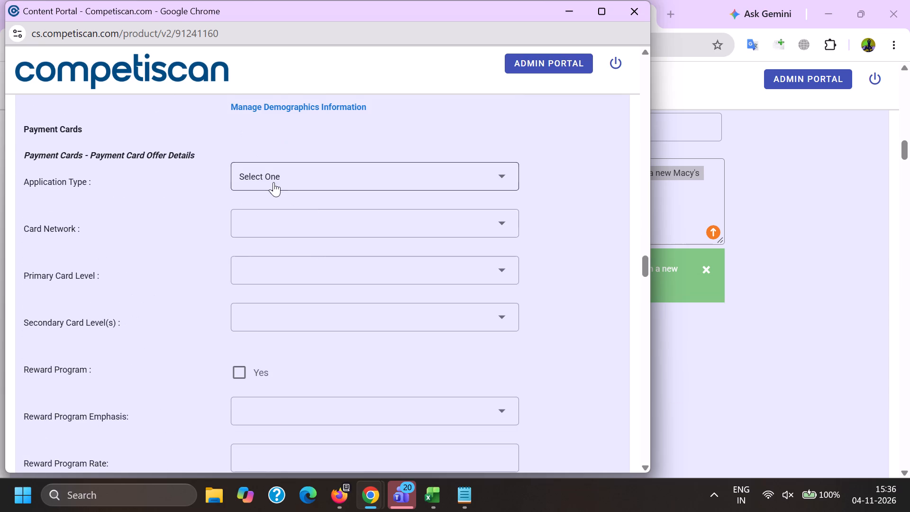
left_click(290, 244)
left_click_drag(216, 245, 222, 246)
left_click(286, 256)
scroll(288, 187, "down", 2)
left_click(293, 307)
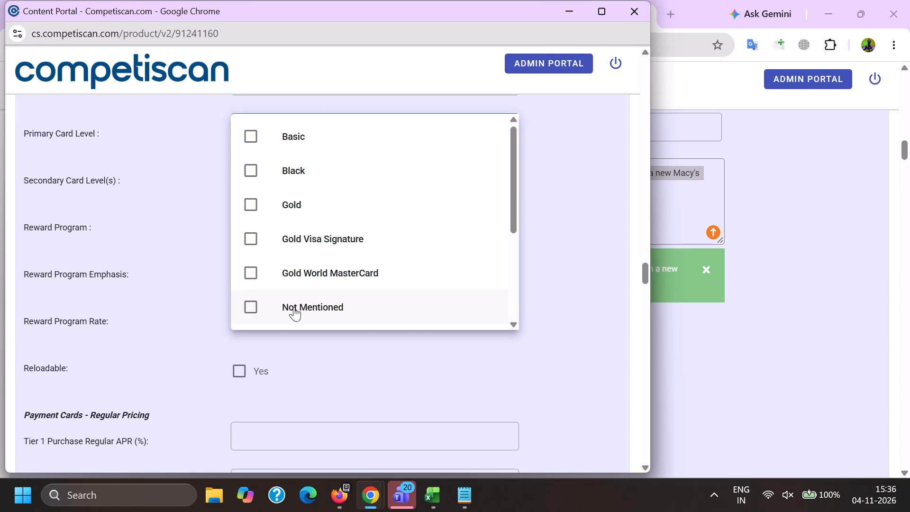
left_click_drag(142, 294, 147, 293)
Mark the card as having a Reward Program and set Reward Program Emphasis to Points.
left_click(231, 231)
left_click(252, 273)
left_click(281, 349)
double_click(167, 348)
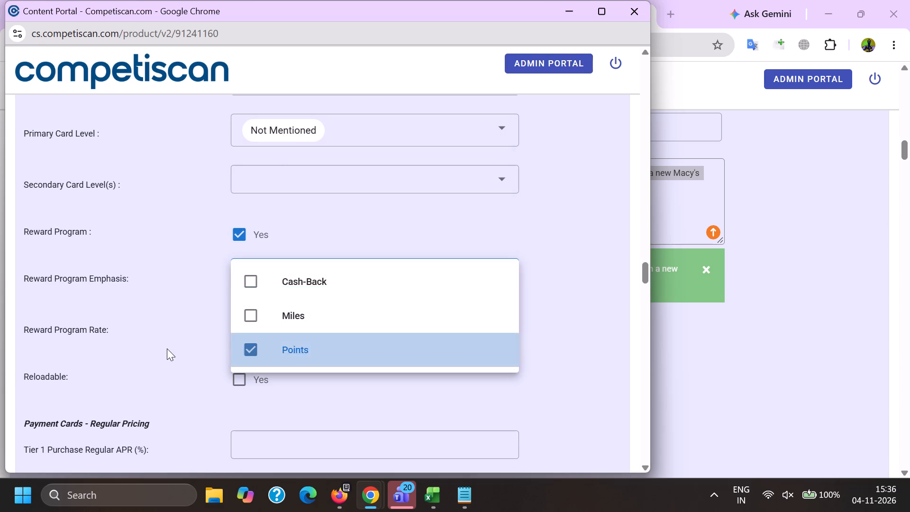
key("End")
left_click(242, 250)
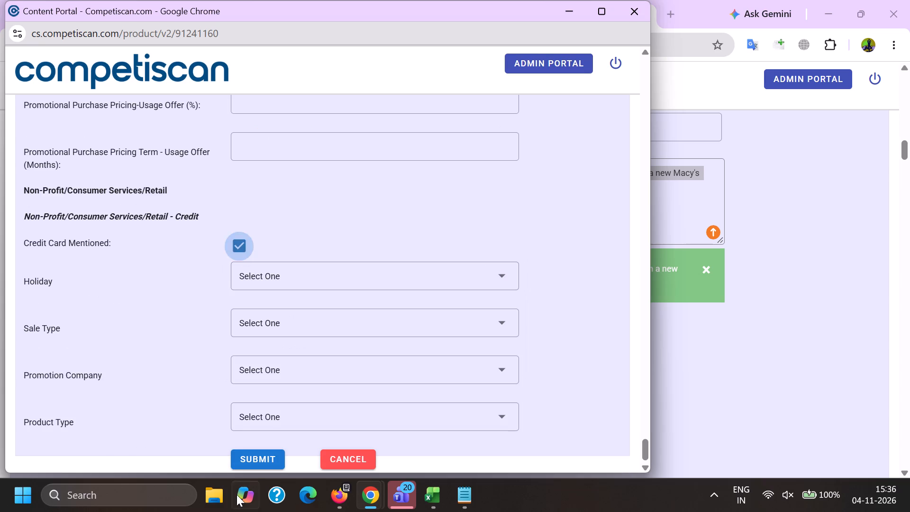
left_click(264, 457)
Switch to Firefox and open page 4 of the Macy's address search results.
key("alt+Tab")
left_click(184, 0)
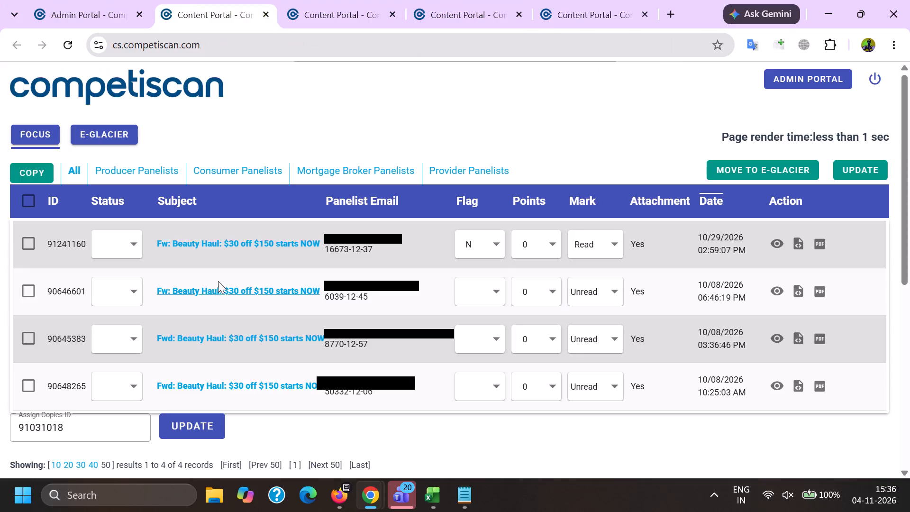
left_click(342, 501)
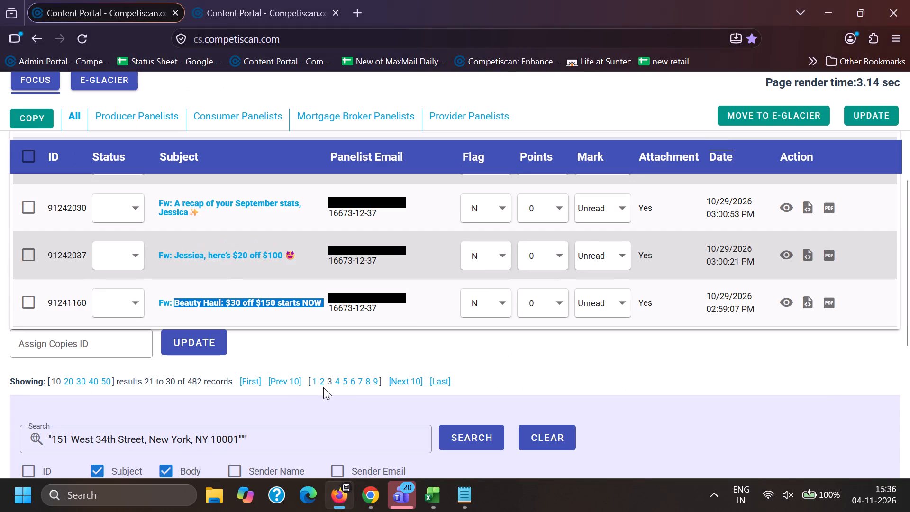
left_click(338, 380)
left_click(283, 0)
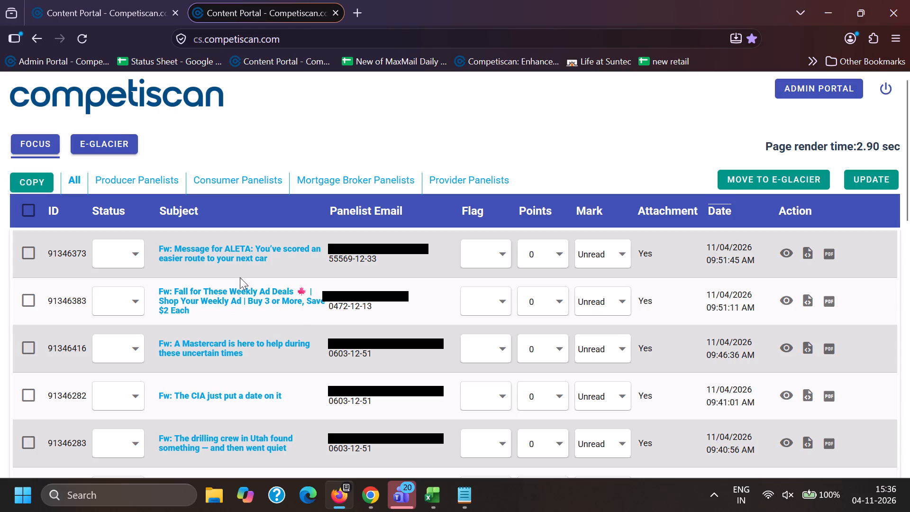
left_click(126, 0)
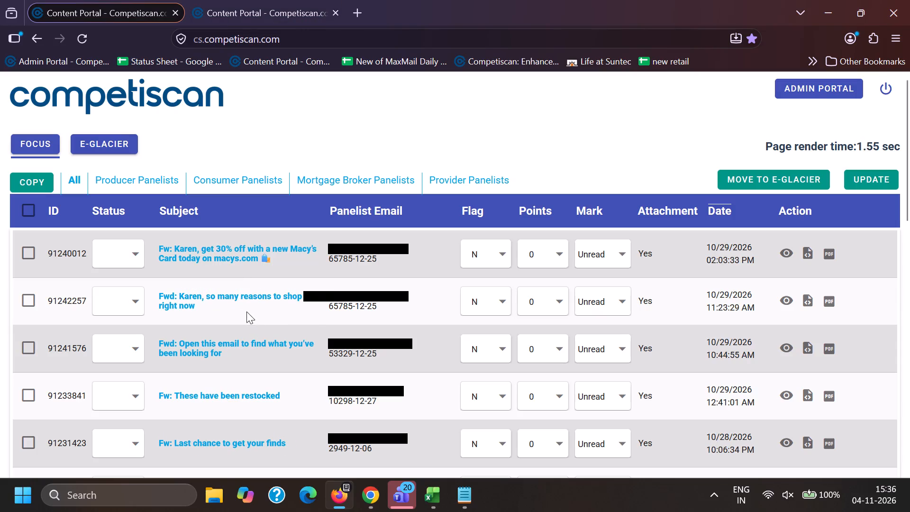
Copy email 91241576's subject without the prefix and search the Chrome portal for "Open this email to find what you've been looking for" in quotation marks.
left_click_drag(182, 337, 250, 362)
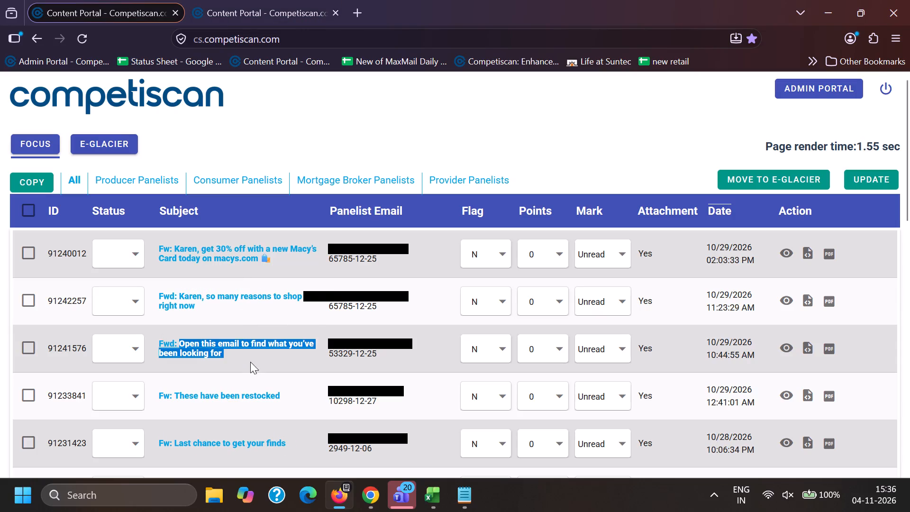
left_click_drag(250, 362, 254, 363)
key("ctrl+c")
key("ctrl+c")
left_click(370, 505)
left_click(296, 451)
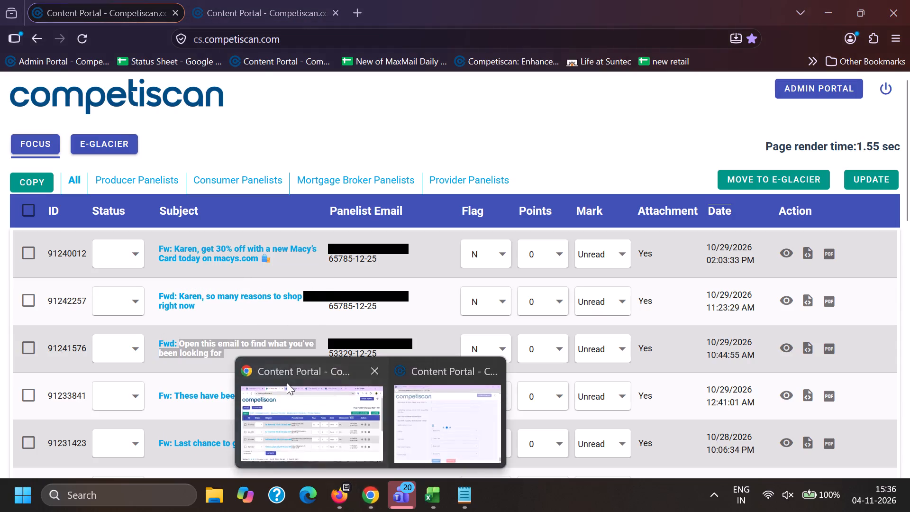
scroll(258, 263, "down", 2)
left_click_drag(294, 380, 23, 393)
key("BackSpace")
key("shift+quotedbl")
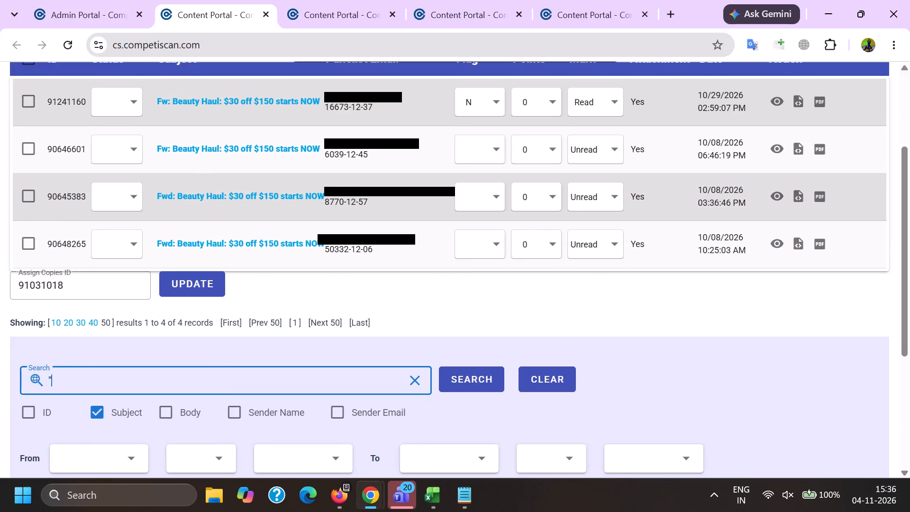
key("ctrl+v")
key("shift+quotedbl")
key("Return")
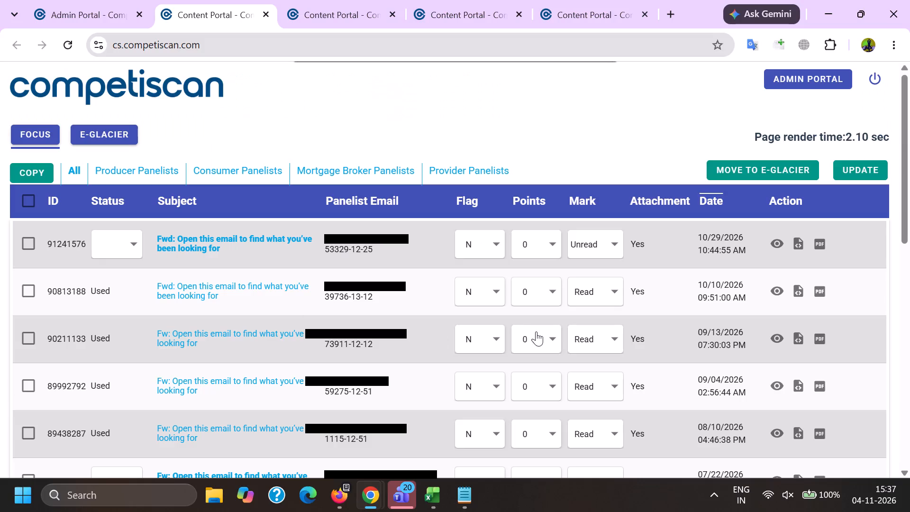
left_click(780, 243)
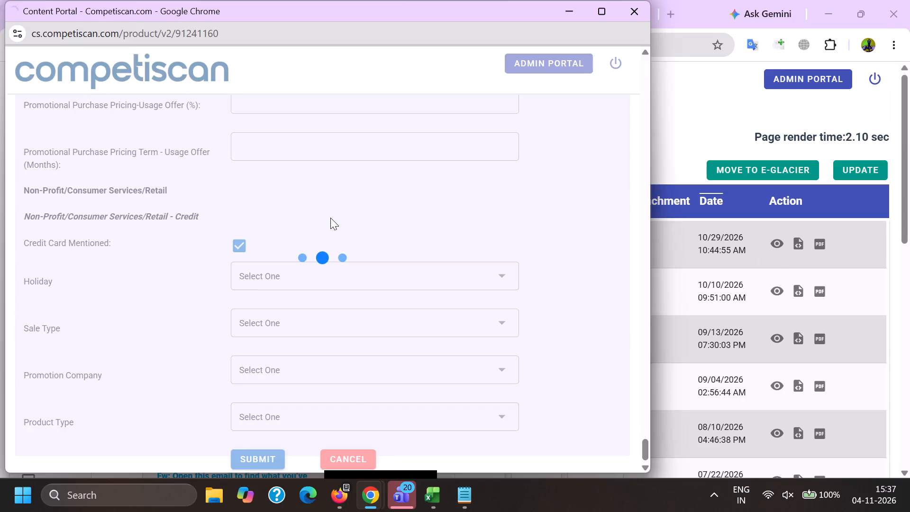
key("alt+Tab")
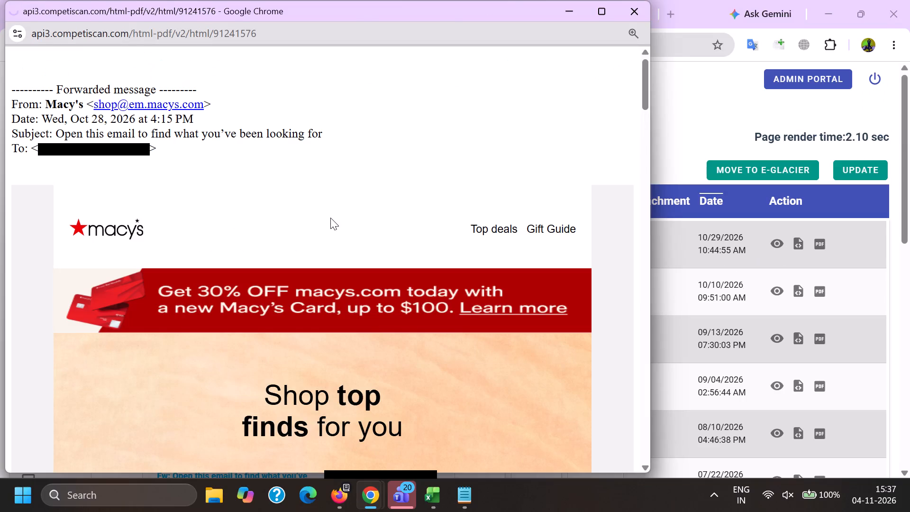
triple_click(73, 295)
double_click(73, 295)
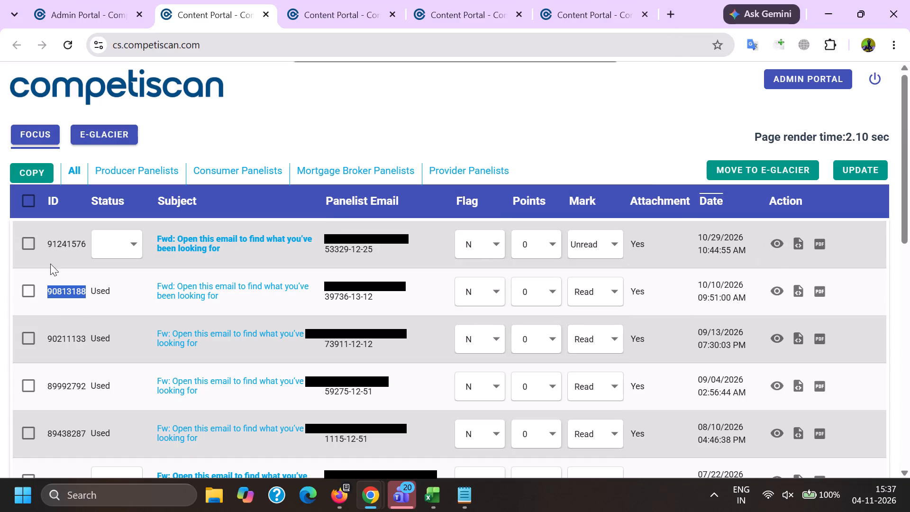
left_click(32, 248)
left_click(864, 170)
Search the Chrome portal for the quoted subject "get 30% off with a new Macy's Card today on macys.com", copied without the name from email 91240012 in Firefox.
left_click(346, 495)
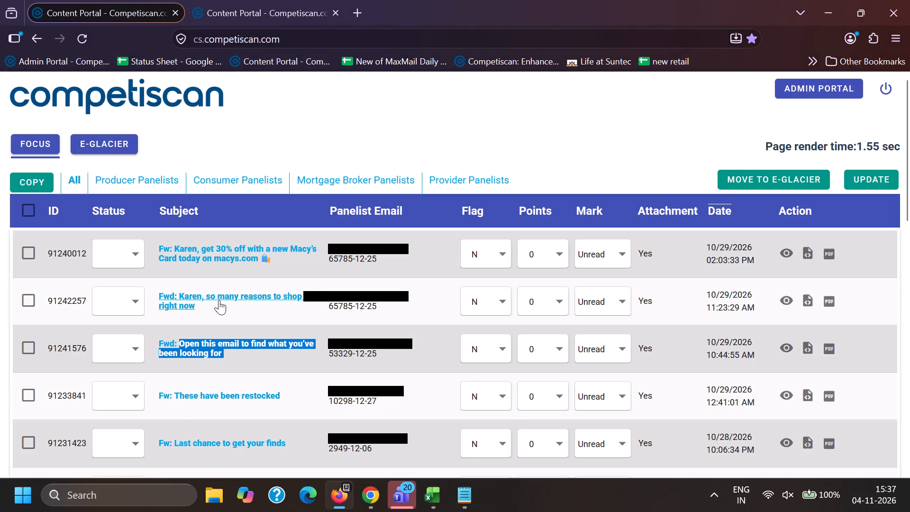
left_click_drag(203, 293, 229, 312)
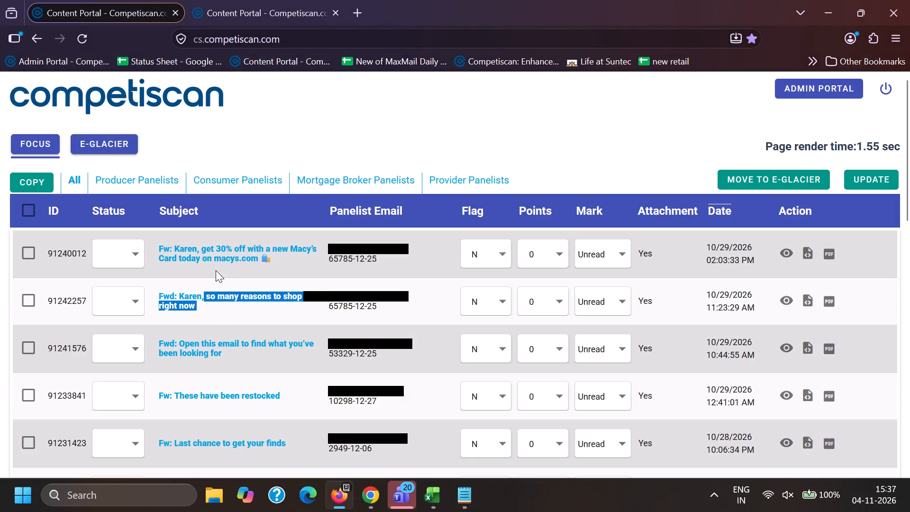
left_click_drag(198, 240, 298, 269)
key("ctrl+c")
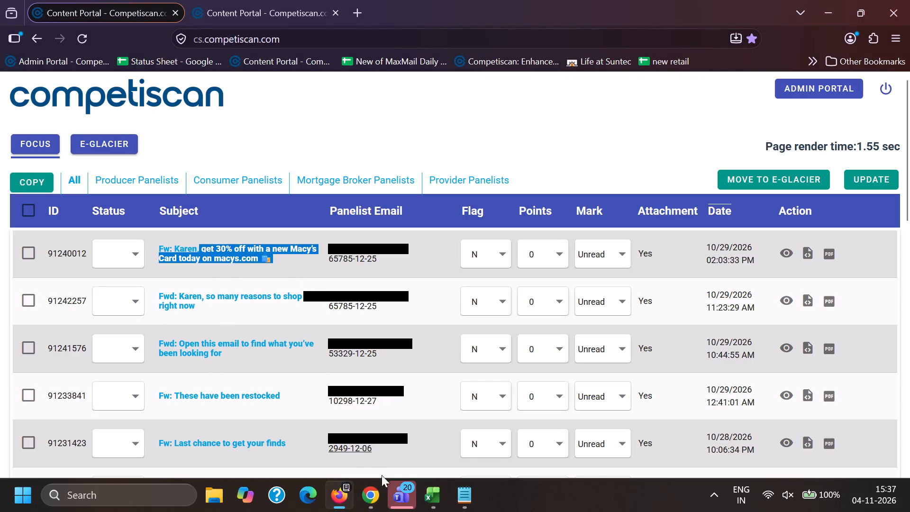
left_click(373, 496)
left_click(310, 438)
left_click(216, 266)
scroll(216, 265, "down", 10)
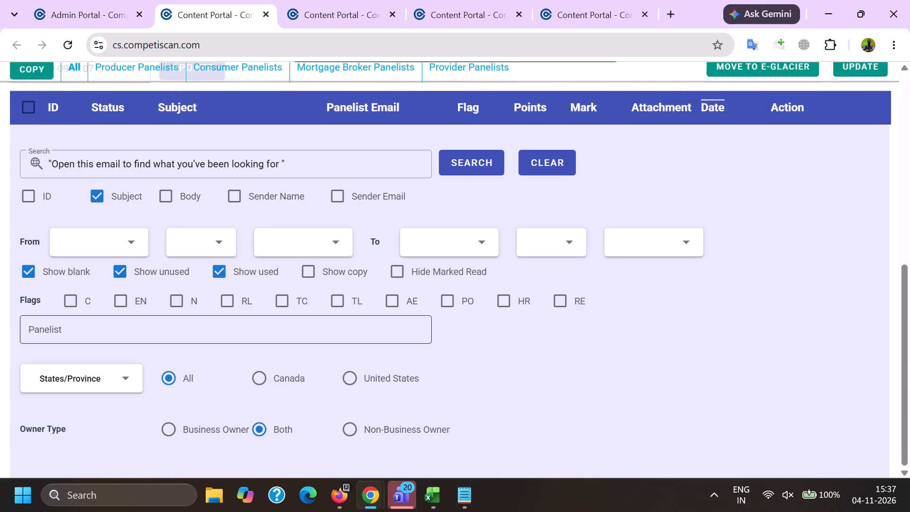
scroll(254, 406, "up", 2)
left_click_drag(325, 302, 3, 310)
key("BackSpace")
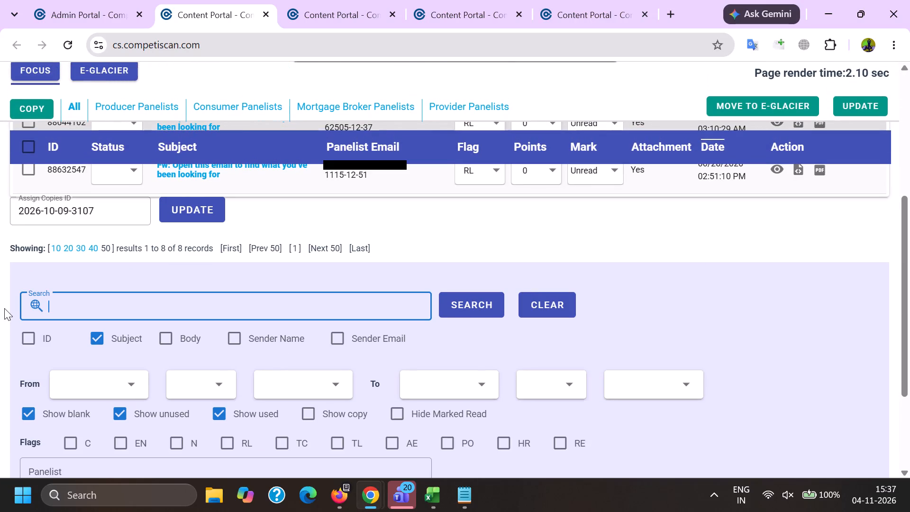
key("shift+quotedbl")
key("ctrl+v")
key("shift+quotedbl")
key("Return")
key("Return")
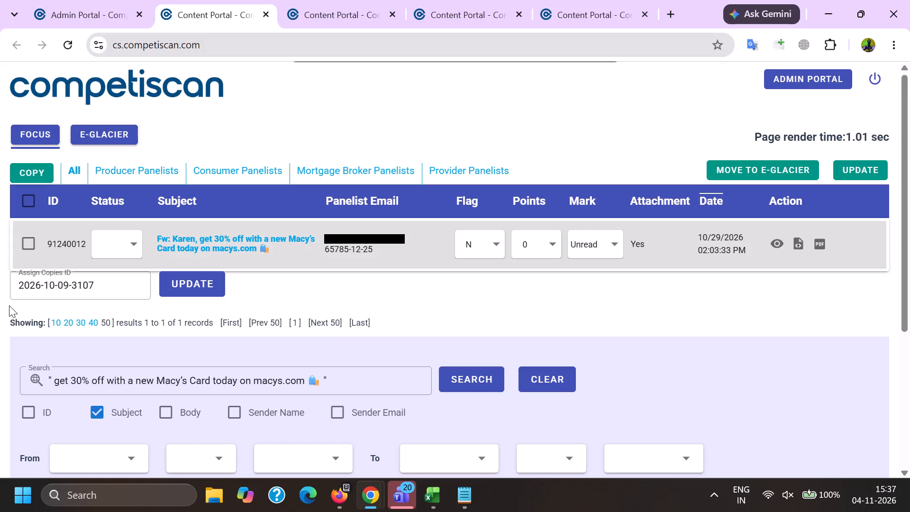
scroll(118, 302, "down", 5)
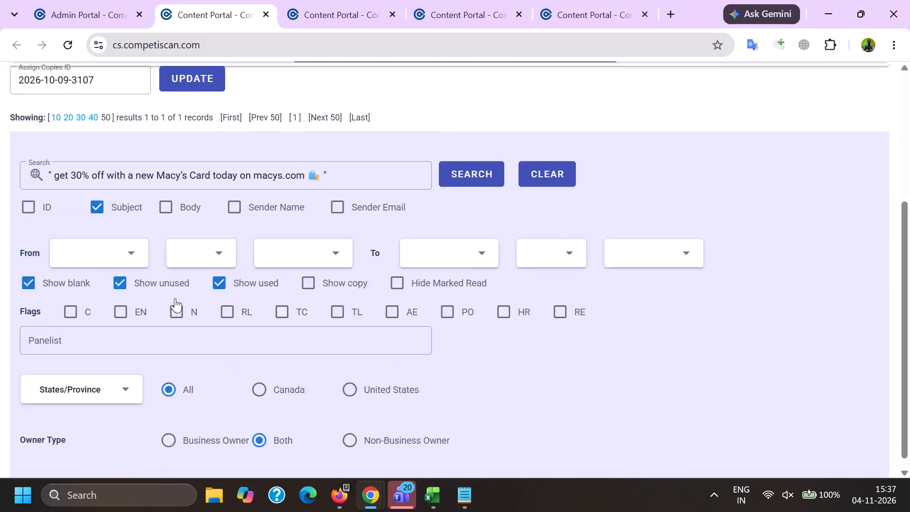
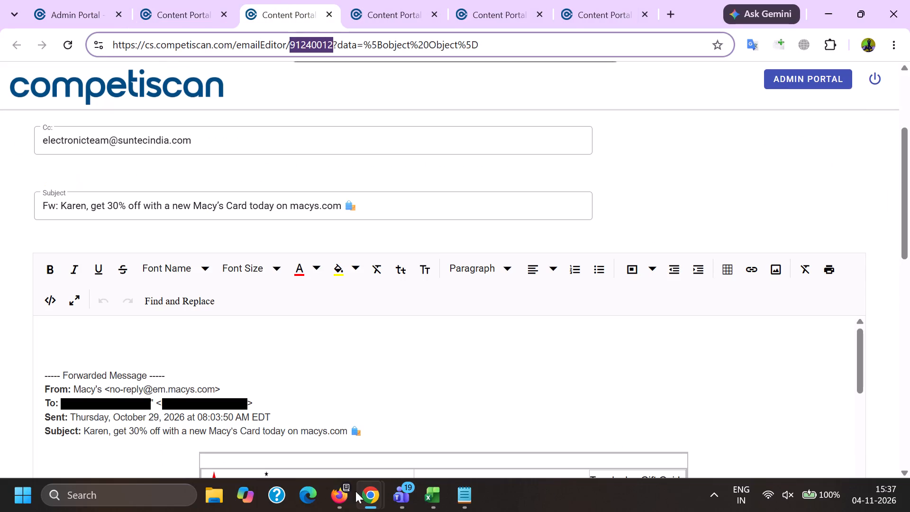
left_click(429, 497)
left_click(566, 442)
left_click(76, 309)
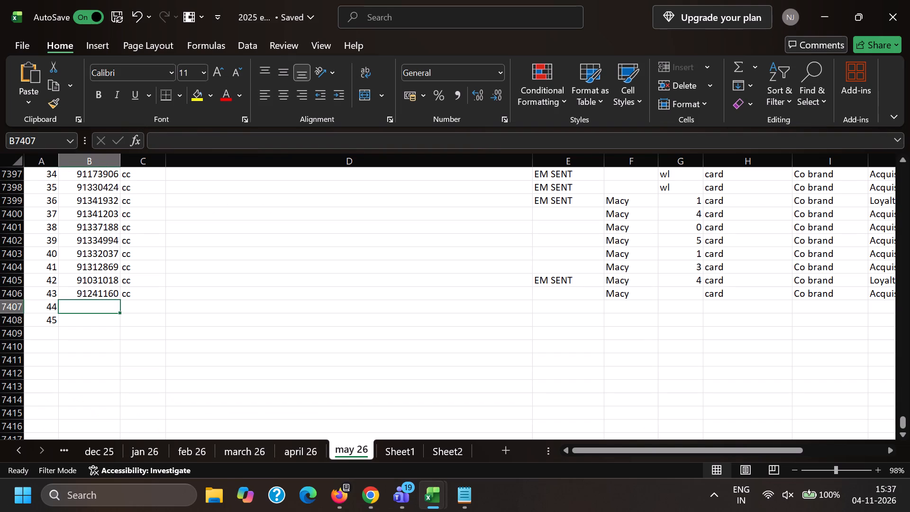
key("ctrl+v")
left_click(145, 304)
key("c")
key("c")
key("Right")
key("Right")
key("Right")
key("Right")
key("Left")
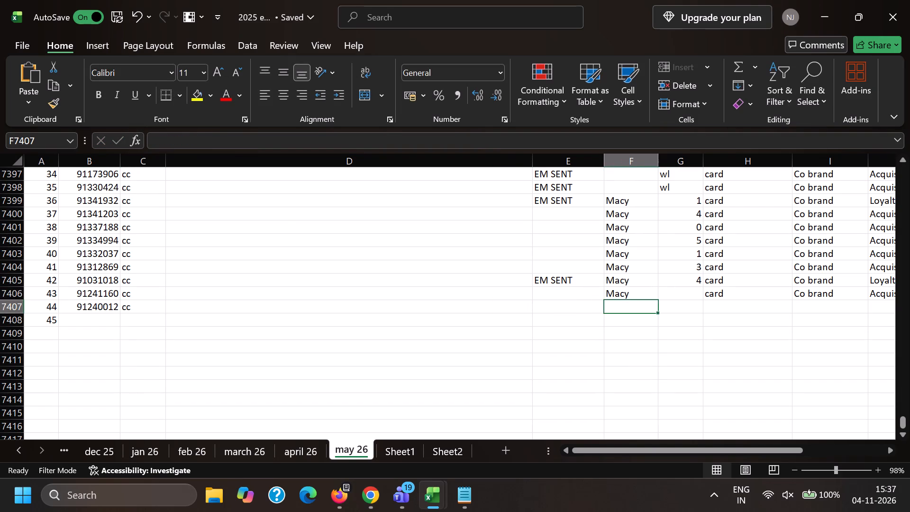
key("m")
key("Right")
key("Right")
key("c")
key("Right")
key("c")
key("Right")
key("a")
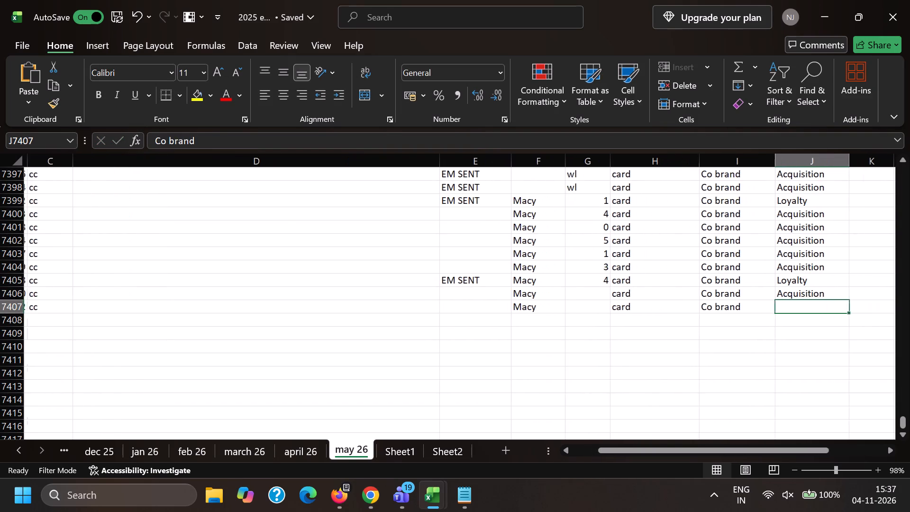
key("Left")
key("Left")
key("Left")
key("Left")
key("Left")
key("Left")
key("Left")
key("Left")
key("Left")
key("Left")
key("Left")
key("Left")
Back in Chrome, delete email 91240012's forwarding header, sender address, recipient line and the first name in the body's subject line.
key("alt+Tab")
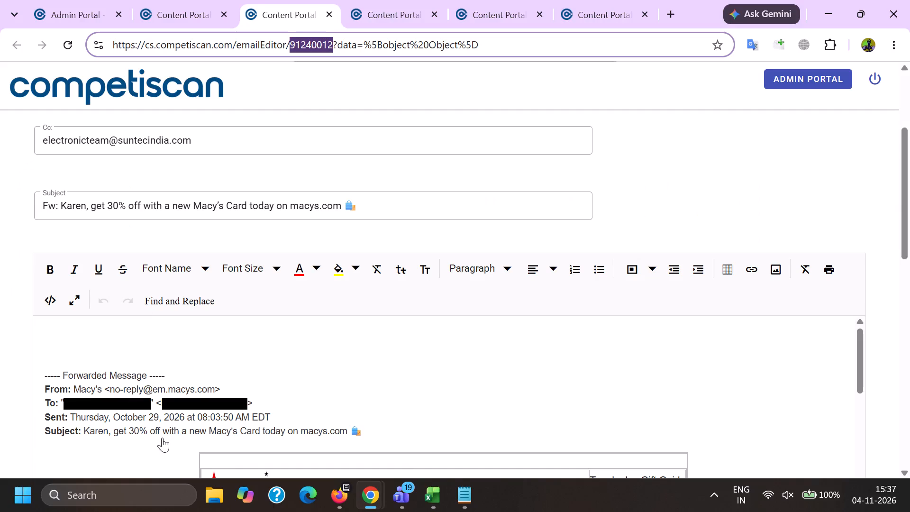
left_click_drag(175, 369, 0, 321)
key("BackSpace")
scroll(161, 219, "down", 1)
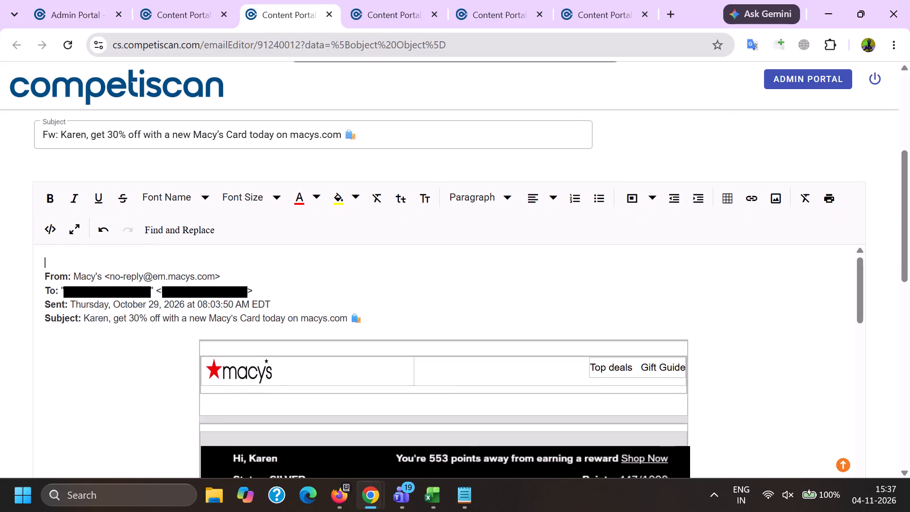
left_click_drag(104, 277, 299, 288)
key("BackSpace")
scroll(287, 176, "down", 2)
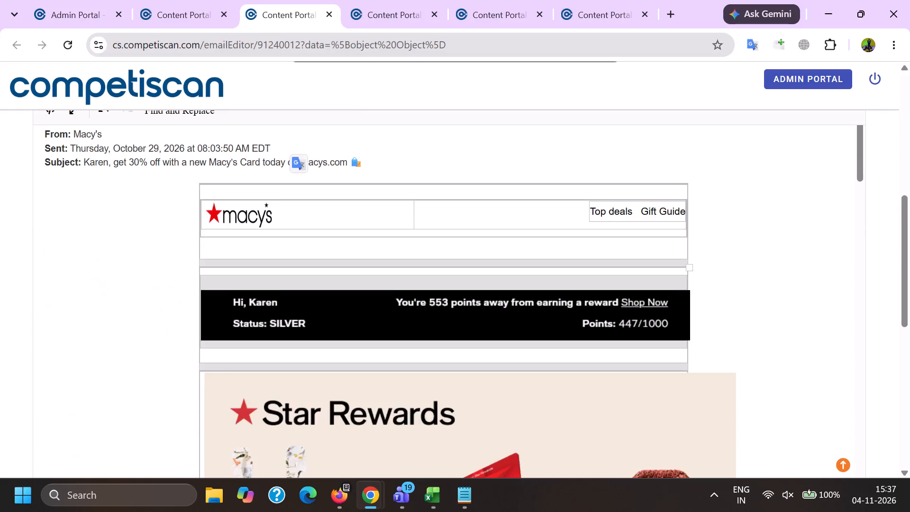
scroll(145, 271, "up", 1)
double_click(103, 238)
key("ctrl+c")
key("BackSpace")
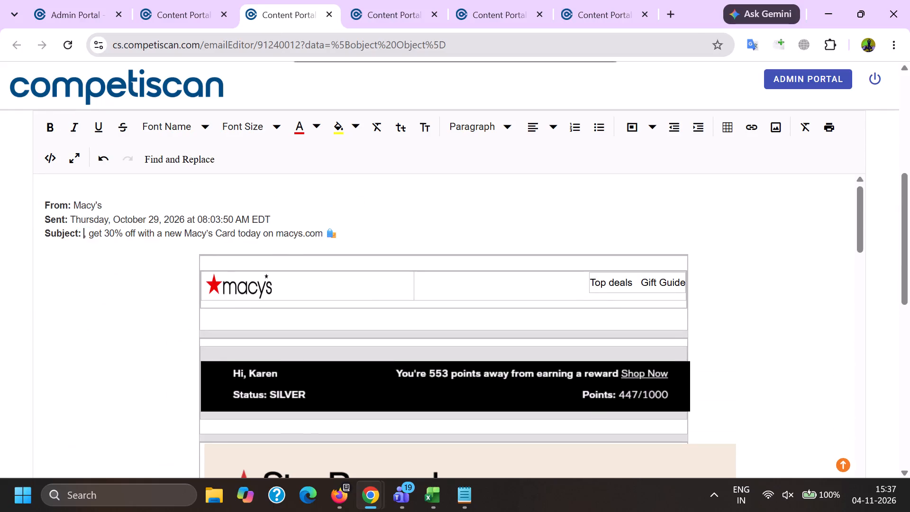
Search the email editor page for the recipient's first name.
key("ctrl+f")
key("ctrl+v")
key("Return")
key("Return")
key("Return")
key("Return")
key("Return")
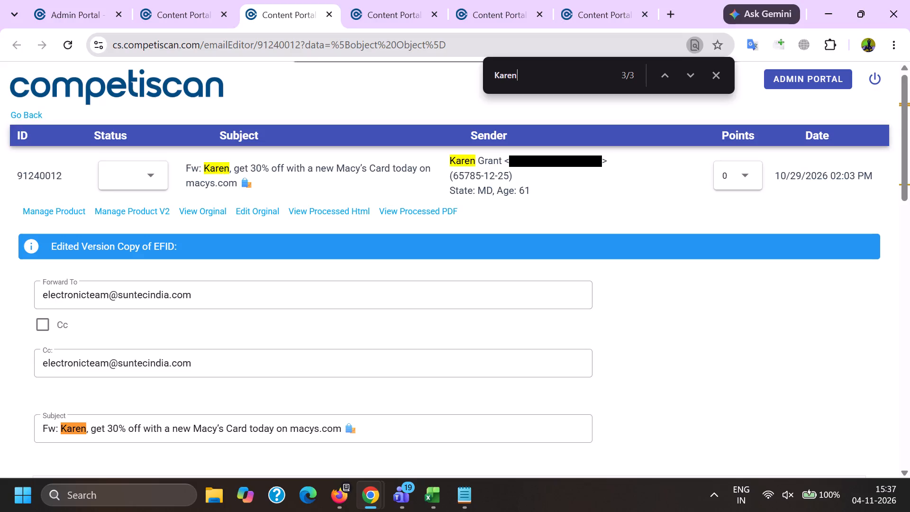
key("Return")
Remove the links from the Star Rewards offer image and the Apply now image, and select the Macy's Cardholder heading image.
scroll(388, 178, "down", 6)
left_click(400, 257)
left_click(417, 216)
scroll(421, 348, "down", 4)
scroll(379, 315, "down", 3)
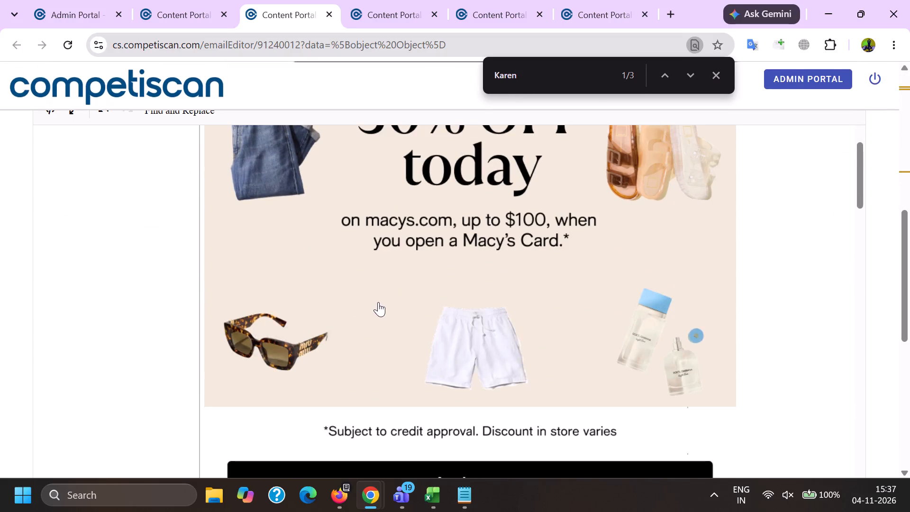
scroll(378, 298, "down", 6)
scroll(382, 304, "up", 4)
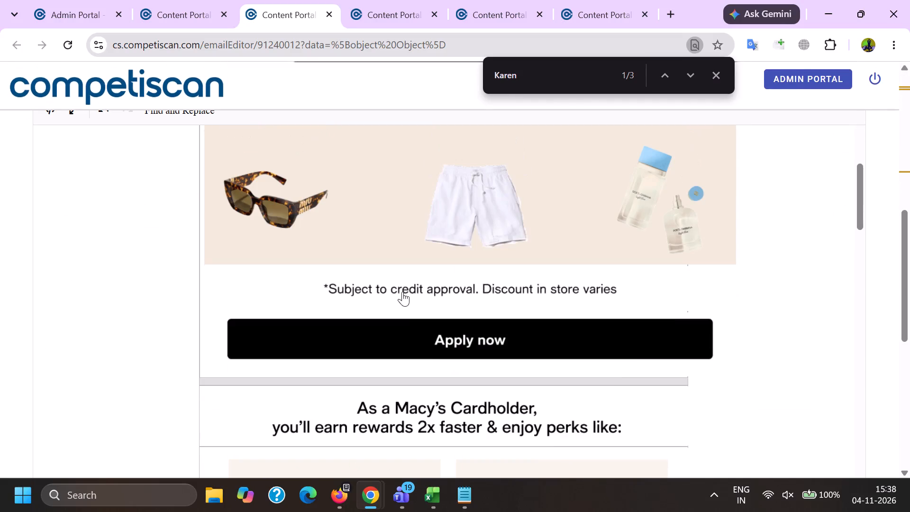
left_click(402, 329)
left_click(434, 296)
left_click(395, 428)
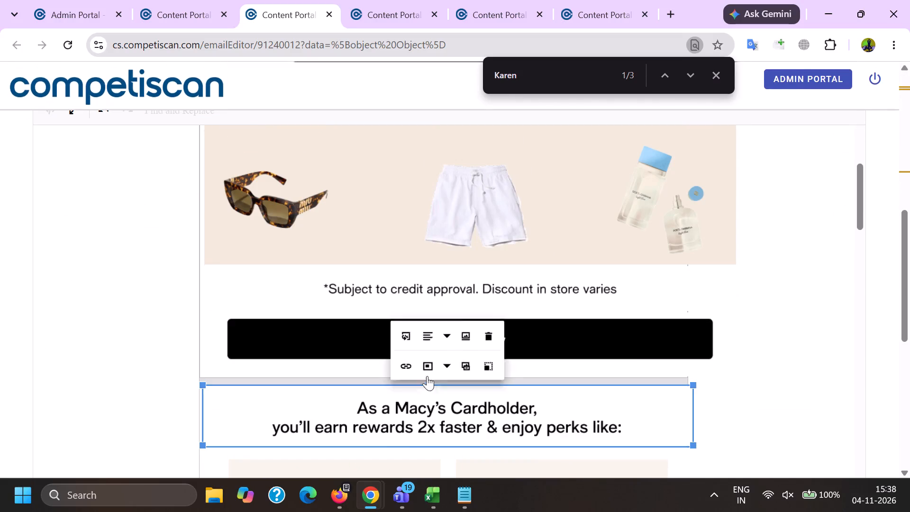
Open the link behind the Macy's American Express Card banner in a new tab.
scroll(314, 337, "down", 14)
scroll(346, 320, "up", 4)
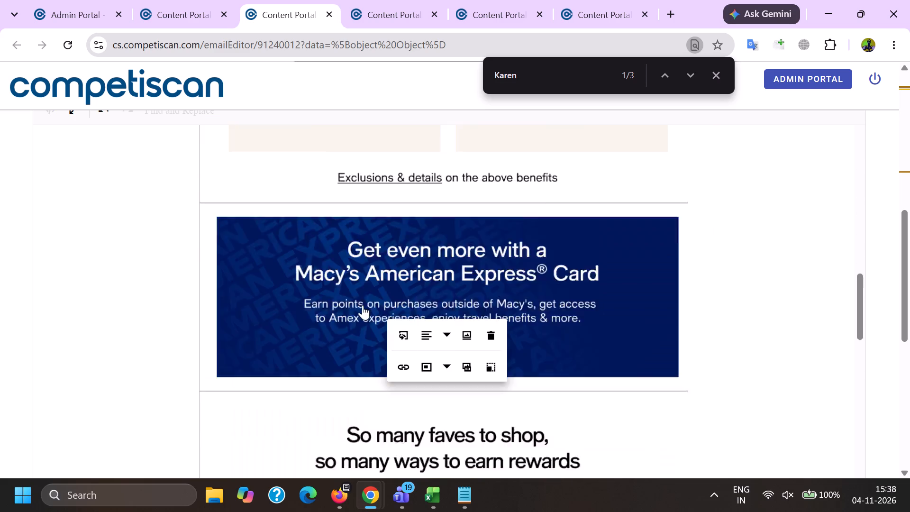
right_click(355, 302)
left_click(413, 13)
Remove the links from the Sign Up text and the YouTube, TikTok, Instagram and Facebook icons.
scroll(388, 258, "down", 6)
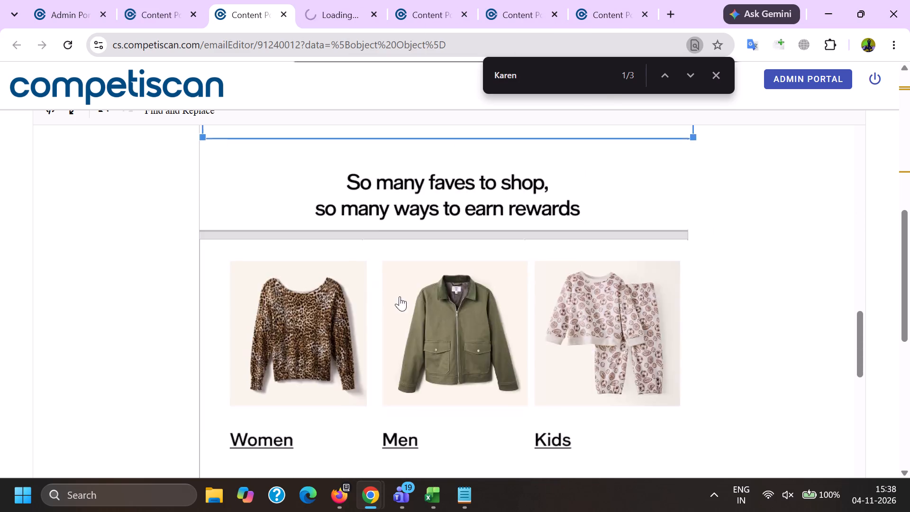
scroll(400, 296, "down", 10)
scroll(394, 334, "up", 1)
left_click(564, 231)
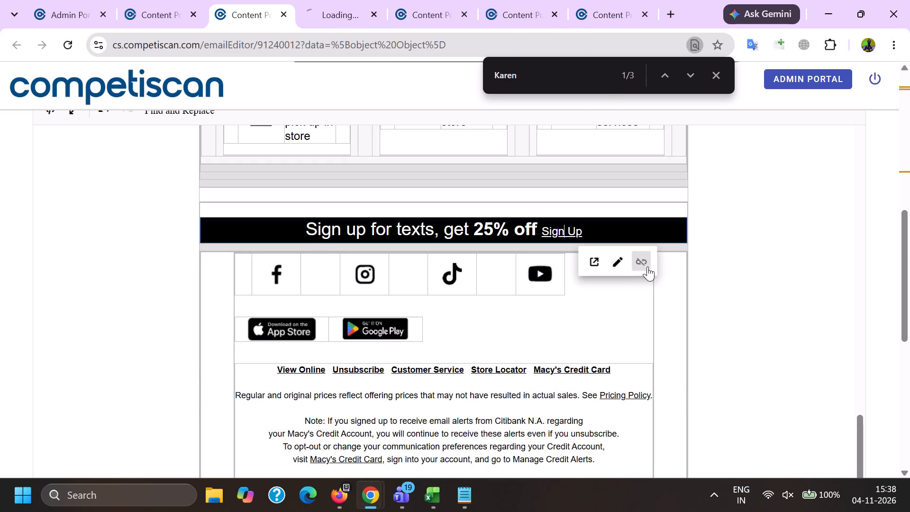
left_click(650, 258)
left_click(548, 265)
left_click(553, 238)
left_click(456, 274)
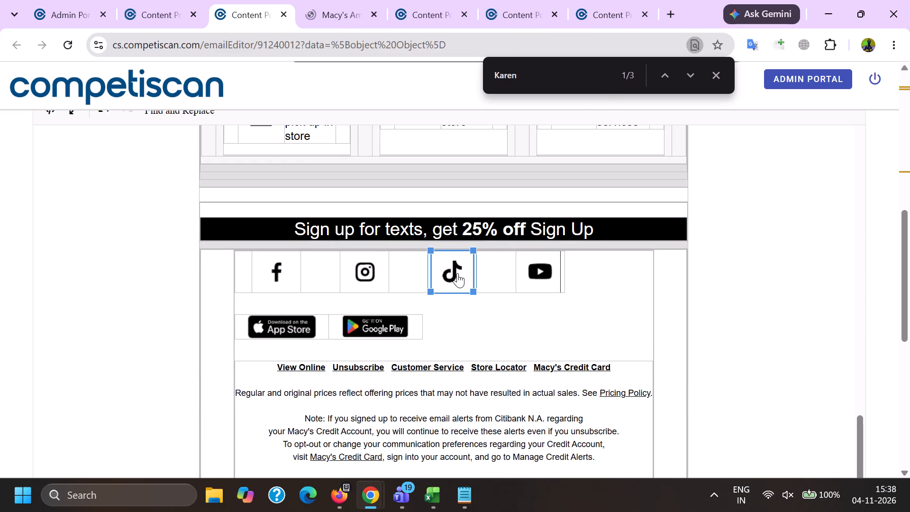
left_click(469, 236)
left_click(353, 270)
left_click(387, 229)
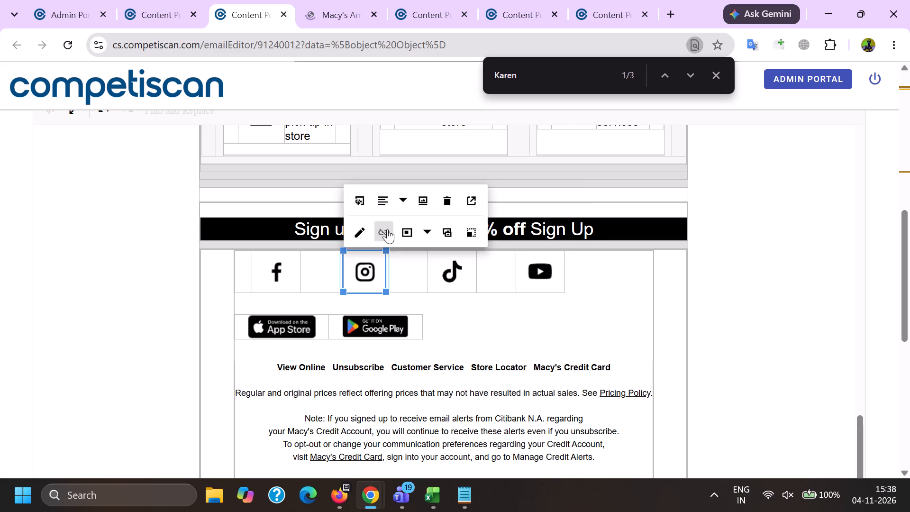
left_click(288, 270)
left_click(300, 234)
Remove the links from the App Store and Google Play badges.
left_click(281, 326)
left_click(295, 287)
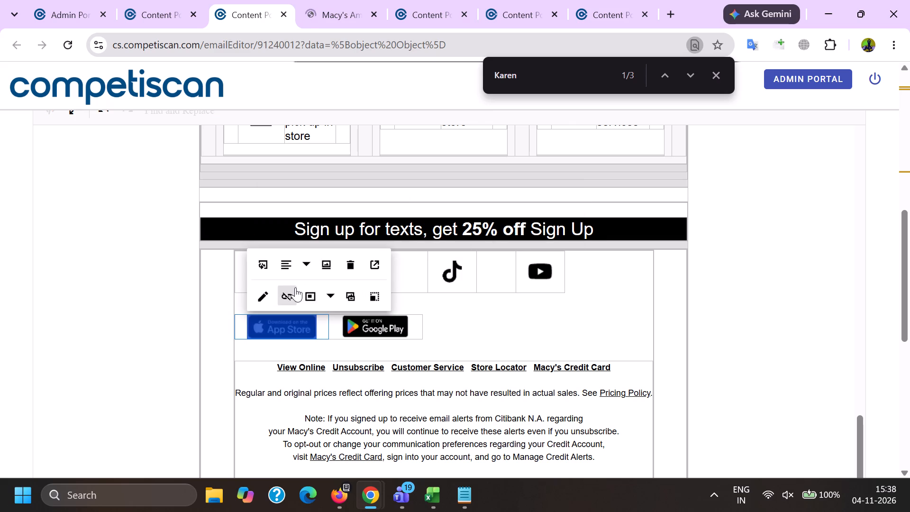
left_click(373, 319)
left_click(378, 292)
Remove the footer links from View Online, Unsubscribe and both Macy's Credit Card texts.
scroll(330, 232, "up", 1)
scroll(330, 231, "down", 2)
left_click(308, 293)
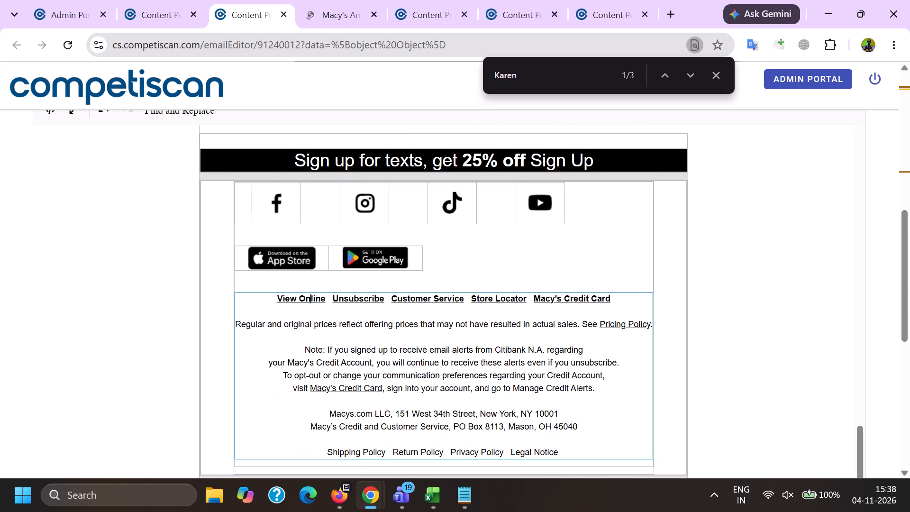
left_click(310, 297)
left_click(383, 325)
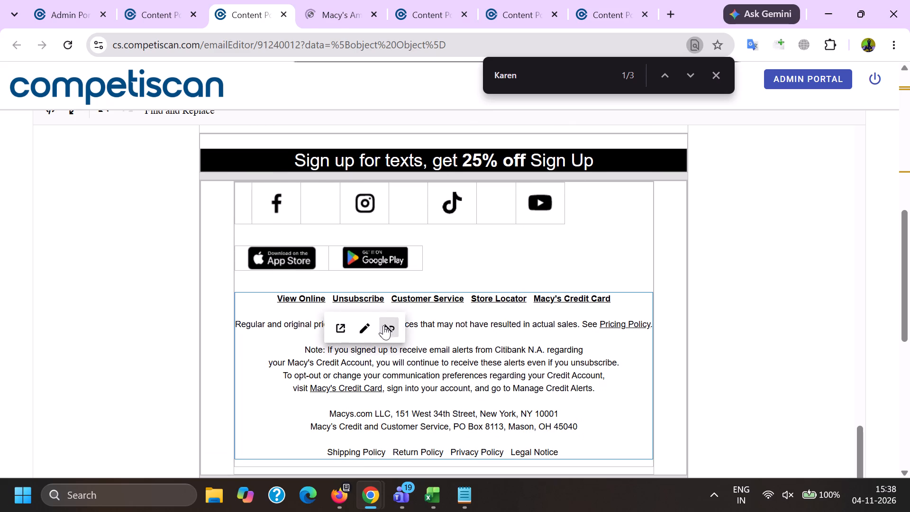
left_click(362, 301)
left_click(446, 331)
left_click(566, 302)
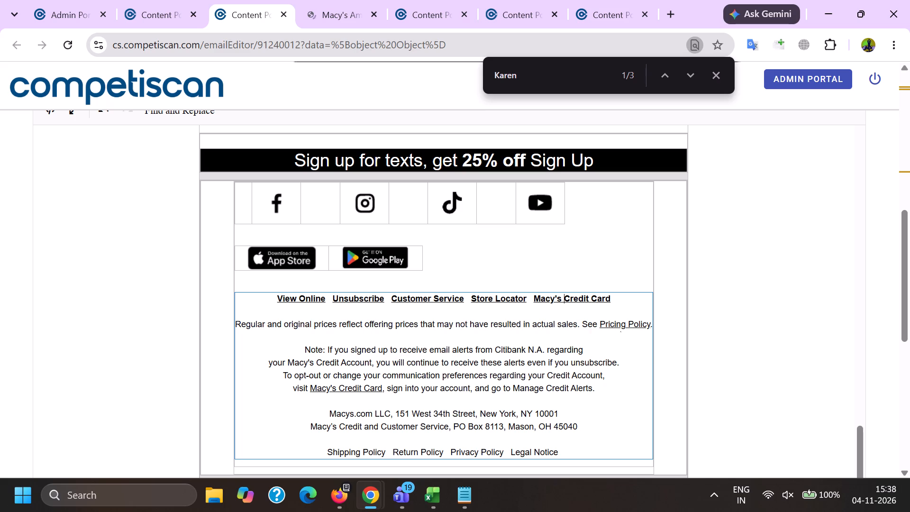
left_click(647, 334)
scroll(319, 297, "down", 2)
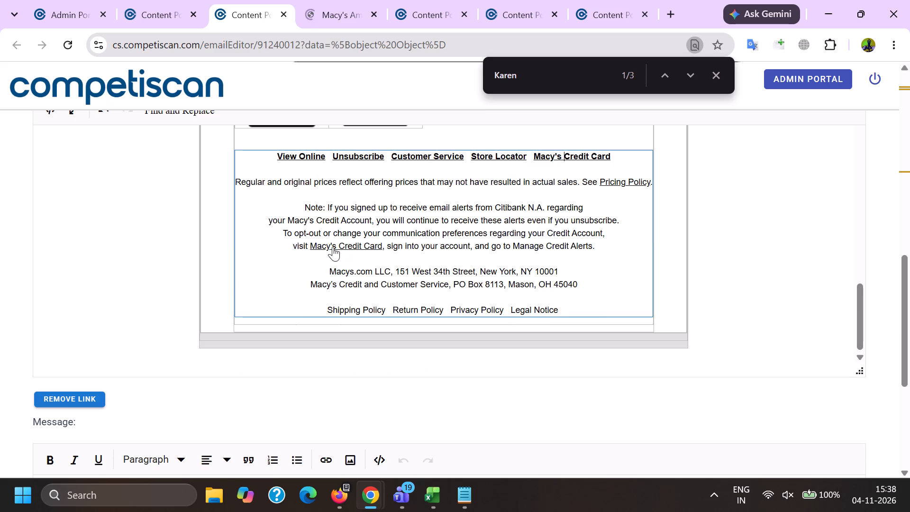
left_click(333, 247)
left_click(412, 277)
Save the product info for the edited email 91240012.
scroll(418, 248, "down", 9)
left_click(377, 355)
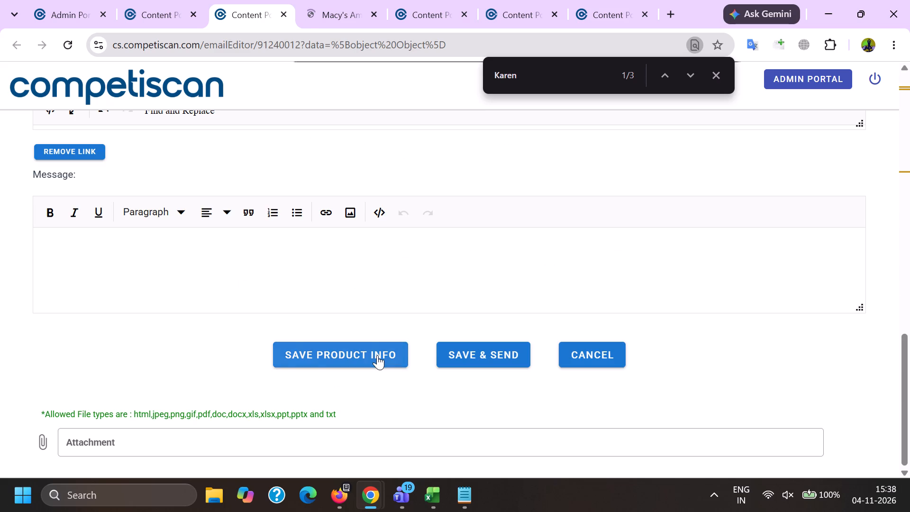
left_click(472, 281)
View the Macy's American Express Card page opened from the banner and close it.
left_click(353, 0)
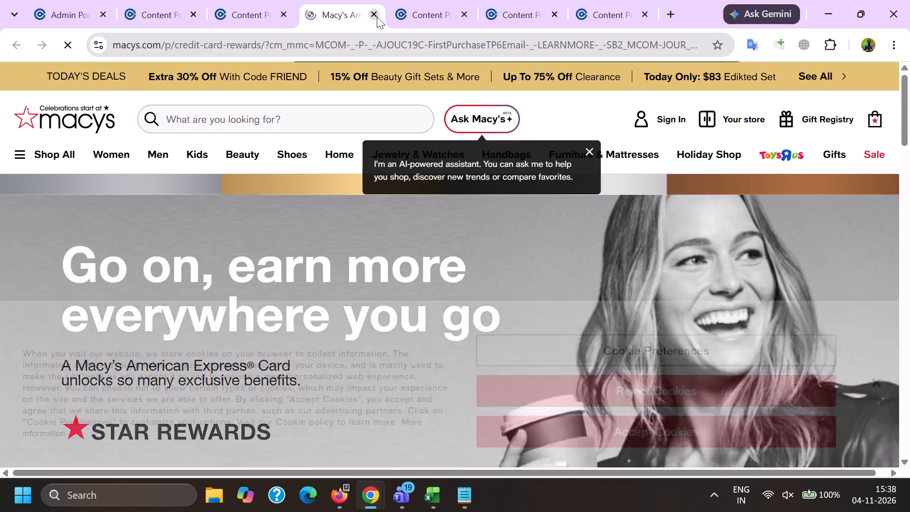
left_click(377, 17)
Open the product form for email 91240012.
left_click(276, 0)
left_click(0, 206)
left_click(35, 103)
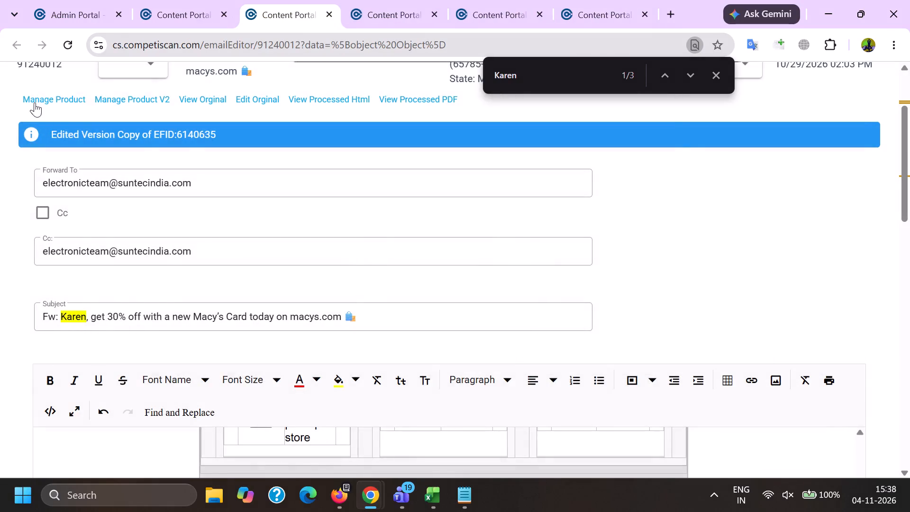
Add Macy's, copied from the email's From line, as the product's company and enter it as the affinity/association.
key("alt+Tab")
scroll(119, 172, "down", 5)
left_click(108, 297)
key("Page_Up")
key("Page_Up")
key("Page_Up")
key("Page_Up")
key("Page_Up")
key("Page_Up")
key("Page_Up")
key("Page_Up")
key("Page_Up")
key("Page_Up")
key("Page_Up")
key("Page_Up")
key("Page_Up")
key("Page_Up")
key("Page_Up")
key("Page_Up")
key("Page_Up")
key("Page_Up")
key("Page_Up")
key("Page_Up")
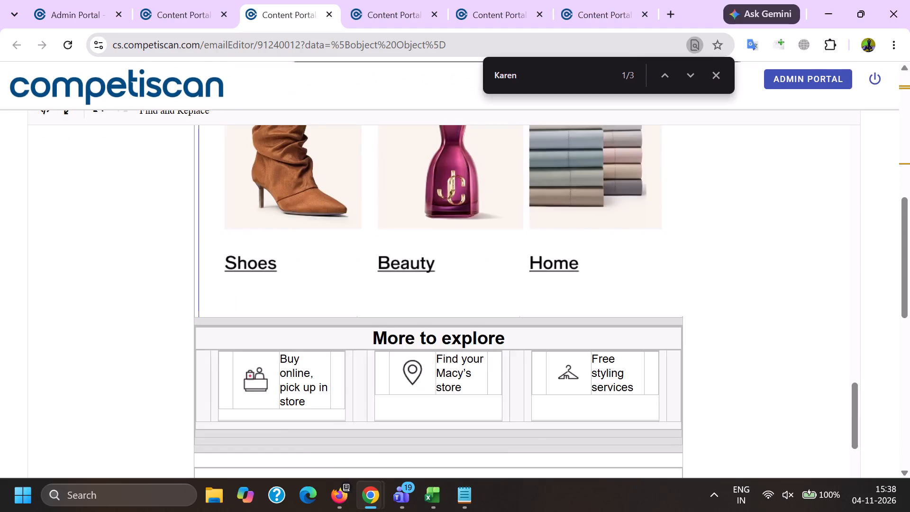
scroll(115, 285, "down", 5)
double_click(81, 156)
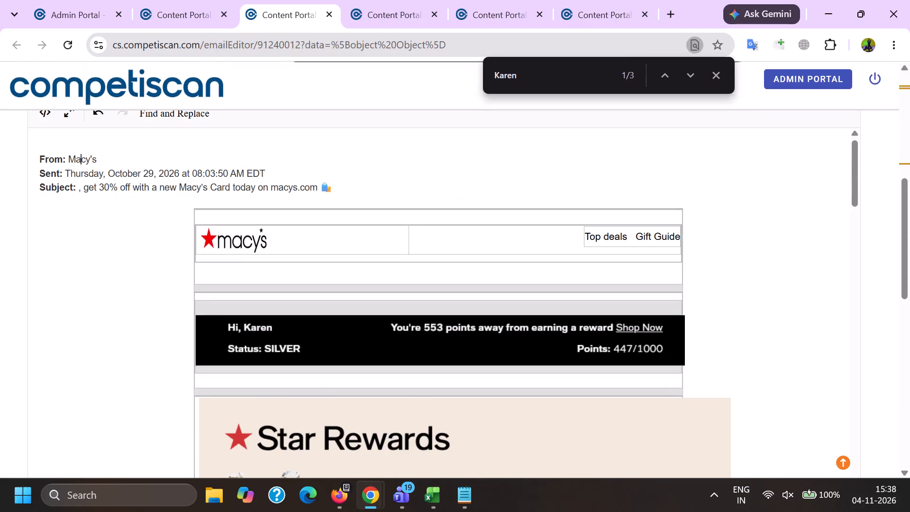
key("ctrl+c")
key("alt+Tab")
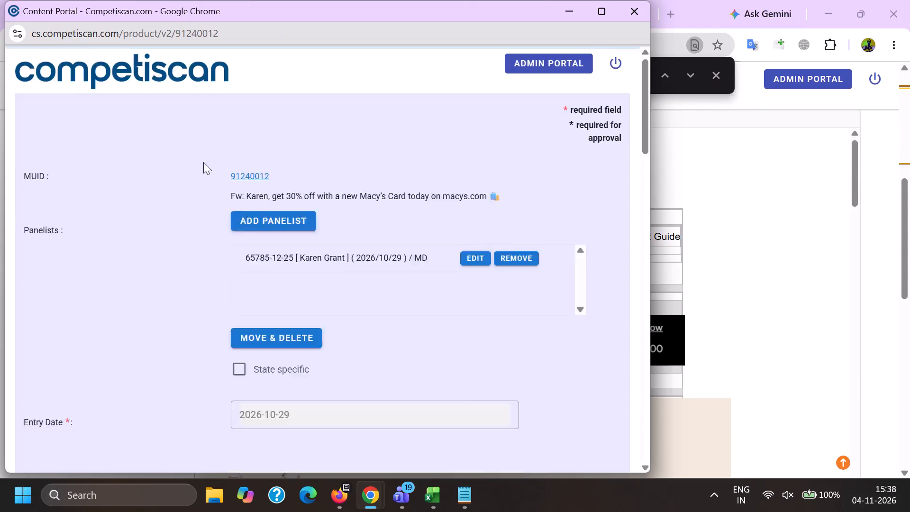
scroll(203, 162, "down", 5)
left_click(295, 244)
left_click(277, 215)
key("ctrl+v")
left_click(343, 369)
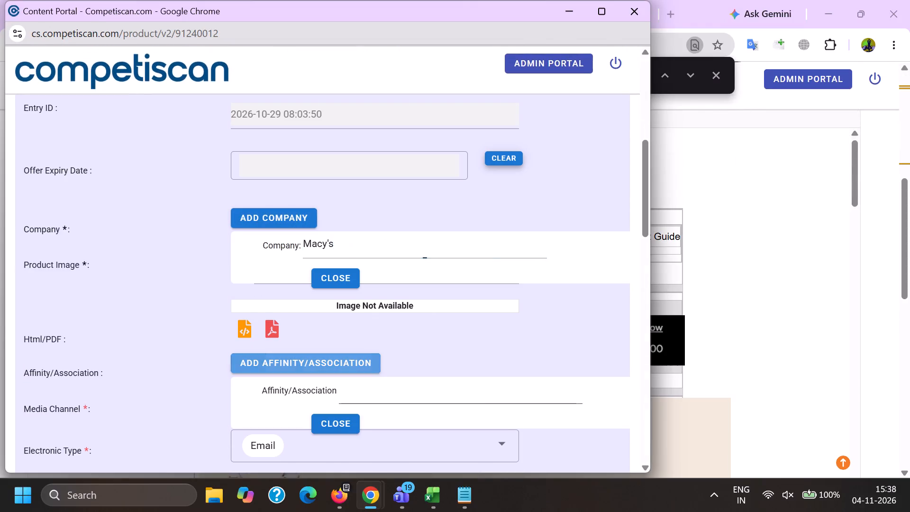
left_click(364, 384)
key("ctrl+v")
left_click(333, 280)
left_click(273, 244)
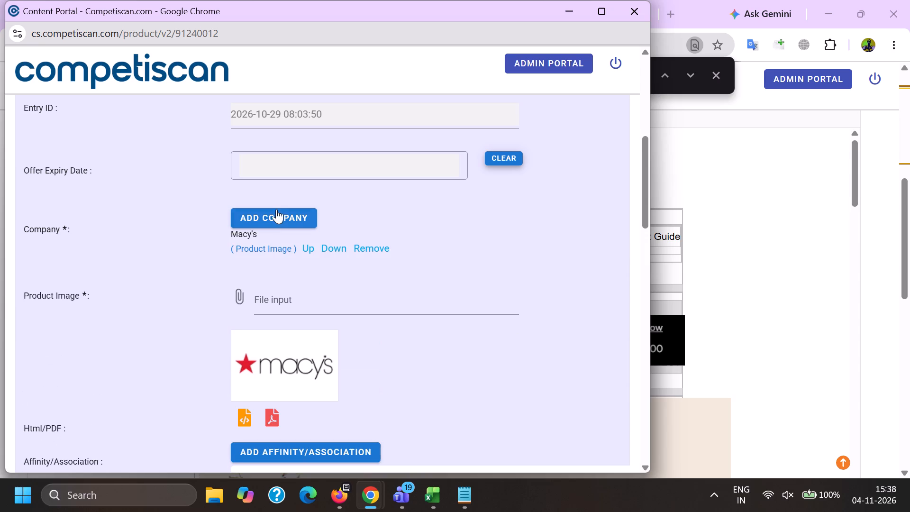
Add Citibank as a second company and finish the Macy's affinity/association entry.
left_click(276, 209)
key("c")
type("itib")
type("ank")
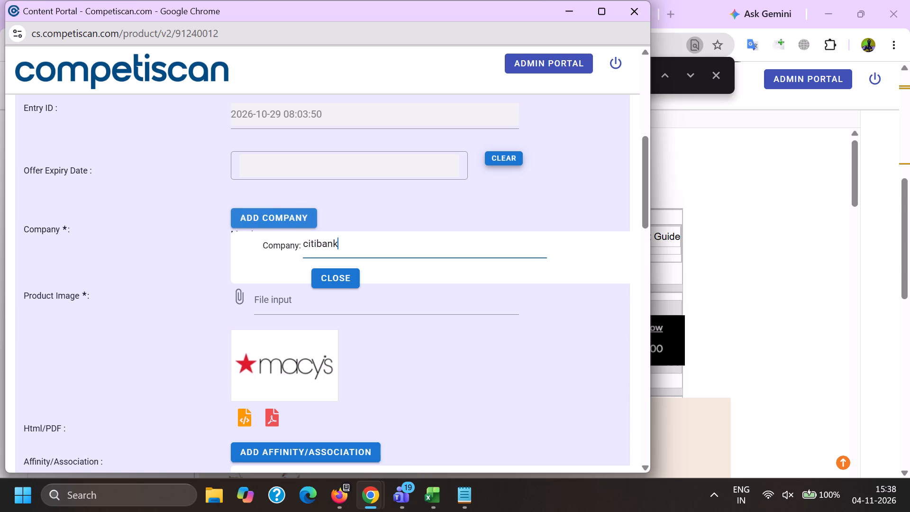
left_click(341, 274)
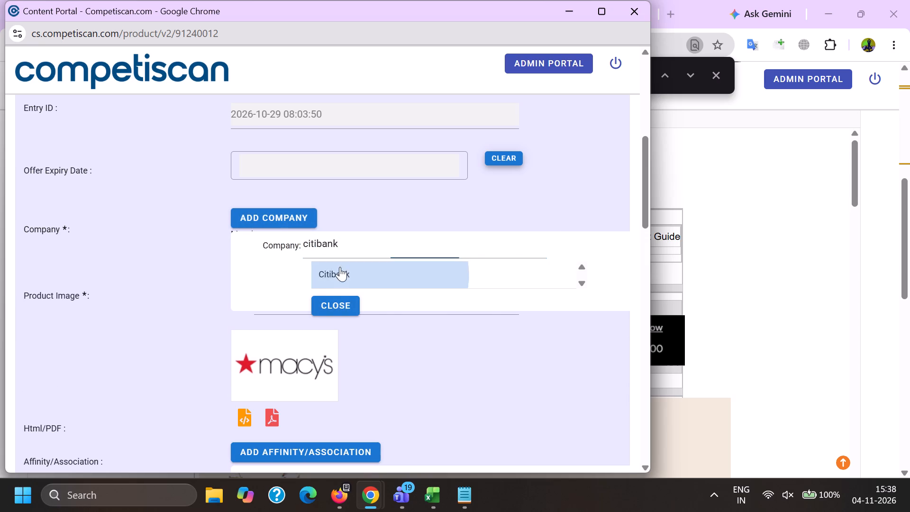
scroll(279, 217, "down", 4)
left_click(326, 272)
Add Retail / Clothing & Accessories as the product's sector and category.
scroll(300, 142, "down", 3)
left_click(283, 201)
scroll(283, 200, "down", 7)
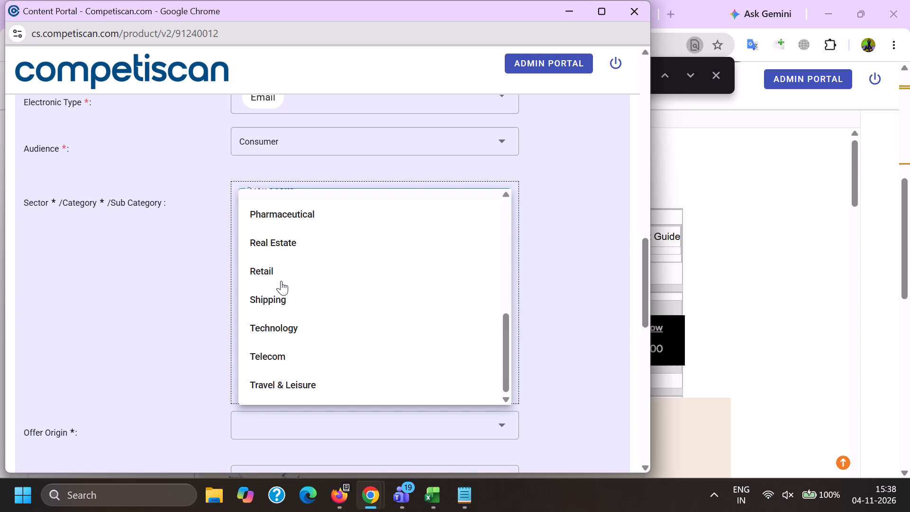
left_click(281, 281)
left_click(187, 263)
left_click(280, 248)
scroll(282, 156, "down", 2)
left_click(300, 229)
left_click(195, 216)
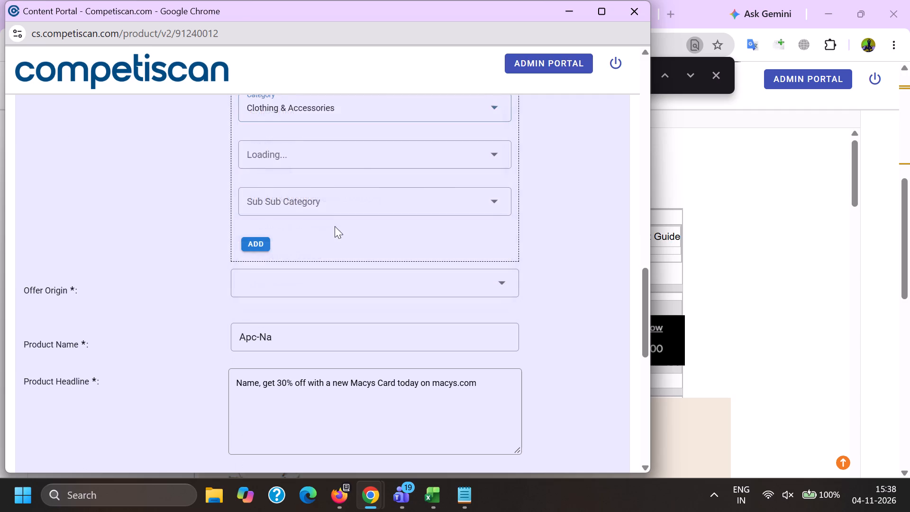
key("alt+Tab")
scroll(346, 328, "down", 11)
key("alt+Tab")
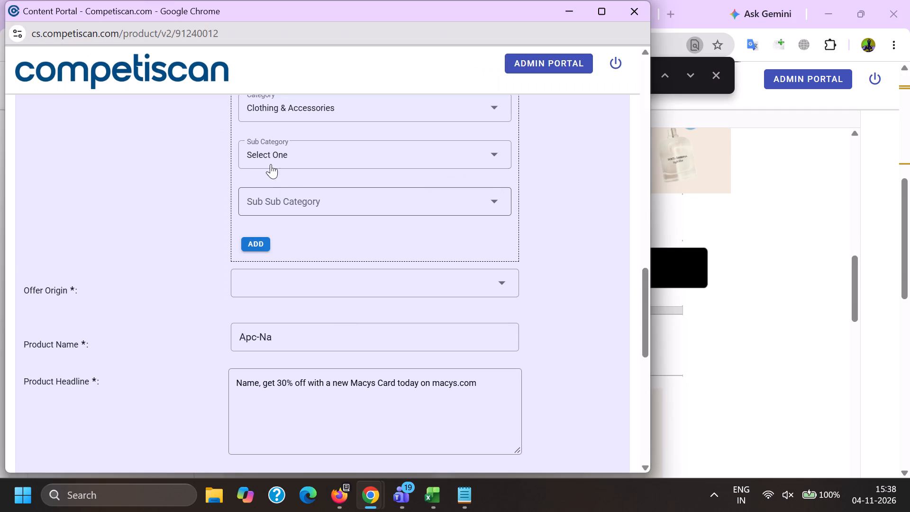
left_click(247, 238)
Add Credit Cards / Payment Cards / Private Label Cards as another sector, category and sub category entry.
scroll(279, 295, "up", 2)
left_click(268, 219)
scroll(293, 357, "up", 6)
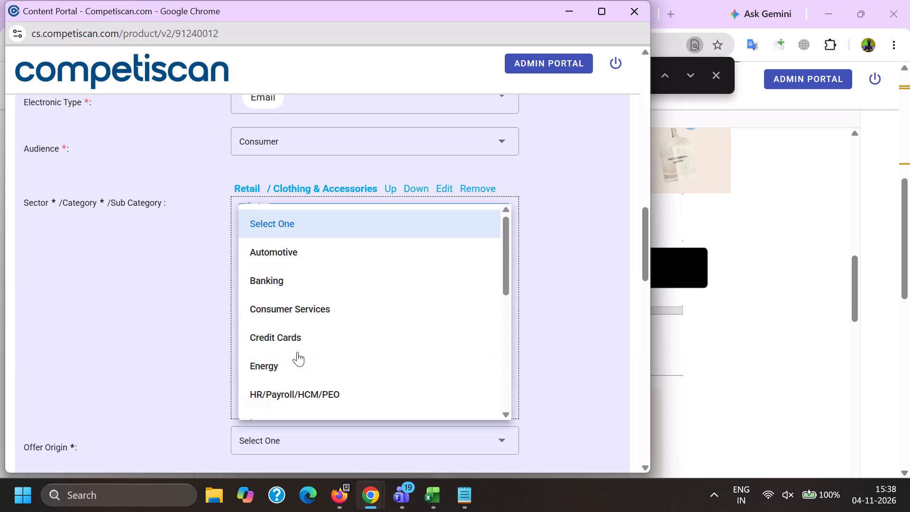
left_click(301, 339)
left_click(181, 315)
left_click(277, 253)
left_click(290, 317)
left_click(285, 315)
scroll(267, 235, "down", 2)
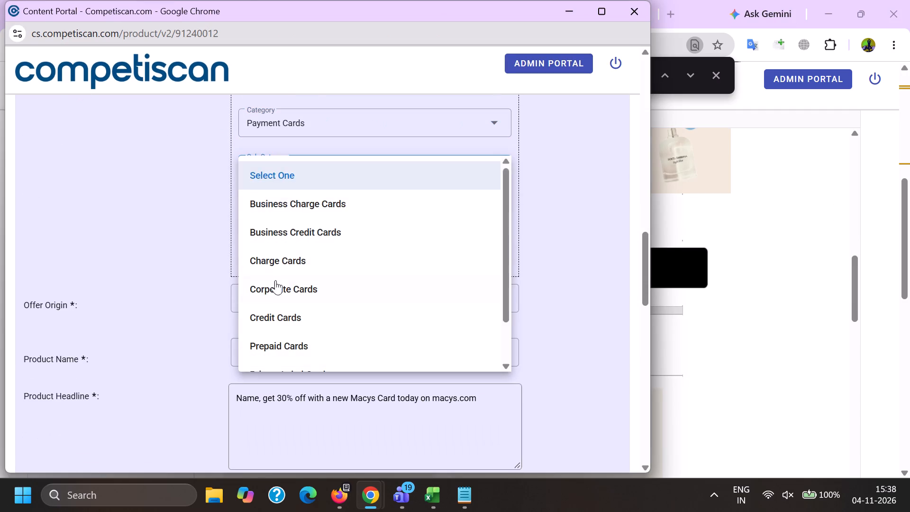
scroll(274, 277, "down", 7)
left_click(315, 324)
left_click_drag(103, 297, 123, 296)
left_click(260, 258)
Move Citibank above Macy's in the company list and select the first-listed company's product image.
scroll(270, 328, "up", 10)
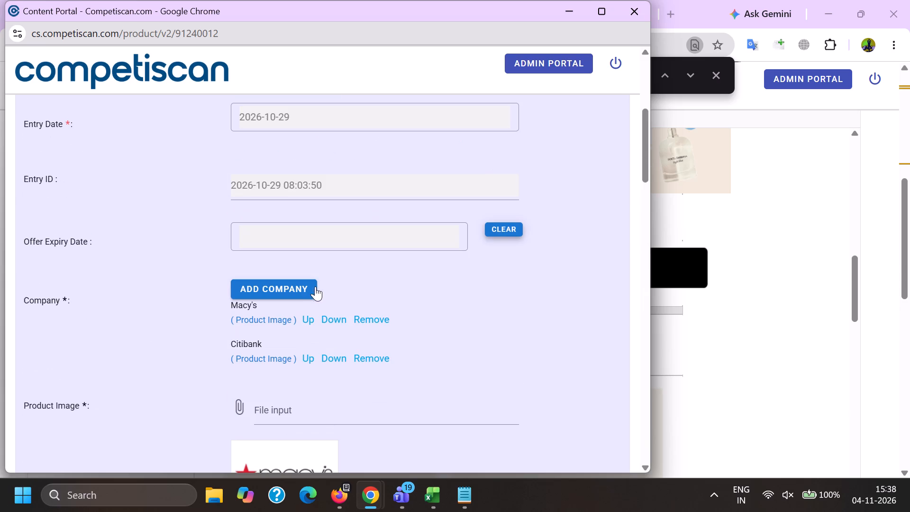
left_click(307, 348)
left_click(312, 358)
left_click(272, 318)
Add Credit Cards / Payment Cards / Credit Cards as a further sector, category and sub category entry.
scroll(264, 251, "down", 7)
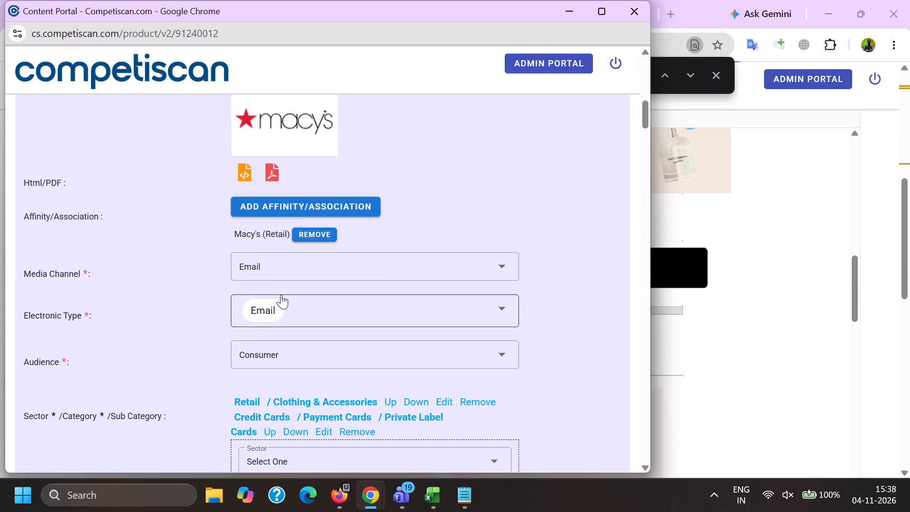
scroll(281, 294, "down", 1)
left_click(274, 248)
left_click(284, 360)
left_click_drag(152, 335, 166, 334)
left_click(270, 283)
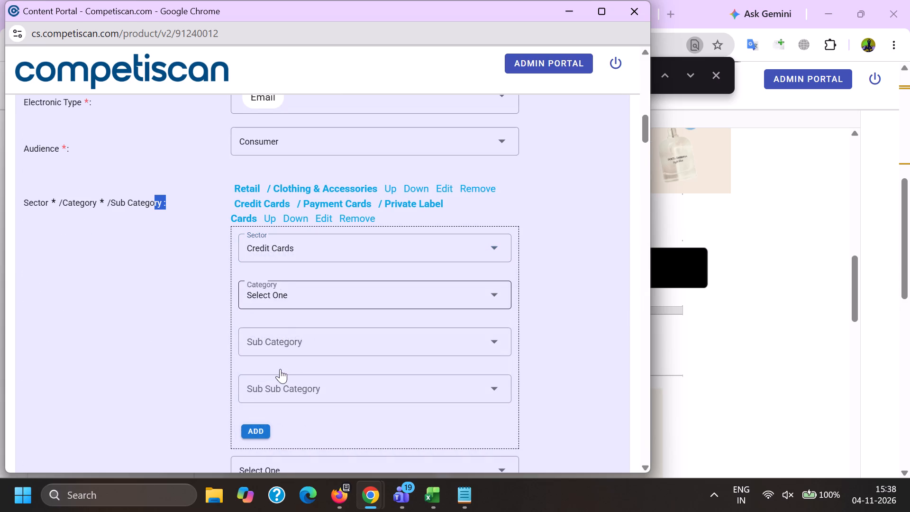
left_click(279, 360)
left_click(269, 344)
scroll(281, 288, "down", 3)
left_click(289, 273)
left_click(190, 267)
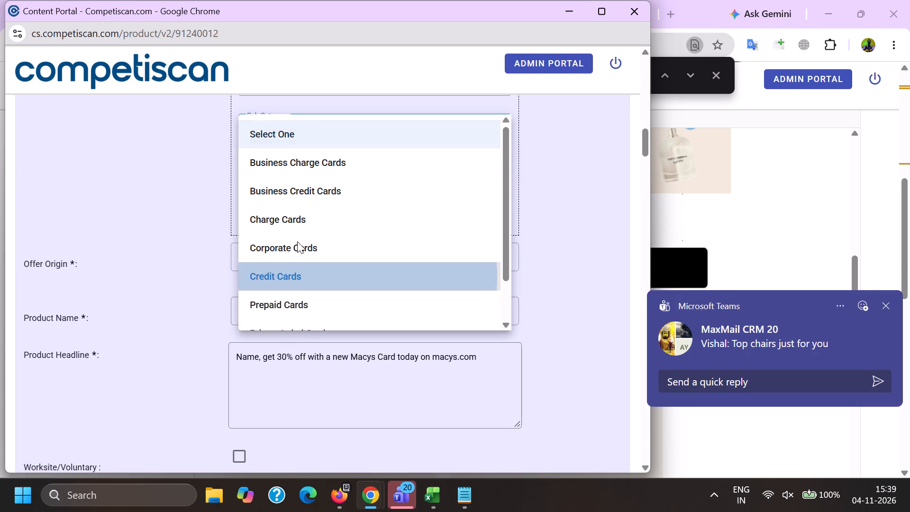
left_click(260, 216)
Move the Private Label Cards entry down one place in the sector list.
scroll(300, 308, "up", 4)
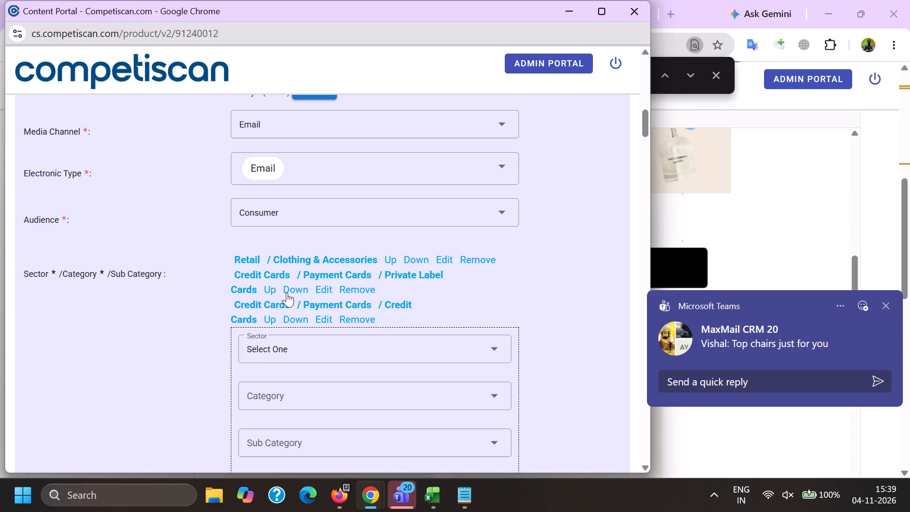
left_click(286, 291)
Set the offer origin to Provider/Bank.
scroll(302, 274, "down", 5)
left_click(276, 222)
left_click(287, 287)
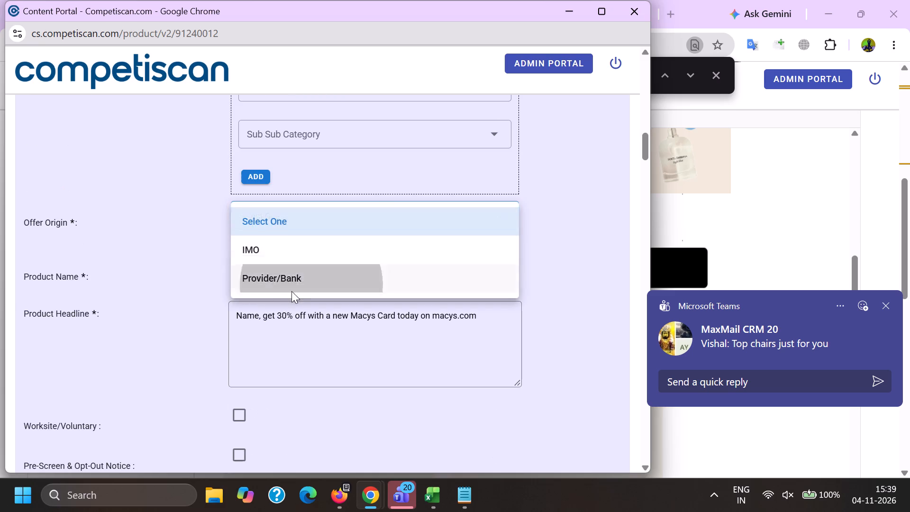
Reorder the sector entries to Private Label Cards first, Credit Cards second and Retail / Clothing & Accessories last.
scroll(295, 297, "up", 5)
left_click(421, 258)
left_click(414, 290)
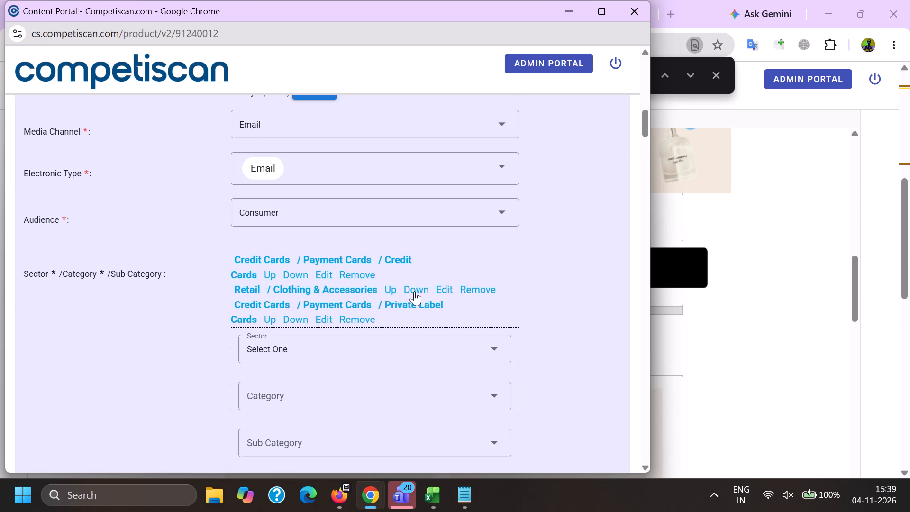
left_click(297, 274)
Look up Macy's in the product name field and choose Macy's Card.
scroll(290, 329, "down", 4)
left_click(290, 340)
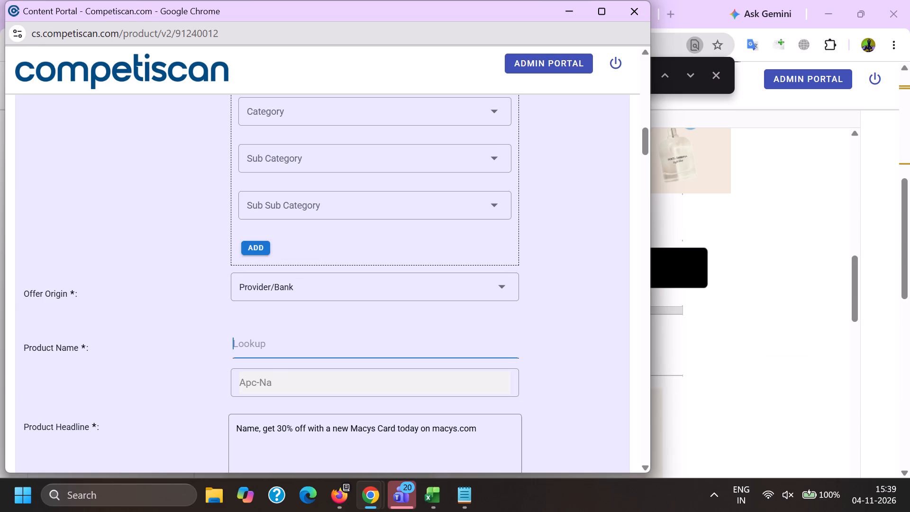
key("ctrl+v")
left_click(270, 408)
Clear the existing product headline and start it with the placeholder [Name].
scroll(271, 406, "up", 4)
scroll(318, 300, "down", 5)
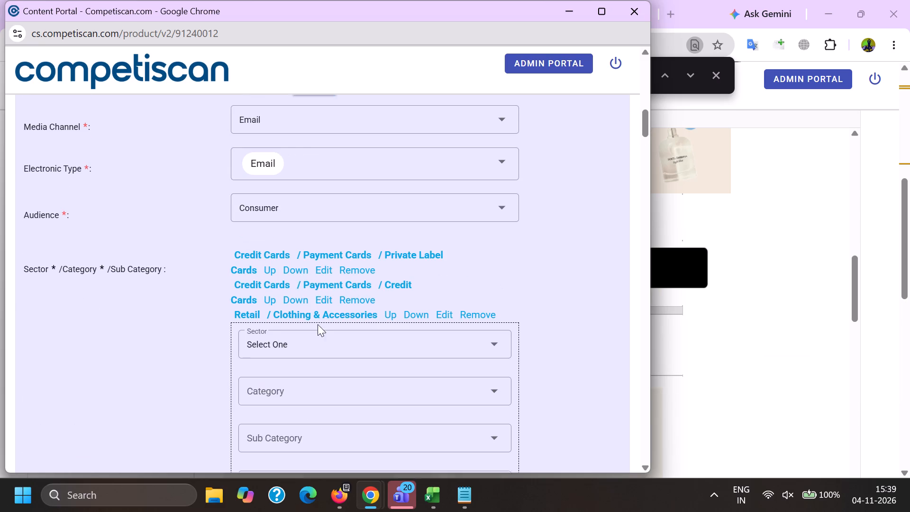
left_click(475, 371)
left_click_drag(495, 367, 0, 347)
key("BackSpace")
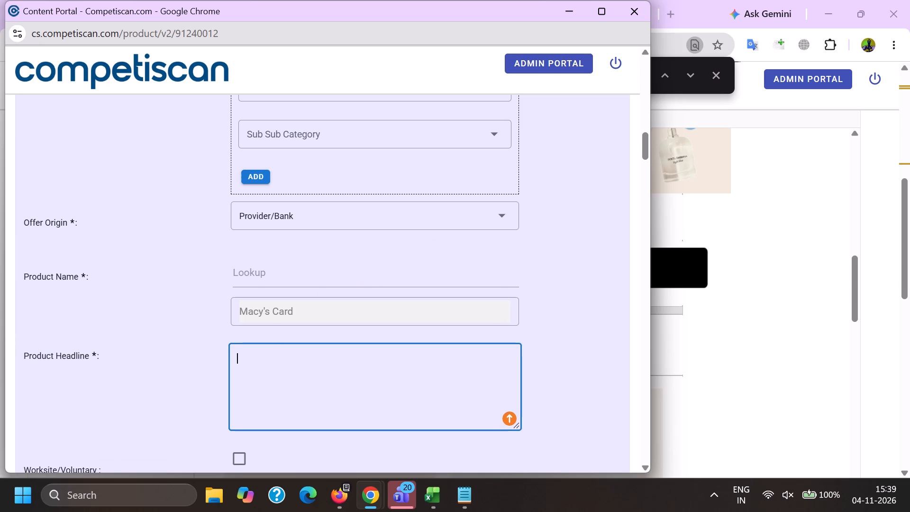
key("ctrl+v")
key("ctrl+z")
Append the email's subject text ", get 30% off with a new Macy's Card today on macys.com" to the headline, replacing its emoji with a period.
key("alt+Tab")
scroll(64, 242, "up", 19)
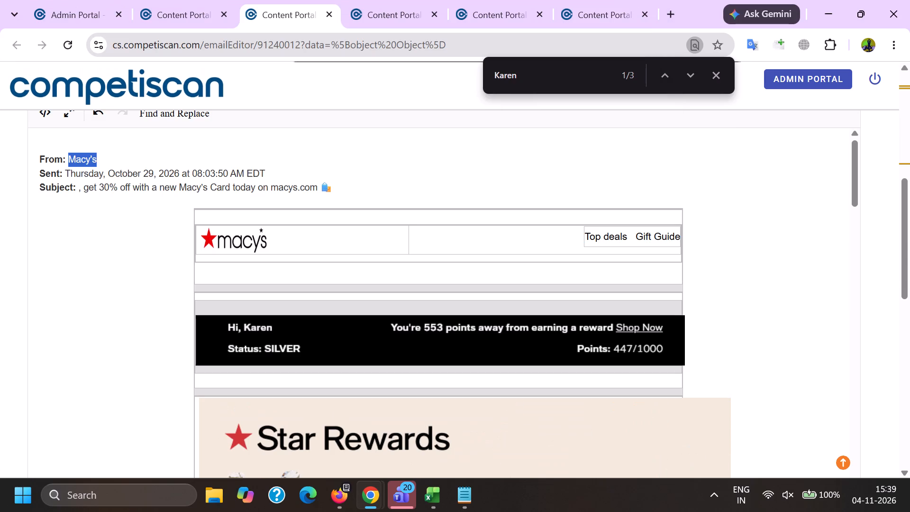
left_click_drag(80, 188, 234, 197)
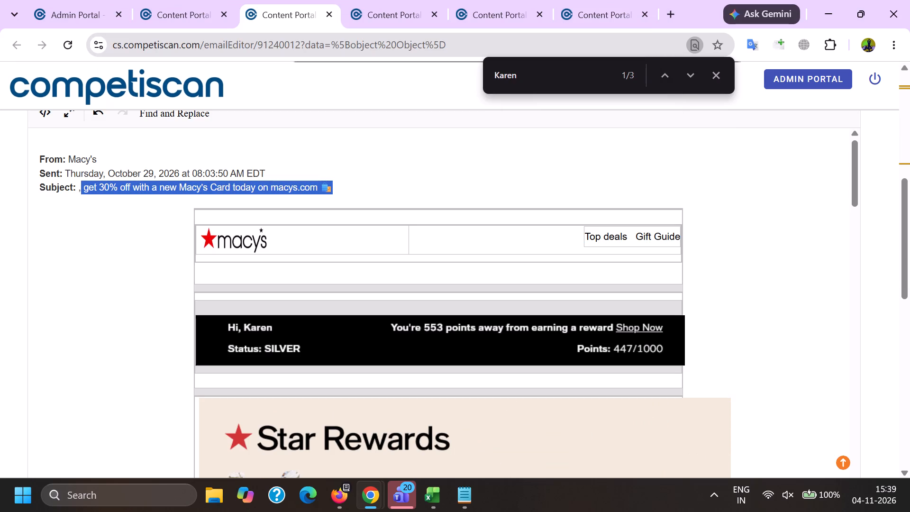
left_click(80, 190)
left_click_drag(80, 190, 297, 204)
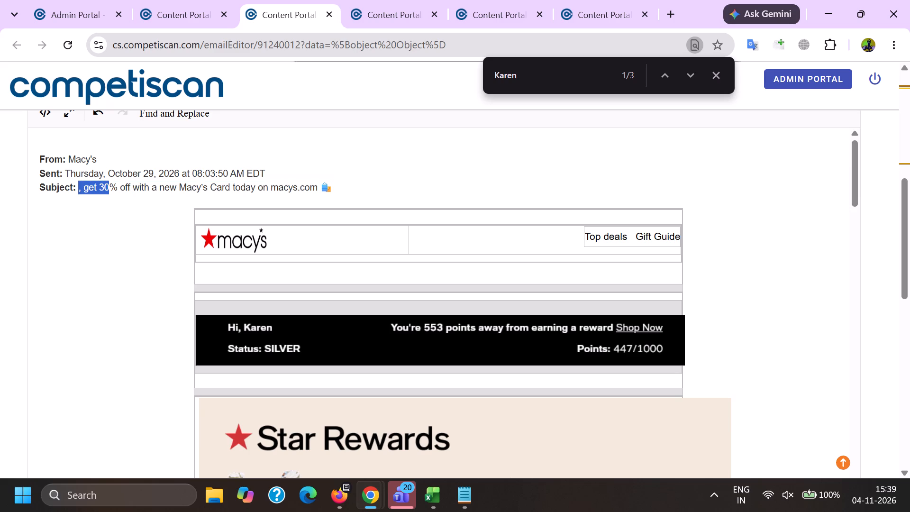
left_click_drag(297, 204, 353, 192)
key("ctrl+c")
key("alt+Tab")
key("ctrl+v")
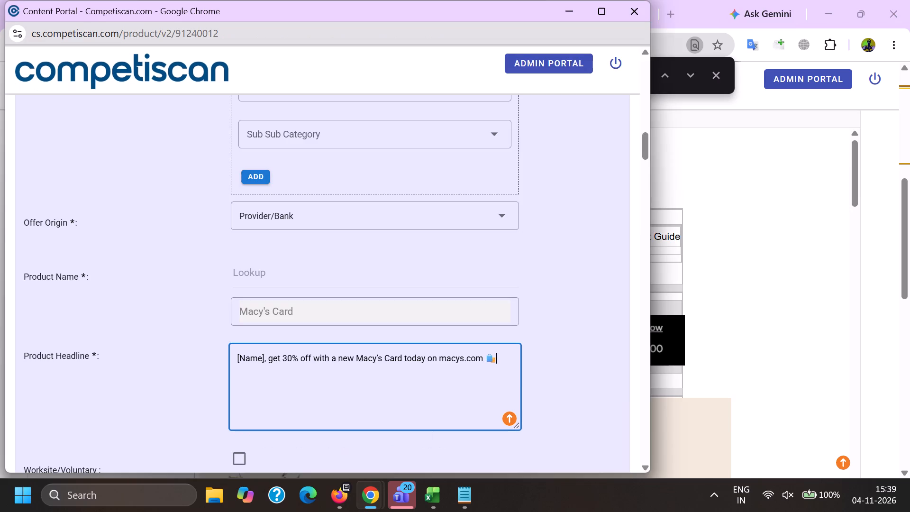
key("BackSpace")
key("BackSpace")
key("period")
key("space")
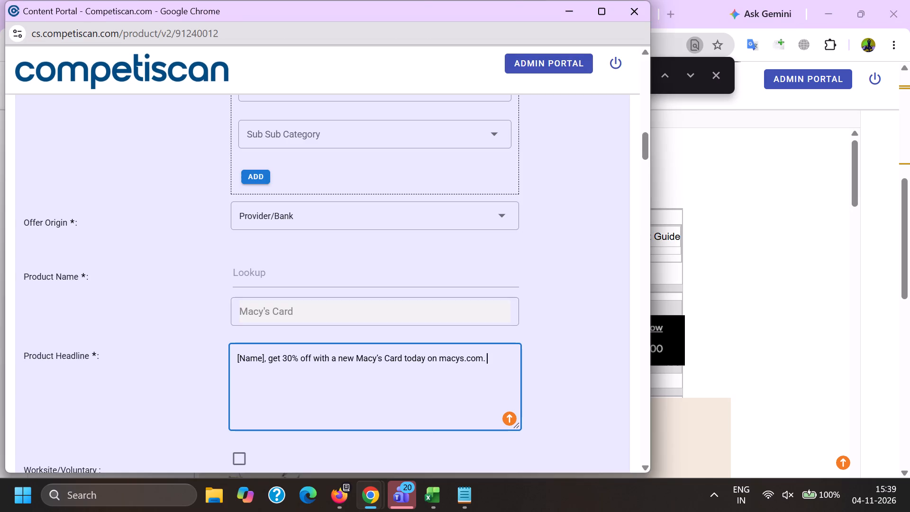
Capture "Subject to credit approval" from the email image with Copyfish, append it to the headline without asterisk or final period, and enlarge the headline box.
key("alt+Tab")
scroll(464, 274, "down", 11)
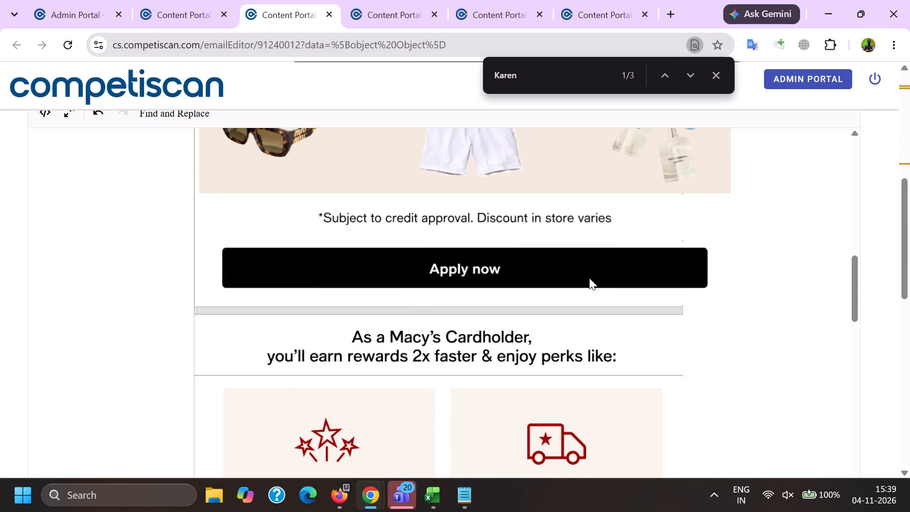
left_click(826, 45)
scroll(762, 239, "down", 6)
left_click(687, 280)
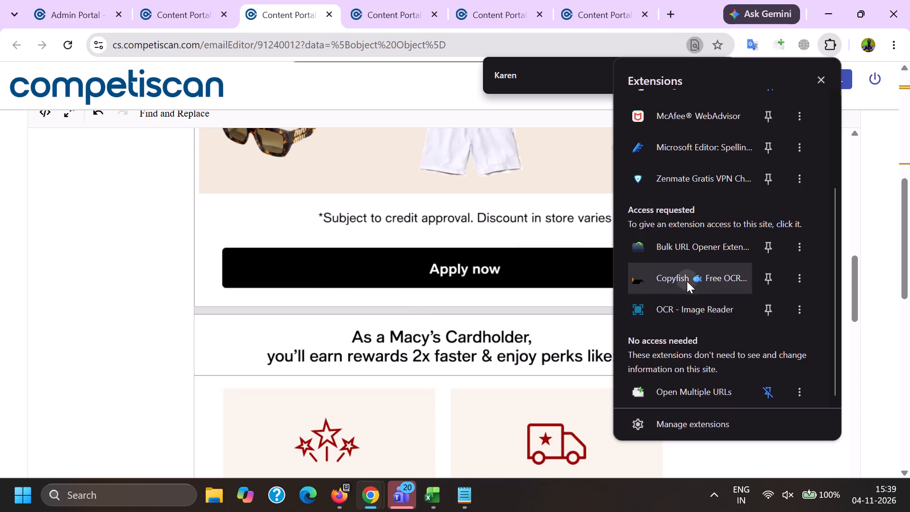
left_click_drag(298, 201, 477, 233)
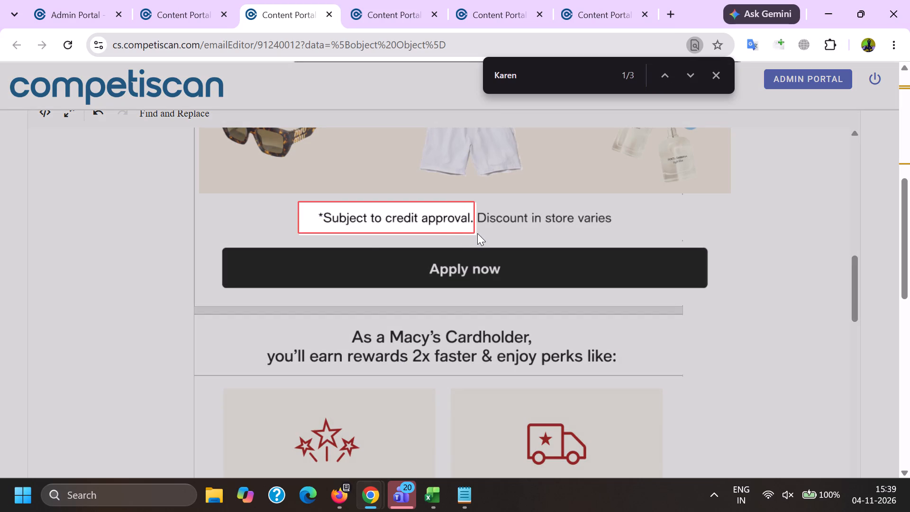
left_click_drag(477, 233, 477, 234)
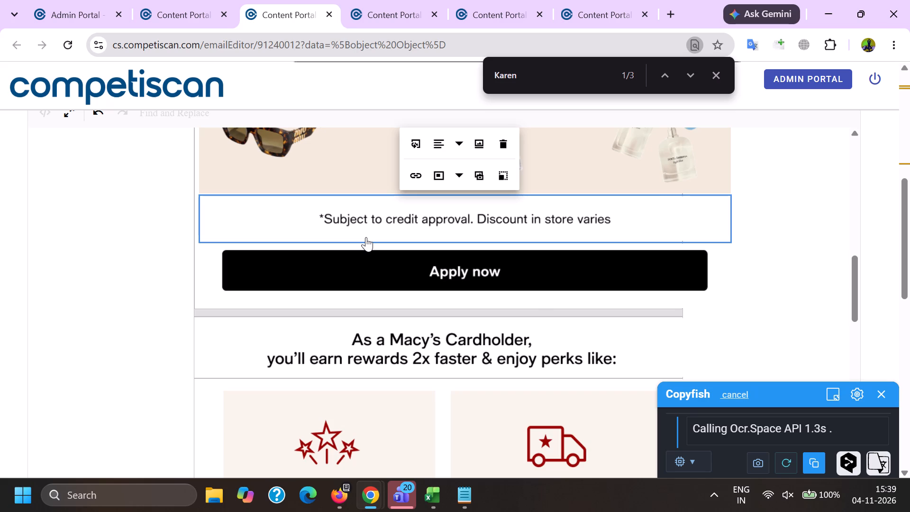
key("alt+Tab")
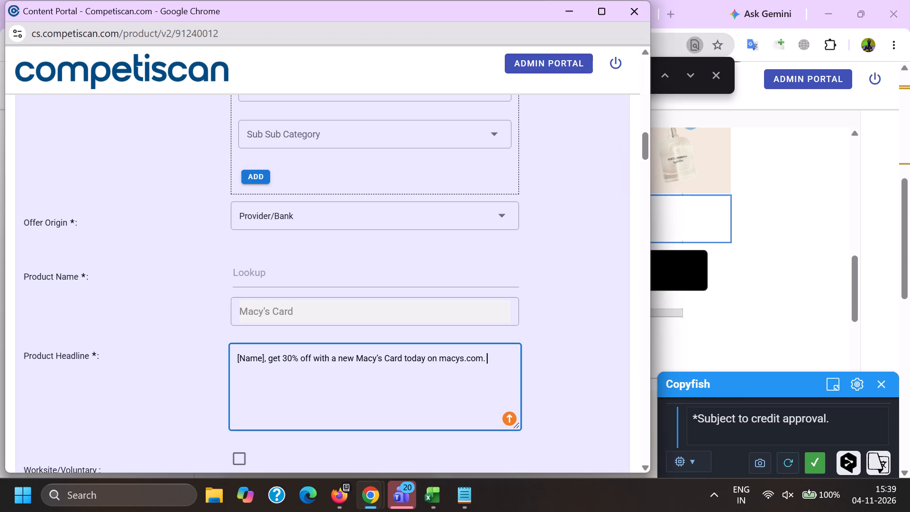
key("ctrl+v")
key("BackSpace")
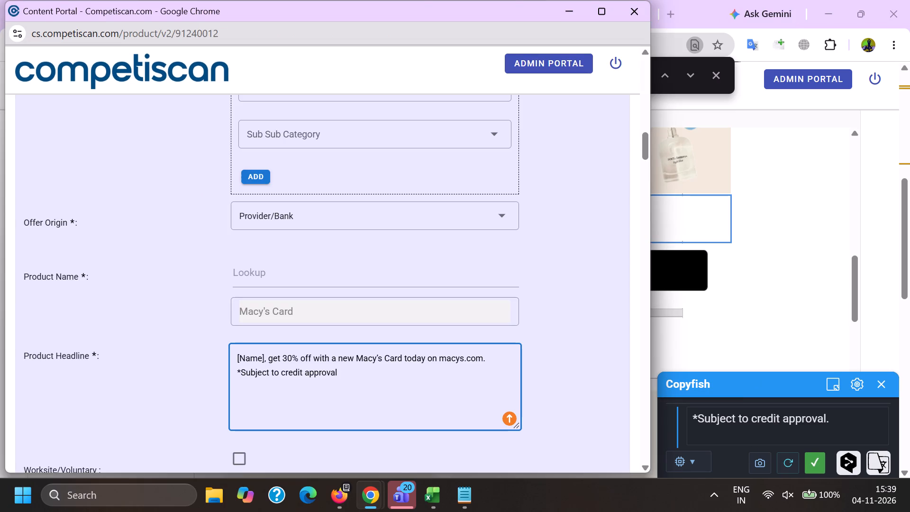
left_click(240, 369)
key("BackSpace")
scroll(303, 238, "down", 3)
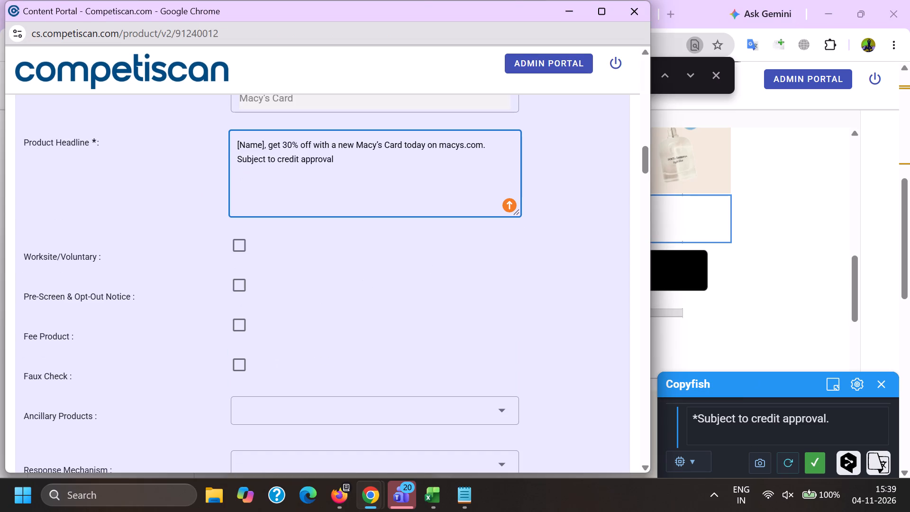
left_click_drag(516, 213, 844, 227)
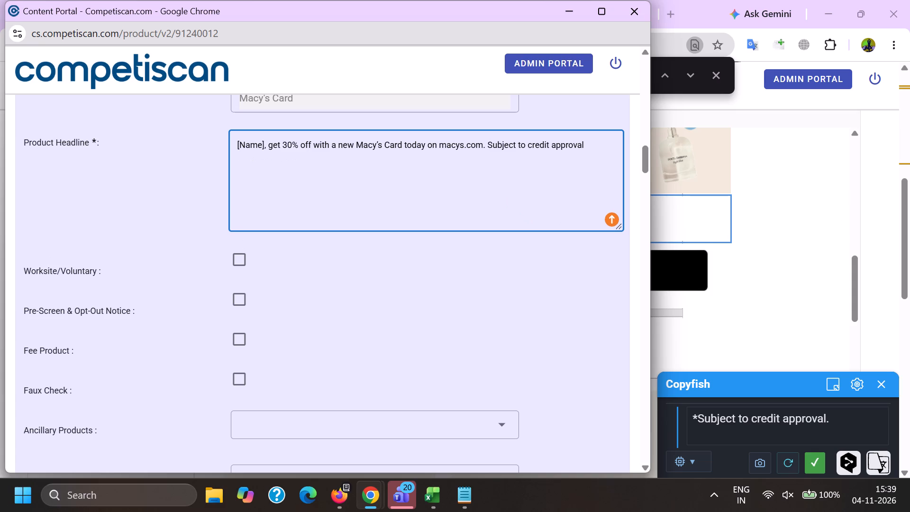
Copy "30% off with a new Macy's Card today on macys.com" from the product headline.
left_click_drag(284, 144, 484, 149)
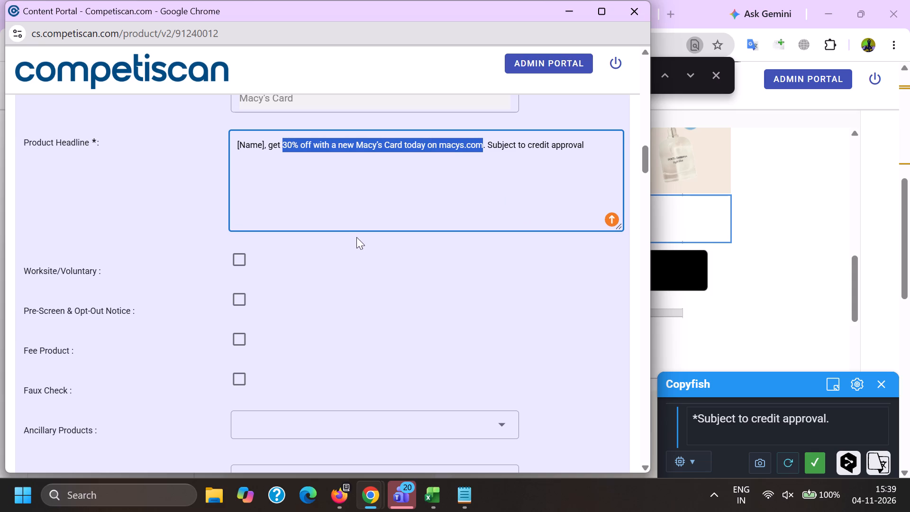
key("ctrl+c")
Set the response mechanism to URL/Website.
scroll(356, 233, "down", 4)
left_click(270, 192)
scroll(299, 310, "down", 6)
left_click(321, 376)
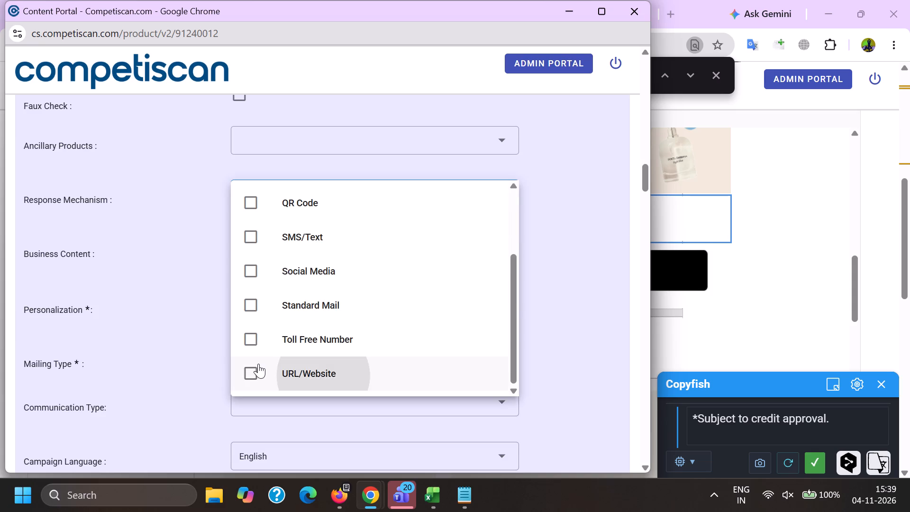
left_click_drag(132, 353, 141, 355)
Set the mailing type to Acquisition and the personalization to Personalized.
left_click(271, 354)
left_click(287, 357)
left_click(273, 356)
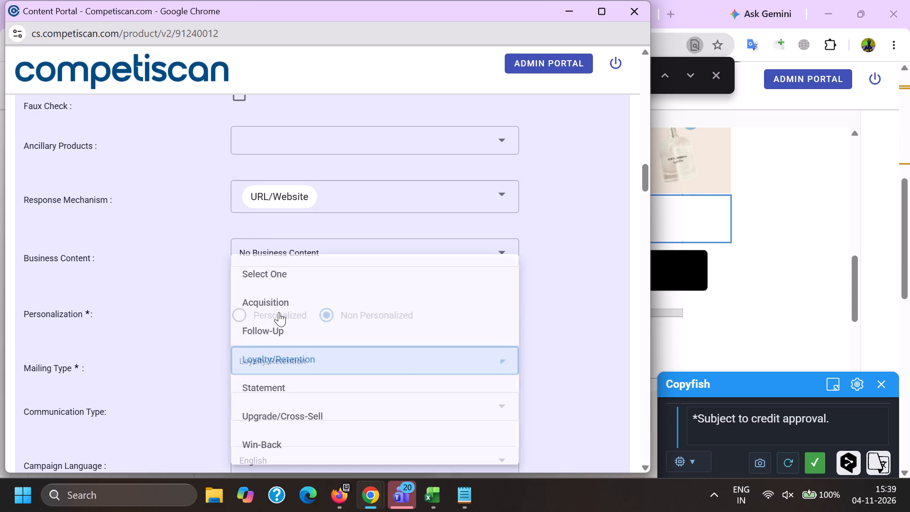
left_click(279, 305)
left_click(158, 328)
left_click(233, 312)
Select Bonuses/Contests/Incentives and Co-Brand as the communication types.
left_click(271, 398)
scroll(300, 256, "down", 3)
left_click(290, 301)
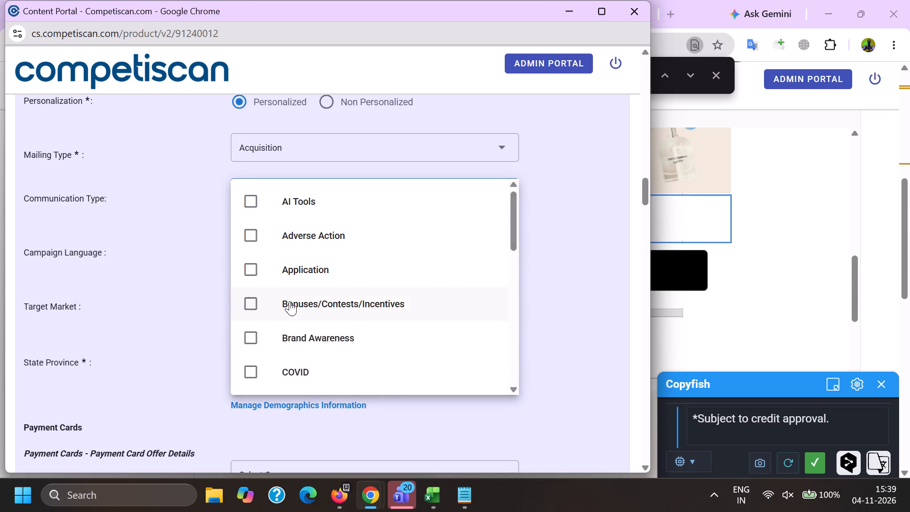
scroll(290, 299, "down", 5)
left_click(300, 367)
scroll(299, 301, "down", 4)
left_click(190, 332)
Enter the copied text "30% off with a new Macy's Card today on macys.com" as Sign-on Incentive #1.
left_click(305, 288)
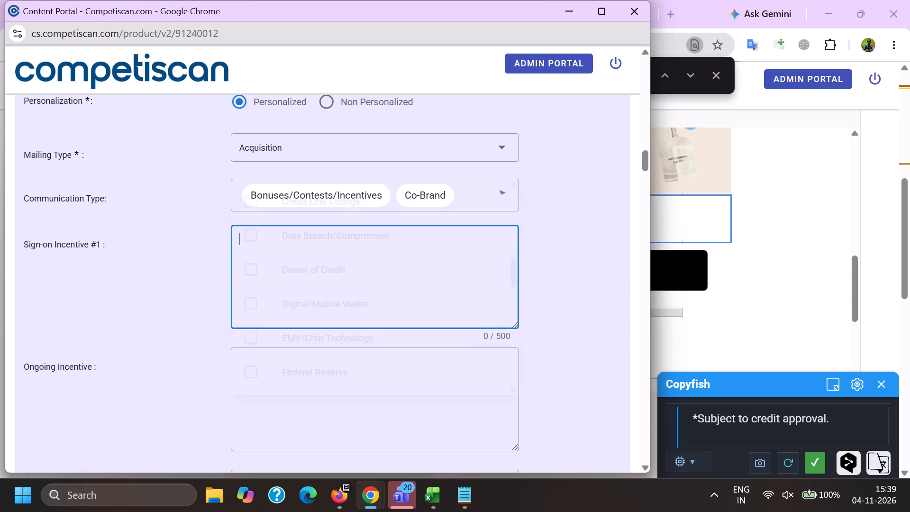
key("ctrl+v")
scroll(264, 253, "down", 4)
scroll(287, 352, "up", 5)
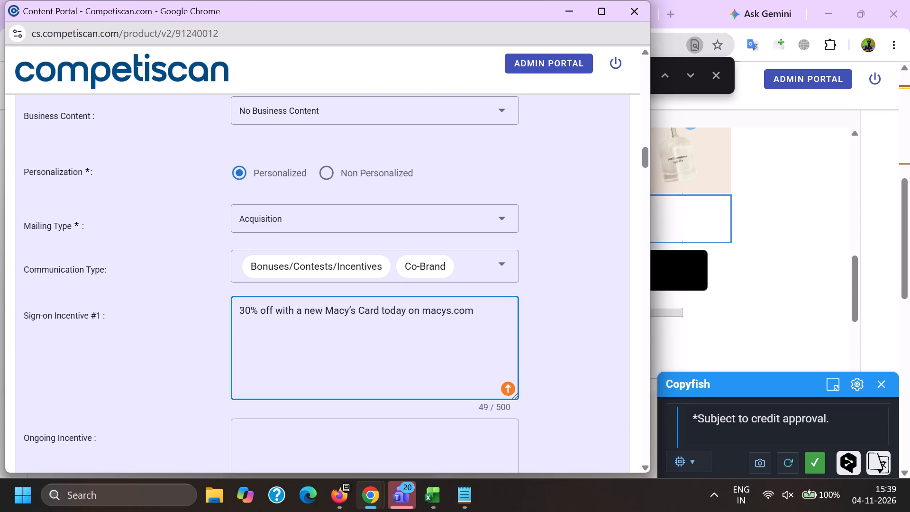
Review the Macy's Card offer wording in the email and compare it with the headline and sign-on incentive in the other product form.
key("alt+Tab")
left_click(803, 274)
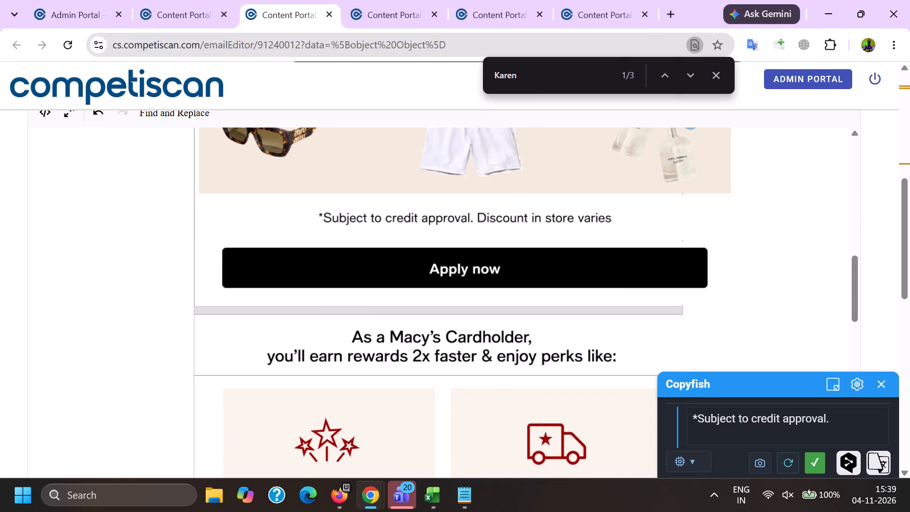
scroll(728, 273, "up", 4)
scroll(626, 281, "up", 4)
scroll(530, 294, "down", 3)
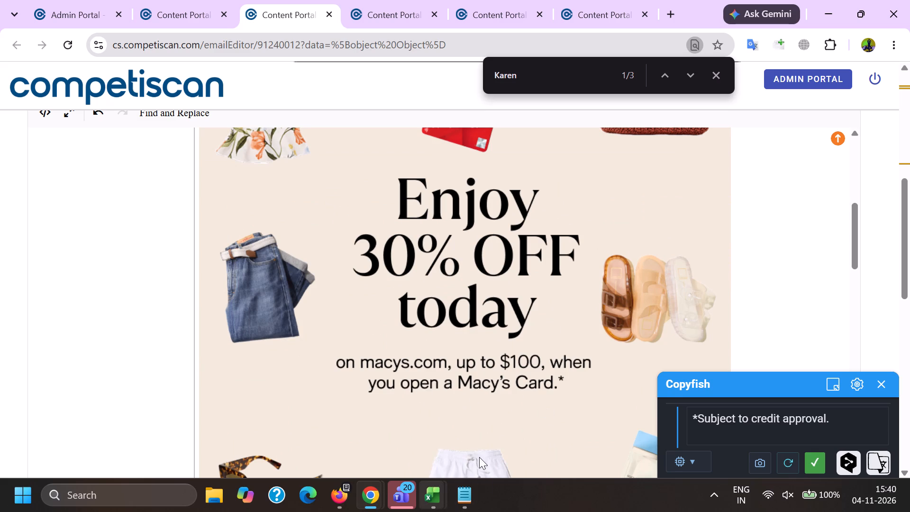
left_click(601, 0)
key("ctrl+c")
key("ctrl+c")
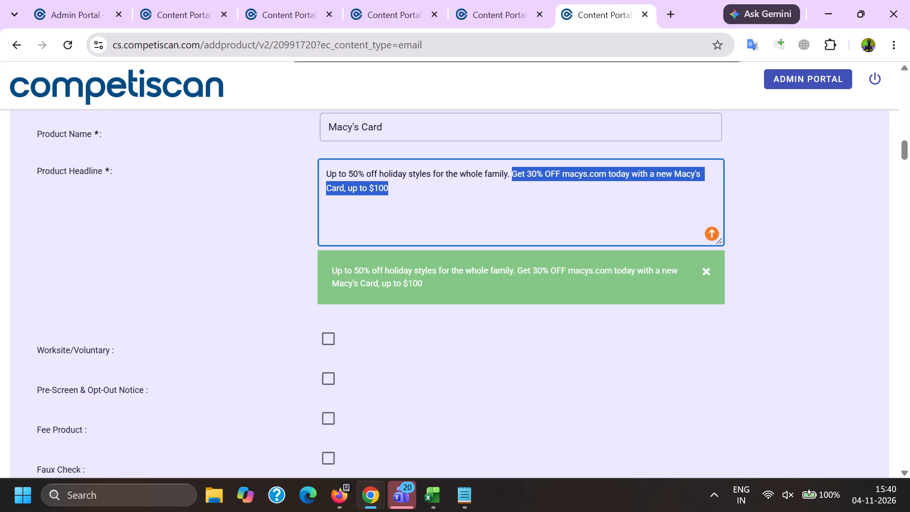
scroll(410, 277, "down", 6)
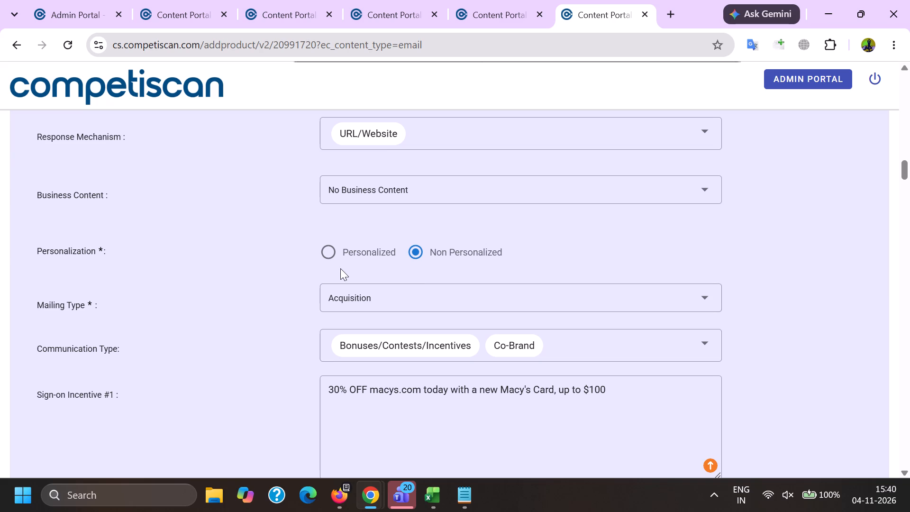
left_click(308, 0)
scroll(367, 279, "up", 6)
left_click(395, 0)
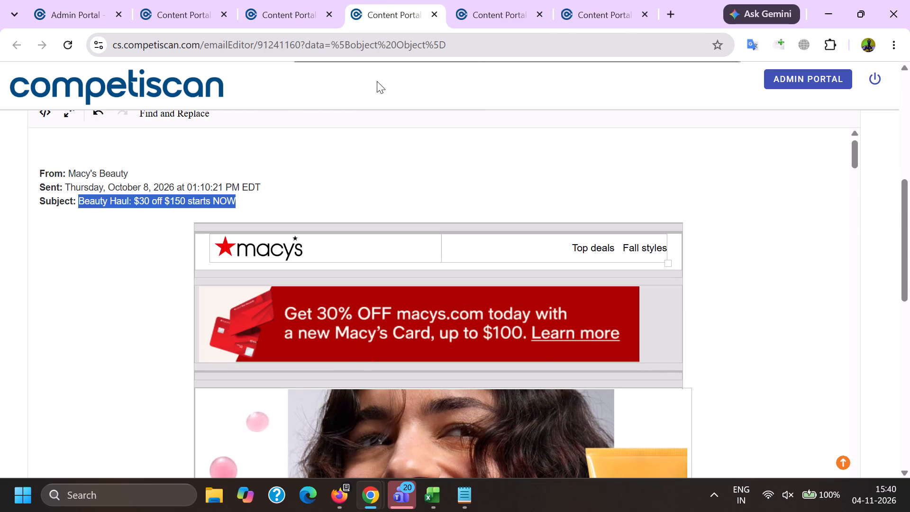
left_click(301, 0)
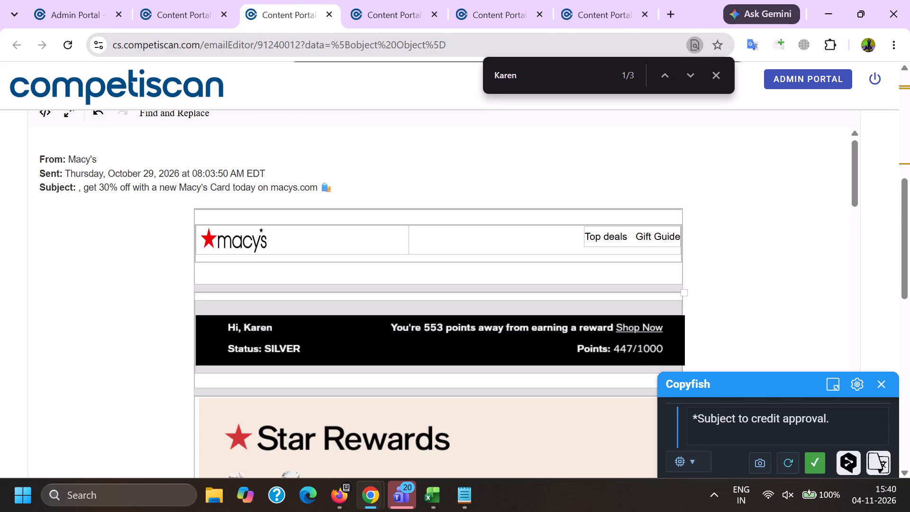
key("alt+Tab")
Set Sign-on Incentive #1 to type Coupon/Discount, with an incentive value of 30.00 and a max award of 30.00.
scroll(266, 286, "down", 3)
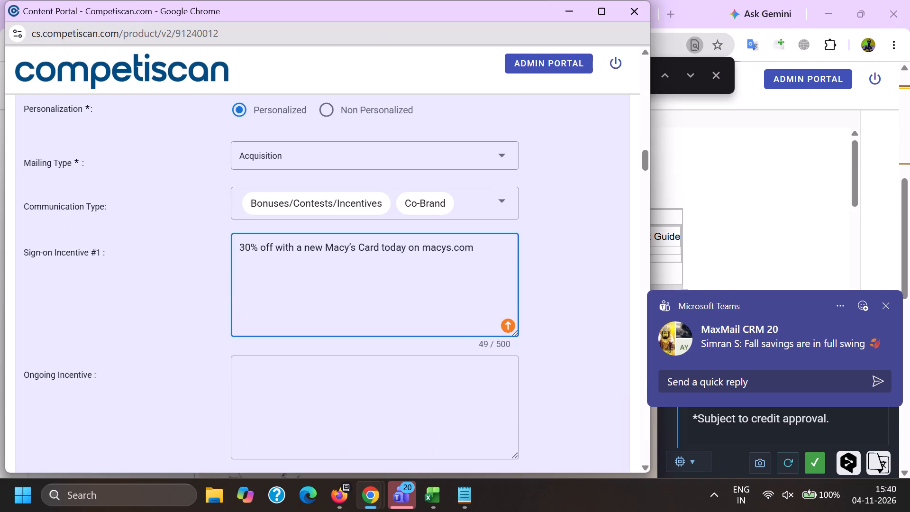
left_click(281, 342)
scroll(283, 215, "down", 2)
scroll(270, 306, "down", 6)
left_click(284, 217)
left_click_drag(130, 243, 130, 242)
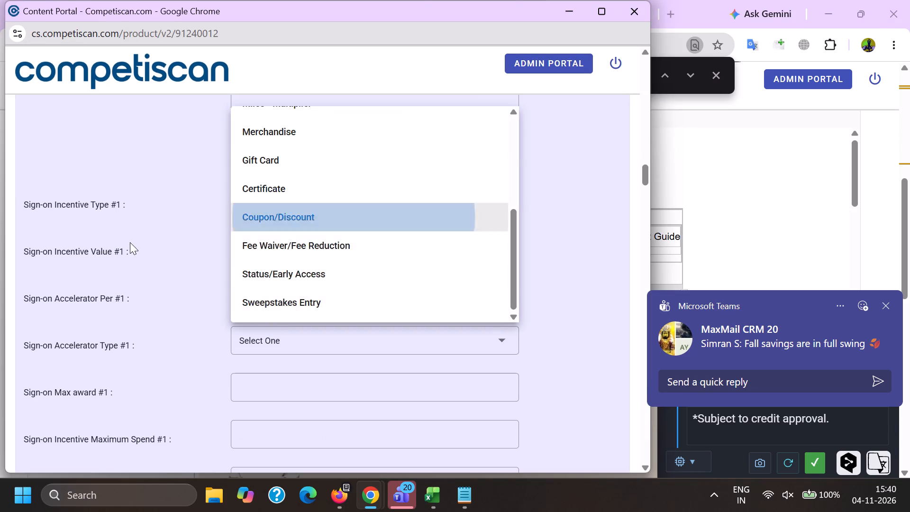
left_click_drag(130, 242, 159, 244)
left_click(297, 235)
type("30")
key("period")
type("00")
key("Tab")
key("Tab")
key("Tab")
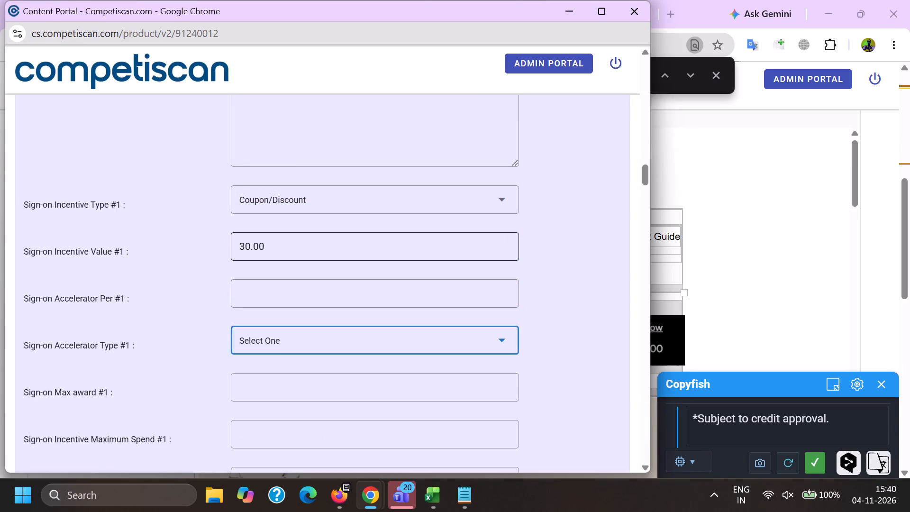
key("3")
key("0")
type(".00")
Set the payment card application type to Invitation to Apply and the primary card level to Not Mentioned.
scroll(297, 232, "down", 20)
scroll(297, 232, "down", 1)
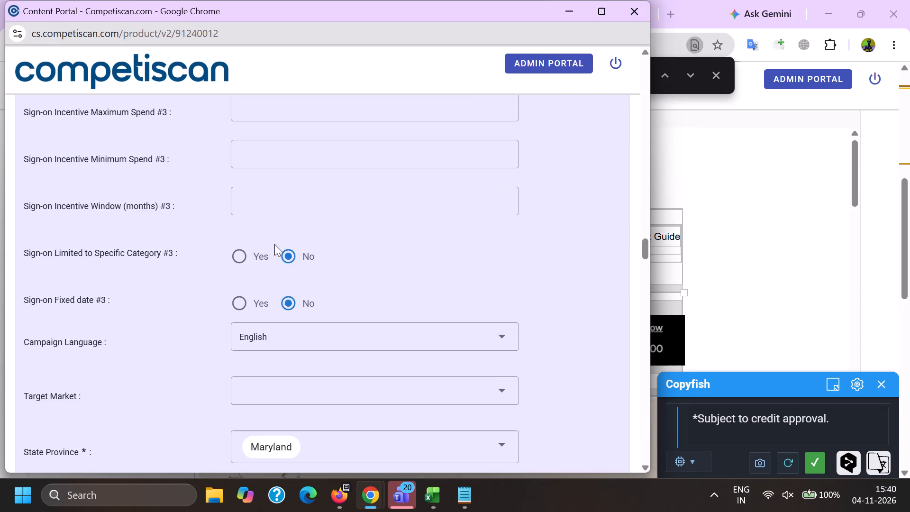
scroll(273, 244, "down", 4)
left_click(280, 296)
left_click(282, 278)
scroll(306, 203, "down", 1)
left_click(309, 282)
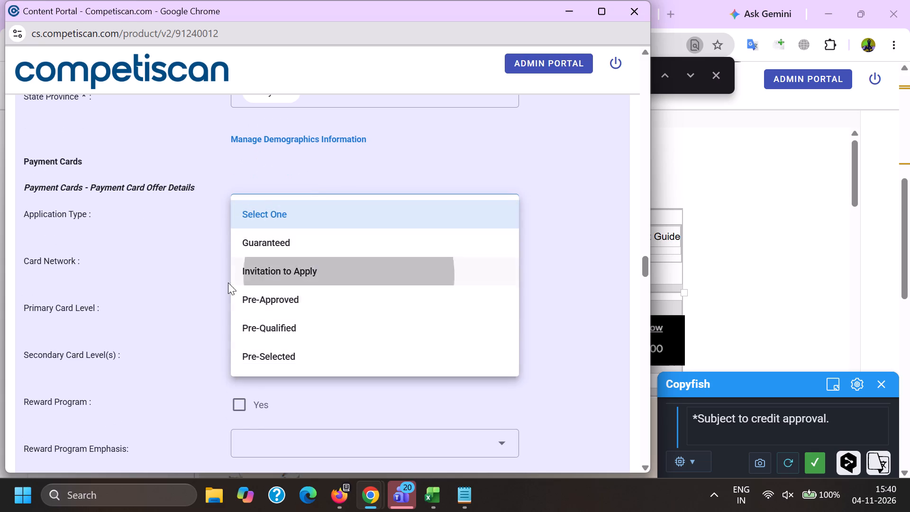
left_click_drag(172, 280, 187, 282)
left_click(281, 299)
scroll(281, 200, "down", 2)
left_click(307, 341)
left_click(212, 336)
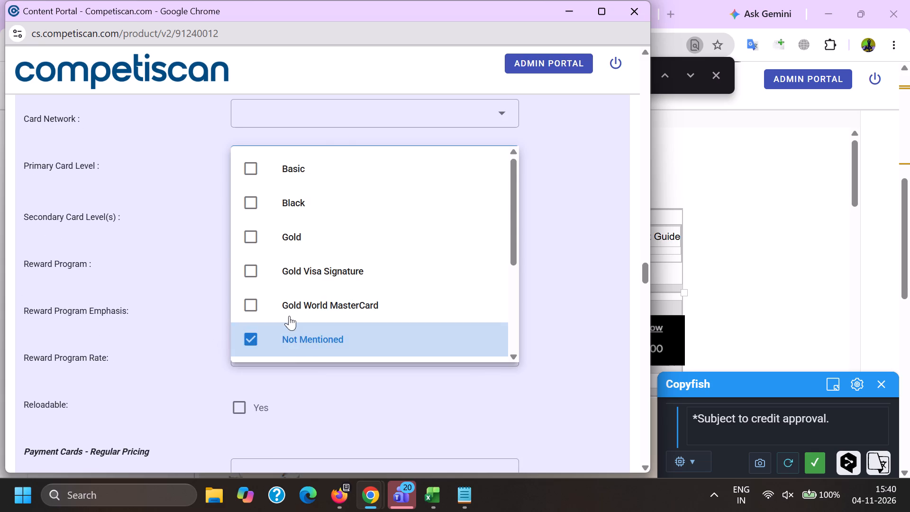
Mark the card as having a reward program and set the reward program emphasis to Points.
left_click(234, 264)
left_click(259, 303)
left_click(299, 380)
double_click(146, 377)
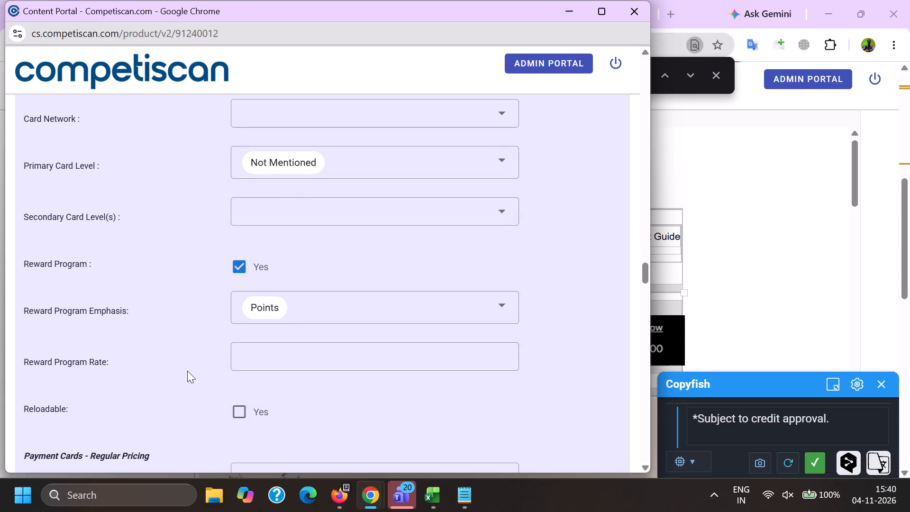
Mark Credit Card Mentioned in the retail credit section and submit the product form.
key("End")
left_click(234, 243)
left_click(260, 460)
In email 91240012, enable Cc and replace the Forward To and Cc addresses with the team address copied from Notepad.
key("alt+Tab")
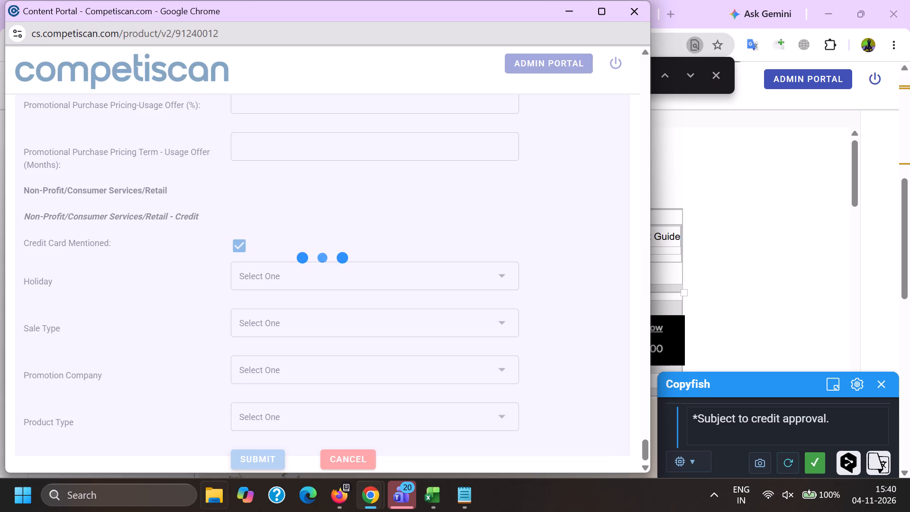
left_click(184, 0)
left_click(292, 0)
scroll(236, 266, "up", 6)
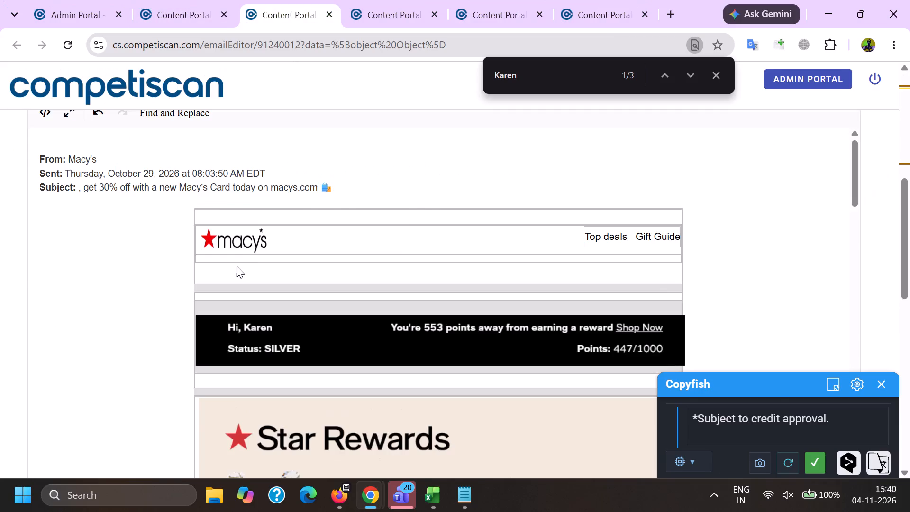
left_click(464, 509)
key("ctrl+c")
key("alt+Tab")
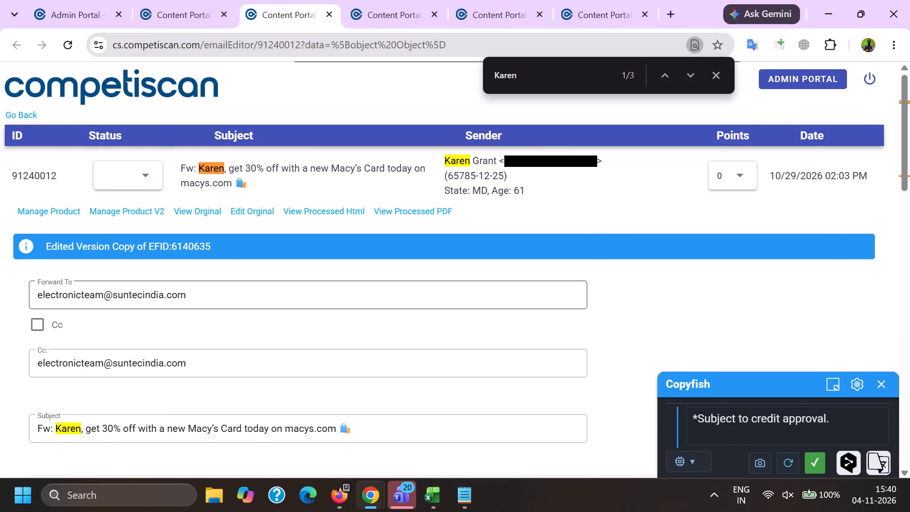
left_click_drag(281, 294, 3, 294)
key("ctrl+v")
left_click(45, 335)
left_click(63, 325)
left_click_drag(228, 360, 0, 324)
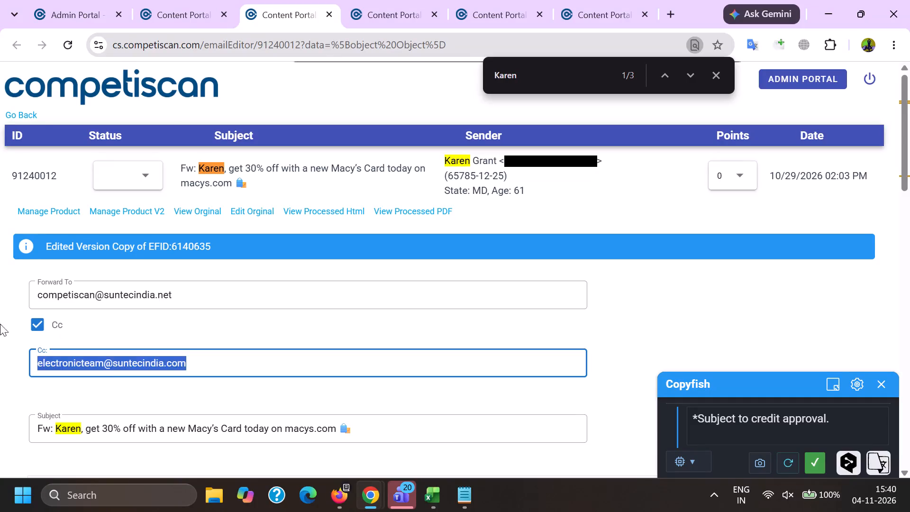
left_click_drag(0, 324, 5, 327)
key("ctrl+v")
Append "++" after a space to the forwarded email's subject.
left_click_drag(549, 454, 539, 450)
left_click(485, 437)
key("space")
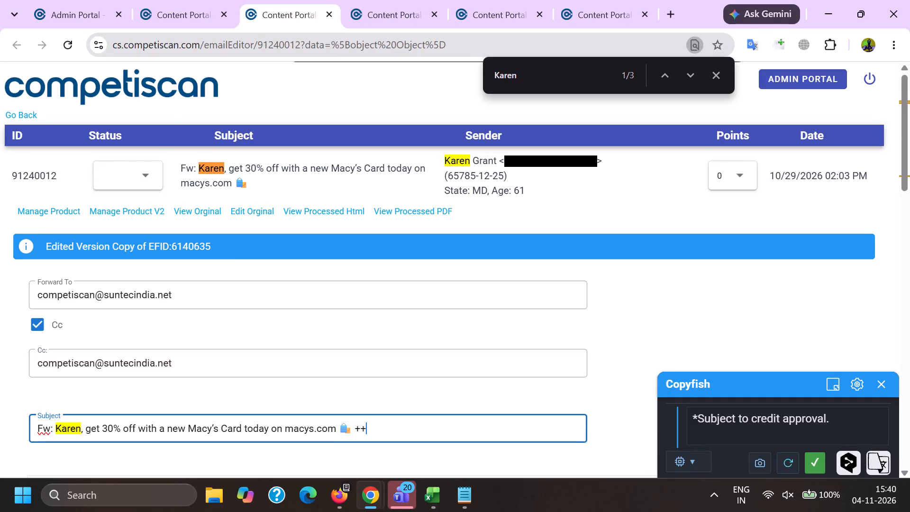
Write the message "remove the name - " followed by the panelist's first name in lowercase.
scroll(0, 331, "down", 14)
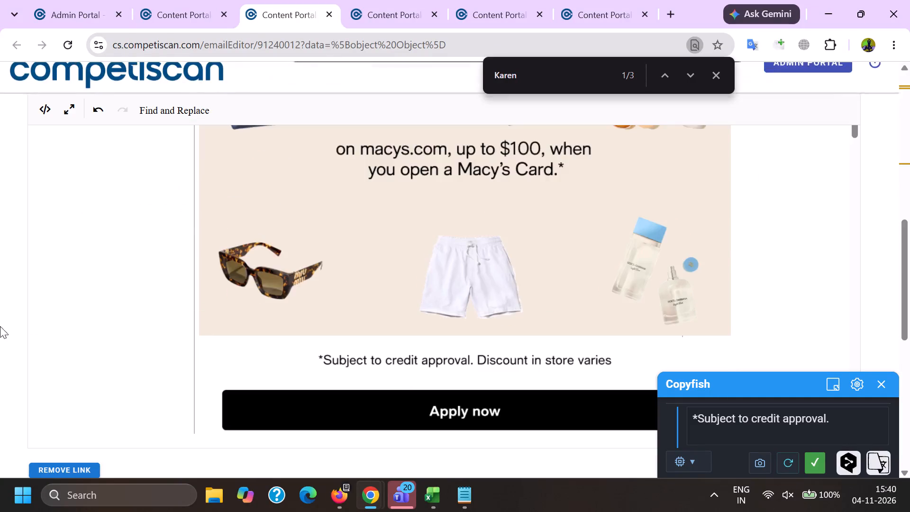
scroll(0, 307, "down", 14)
left_click(168, 186)
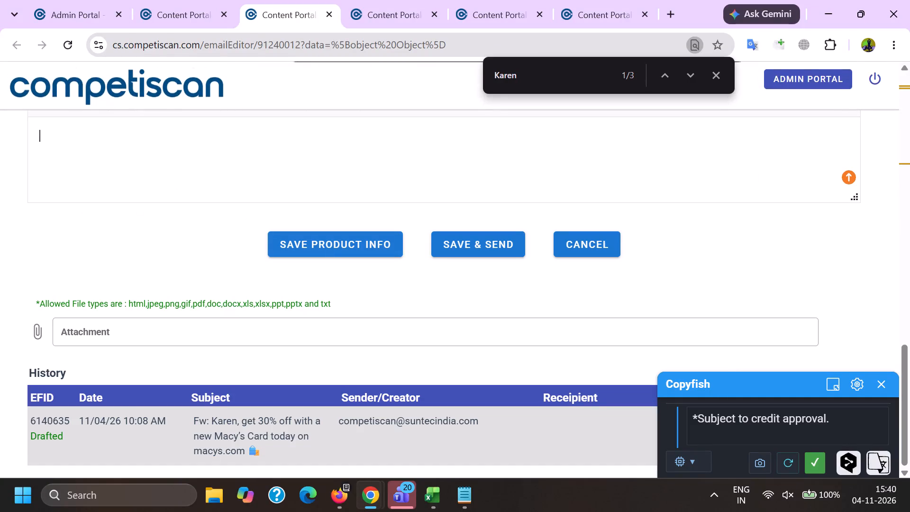
type("re")
type("mov")
type("e")
key("space")
key("t")
key("h")
type("e")
key("space")
key("n")
type("ame")
key("space")
type("-")
key("space")
scroll(168, 186, "up", 5)
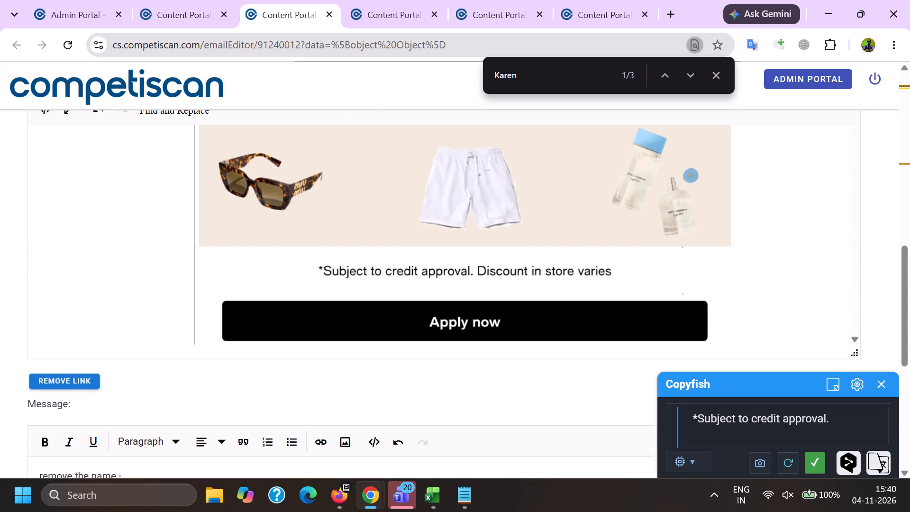
scroll(178, 198, "up", 5)
scroll(179, 386, "up", 6)
scroll(0, 395, "down", 6)
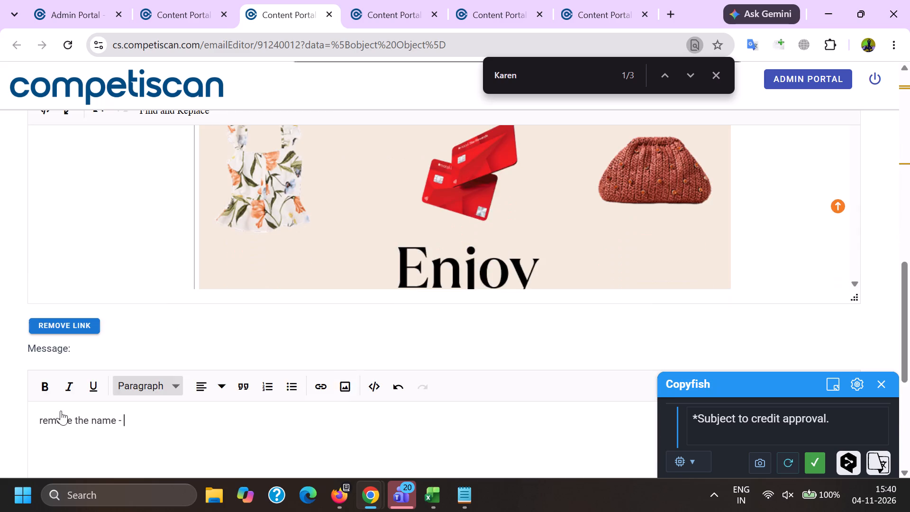
scroll(0, 330, "down", 6)
key("k")
key("a")
key("r")
type("en")
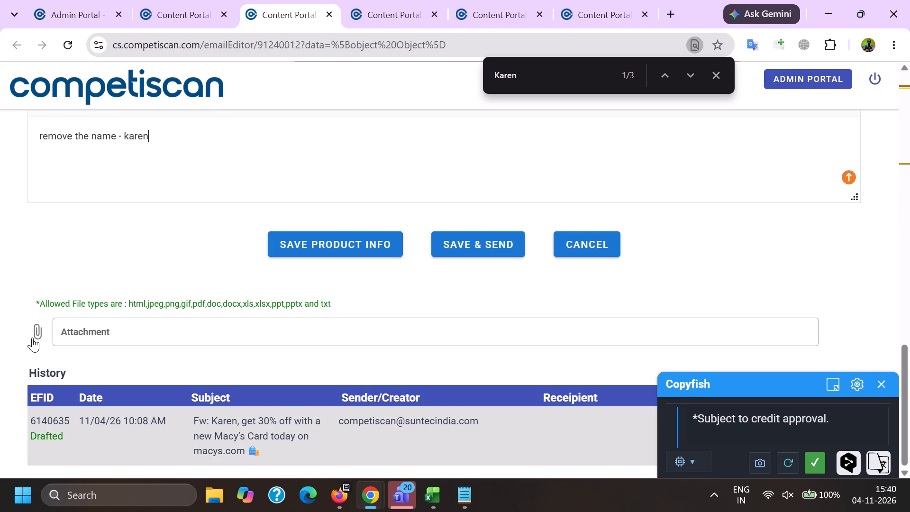
Save and send the edited email.
left_click(480, 240)
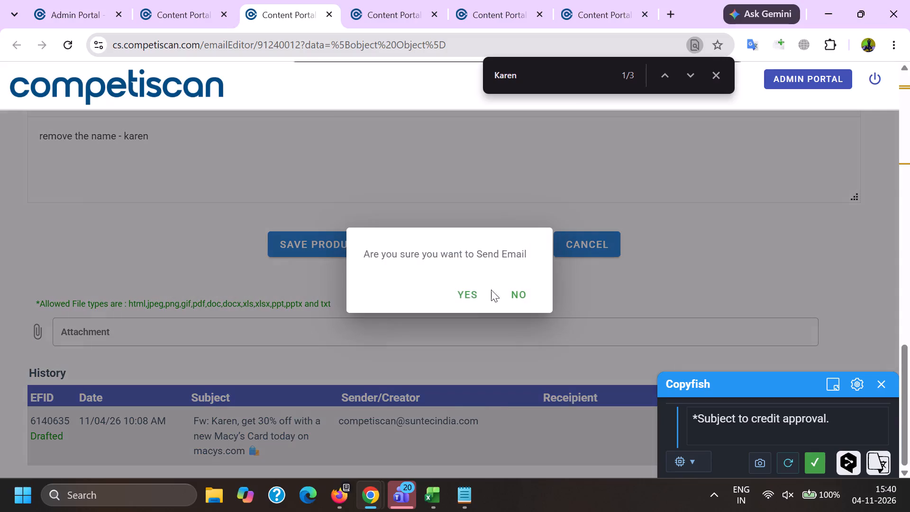
left_click(474, 298)
Copy the subject "Last chance to get your finds" from the Firefox email list and search the Chrome portal for it in quotation marks.
left_click(185, 0)
scroll(226, 348, "down", 2)
left_click(340, 497)
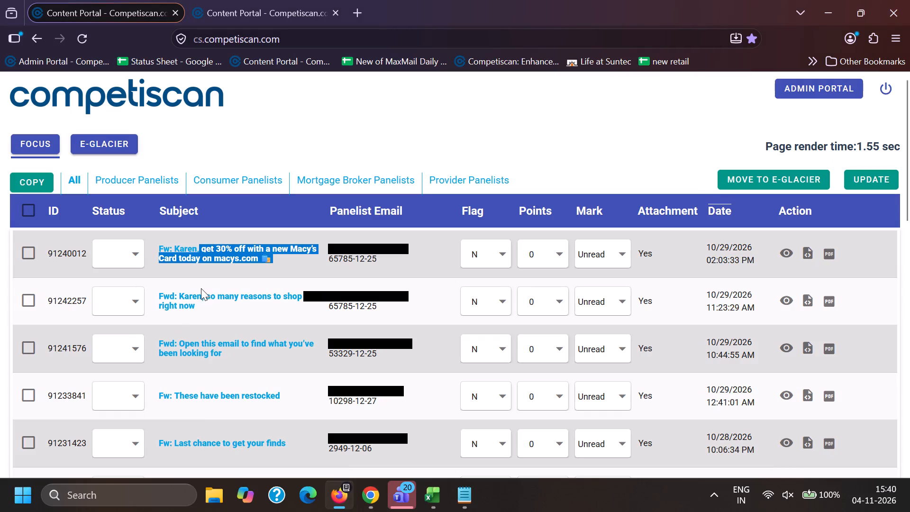
scroll(179, 383, "down", 1)
left_click_drag(175, 362, 287, 367)
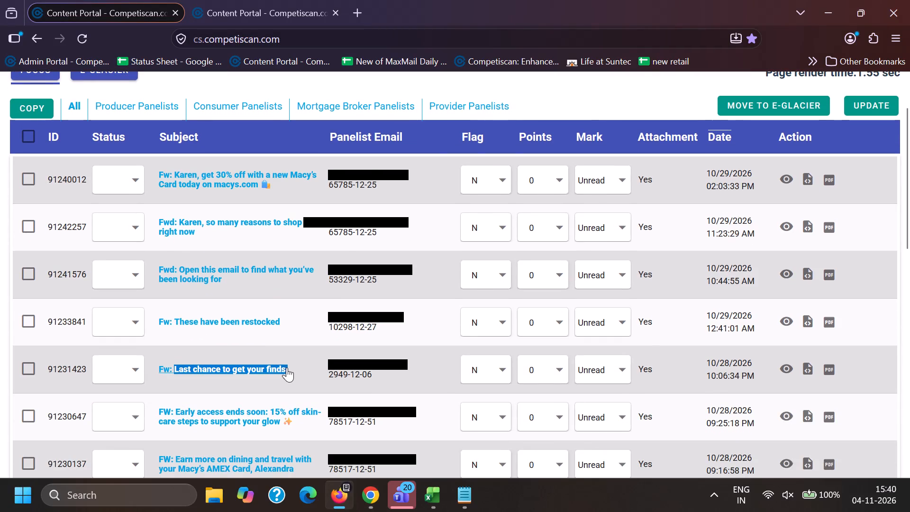
left_click_drag(287, 367, 293, 368)
key("ctrl+c")
left_click(368, 501)
left_click(269, 430)
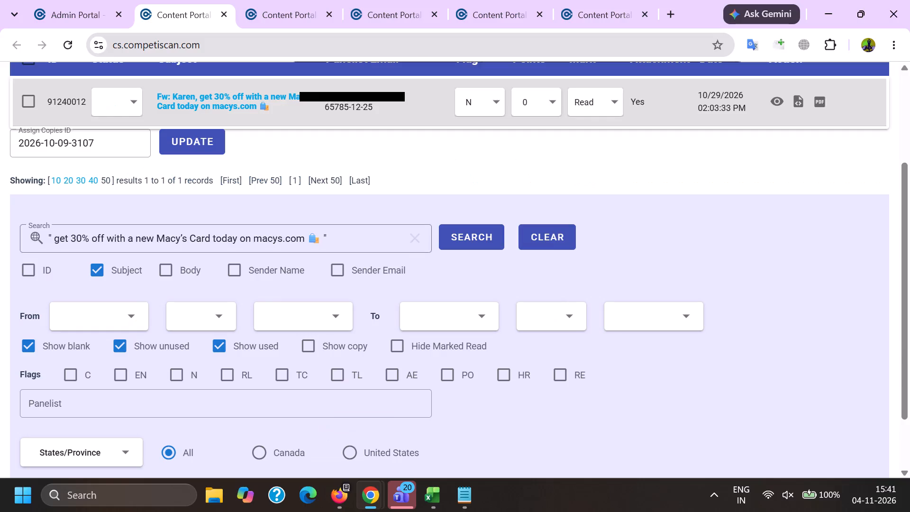
left_click_drag(340, 243, 57, 266)
key("BackSpace")
key("shift+quotedbl")
key("ctrl+v")
key("shift+quotedbl")
key("Return")
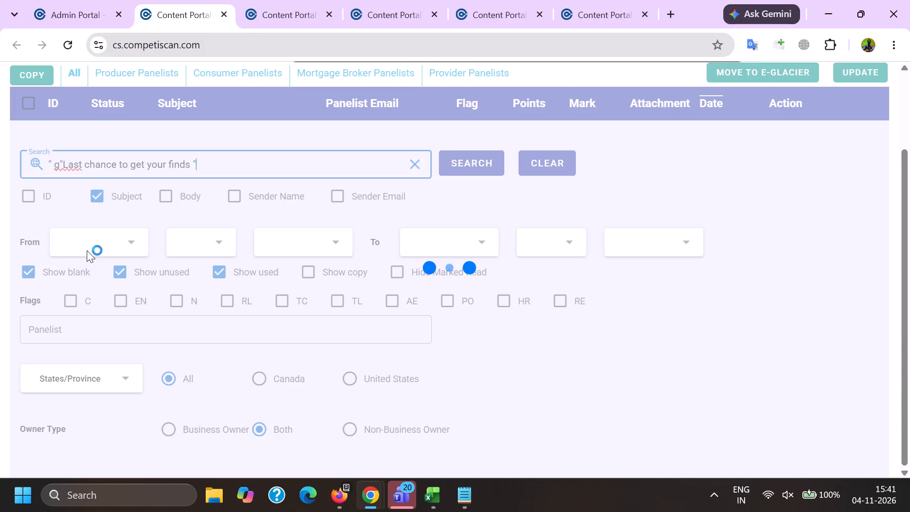
key("ctrl+a")
key("shift+quotedbl")
key("ctrl+v")
key("shift+quotedbl")
key("Return")
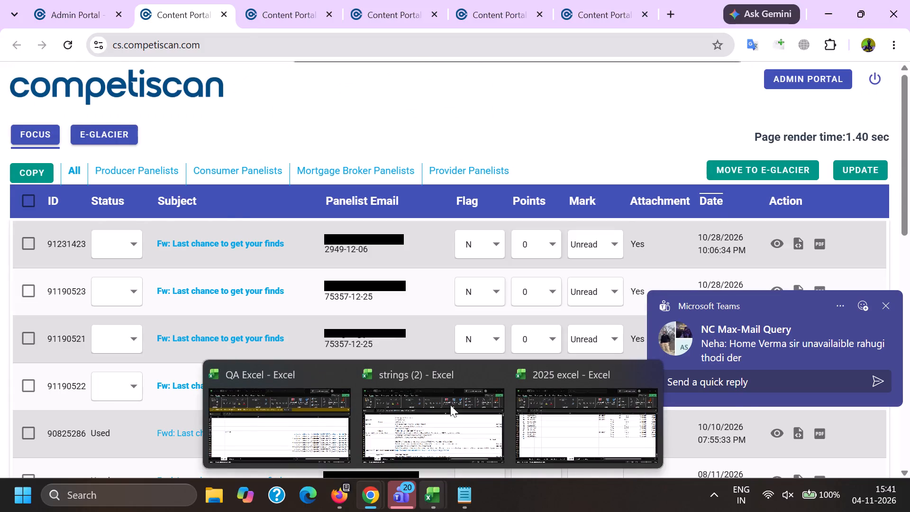
scroll(363, 174, "down", 2)
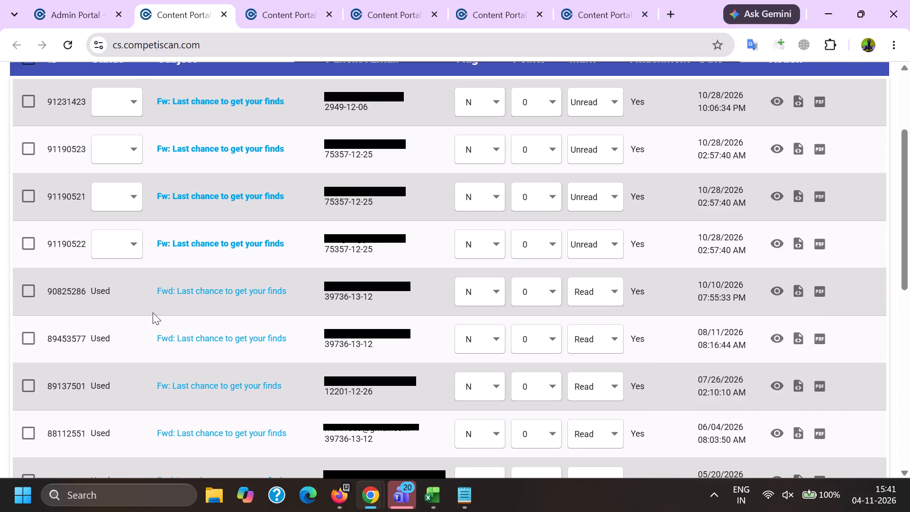
Copy the subject "Early access ends soon: 15% off skin-care steps to support your glow ✨" from Firefox and search the Chrome portal for it in quotation marks.
key("alt+Tab")
scroll(217, 386, "down", 1)
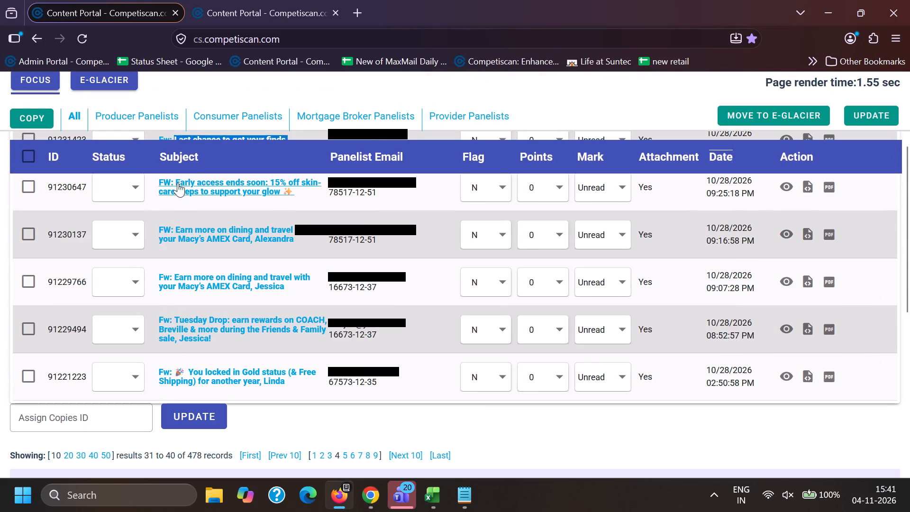
left_click_drag(178, 179, 309, 197)
key("ctrl+c")
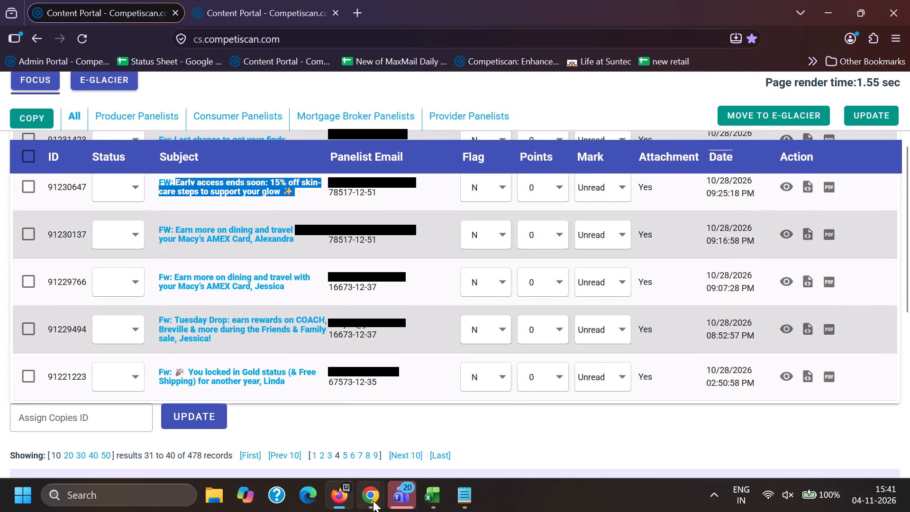
left_click(373, 501)
left_click(262, 438)
scroll(211, 247, "down", 11)
scroll(215, 366, "down", 5)
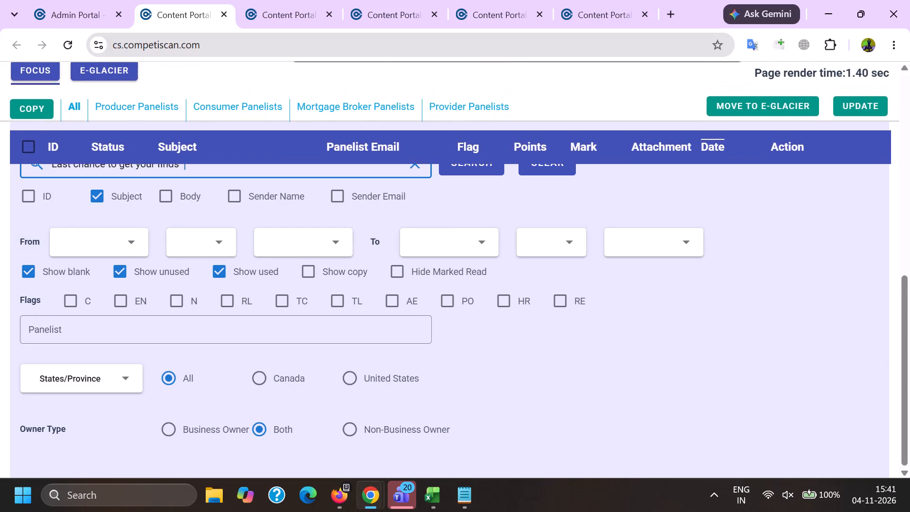
scroll(204, 369, "up", 2)
left_click_drag(262, 309, 17, 319)
key("BackSpace")
key("shift+quotedbl")
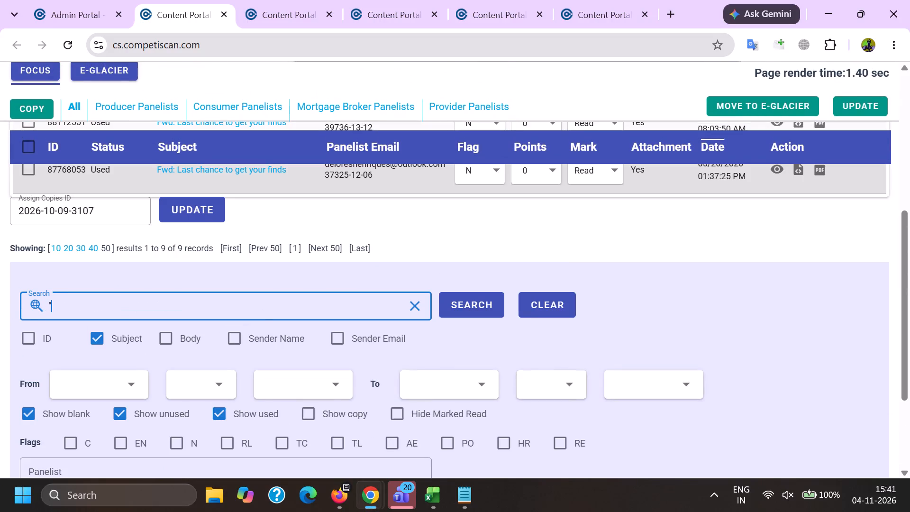
key("ctrl+v")
key("shift+quotedbl")
key("Return")
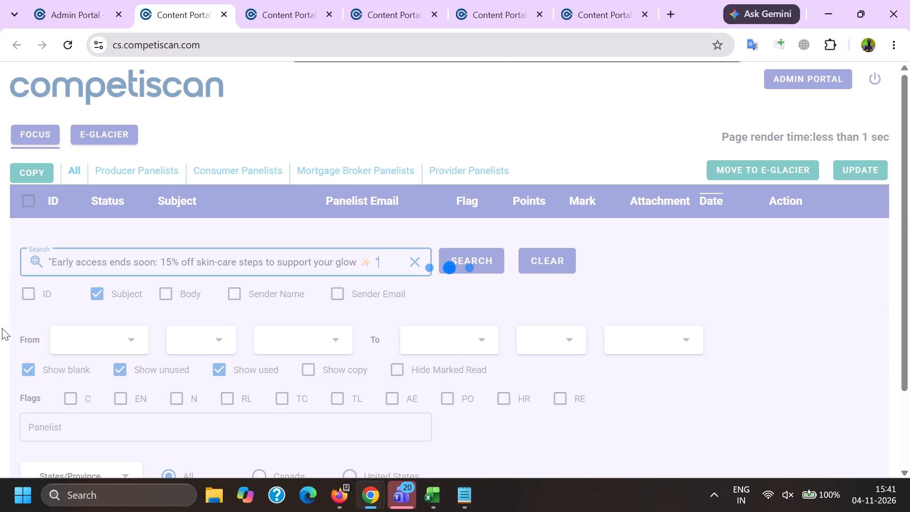
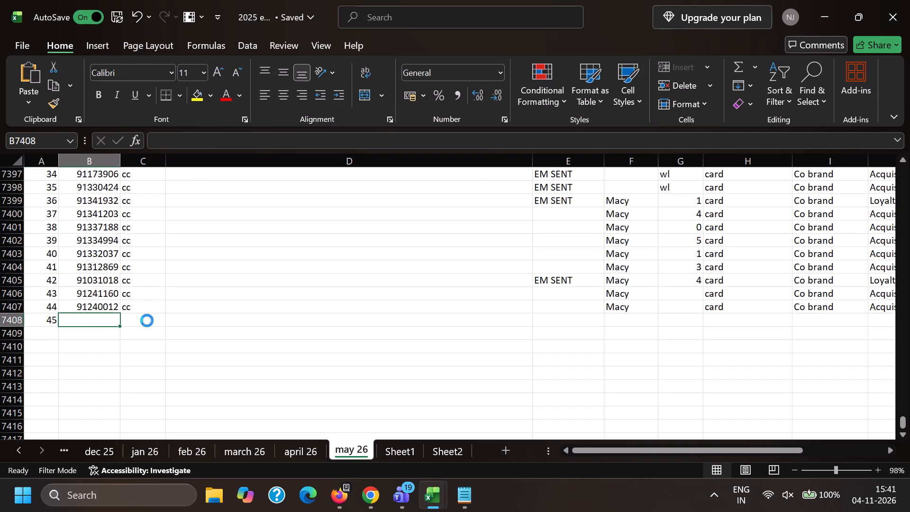
Complete row 7408 with cc, Macy, card, Co brand and Acquisition, and mark row 7407 as EM SENT.
left_click(147, 320)
key("c")
key("c")
key("Right")
key("Right")
key("Up")
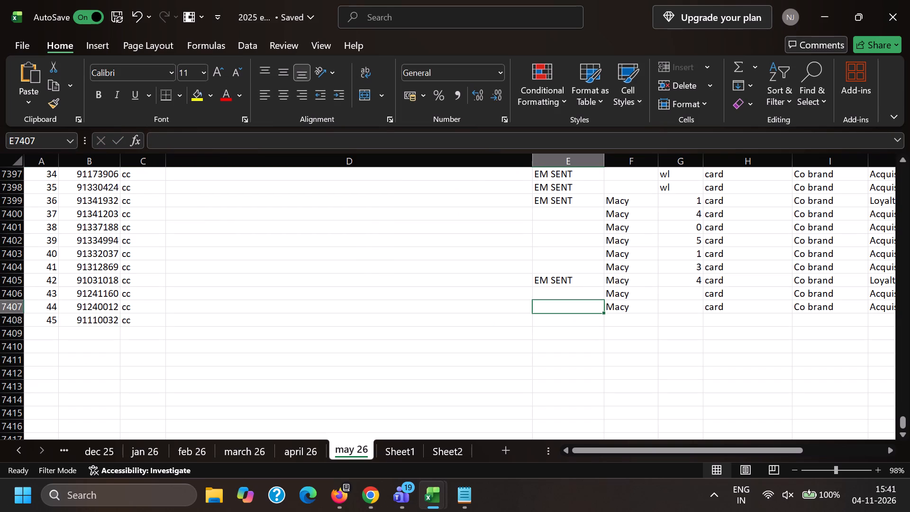
key("e")
key("Down")
key("Right")
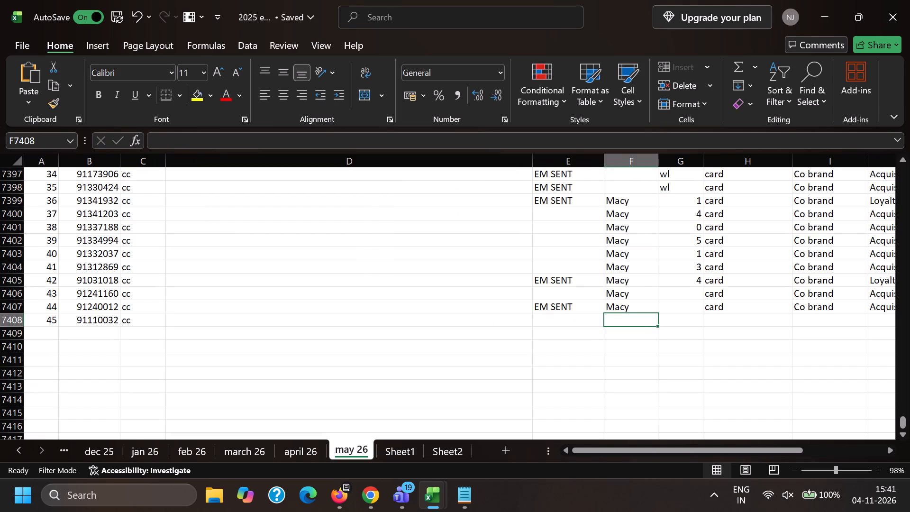
key("m")
key("Right")
key("Right")
key("c")
key("Right")
key("c")
key("Right")
key("a")
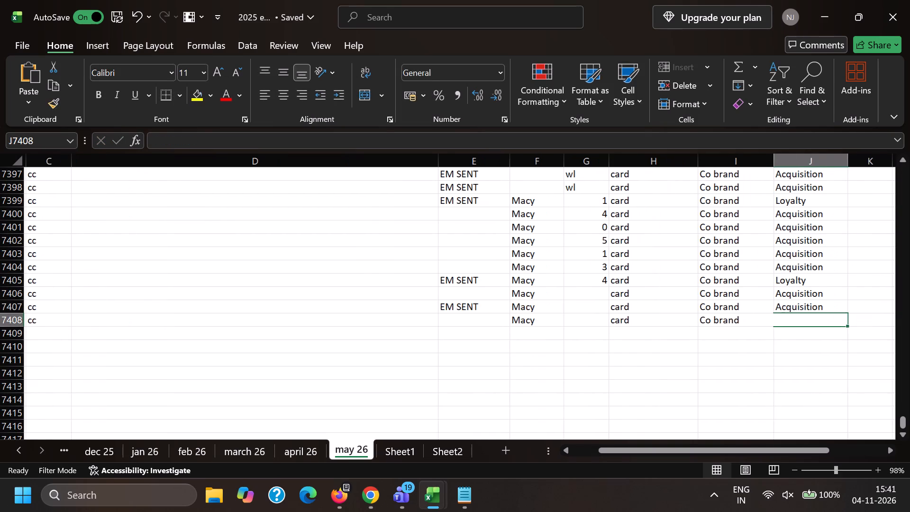
Enter 0, 0 and 1 in column G for rows 7406, 7407 and 7408.
key("Left")
key("Left")
key("Left")
key("Up")
key("Up")
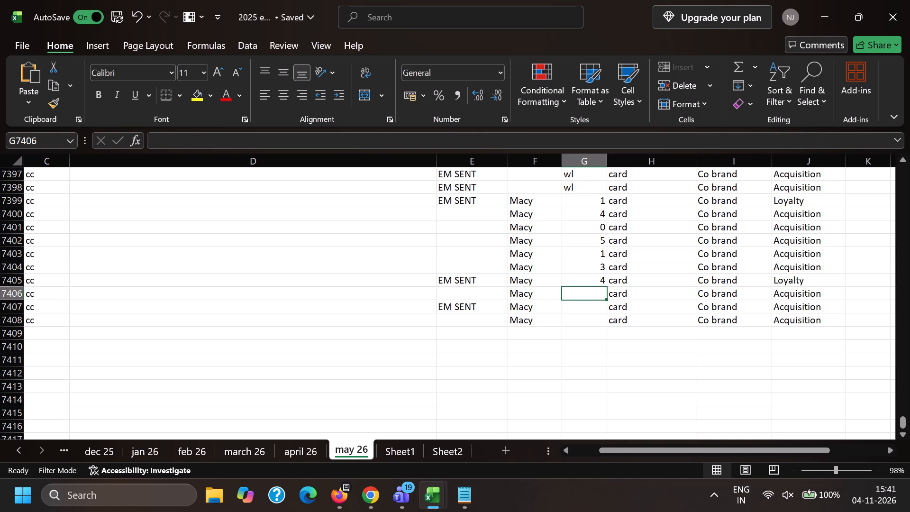
key("0")
key("Return")
key("0")
key("Return")
key("0")
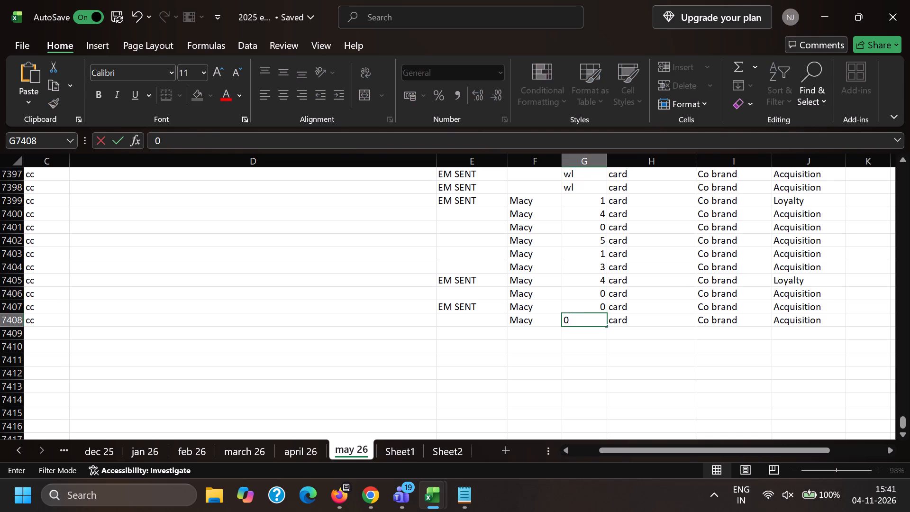
key("BackSpace")
key("1")
key("Return")
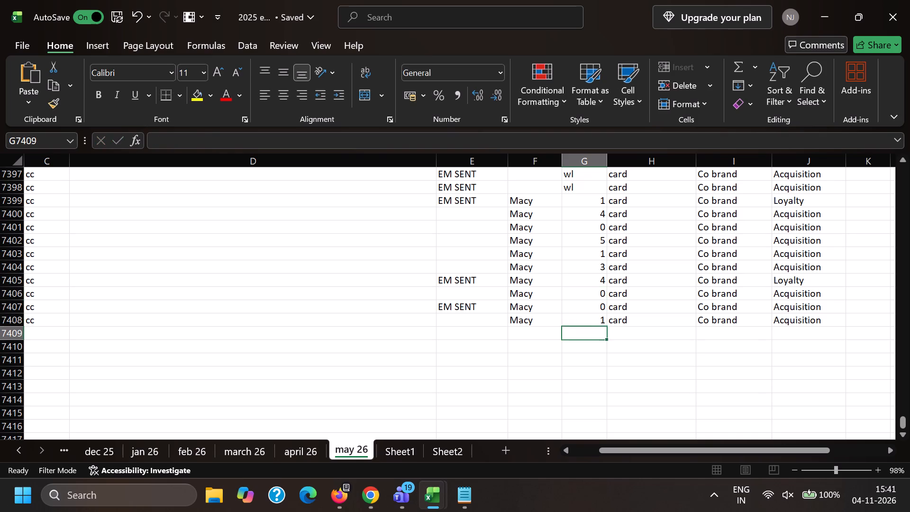
In Chrome, delete the forwarded-message line, recipient line, sender address and Reply-To line from the Macy's Beauty email header.
key("alt+Tab")
scroll(154, 261, "down", 1)
left_click_drag(195, 324, 0, 275)
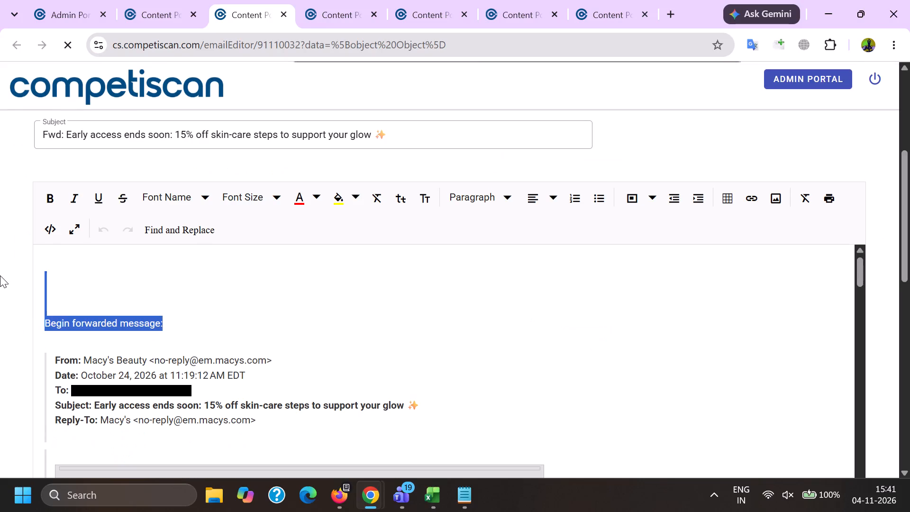
key("BackSpace")
left_click(52, 319)
key("BackSpace")
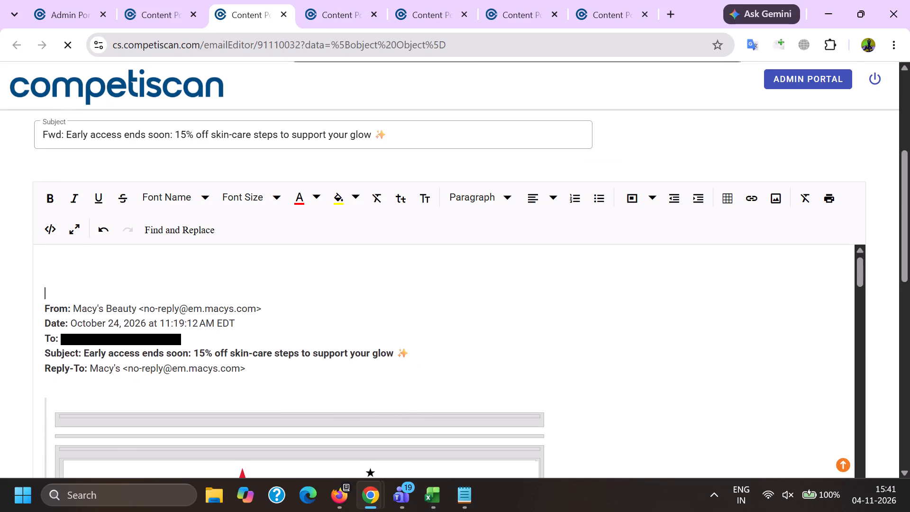
left_click_drag(38, 335, 194, 342)
key("BackSpace")
key("BackSpace")
left_click_drag(138, 309, 292, 310)
key("BackSpace")
left_click_drag(285, 372, 10, 352)
key("BackSpace")
Remove the links from the 30% OFF Macy's Card banner and the Sign Up text in the black texts banner.
scroll(198, 241, "down", 2)
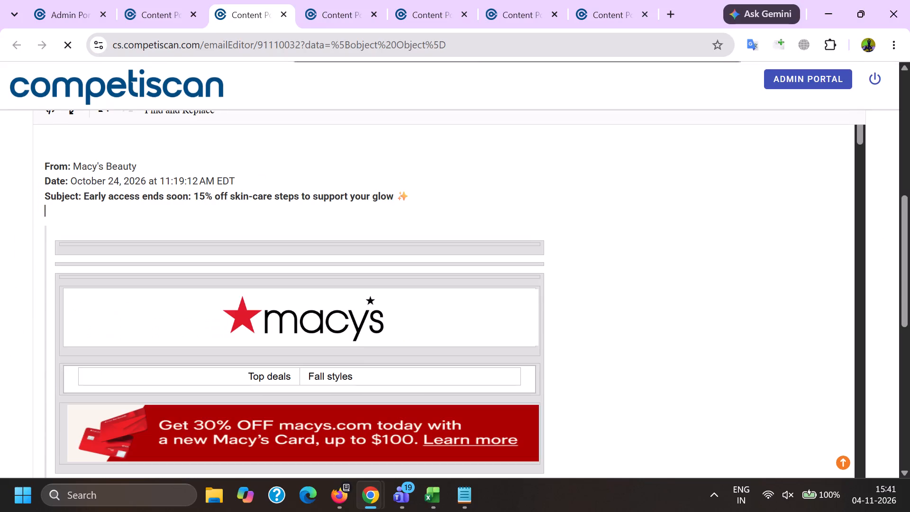
left_click(187, 430)
left_click(264, 379)
scroll(276, 257, "down", 9)
scroll(255, 297, "up", 1)
scroll(256, 298, "down", 17)
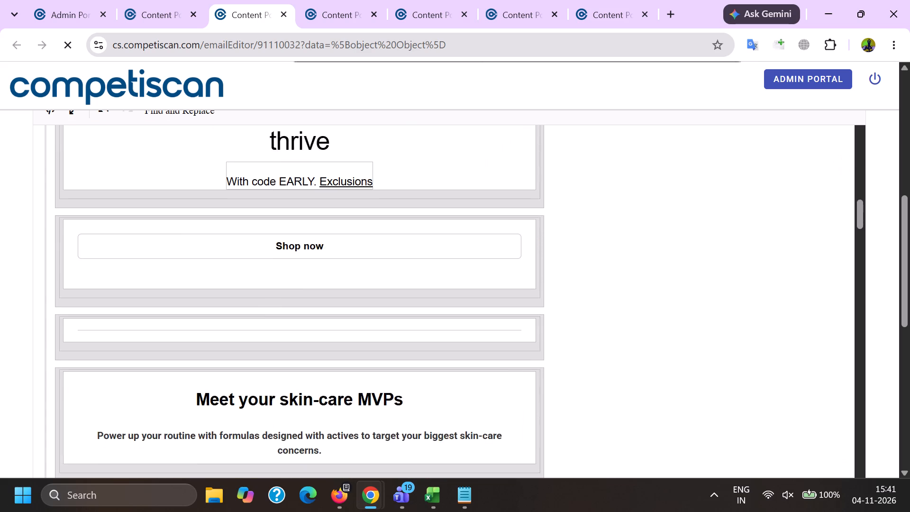
scroll(252, 288, "down", 20)
scroll(252, 288, "down", 20)
scroll(252, 288, "down", 19)
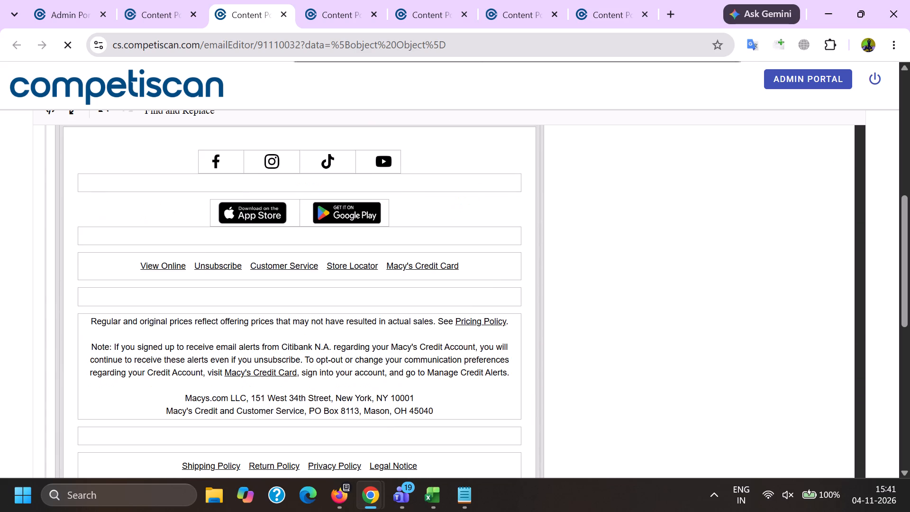
scroll(346, 282, "up", 3)
left_click(392, 309)
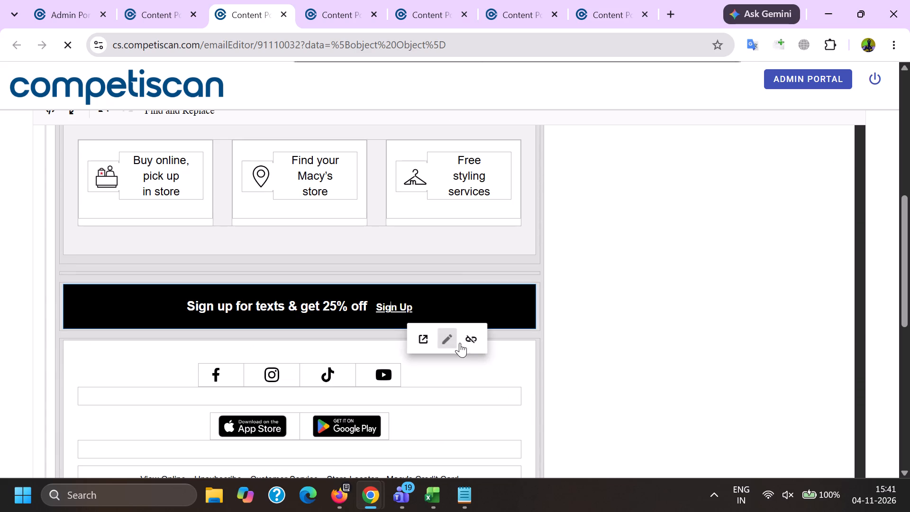
left_click(473, 336)
Remove the links from the YouTube, TikTok, Instagram and Facebook icons and the App Store and Google Play badges.
left_click(383, 377)
left_click(422, 339)
left_click(326, 374)
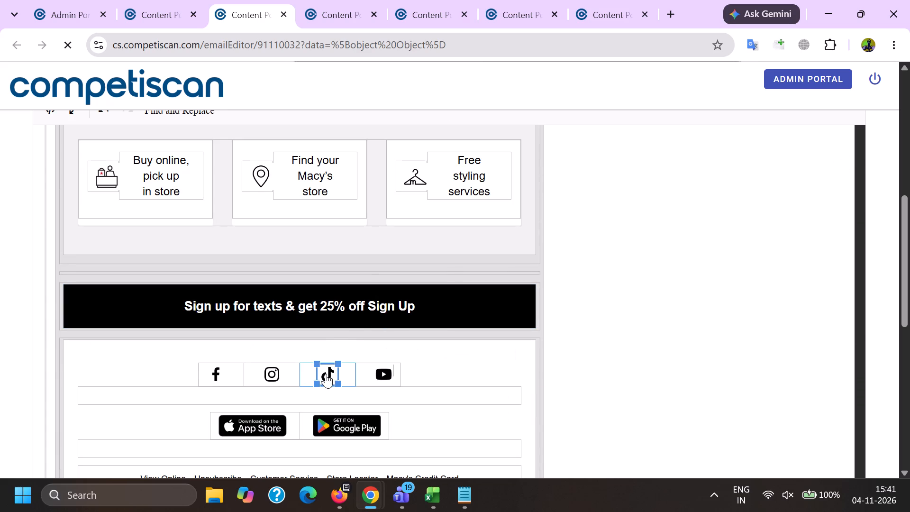
left_click(355, 344)
left_click(271, 374)
left_click(300, 341)
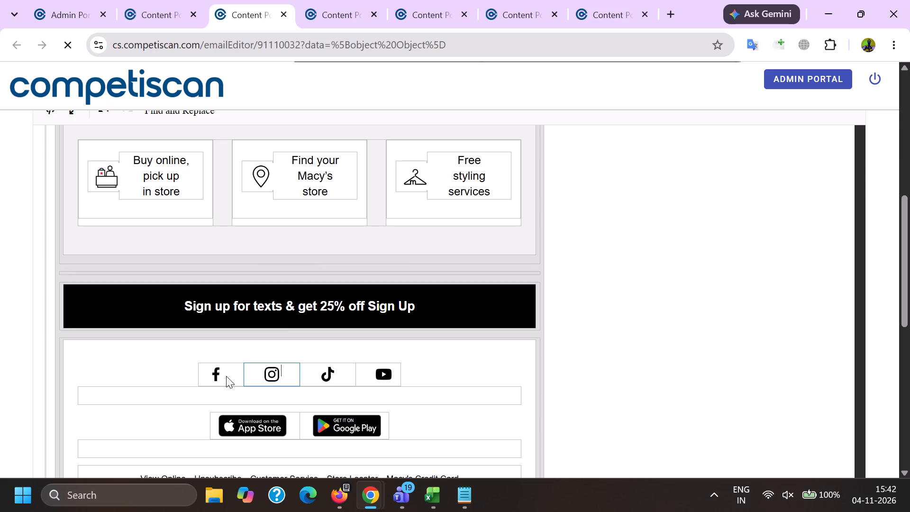
left_click(214, 372)
left_click(243, 343)
left_click(245, 429)
left_click(264, 394)
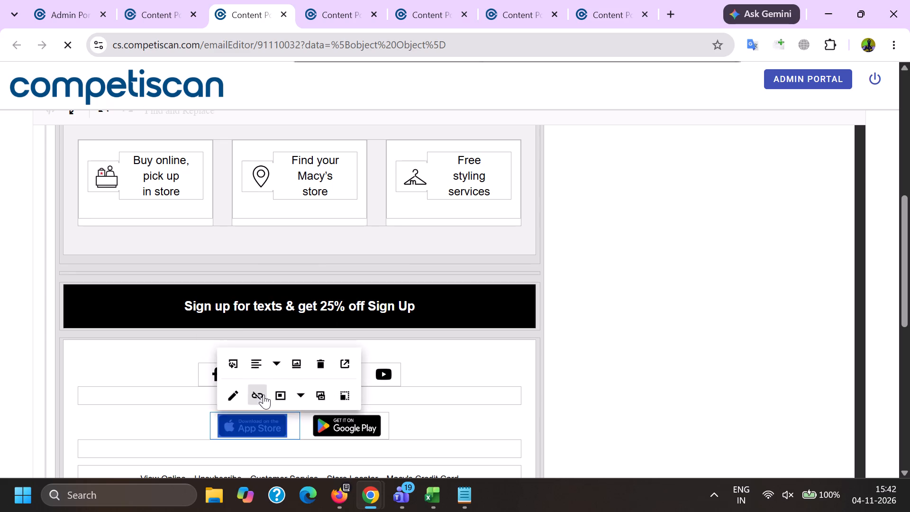
left_click(324, 420)
left_click(354, 387)
Remove the footer links from View Online, Unsubscribe and Macy's Credit Card, including the one in the credit alerts note.
scroll(262, 296, "down", 2)
left_click(174, 337)
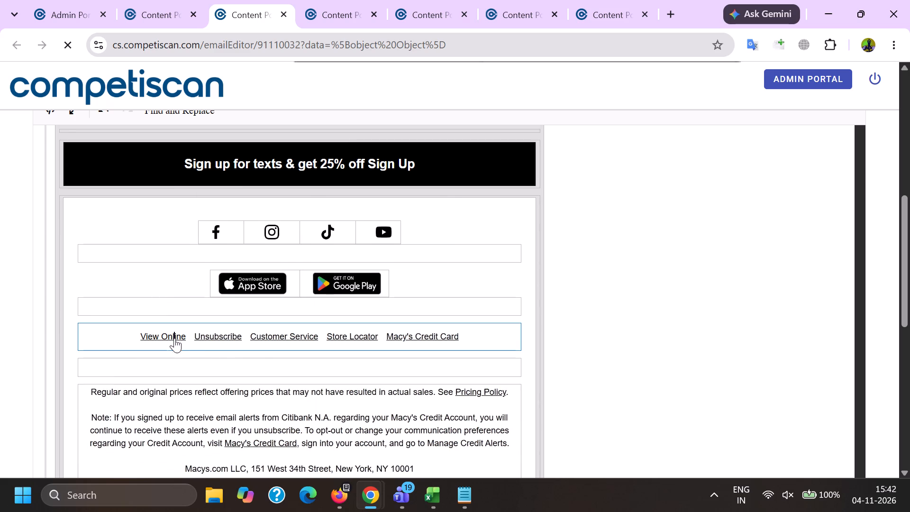
left_click(251, 365)
left_click(220, 337)
left_click(301, 365)
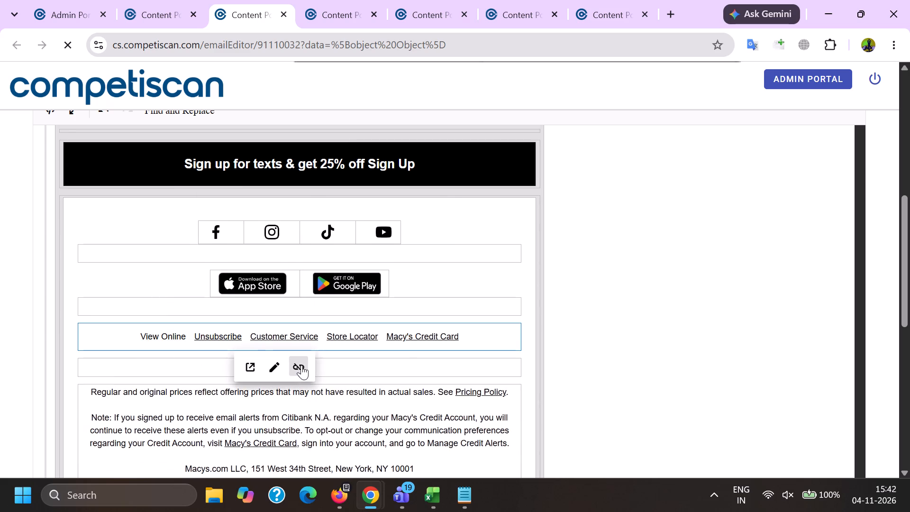
left_click(409, 331)
left_click(495, 359)
scroll(396, 289, "down", 3)
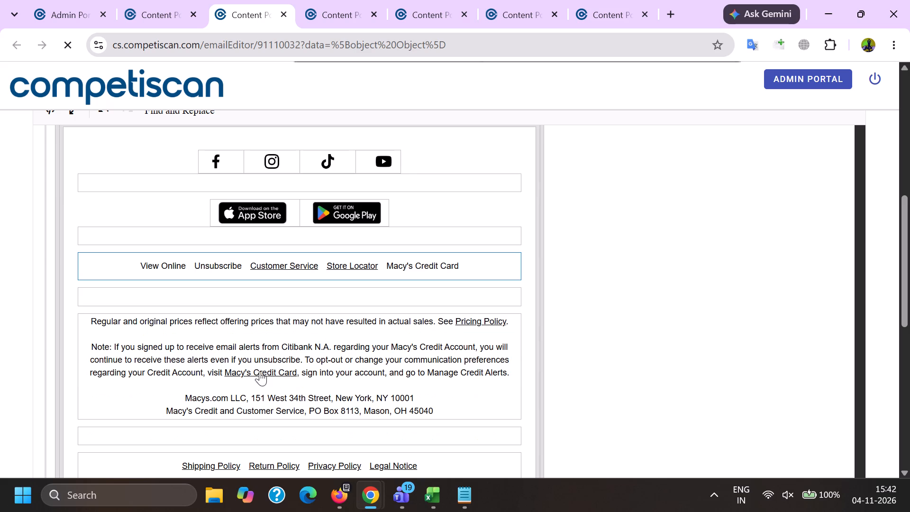
left_click(260, 371)
left_click(339, 399)
Save the product info of the edited email.
scroll(323, 281, "down", 14)
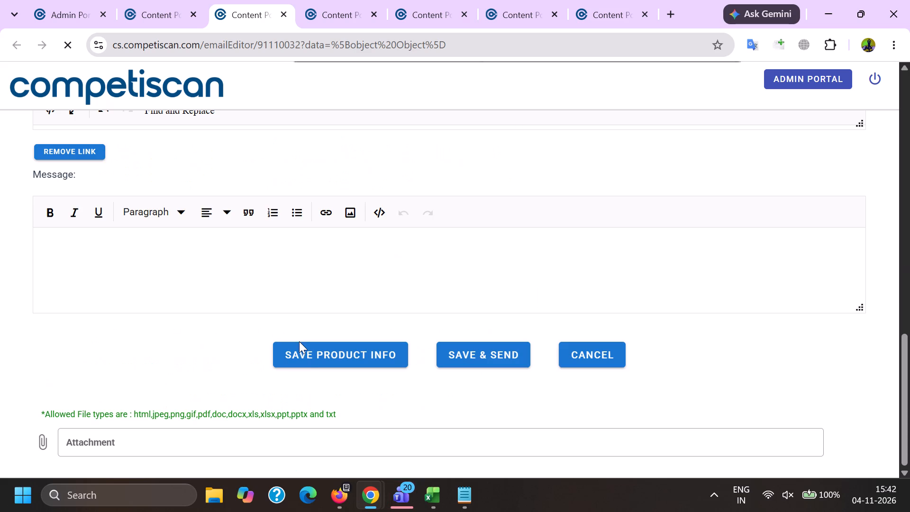
left_click(307, 354)
left_click(456, 299)
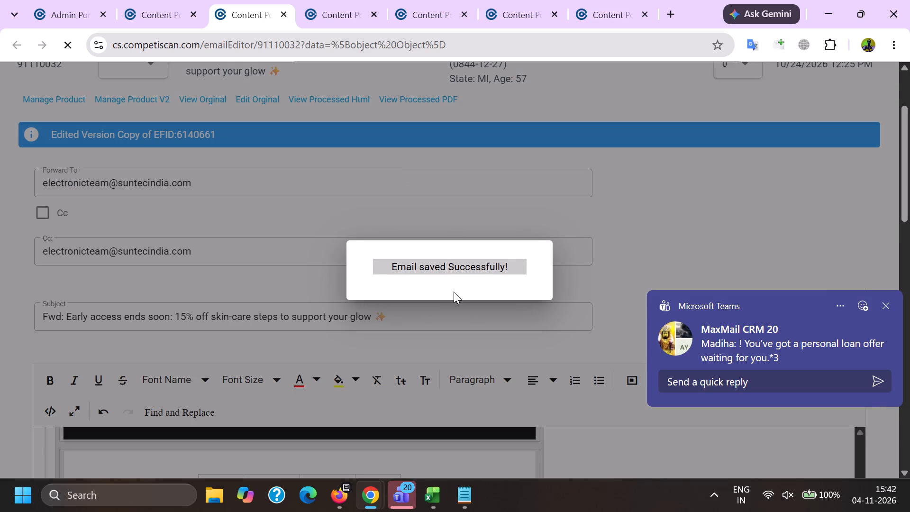
left_click(0, 188)
Open the email's product form and copy "Macy's" from the From line of the email body.
left_click(40, 98)
left_click(691, 184)
scroll(455, 165, "down", 2)
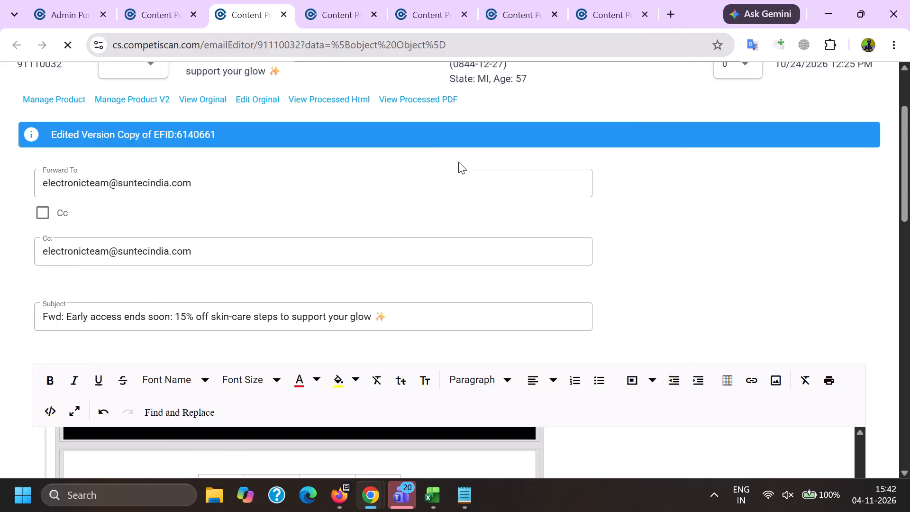
scroll(458, 162, "down", 2)
left_click(67, 307)
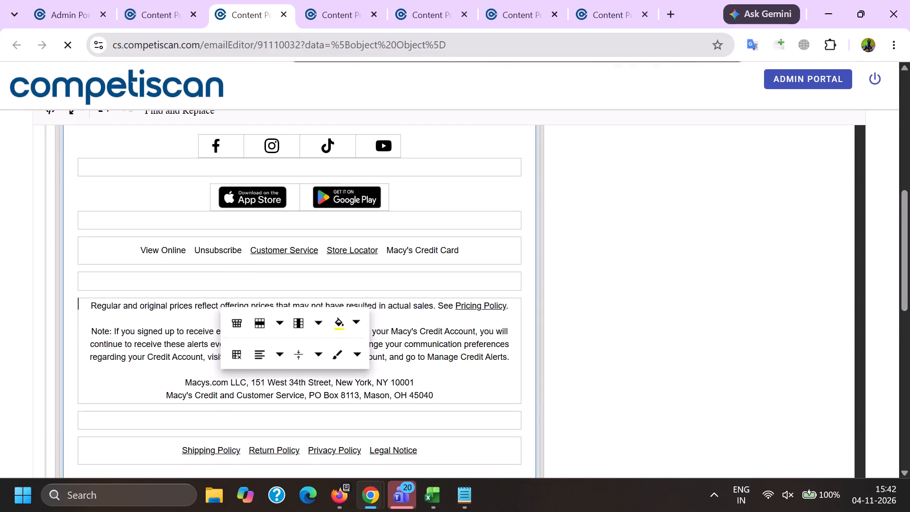
key("Page_Up")
key("Page_Up")
key("Page_Up")
key("Page_Up")
key("Page_Up")
key("Page_Up")
key("Page_Up")
key("Page_Up")
key("Page_Up")
key("Page_Up")
key("Page_Up")
key("Page_Up")
key("Page_Up")
key("Page_Up")
key("Page_Up")
key("Page_Up")
key("Page_Up")
key("Page_Up")
key("Page_Up")
key("Page_Up")
scroll(91, 223, "down", 5)
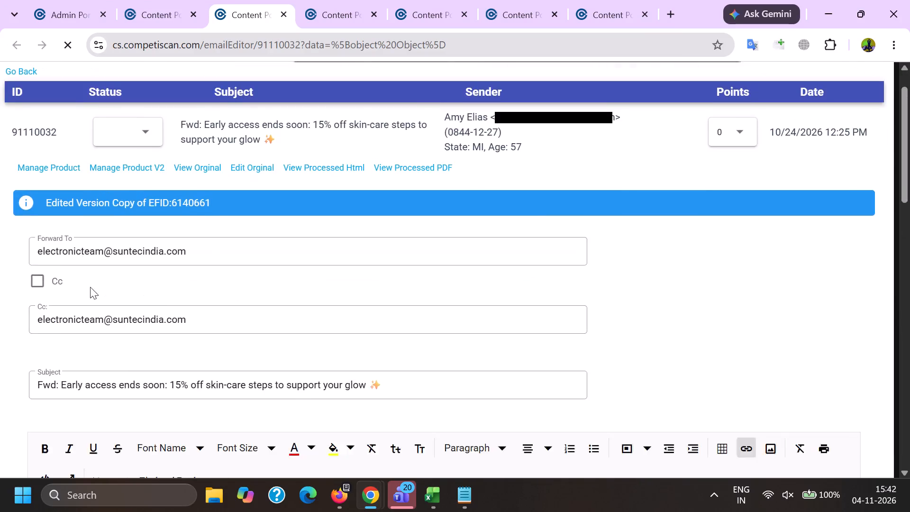
double_click(91, 189)
key("ctrl+c")
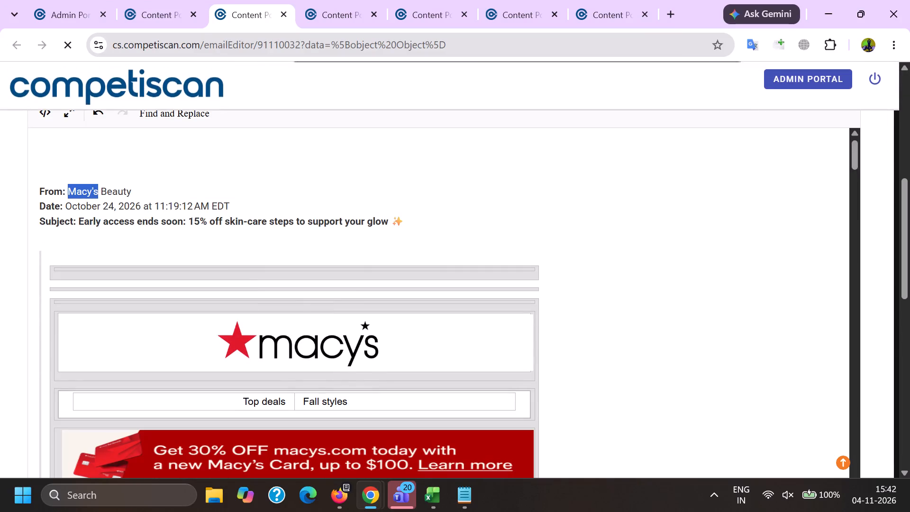
Add Macy's as the company in the product form and enter Macy's in the affinity/association search.
key("alt+Tab")
scroll(266, 142, "down", 5)
left_click(303, 262)
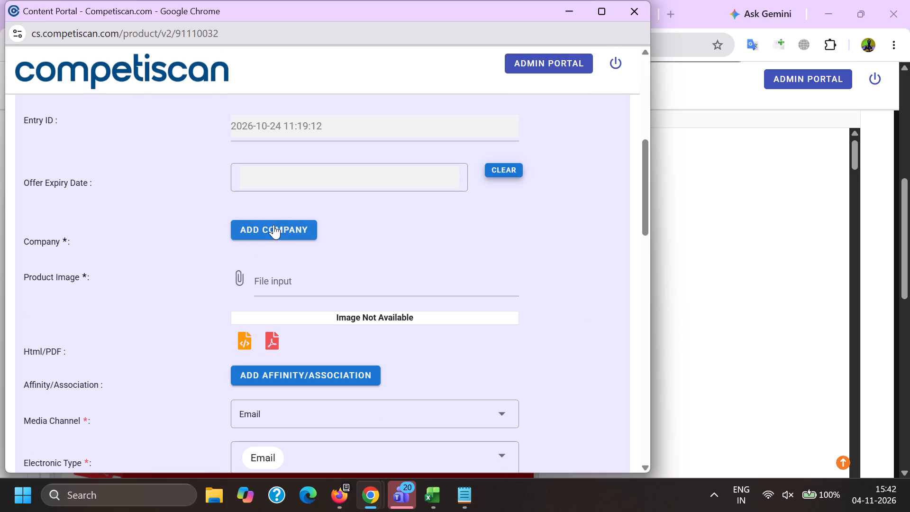
left_click(273, 225)
key("ctrl+v")
left_click(314, 375)
left_click(360, 392)
key("ctrl+v")
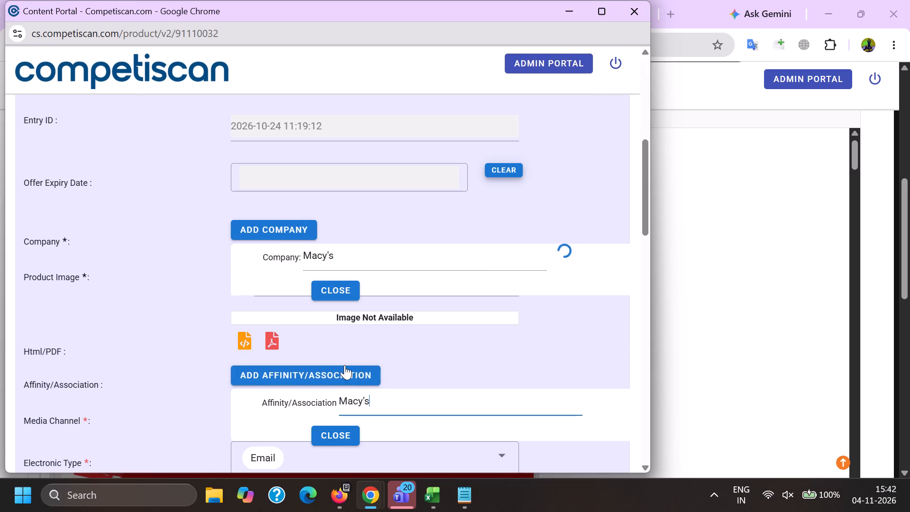
left_click(334, 288)
left_click(273, 259)
Add CITIBANK as a second company in the product form.
left_click(273, 233)
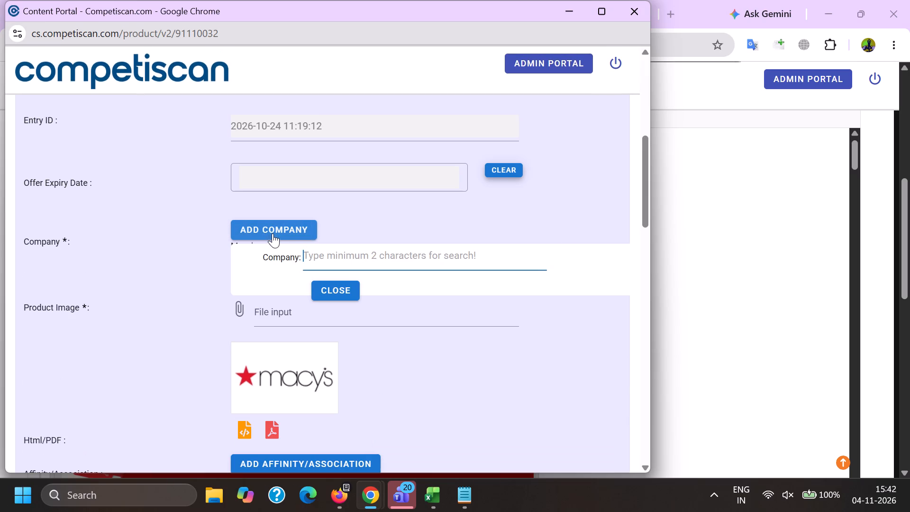
key("c")
key("i")
type("TI")
key("a")
key("b")
key("BackSpace")
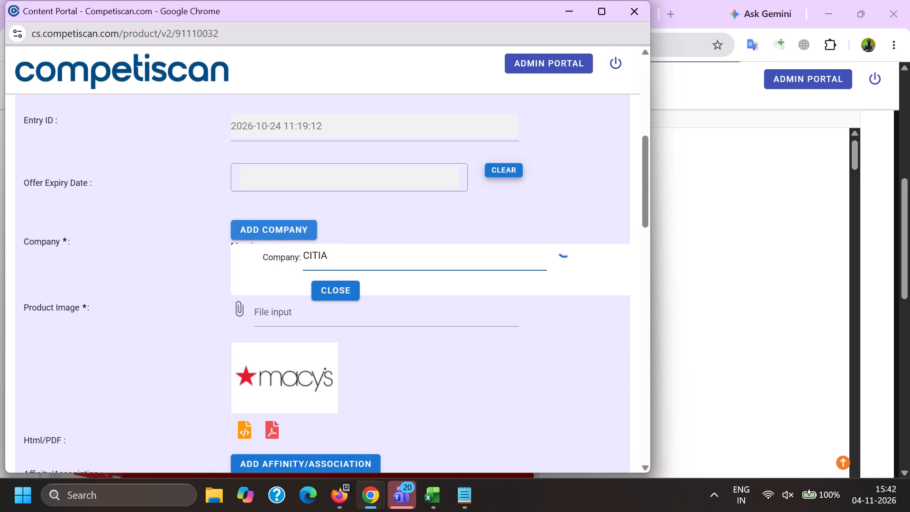
key("BackSpace")
type("BANK")
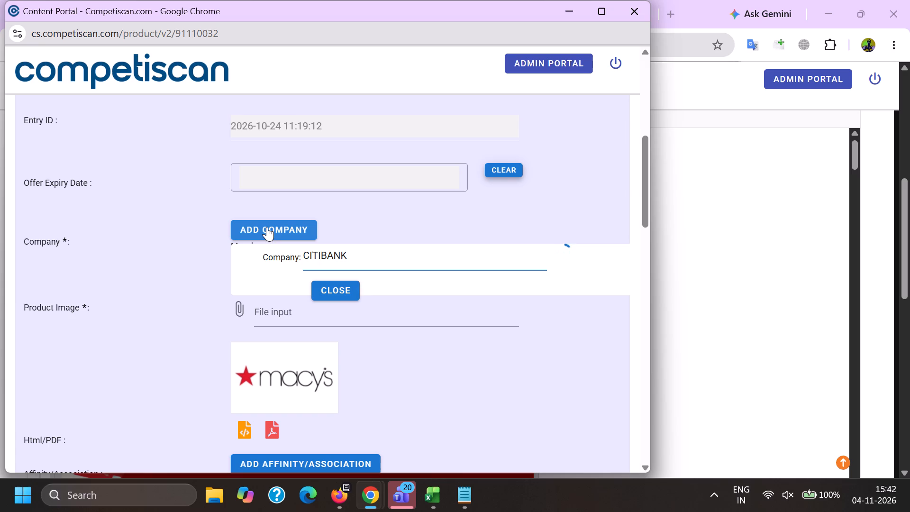
left_click(330, 288)
Choose Macy's (Retail) as the affinity/association.
scroll(284, 182, "down", 4)
left_click(336, 281)
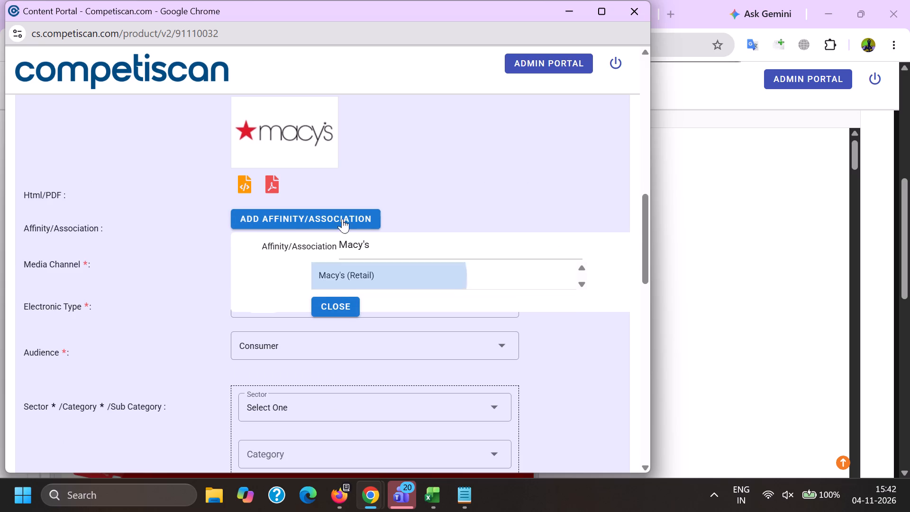
Set the product's sector to Retail.
scroll(284, 111, "down", 3)
left_click(294, 207)
scroll(295, 205, "down", 7)
left_click(286, 280)
left_click_drag(168, 281, 194, 278)
Review the skin-care email's offer content and set the product's category to Health & Beauty.
left_click(321, 260)
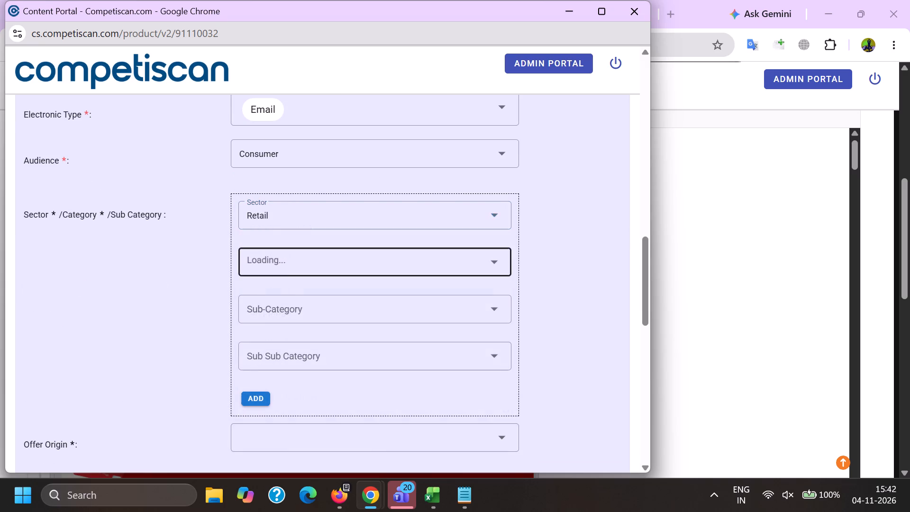
scroll(280, 157, "up", 1)
scroll(280, 157, "down", 1)
key("alt+Tab")
scroll(226, 276, "down", 16)
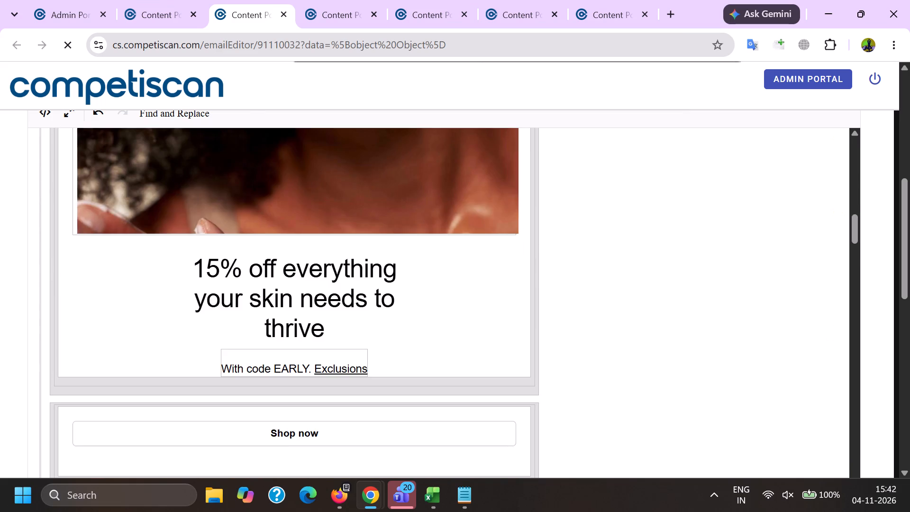
key("alt+Tab")
scroll(290, 332, "down", 6)
key("alt+Tab")
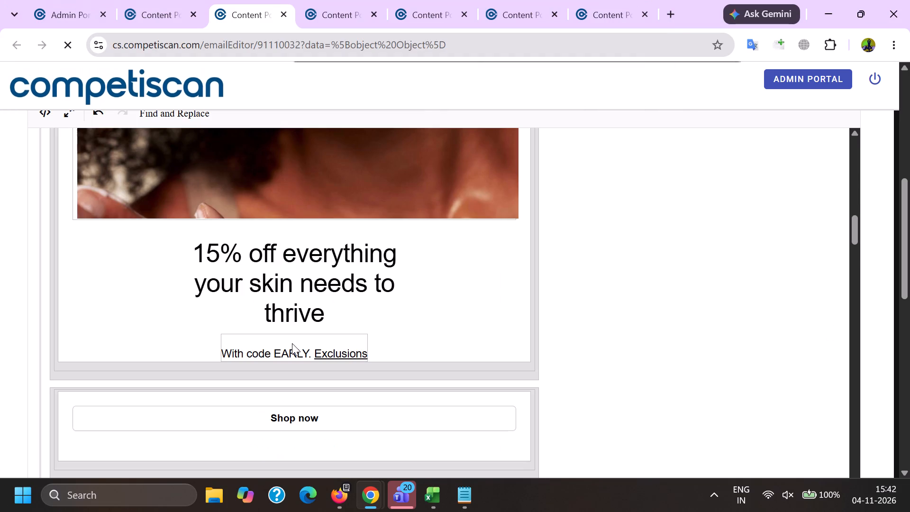
scroll(282, 335, "up", 9)
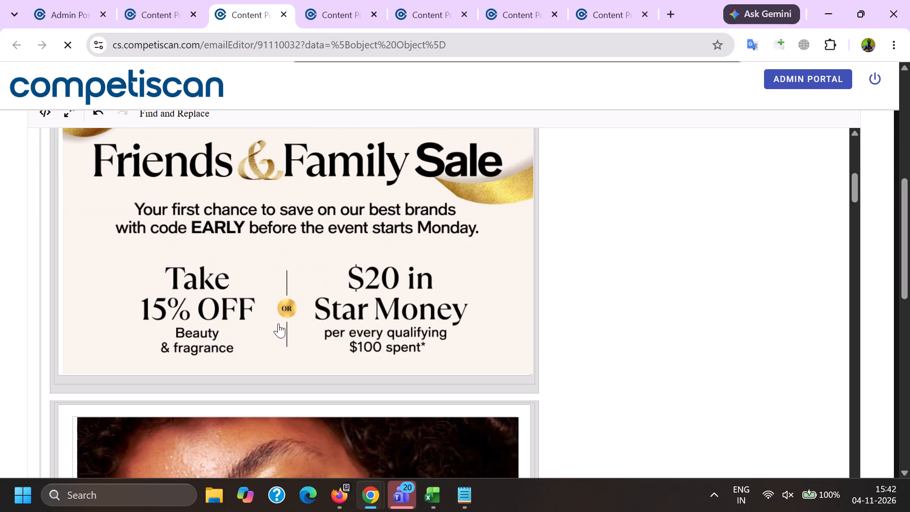
scroll(278, 314, "up", 5)
key("alt+Tab")
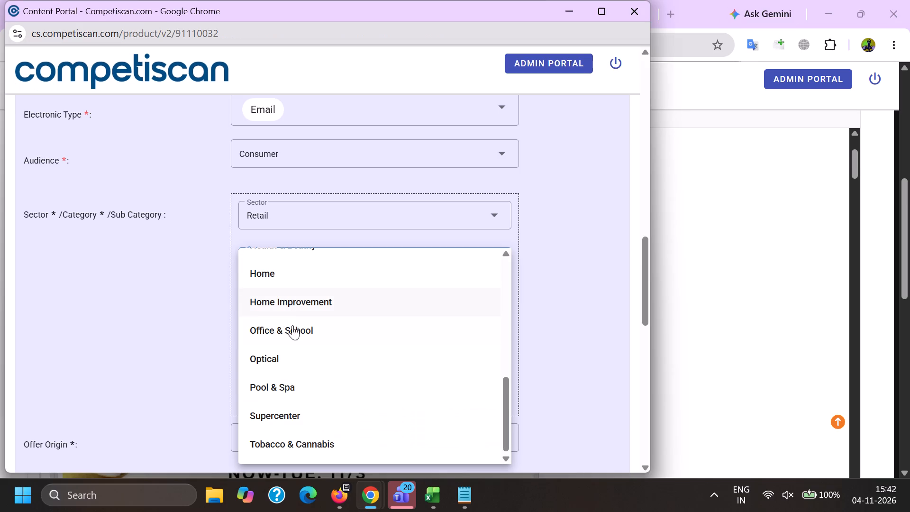
scroll(287, 365, "up", 1)
left_click(294, 315)
left_click_drag(165, 319, 182, 321)
Choose Beauty & Personal Care as sub-category and Face Makeup as sub-sub-category, and add the Retail classification.
left_click(280, 314)
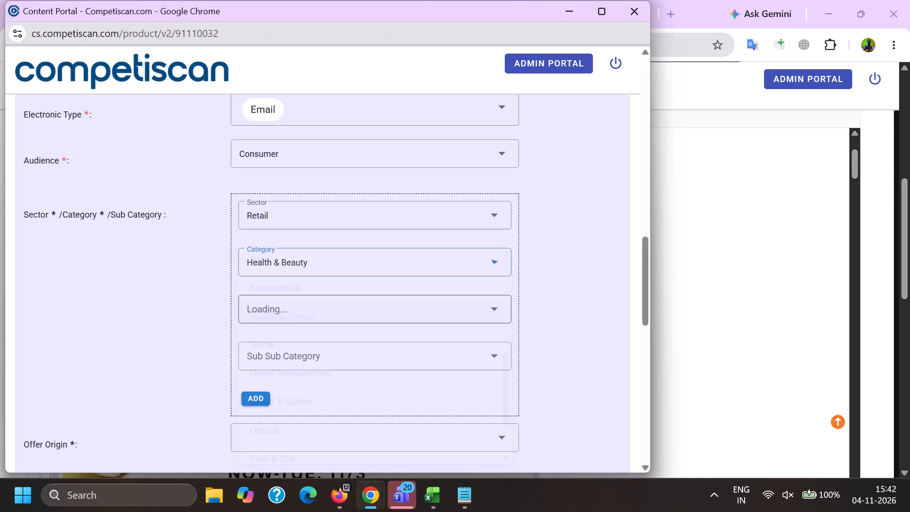
scroll(303, 198, "down", 1)
left_click(318, 269)
left_click_drag(178, 276, 183, 277)
left_click(269, 281)
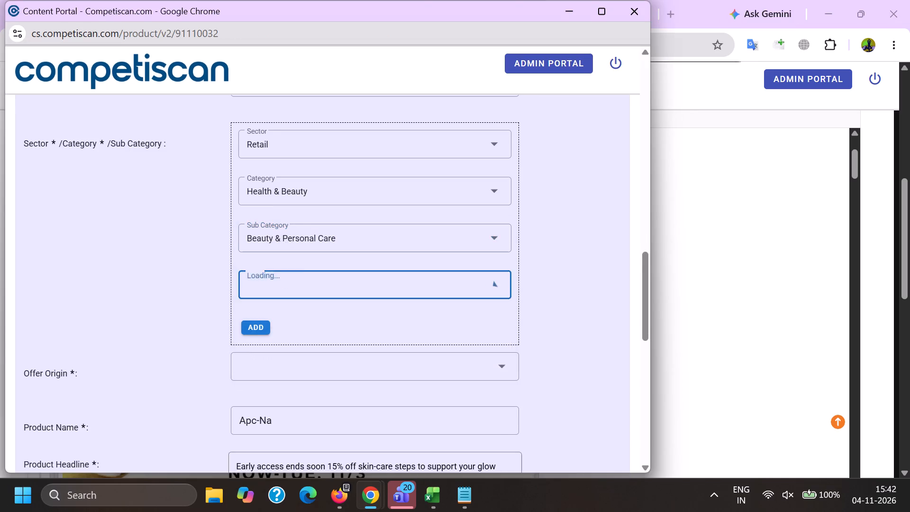
scroll(295, 189, "down", 1)
scroll(278, 340, "down", 3)
scroll(276, 342, "up", 1)
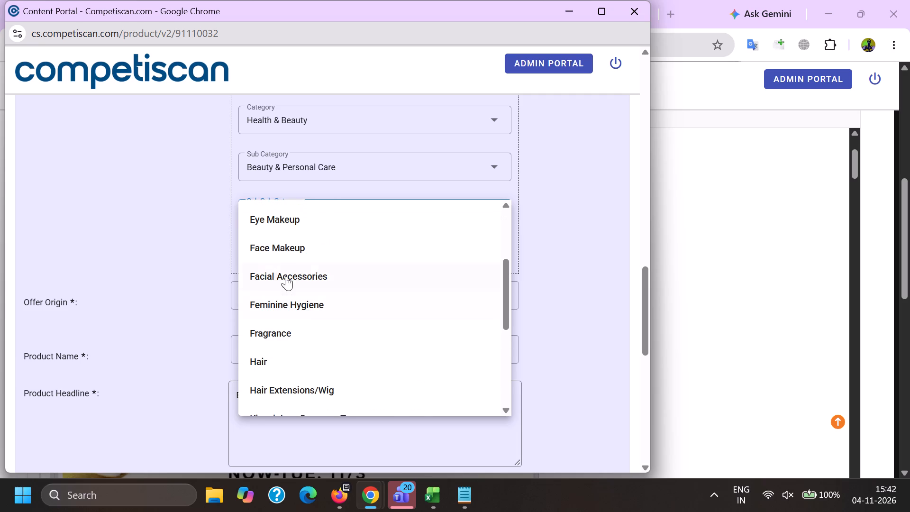
left_click(281, 248)
left_click_drag(146, 269, 152, 271)
left_click(252, 254)
Add a second classification of Credit Cards / Payment Cards / Private Label Cards.
scroll(254, 349, "up", 2)
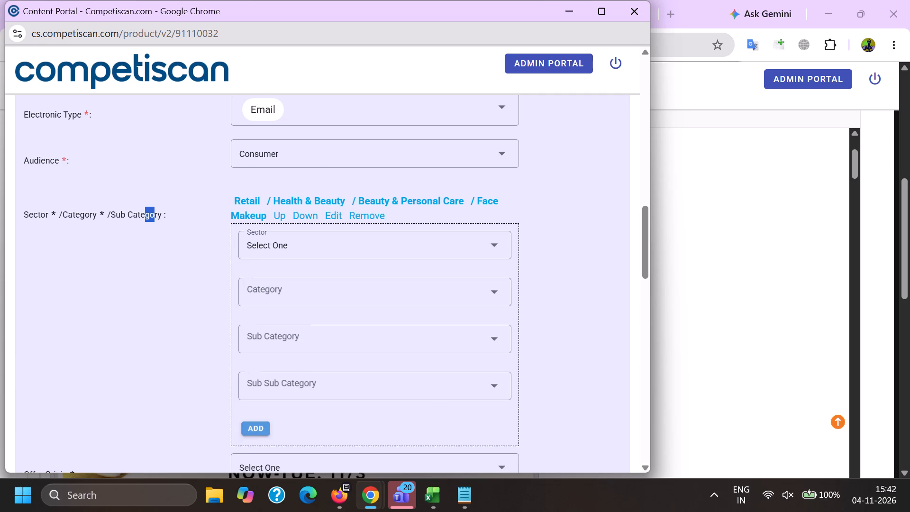
left_click(270, 239)
scroll(263, 352, "up", 5)
left_click(292, 359)
left_click_drag(175, 340, 184, 338)
left_click(266, 291)
scroll(273, 196, "up", 1)
scroll(273, 196, "down", 2)
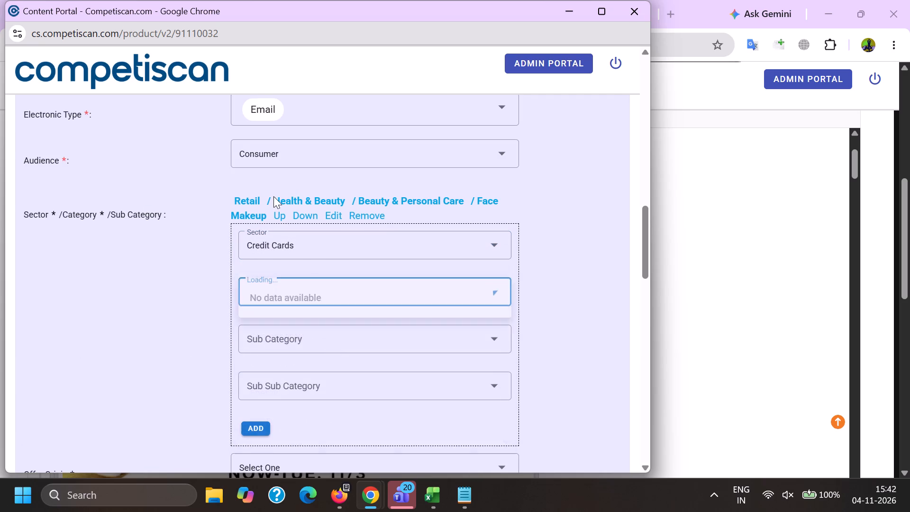
left_click(264, 280)
left_click(264, 275)
scroll(288, 176, "down", 1)
scroll(282, 320, "down", 7)
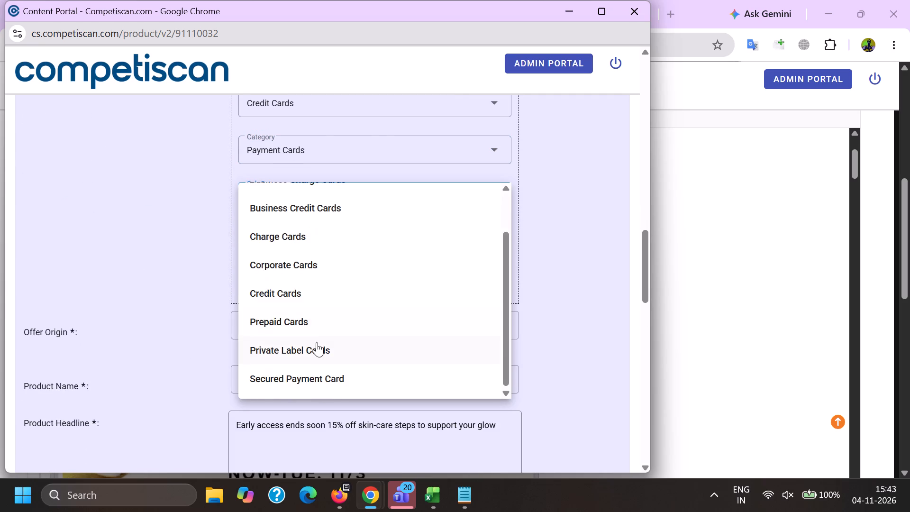
left_click(317, 343)
left_click(185, 335)
left_click(254, 287)
Set the Offer Origin to Provider/Bank.
scroll(287, 363, "up", 3)
left_click(312, 284)
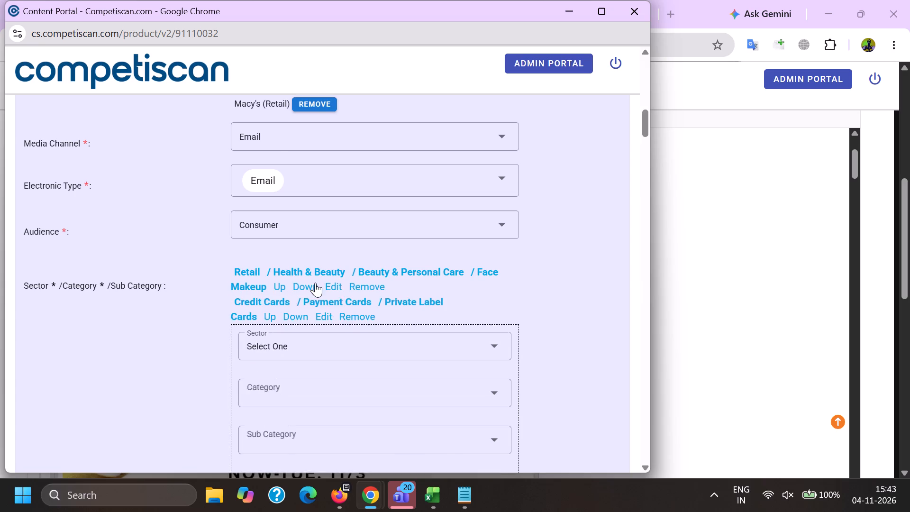
scroll(316, 274, "down", 5)
left_click(274, 221)
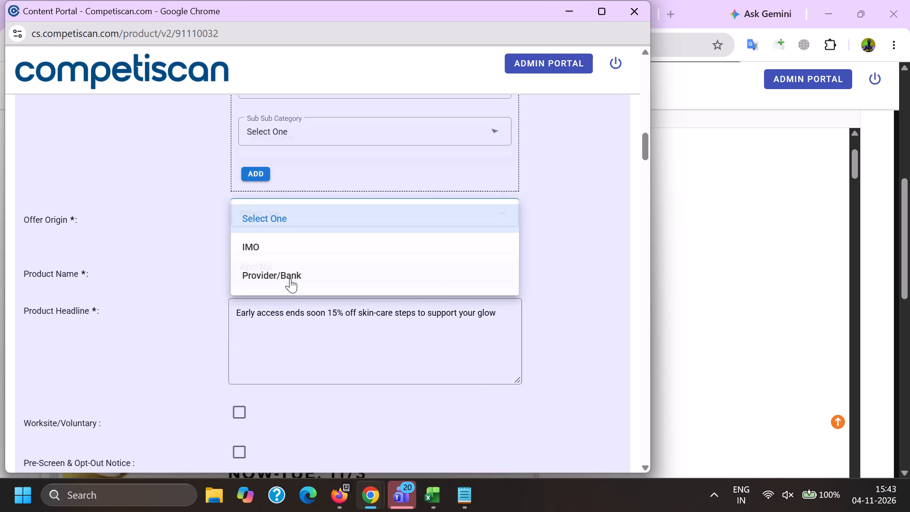
left_click(286, 277)
Move the Retail classification below Credit Cards and choose Macy's Card from the product name lookup.
scroll(302, 280, "up", 4)
left_click(303, 216)
scroll(297, 203, "down", 5)
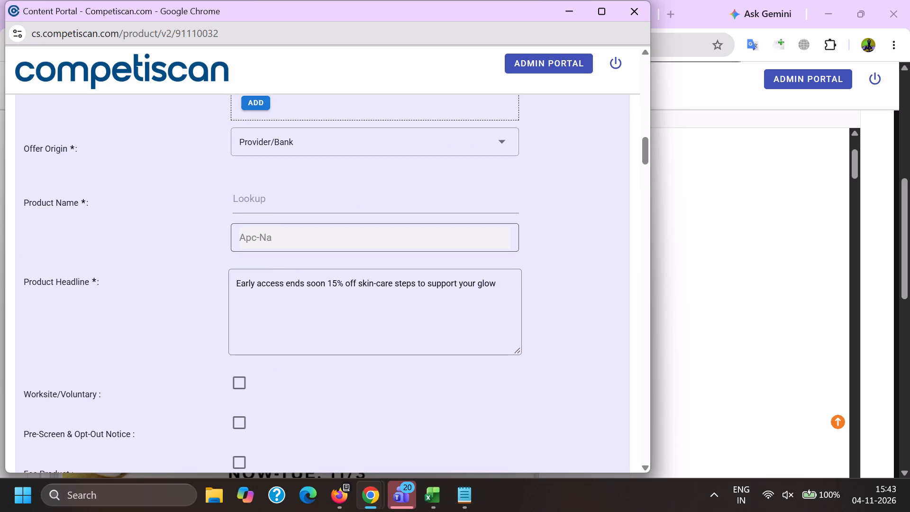
left_click(260, 209)
key("ctrl+v")
left_click(285, 273)
Move the Credit Cards classification back below Retail.
scroll(285, 270, "up", 5)
left_click(300, 214)
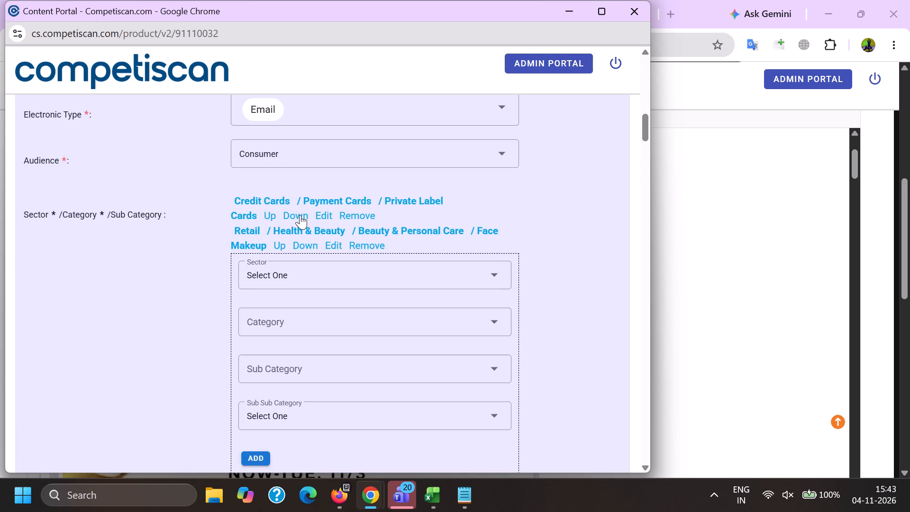
Replace the product headline with the email subject "Early access ends soon: 15% off skin-care steps to support your glow.", omitting the emoji.
scroll(297, 197, "down", 5)
left_click_drag(506, 247, 0, 262)
key("BackSpace")
key("alt+Tab")
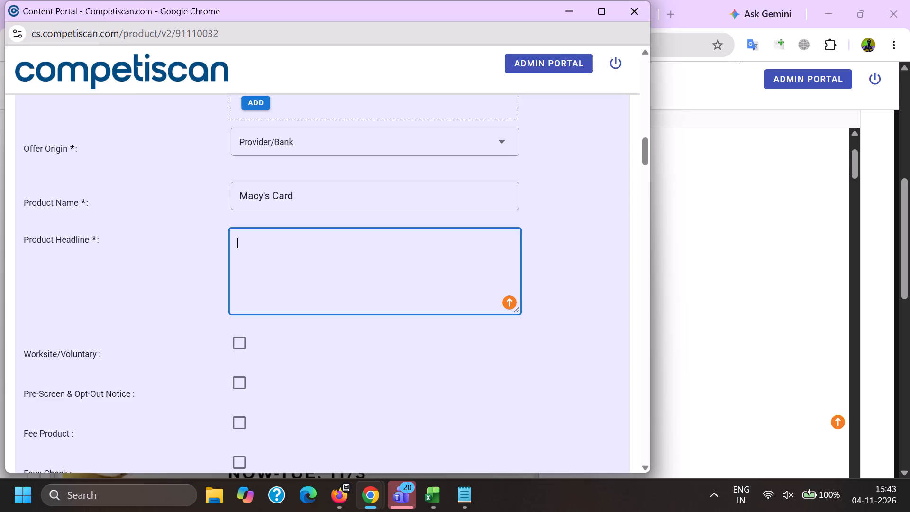
scroll(136, 274, "up", 6)
left_click_drag(82, 216, 188, 224)
double_click(89, 225)
left_click(401, 219, "shift")
key("ctrl+c")
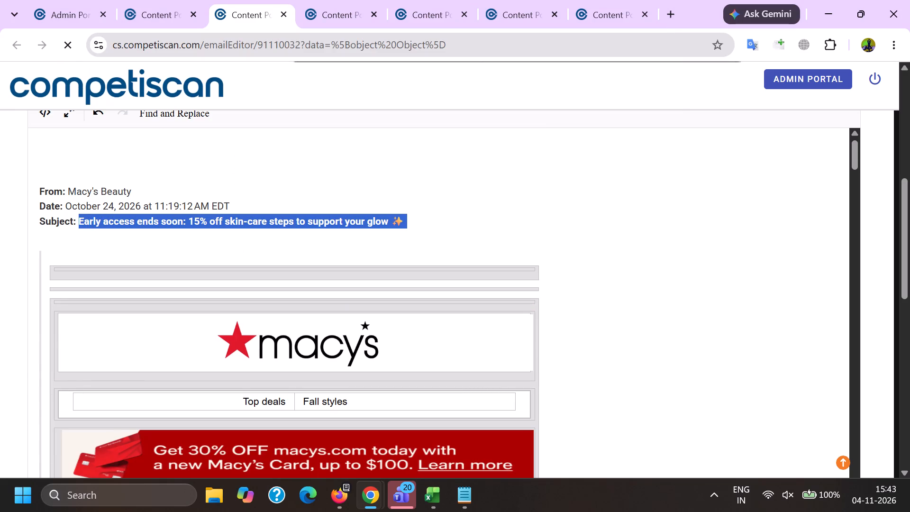
key("alt+Tab")
key("ctrl+v")
key("BackSpace")
key("BackSpace")
key("BackSpace")
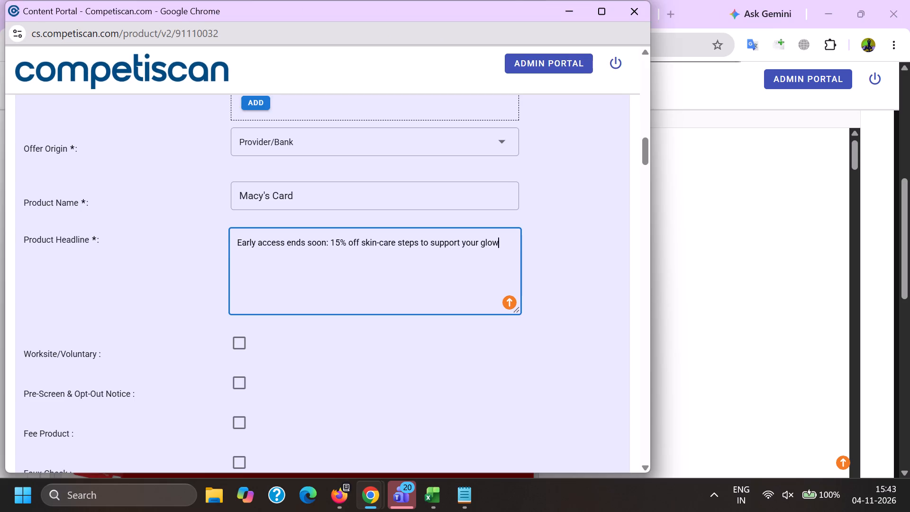
key("period")
key("space")
Append "Get 30% OFF macys.com today with a new Macy's Card, up to $100" to the headline, copied from the holiday styles product's headline.
key("alt+Tab")
scroll(346, 263, "down", 5)
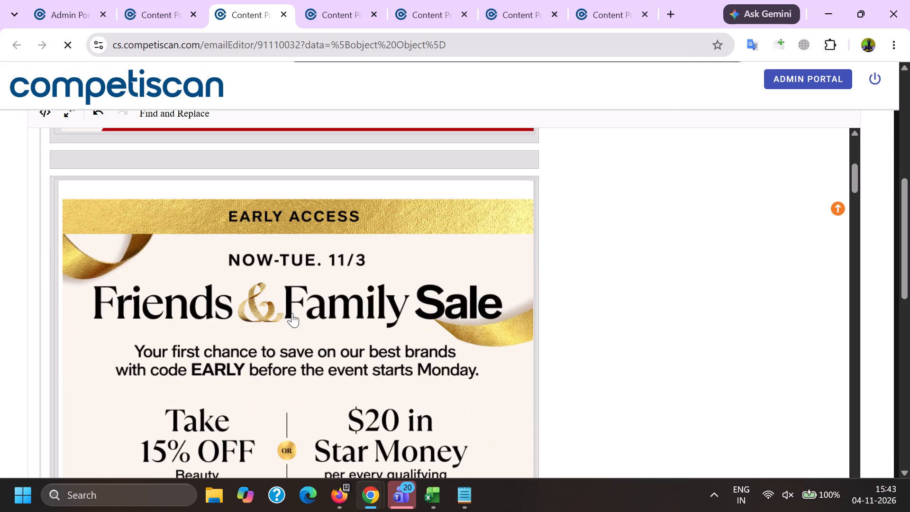
left_click(592, 0)
scroll(485, 321, "up", 6)
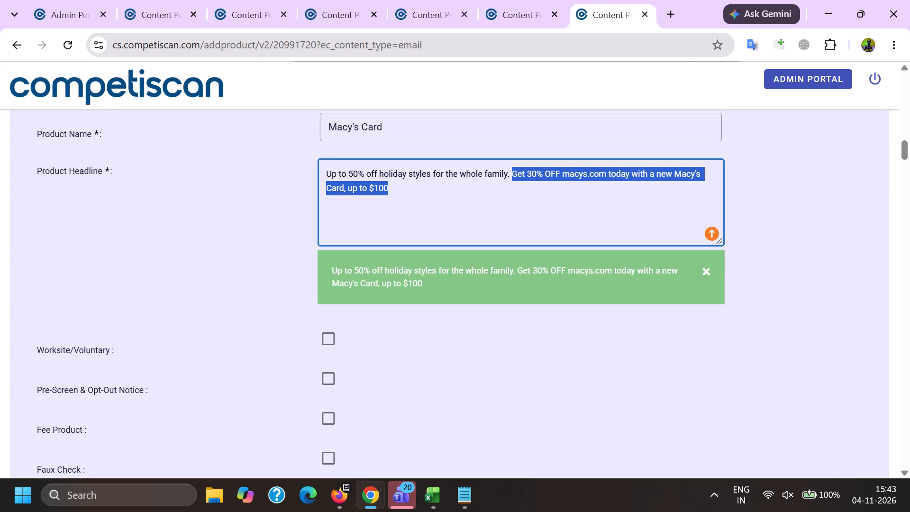
key("ctrl+c")
key("alt+Tab")
key("ctrl+v")
Set the Response Mechanism to URL/Website and the Mailing Type to Acquisition.
scroll(296, 260, "down", 5)
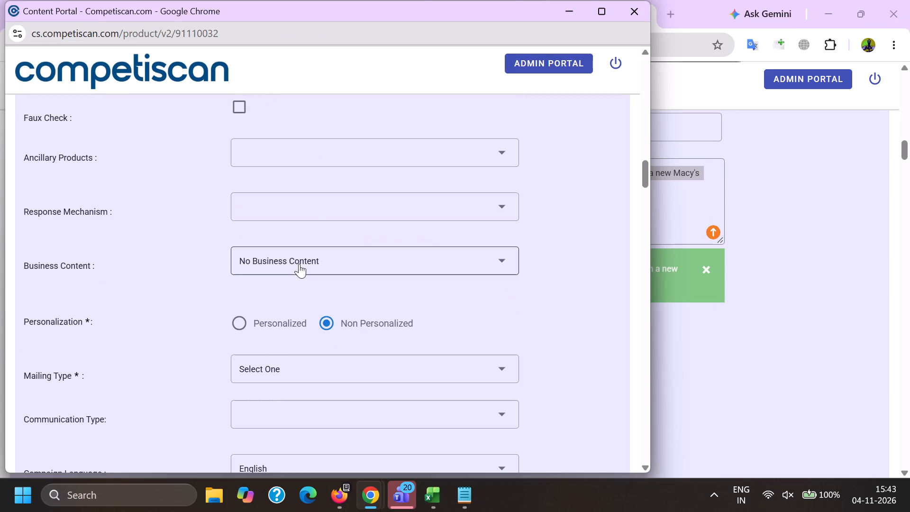
left_click(273, 207)
scroll(264, 134, "down", 6)
left_click(310, 318)
left_click_drag(147, 299, 164, 301)
left_click(282, 302)
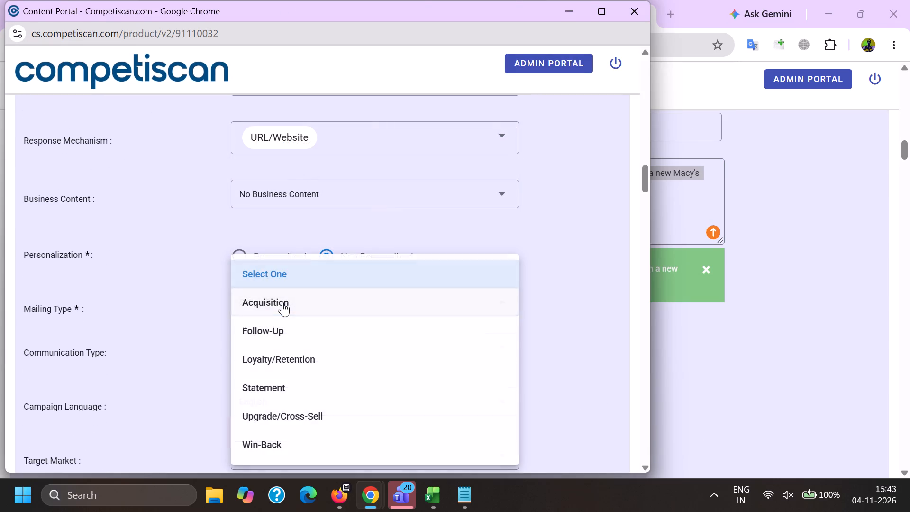
left_click(282, 302)
left_click_drag(180, 304, 191, 308)
Select Bonuses/Contests/Incentives and Co-Brand as the Communication Type.
left_click(281, 327)
left_click(278, 351)
scroll(295, 220, "down", 2)
left_click(317, 309)
scroll(316, 307, "down", 5)
left_click(301, 297)
left_click(161, 321)
Enter "30% OFF macys.com today with a new Macy's Card, up to $100" as Sign-on Incentive #1.
left_click(293, 329)
key("ctrl+v")
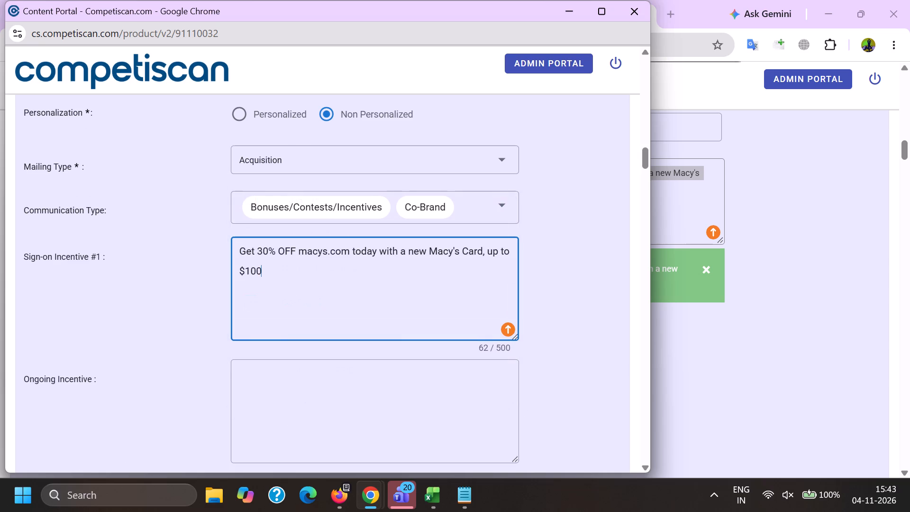
left_click_drag(260, 253, 185, 254)
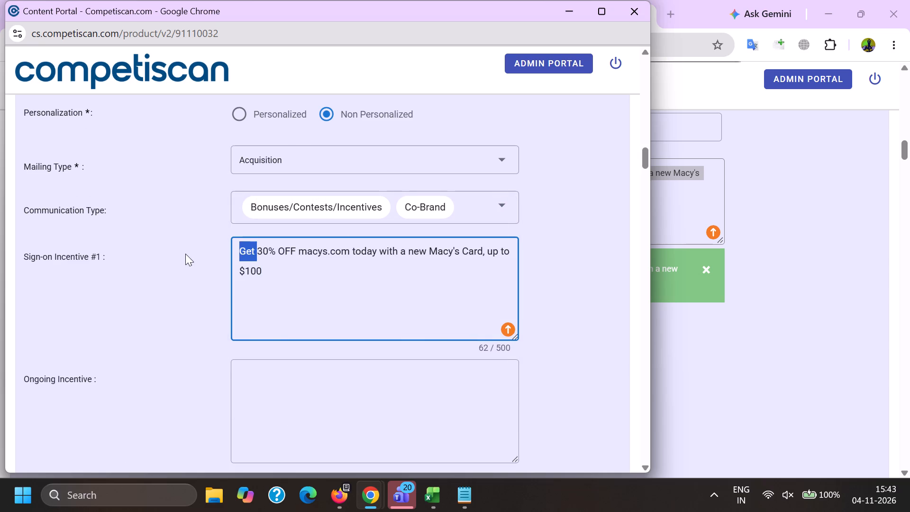
key("BackSpace")
Set Sign-on Incentive Type #1 to Coupon/Discount with an incentive value of 30.00.
scroll(276, 273, "down", 4)
left_click(281, 217)
scroll(271, 284, "down", 5)
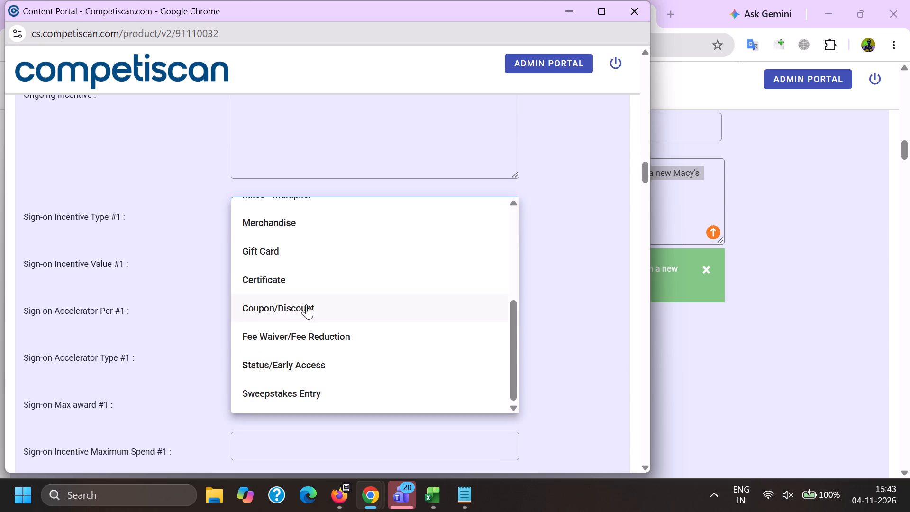
left_click(306, 304)
left_click_drag(185, 300, 197, 300)
left_click(264, 265)
key("3")
key("0")
key("period")
key("0")
key("0")
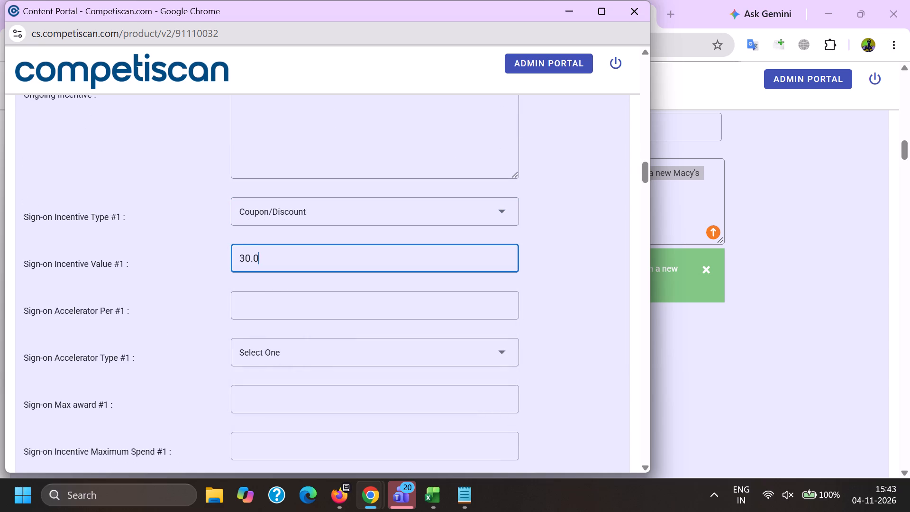
Enter 30.00 as Sign-on Max award #1.
key("Tab")
key("Tab")
key("Tab")
key("3")
key("0")
type(".0")
key("0")
key("Tab")
Choose the payment card's Application Type and set its Primary Card Level to Not Mentioned.
scroll(277, 269, "down", 11)
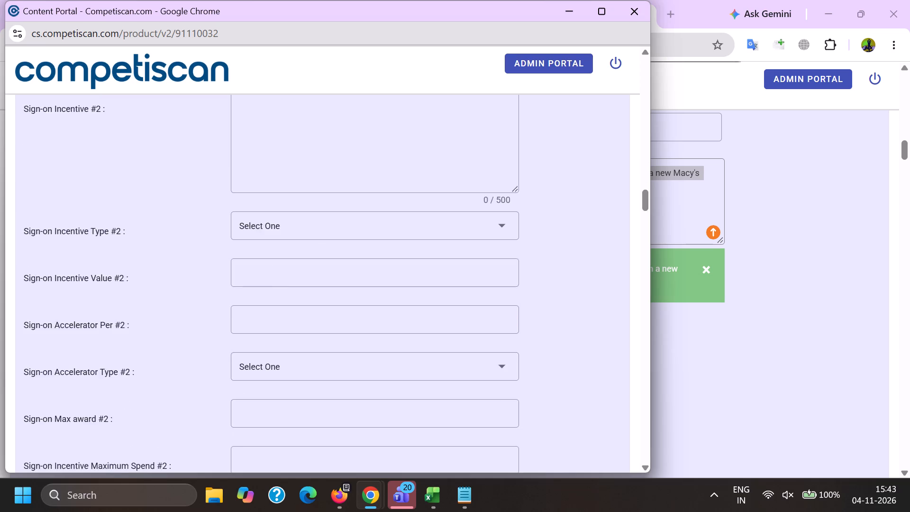
scroll(278, 282, "down", 18)
left_click(248, 204)
scroll(246, 261, "up", 3)
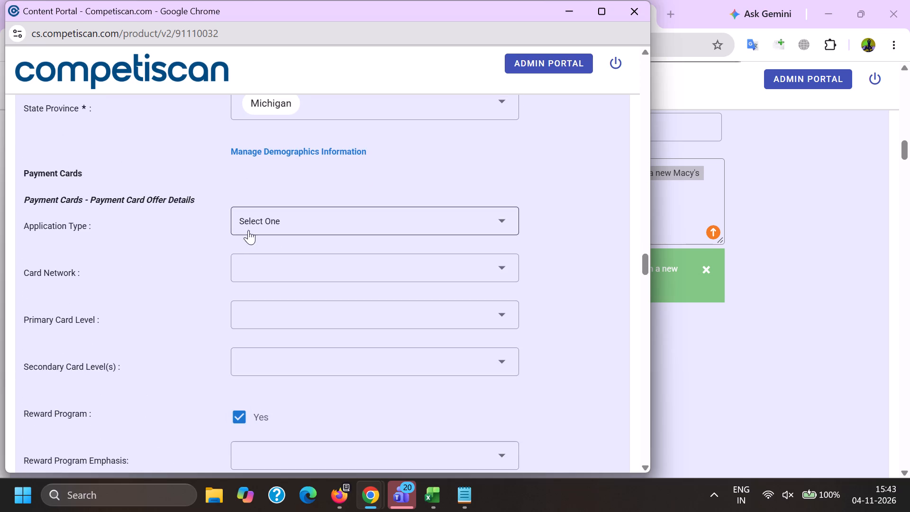
left_click(247, 222)
scroll(255, 168, "down", 1)
left_click(282, 221)
left_click_drag(183, 222, 204, 223)
left_click(280, 231)
scroll(280, 167, "down", 1)
left_click(313, 362)
left_click(152, 312)
left_click(150, 302)
Choose a Reward Program Emphasis option for the payment card.
key("End")
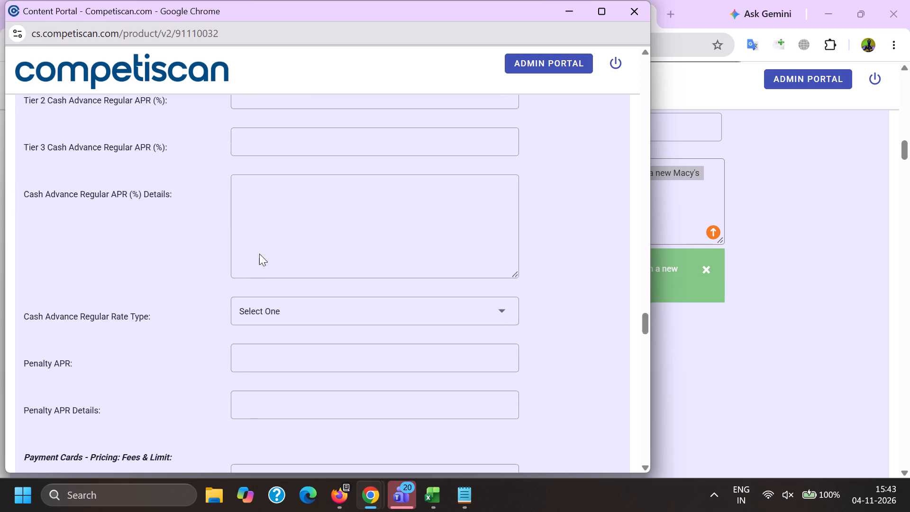
left_click(237, 243)
scroll(272, 253, "up", 20)
scroll(272, 253, "up", 11)
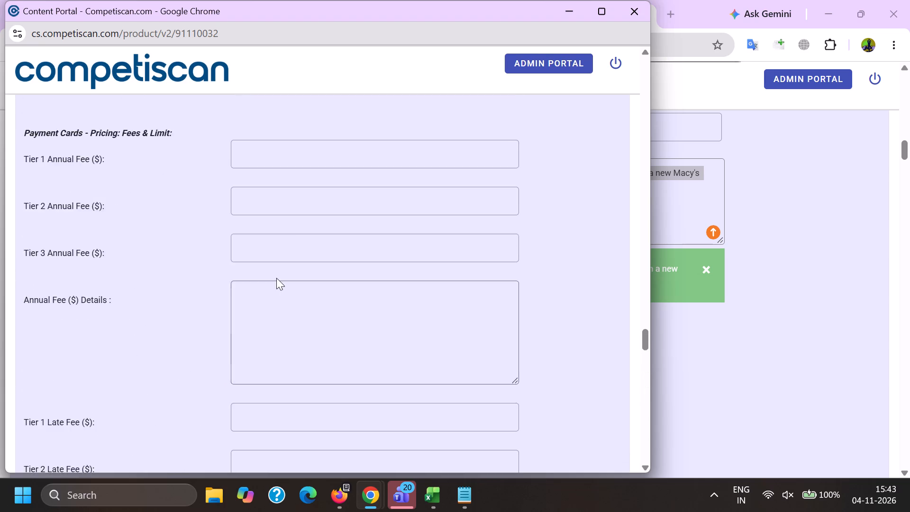
scroll(276, 278, "up", 19)
left_click(267, 282)
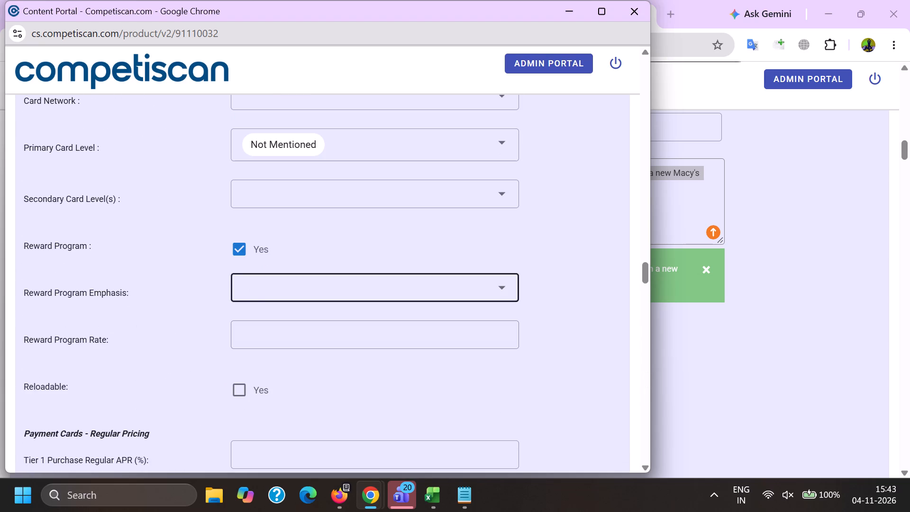
scroll(266, 196, "down", 2)
left_click(299, 221)
double_click(173, 226)
Save the completed product form.
key("End")
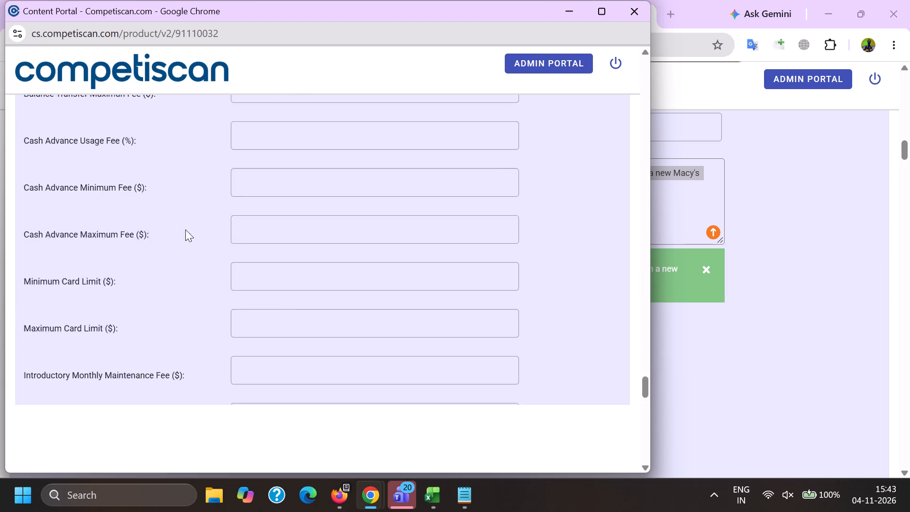
scroll(187, 229, "down", 12)
left_click(271, 466)
Return to the skin-care email's editor page and open its processed PDF.
key("alt+Tab")
left_click(236, 0)
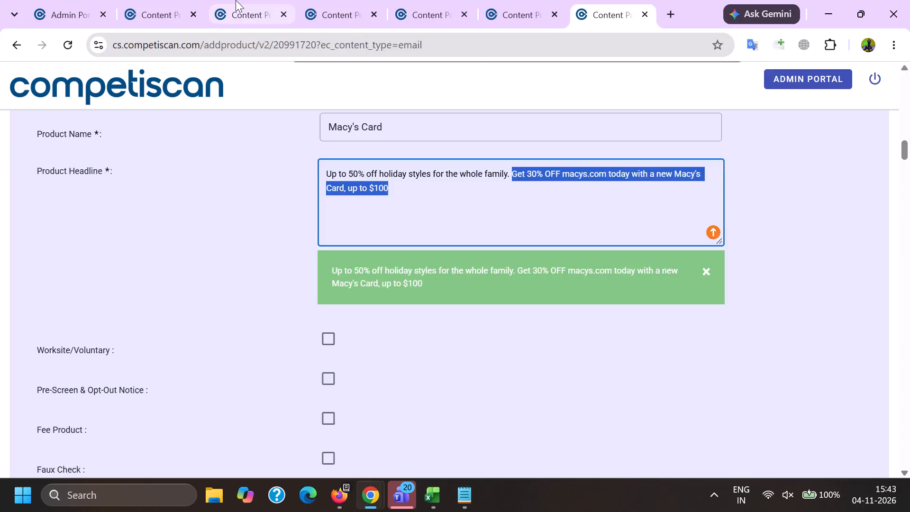
scroll(208, 246, "up", 17)
left_click(398, 209, "ctrl")
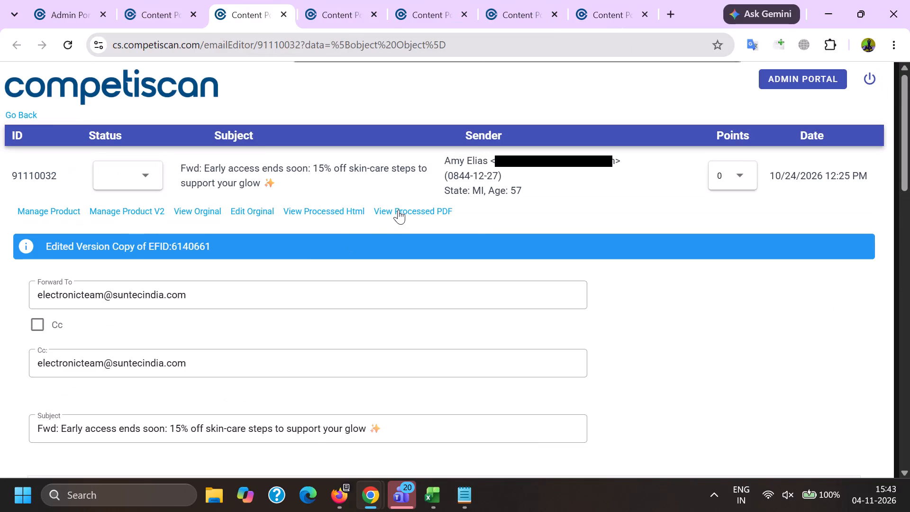
left_click(311, 0)
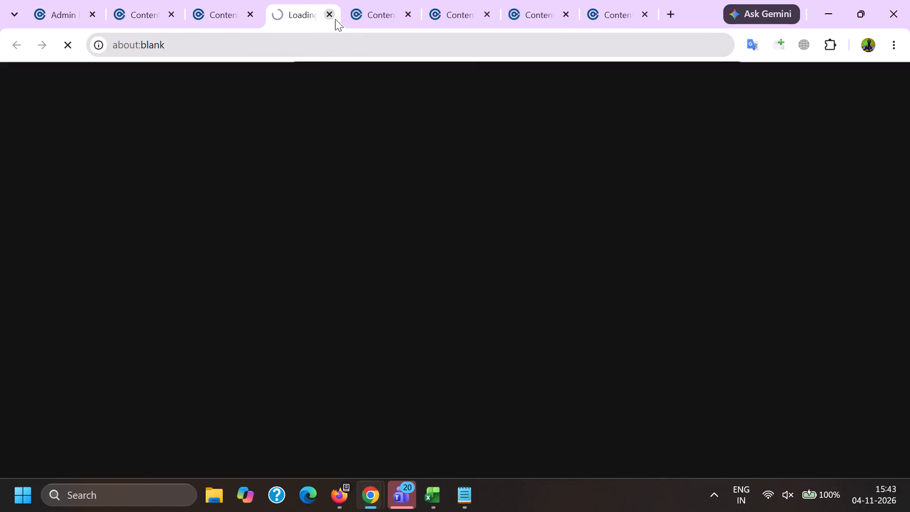
Close the loading PDF and open email 91334067, listed in the 2025 excel workbook's may 26 sheet, in the portal's email editor.
left_click(328, 16)
left_click(431, 504)
left_click(583, 437)
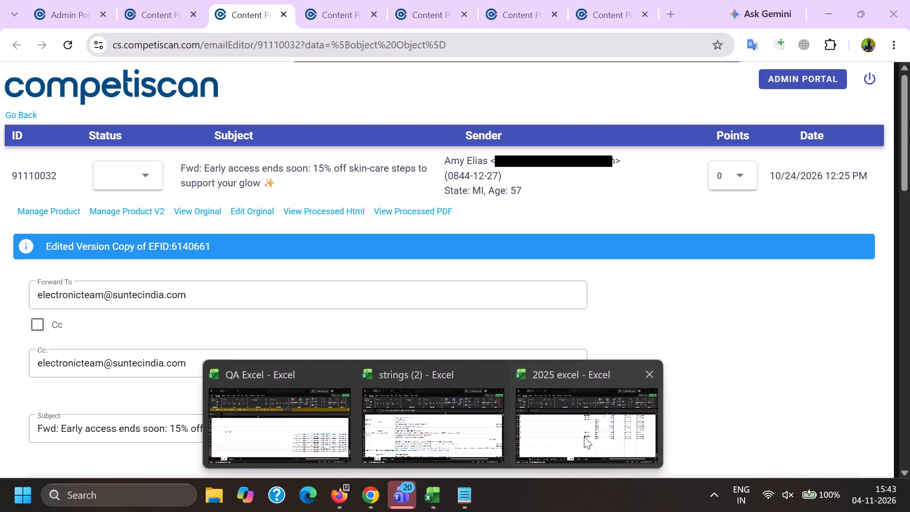
scroll(359, 326, "up", 3)
left_click(386, 255)
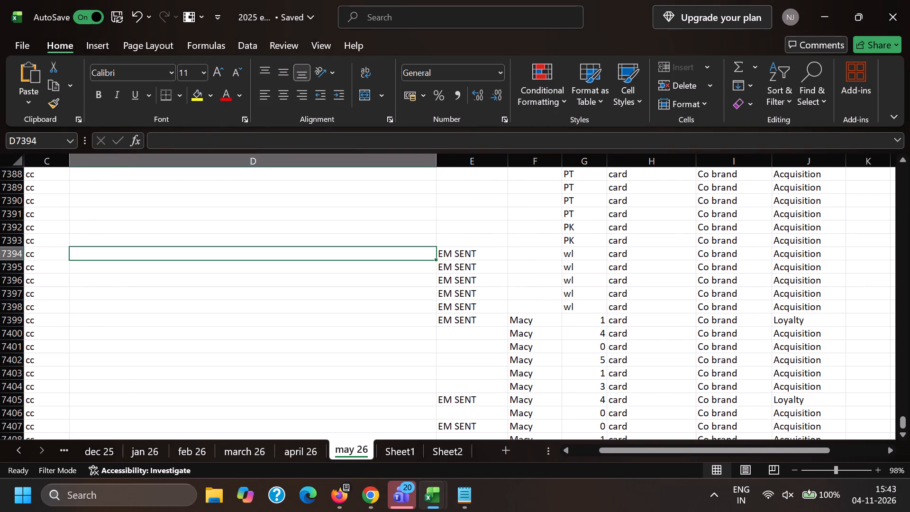
key("Left")
key("Left")
key("Left")
key("Right")
key("ctrl+c")
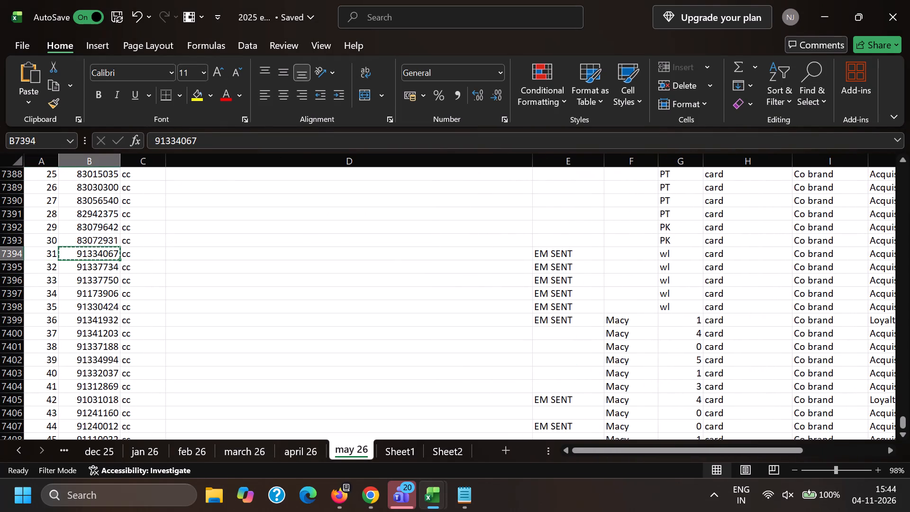
key("alt+Tab")
double_click(294, 44)
key("ctrl+v")
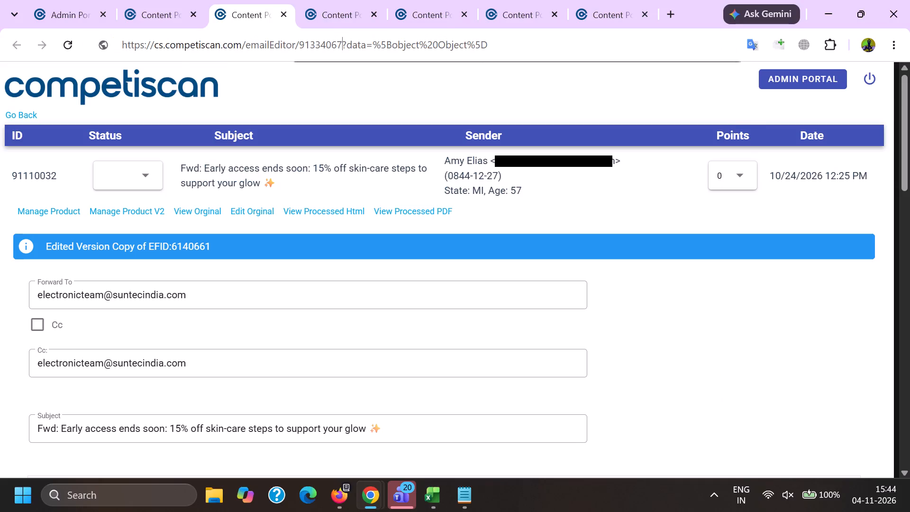
key("Return")
Open email 91337734 from the tracking sheet in the editor page that holds email 91240012.
key("alt+Tab")
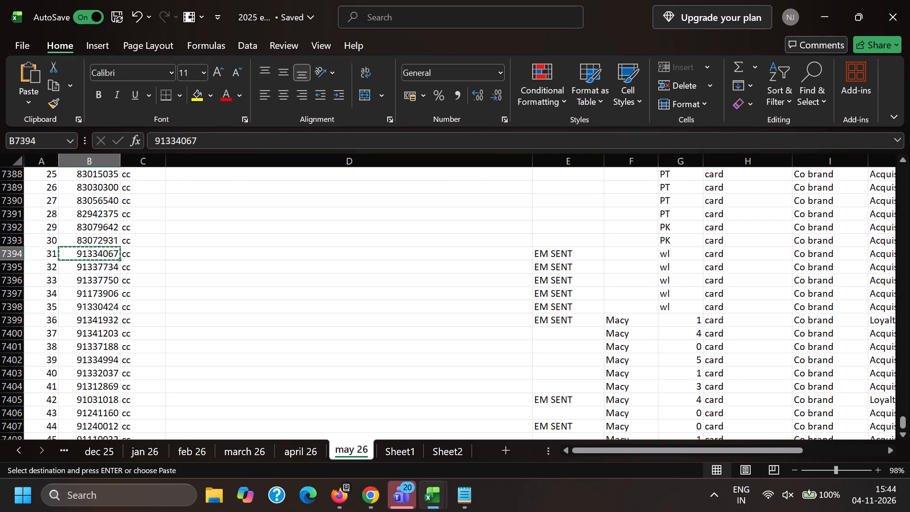
left_click(104, 267)
key("ctrl+c")
key("alt+Tab")
left_click(332, 0)
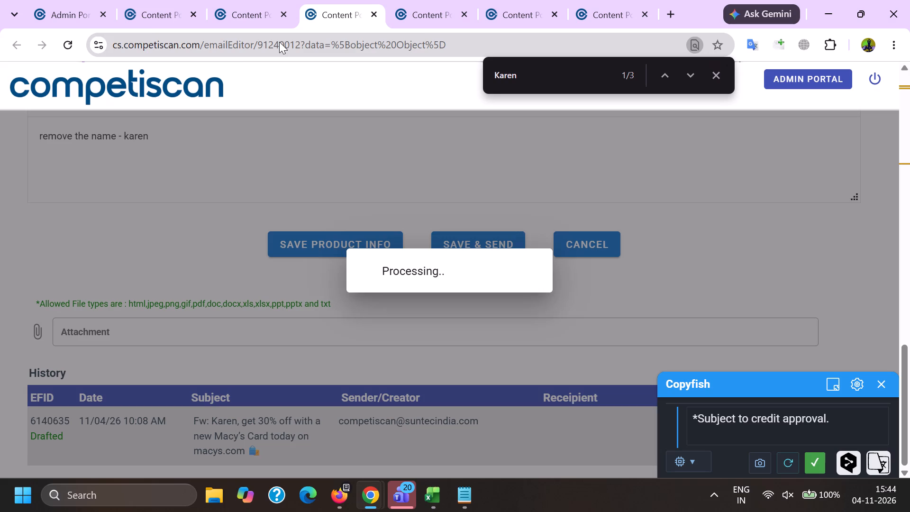
double_click(279, 44)
key("ctrl+v")
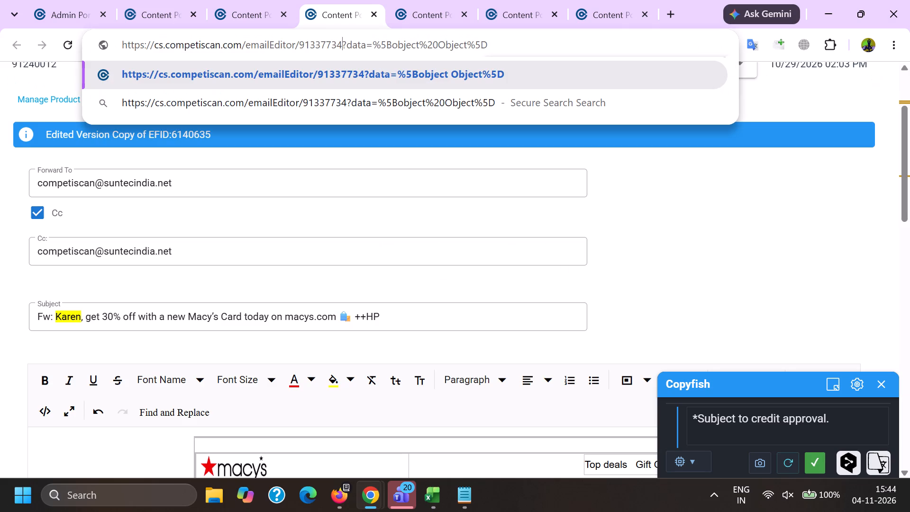
key("Return")
Open email 91337750 from the tracking sheet in the editor page that holds email 91241160.
key("alt+Tab")
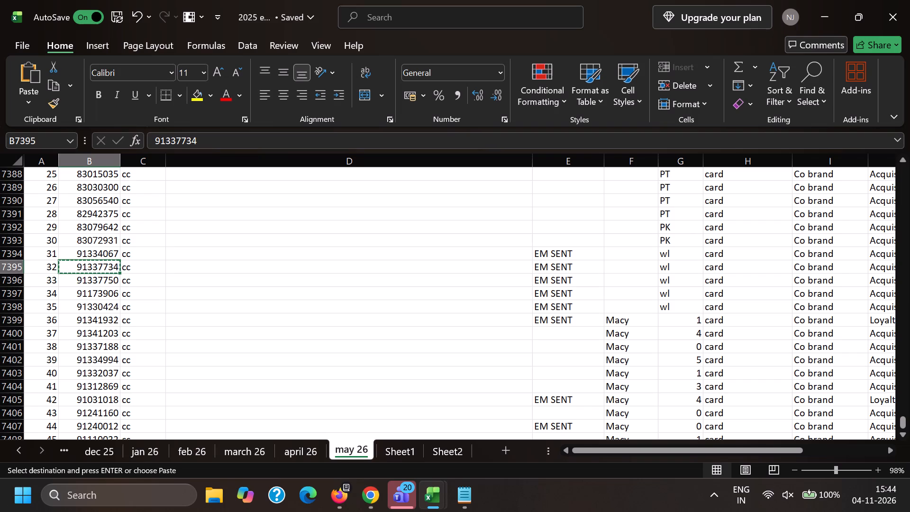
left_click(80, 282)
key("ctrl+c")
key("alt+Tab")
left_click(425, 0)
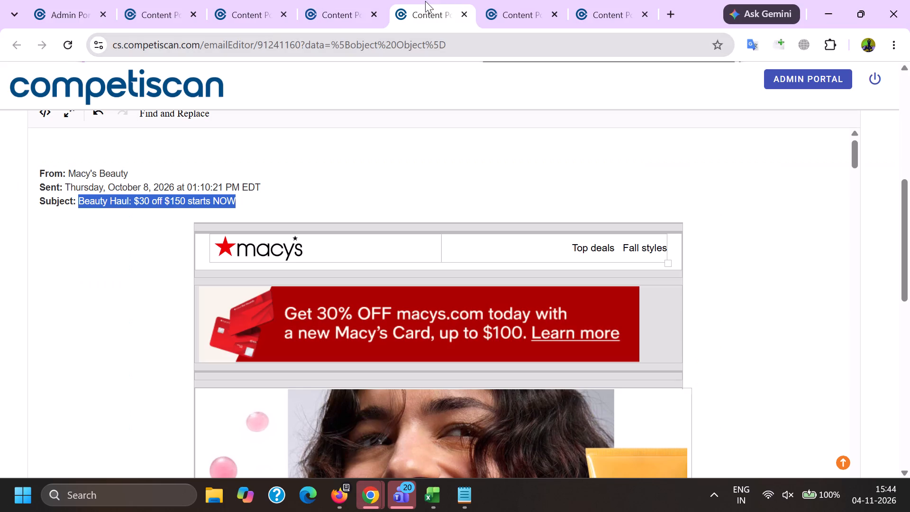
double_click(286, 43)
key("ctrl+v")
key("Return")
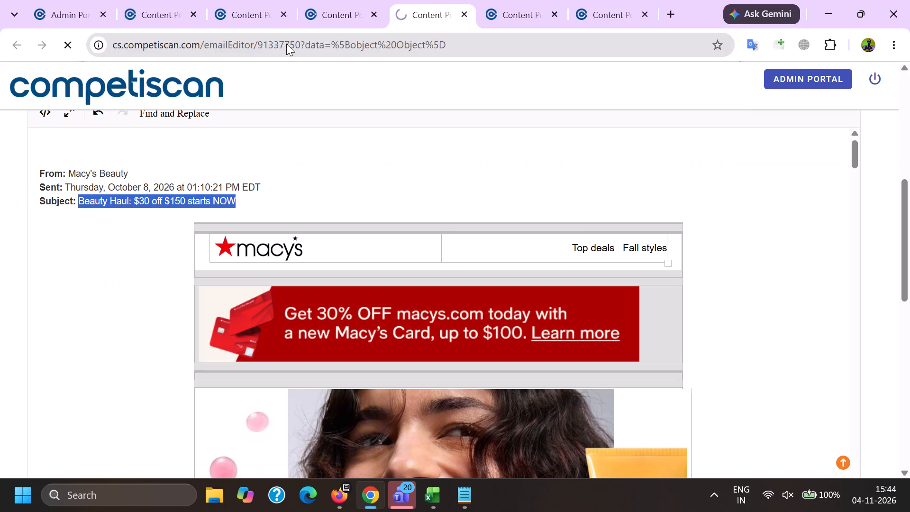
Open email 91173906 from the tracking sheet in the editor page that holds email 91031018.
key("alt+Tab")
left_click(79, 298)
key("ctrl+c")
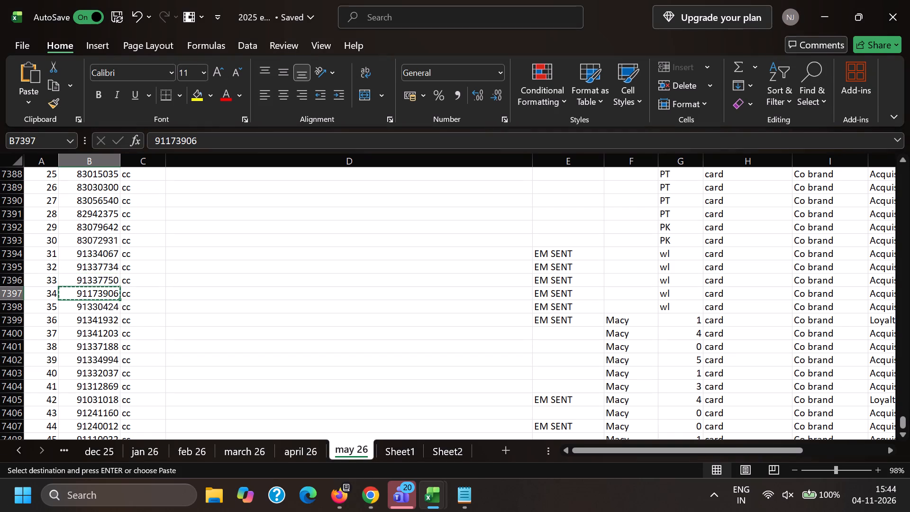
key("alt+Tab")
left_click(528, 0)
double_click(278, 43)
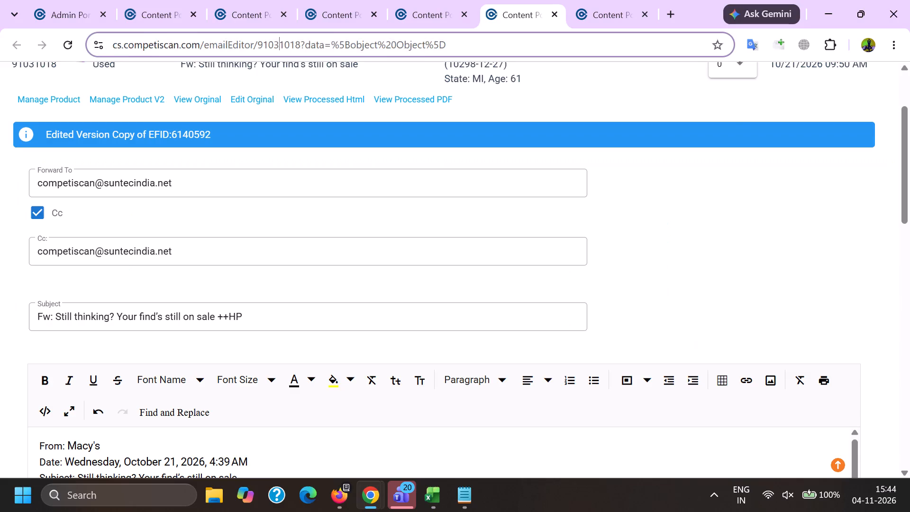
key("ctrl+v")
key("Return")
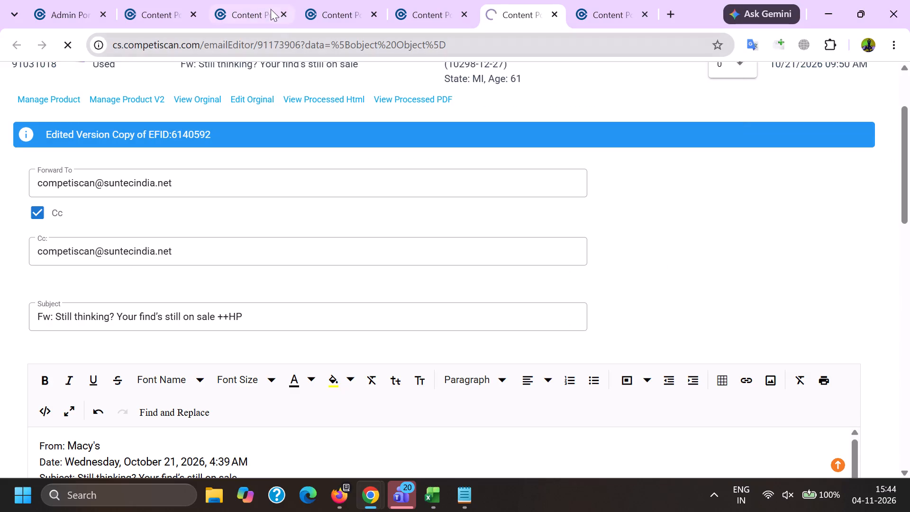
Examine the content and History entries of the opened emails 91334067, 91337734, 91337750 and 91173906.
left_click(261, 0)
scroll(0, 344, "down", 6)
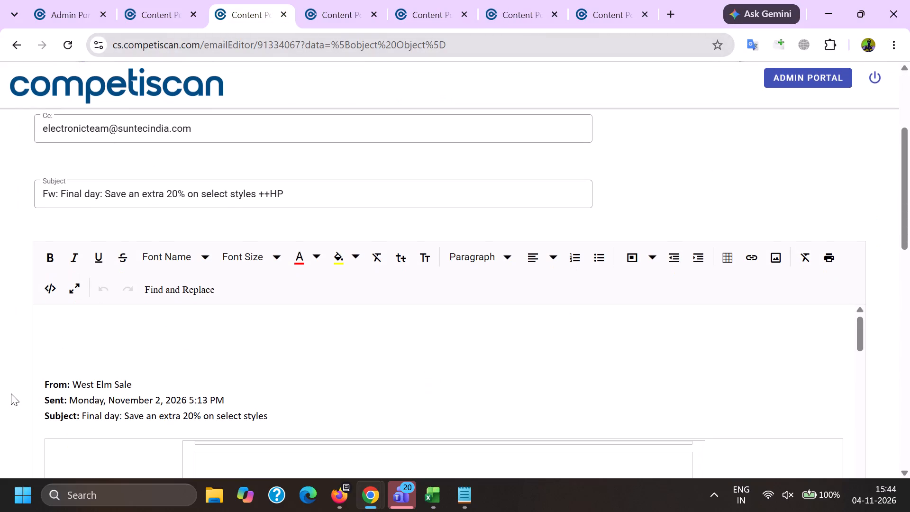
scroll(11, 393, "down", 19)
left_click(347, 0)
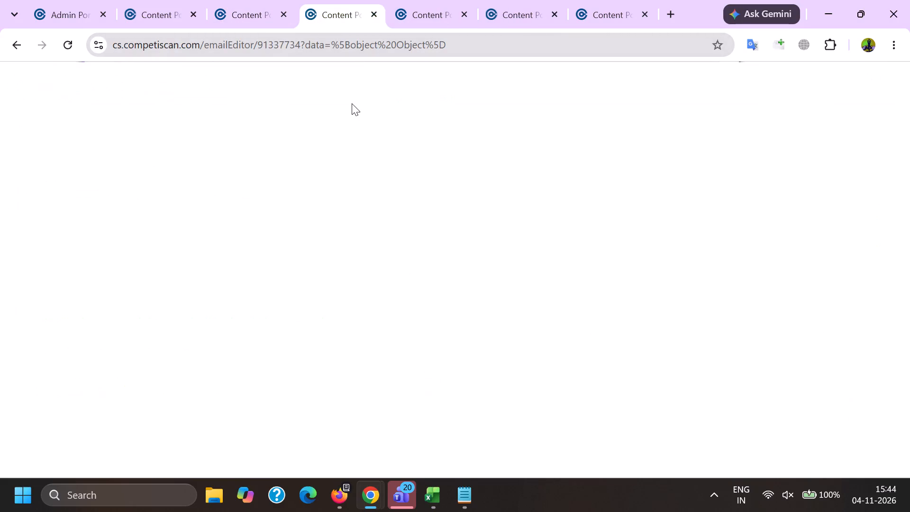
scroll(0, 325, "down", 20)
scroll(0, 325, "down", 7)
left_click(415, 2)
scroll(0, 269, "down", 12)
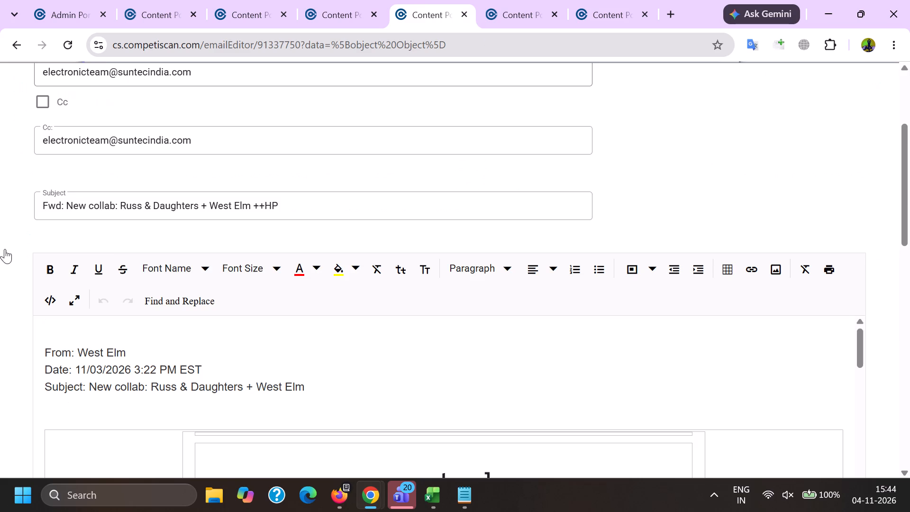
scroll(5, 249, "down", 2)
scroll(0, 321, "down", 10)
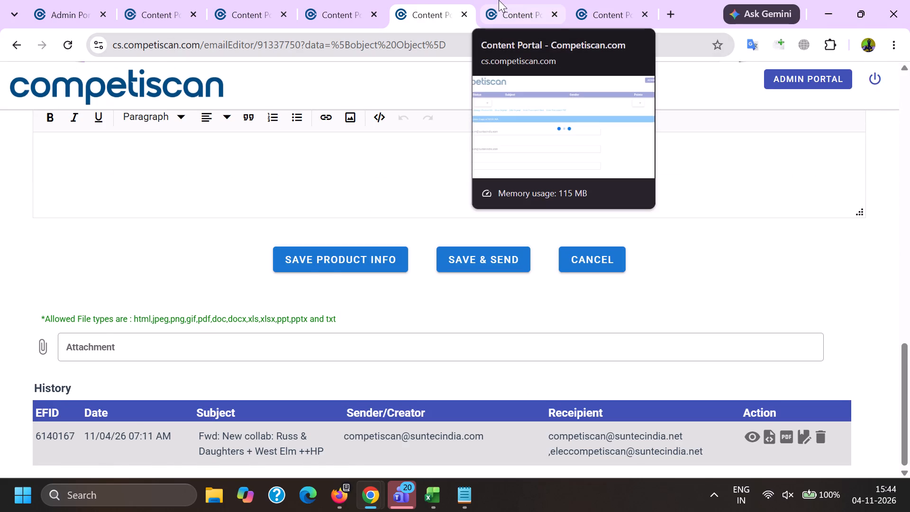
left_click(499, 0)
scroll(252, 348, "down", 20)
scroll(252, 348, "down", 6)
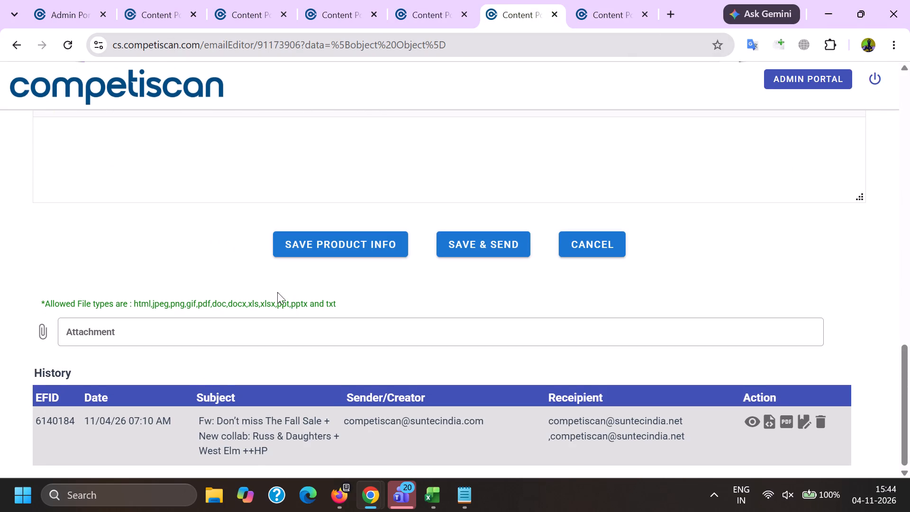
left_click(465, 0)
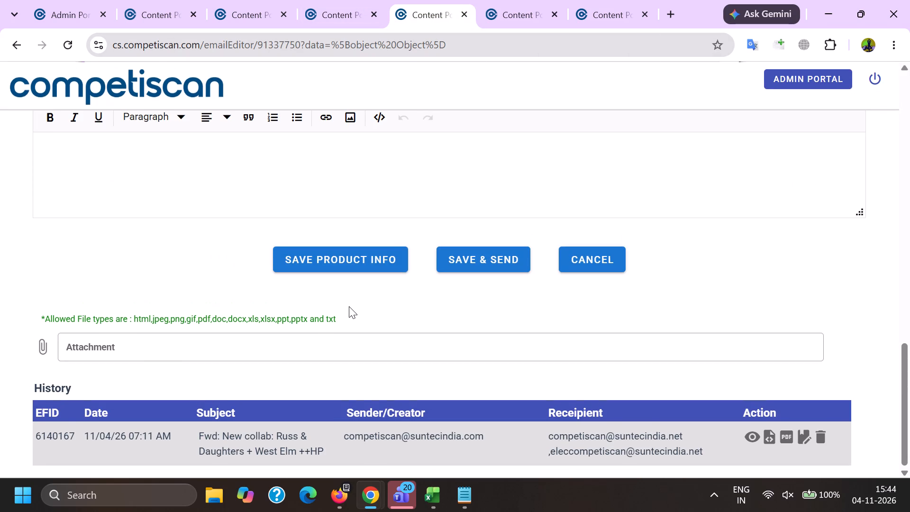
left_click(509, 0)
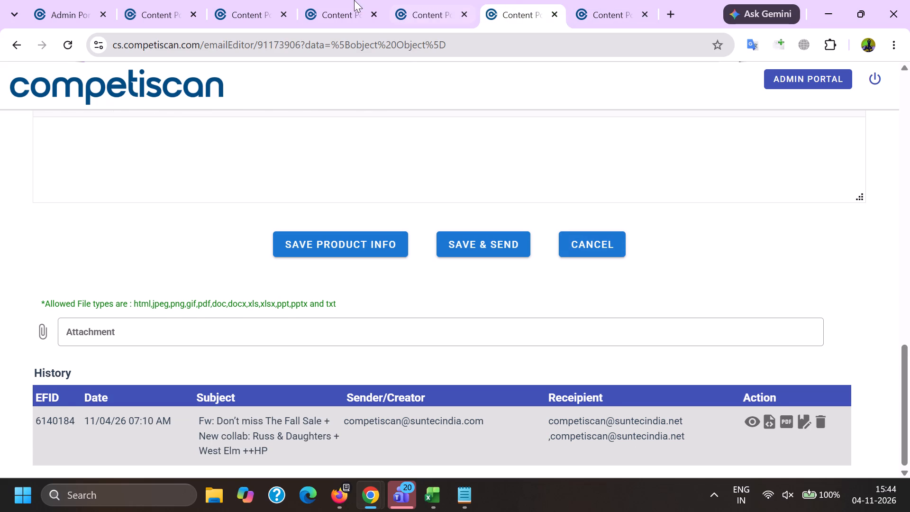
left_click(348, 0)
scroll(0, 350, "down", 12)
left_click(532, 0)
key("alt+Tab")
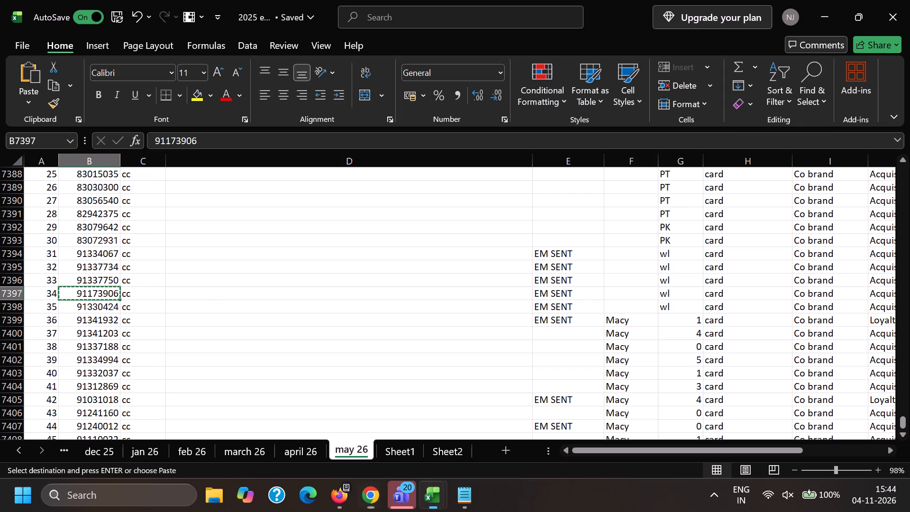
left_click(100, 300)
left_click(107, 310)
key("ctrl+c")
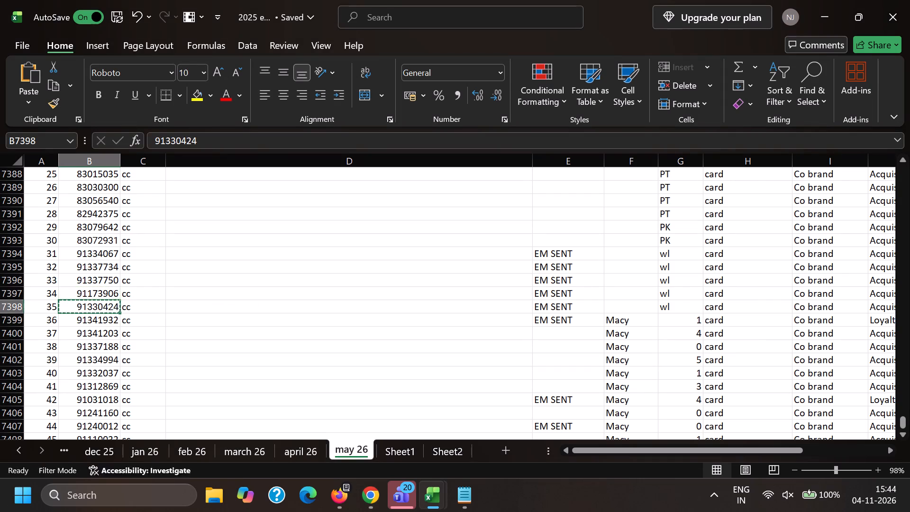
key("alt+Tab")
left_click(300, 0)
left_click(251, 0)
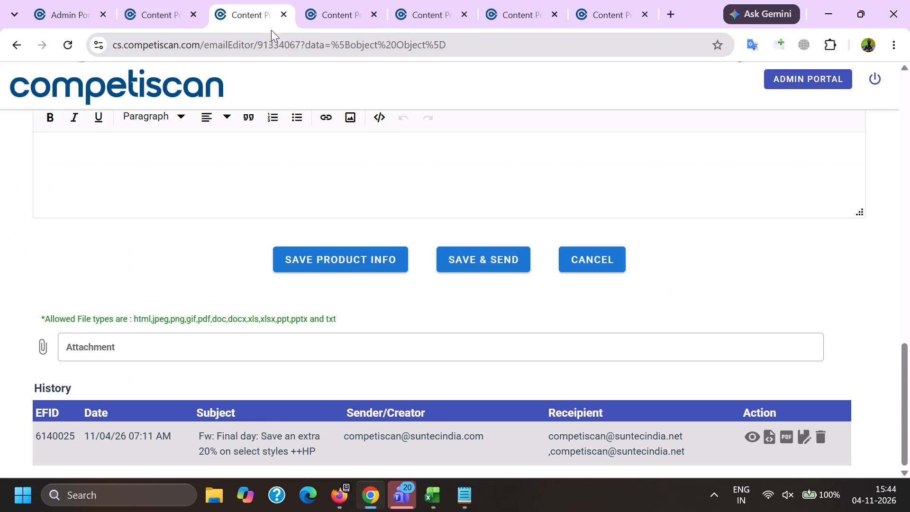
double_click(277, 44)
key("ctrl+v")
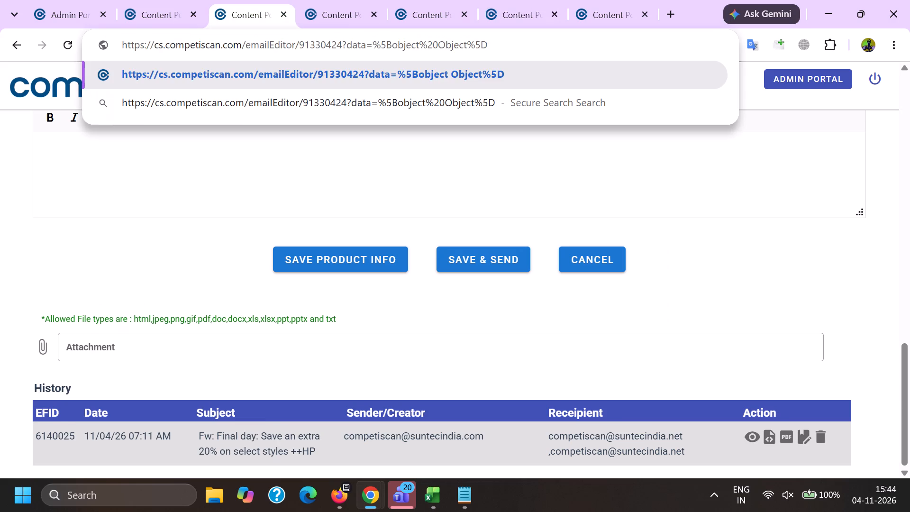
key("Return")
scroll(0, 248, "down", 7)
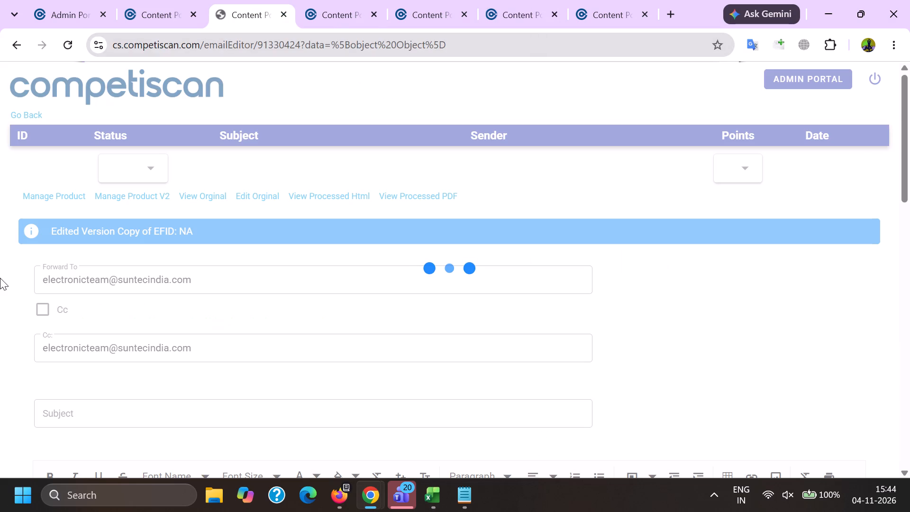
scroll(0, 278, "down", 20)
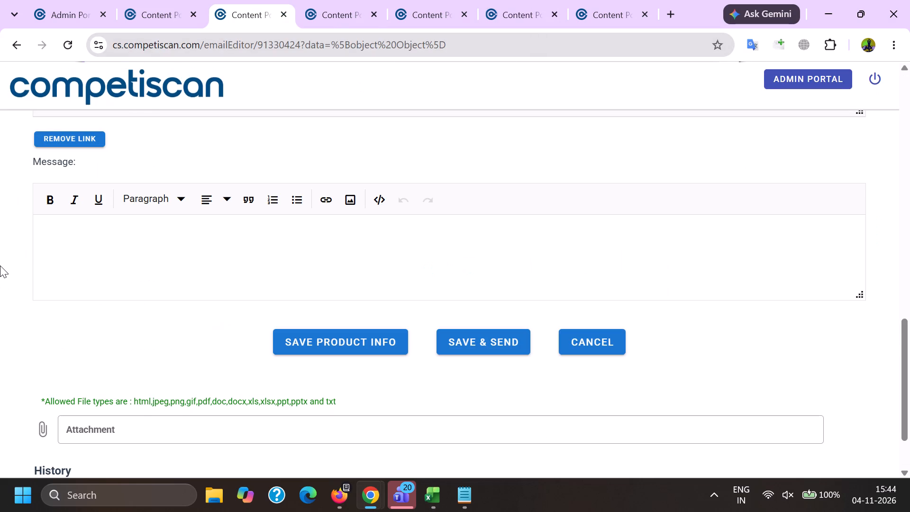
scroll(0, 265, "down", 20)
key("alt+Tab")
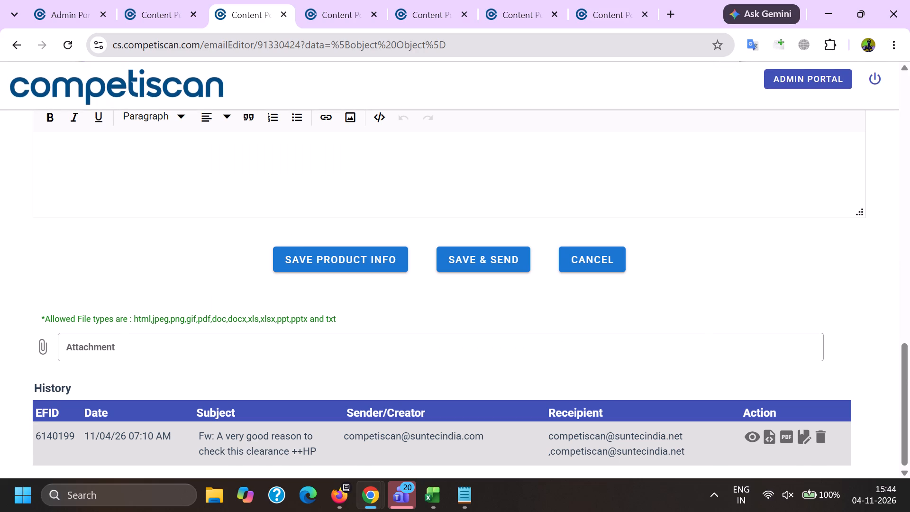
key("Right")
key("Right")
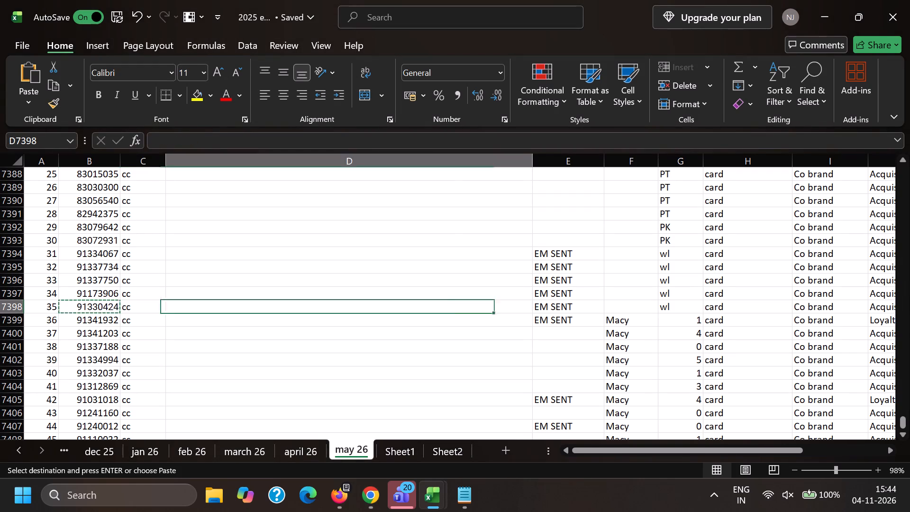
key("Right")
key("Right")
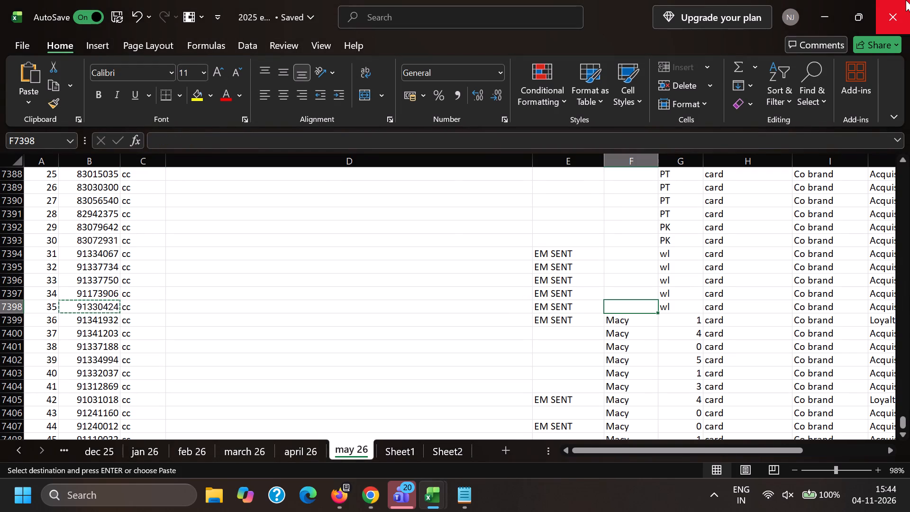
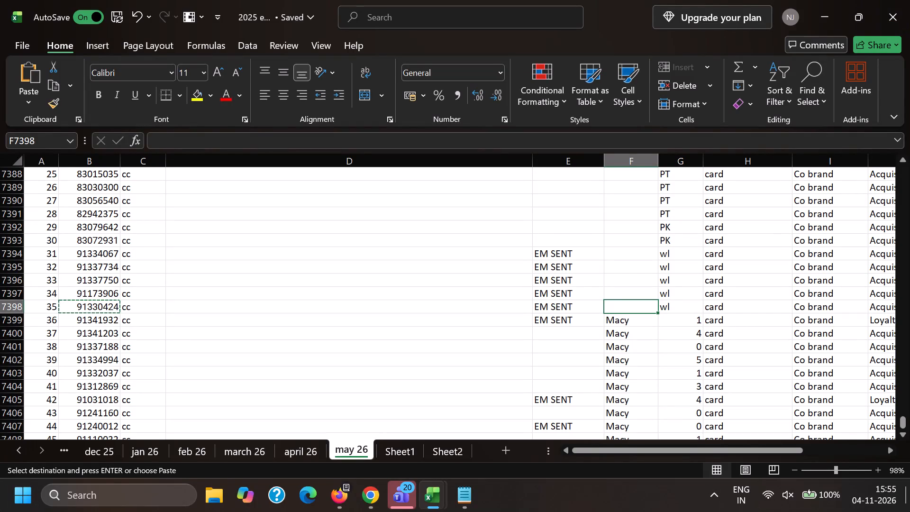
Switch to the Chrome window showing the Competiscan email editor for record 91330424 and open a new Incognito window.
left_click(363, 503)
left_click(342, 425)
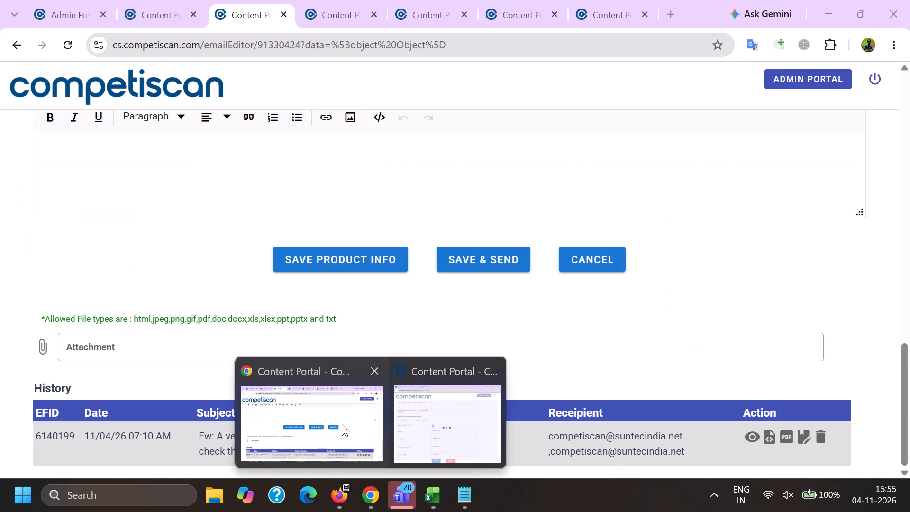
left_click(896, 50)
left_click(825, 124)
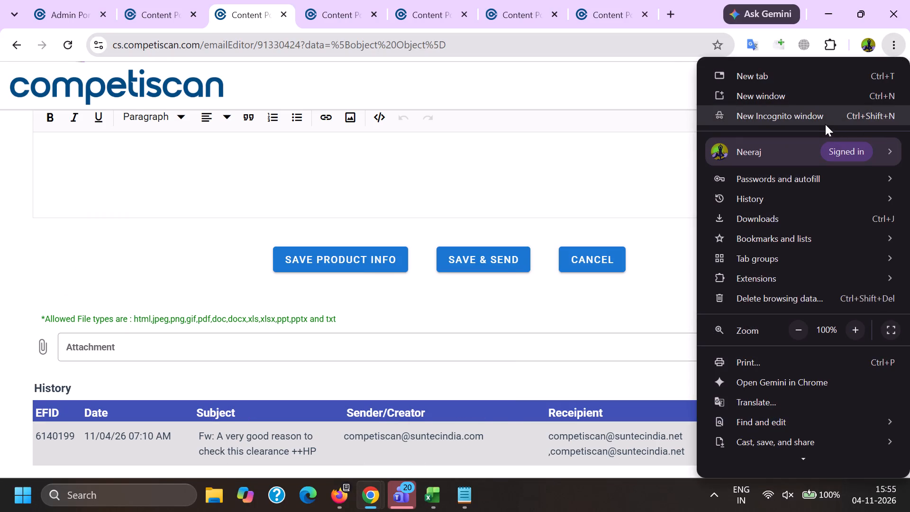
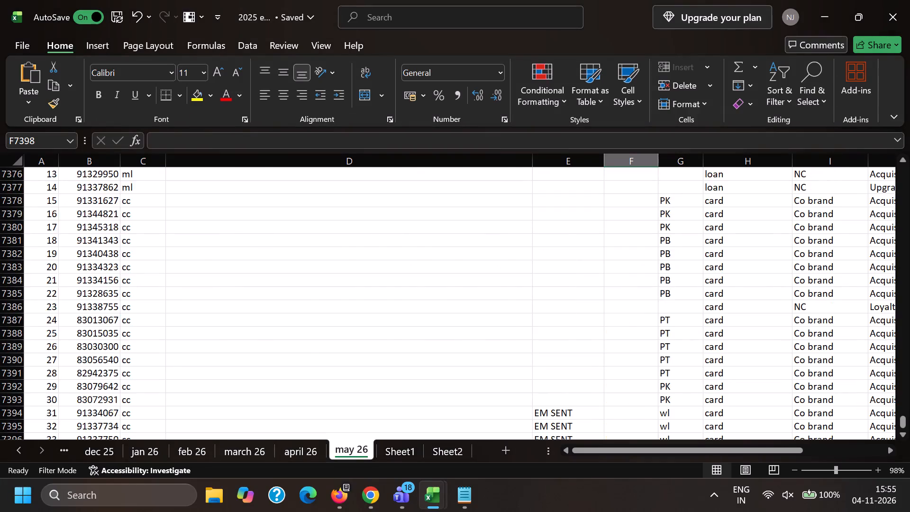
Switch to the Incognito admin portal and search the unpublished electronic content filtered by the worker's own user name.
left_click(244, 356)
key("alt+Tab")
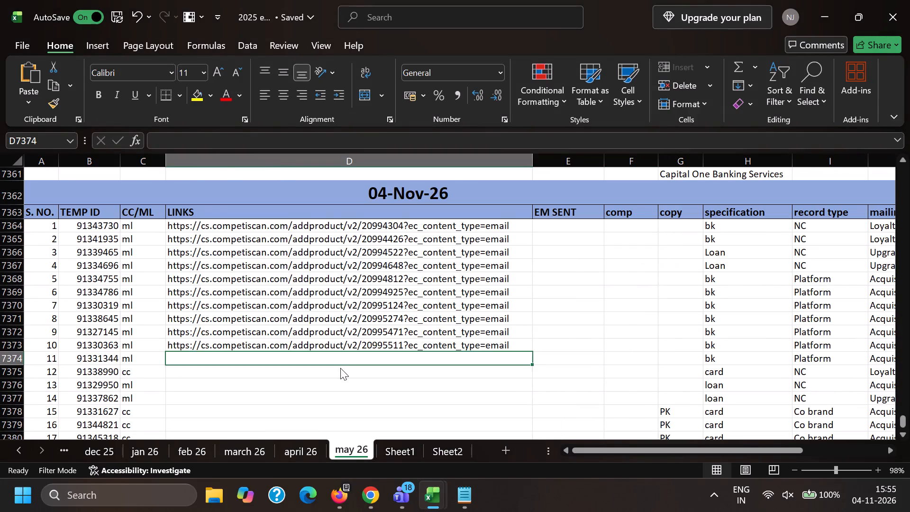
left_click(256, 154)
left_click(426, 218)
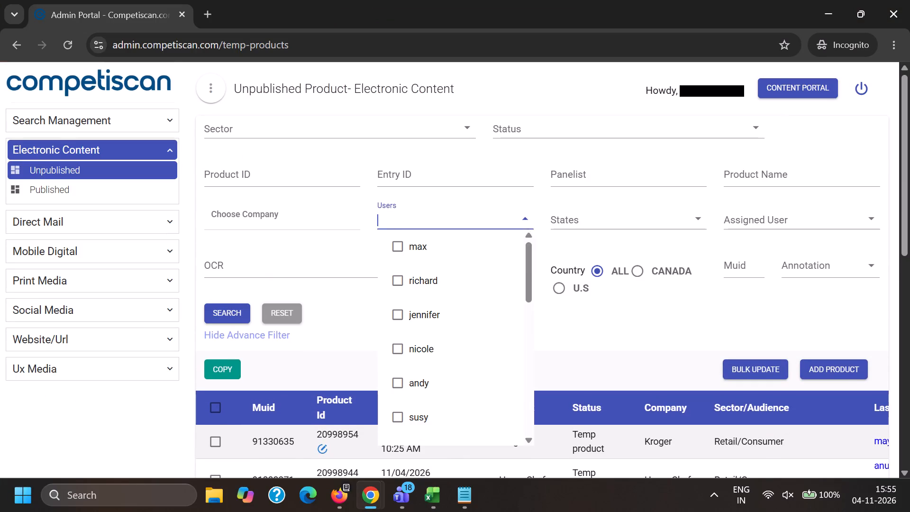
key("p")
type("IY")
key("u")
type("SH")
key("Down")
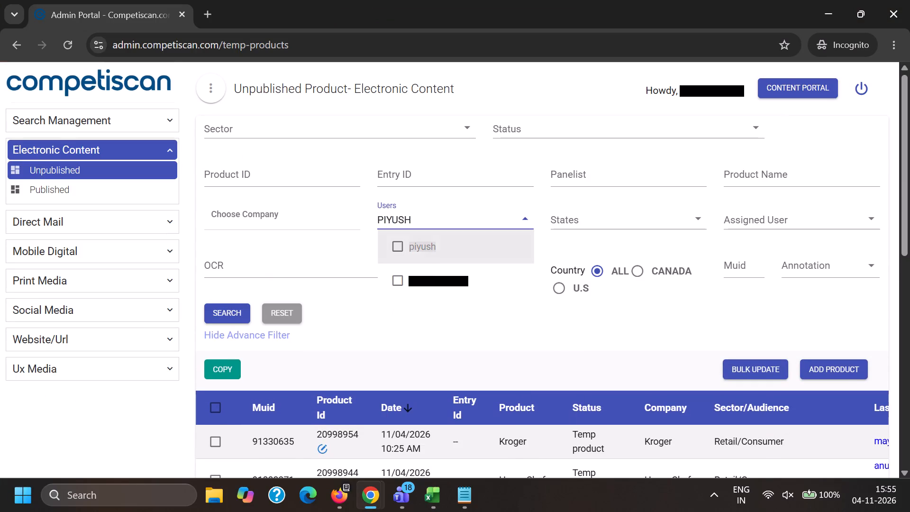
key("Down")
key("Down")
key("Down")
key("Return")
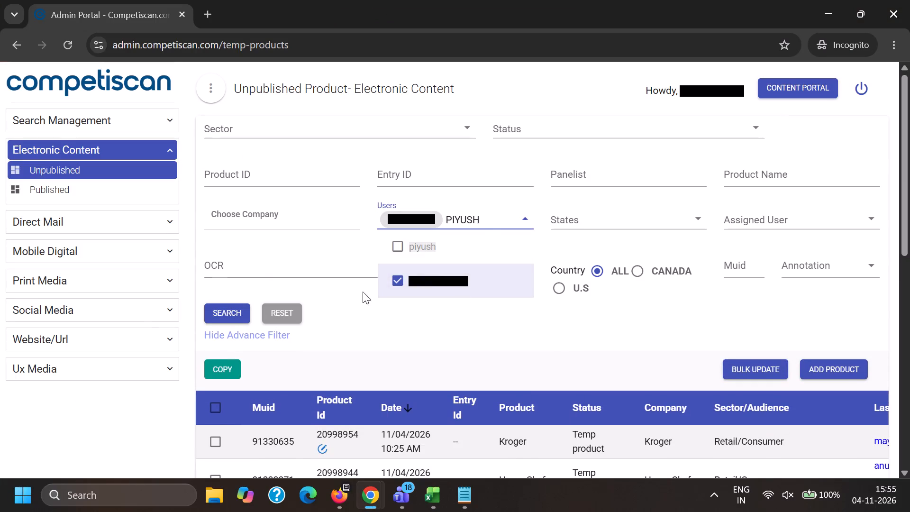
left_click(217, 310)
From page 3 of the results, open the edit pages of products 20995511, 20995557, 20995617, 20995667 and 20995715.
scroll(237, 204, "down", 4)
scroll(291, 248, "down", 4)
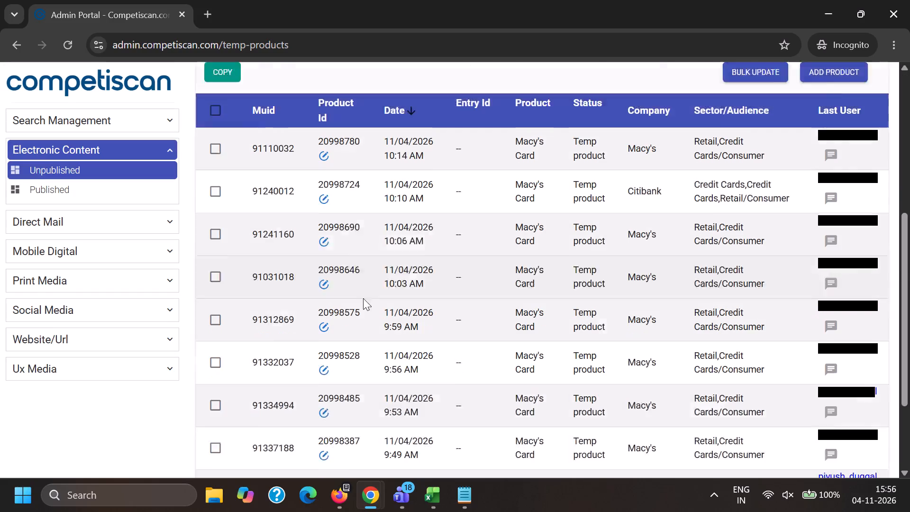
scroll(363, 298, "down", 15)
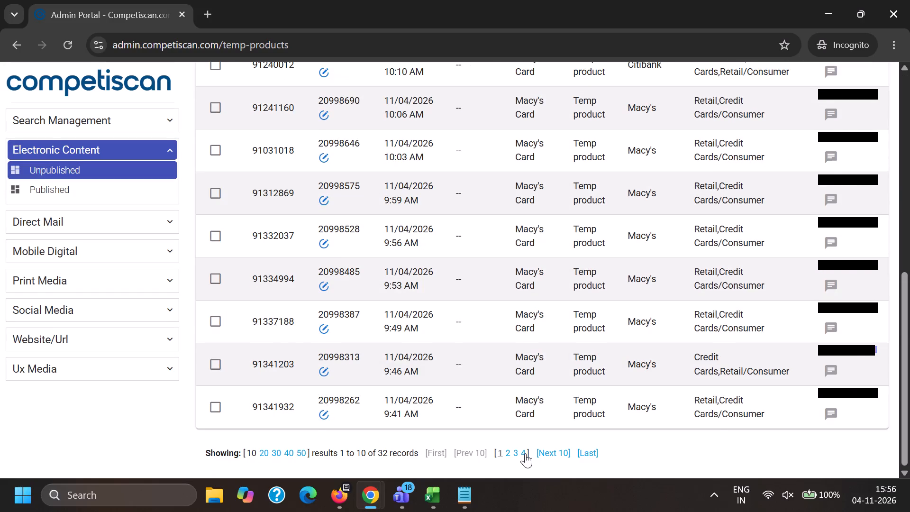
left_click(525, 452)
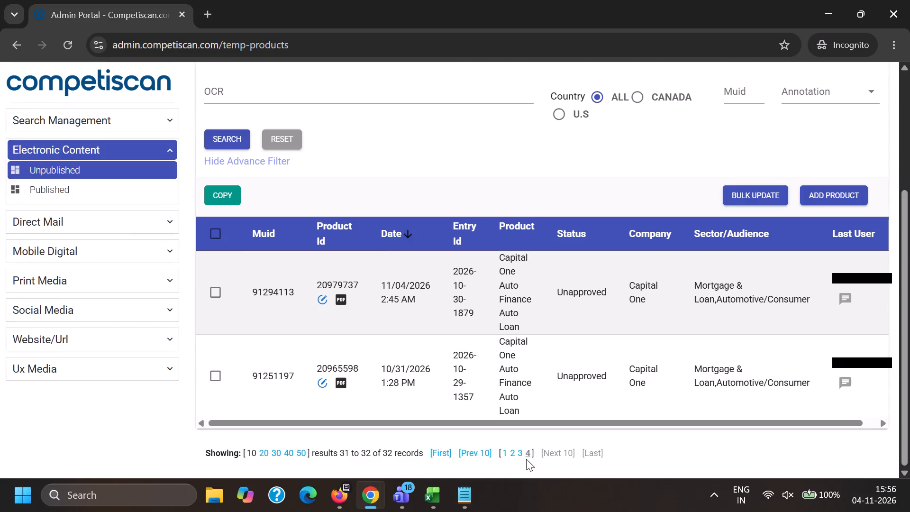
left_click(519, 451)
scroll(416, 260, "down", 2)
scroll(408, 366, "down", 10)
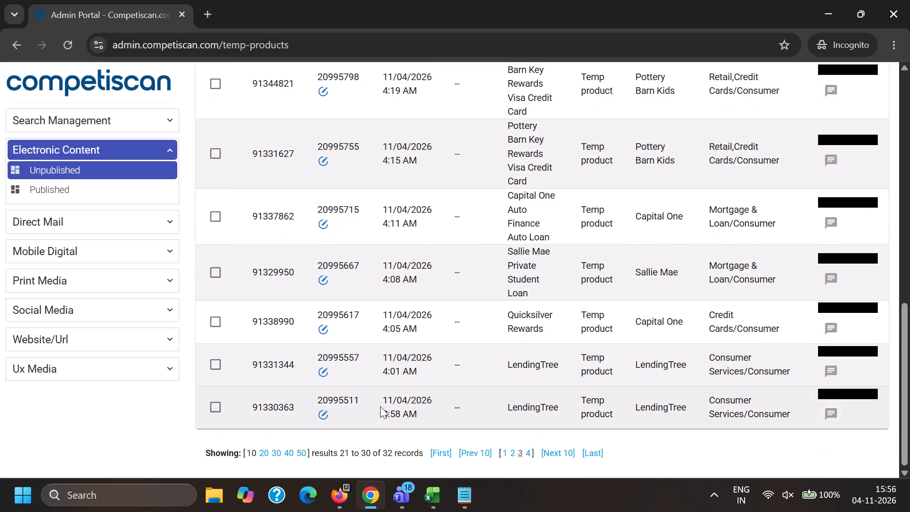
left_click(324, 415, "ctrl")
left_click(326, 375, "ctrl")
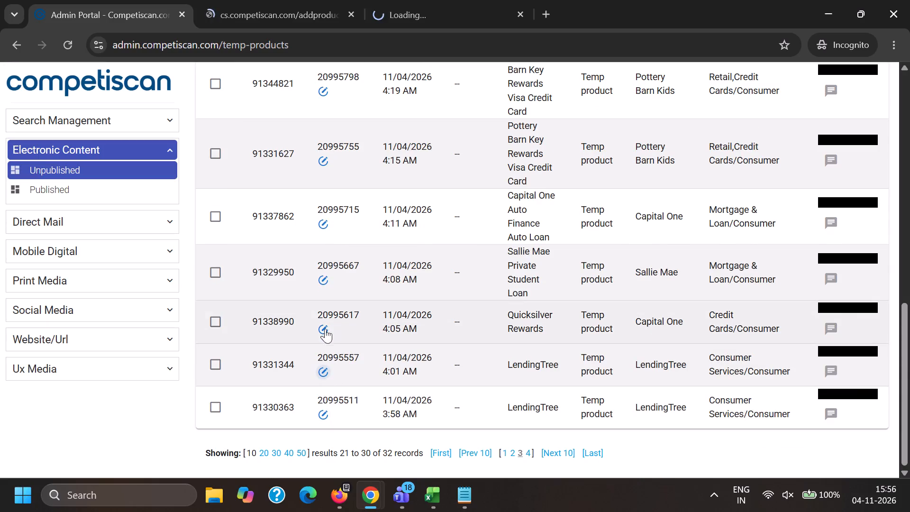
left_click(325, 329, "ctrl")
left_click(321, 278, "ctrl")
left_click(322, 223, "ctrl")
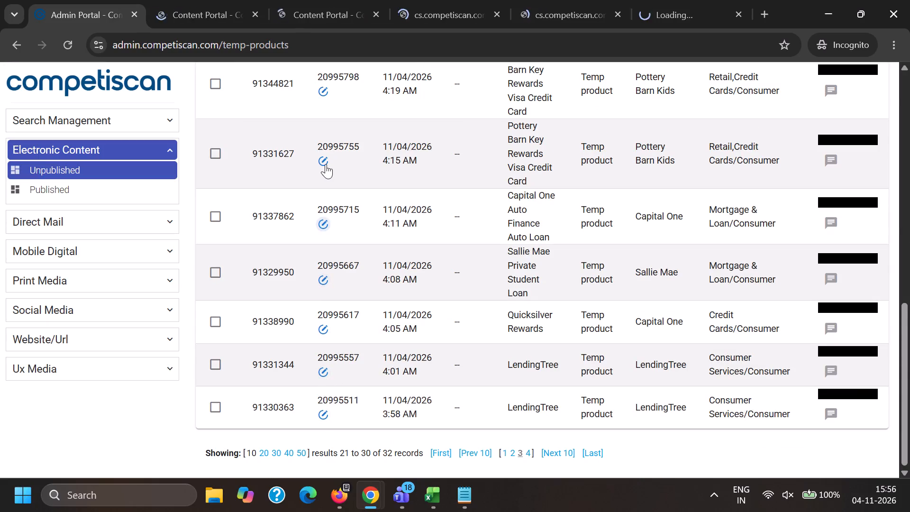
Open the edit pages of products 20995755, 20995798, 20995852, 20995920 and 20996062.
left_click(326, 164, "ctrl")
scroll(328, 289, "up", 3)
left_click(325, 301, "ctrl")
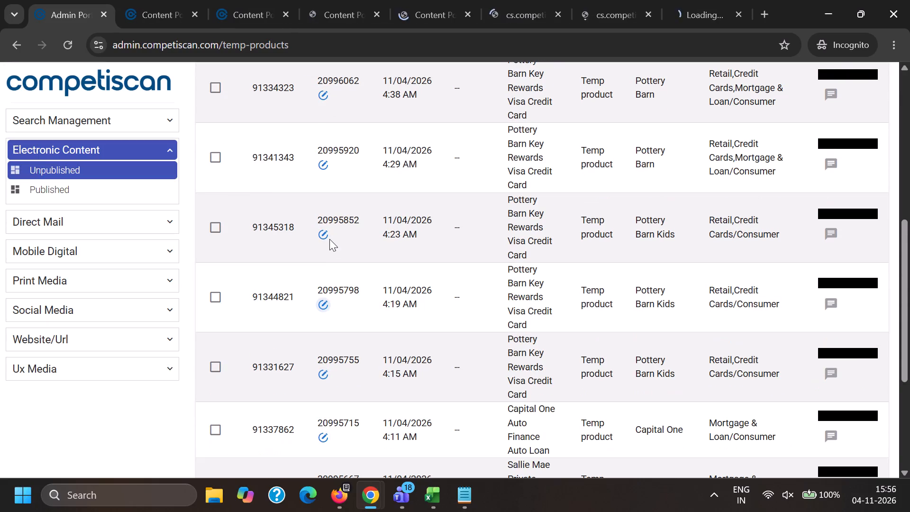
left_click(328, 239, "ctrl")
left_click(324, 167, "ctrl")
scroll(318, 288, "up", 4)
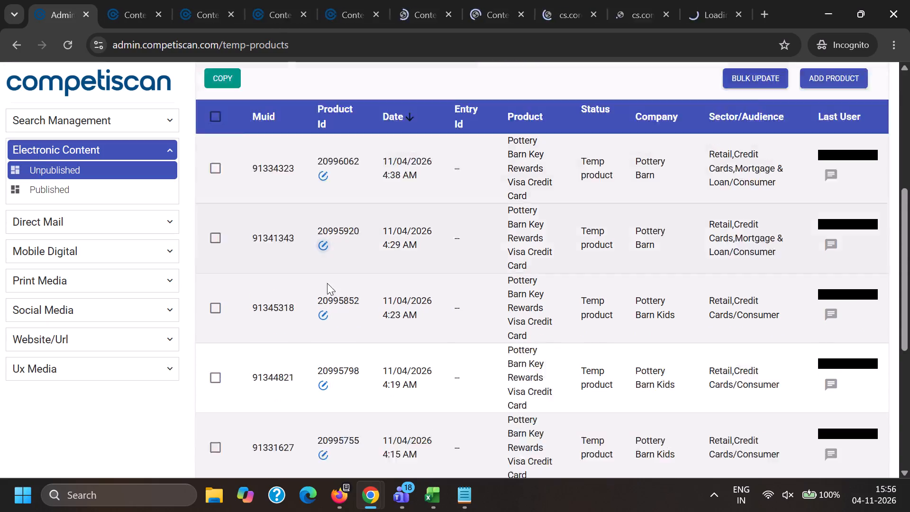
left_click(324, 381, "ctrl")
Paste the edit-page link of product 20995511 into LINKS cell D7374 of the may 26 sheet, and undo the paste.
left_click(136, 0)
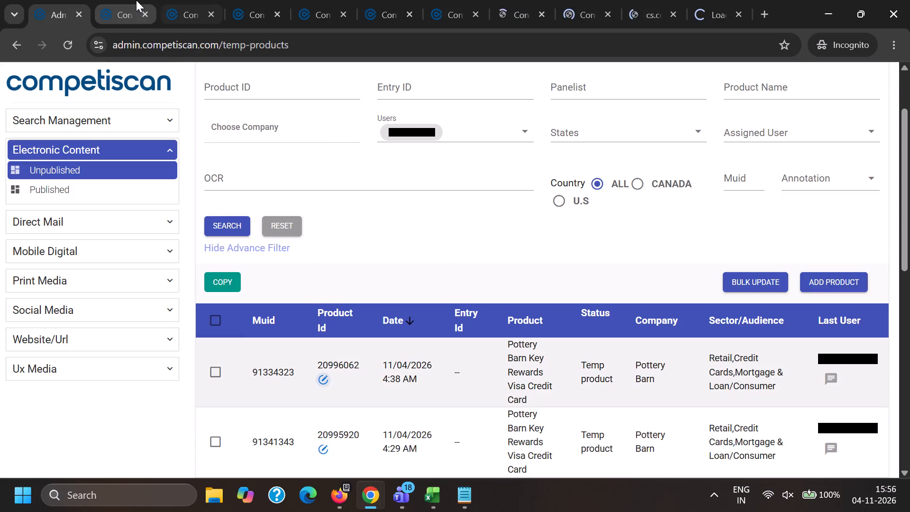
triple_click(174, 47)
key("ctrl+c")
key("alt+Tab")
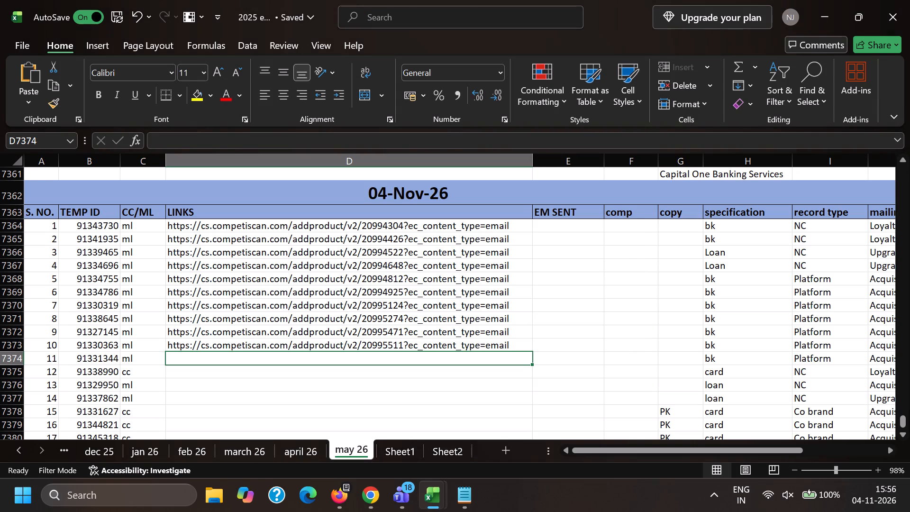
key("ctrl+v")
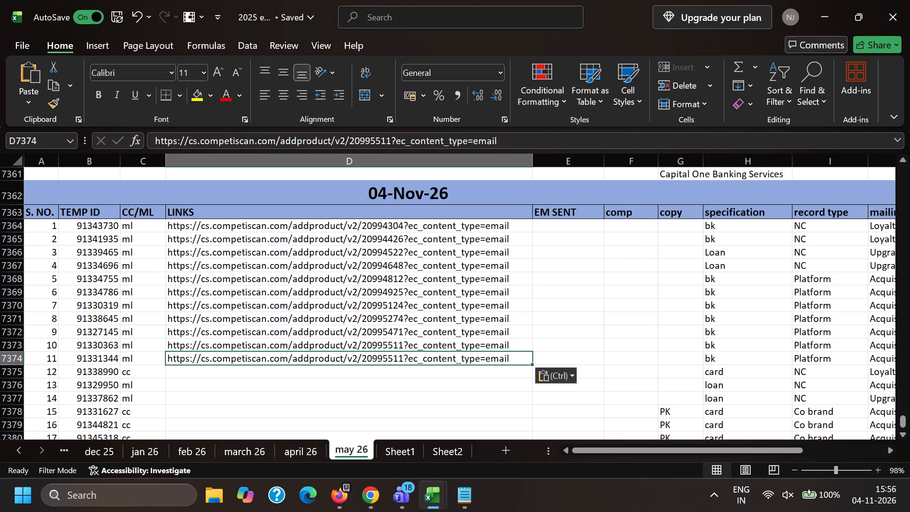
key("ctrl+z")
Copy the edit-page link of product 20995557 into the LINKS cell for record 91331344 in the may 26 sheet.
left_click(341, 380)
key("alt+Tab")
left_click(194, 0)
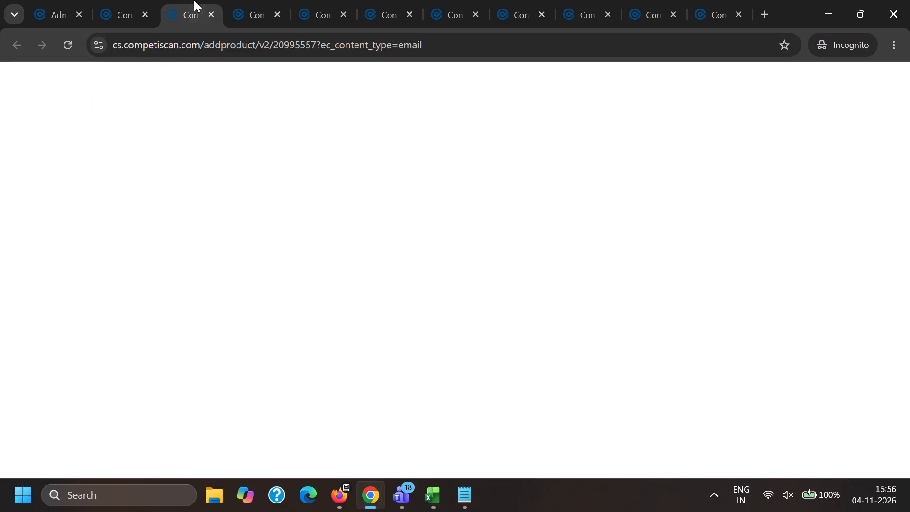
triple_click(223, 48)
key("ctrl+c")
key("alt+Tab")
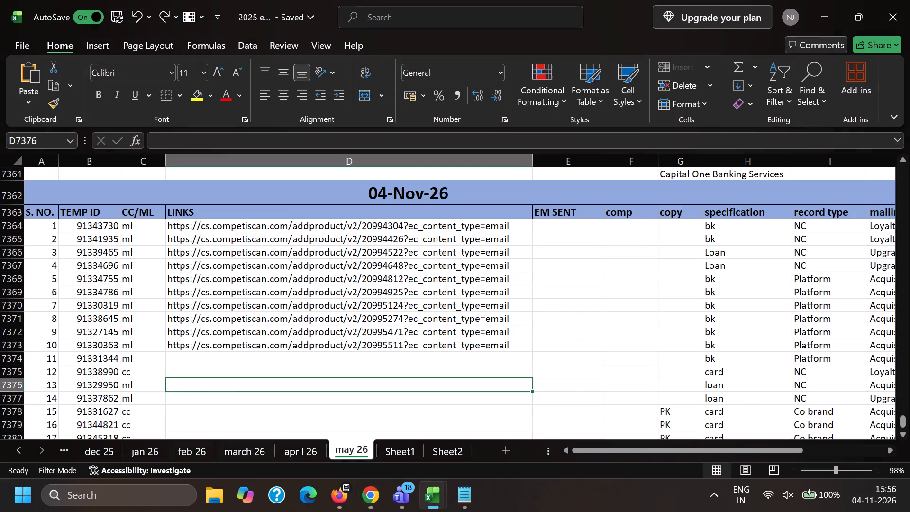
key("ctrl+v")
key("ctrl+z")
left_click(228, 355)
key("ctrl+v")
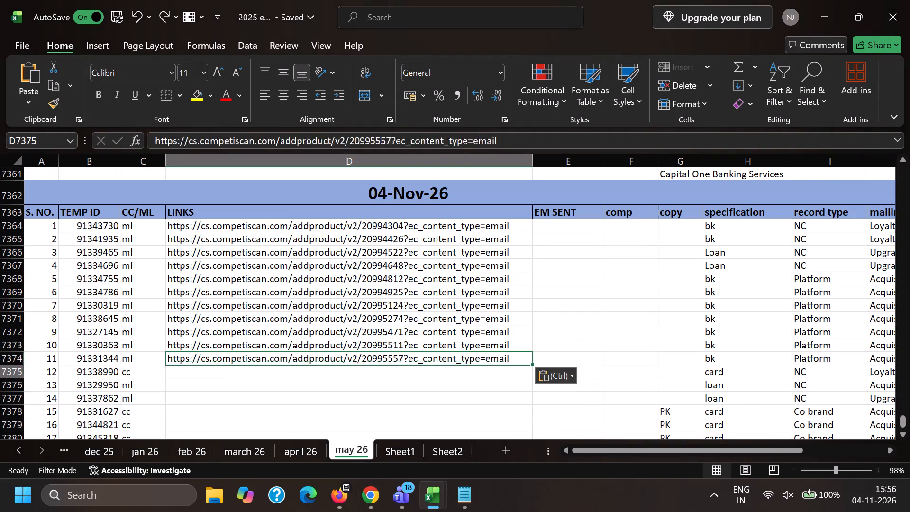
Copy the edit-page link of product 20995617 into the LINKS cell for record 91338990.
left_click(246, 373)
key("alt+Tab")
left_click(258, 0)
triple_click(262, 52)
key("ctrl+c")
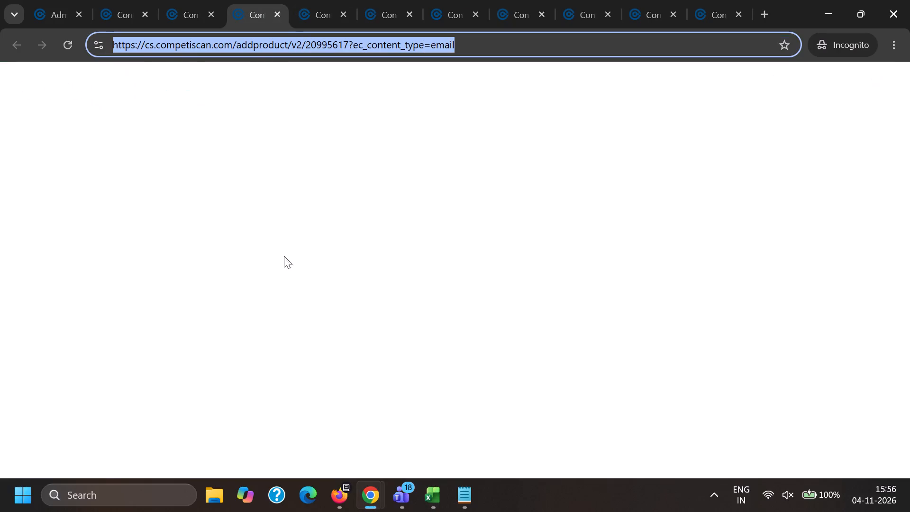
key("alt+Tab")
key("ctrl+v")
Copy the edit-page link of product 20995667 into the LINKS cell for record 91329950.
left_click(274, 377)
left_click(282, 392)
key("alt+Tab")
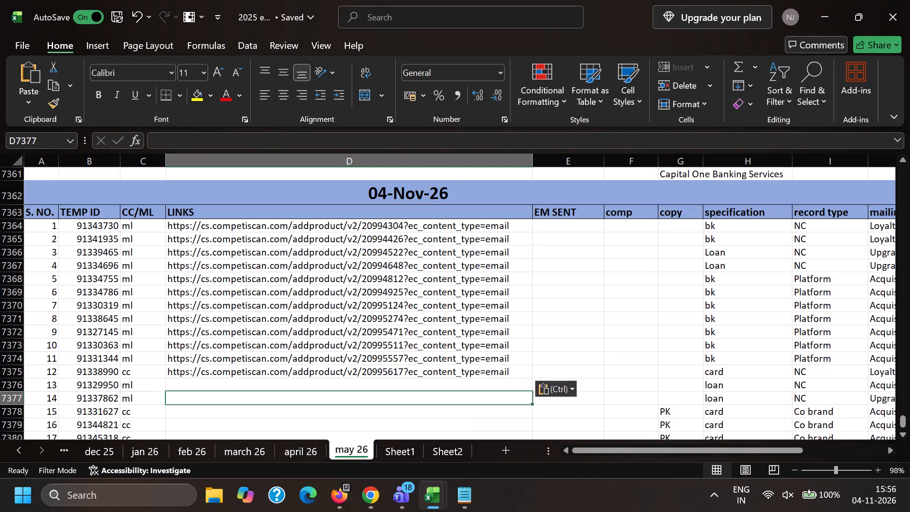
left_click(310, 0)
triple_click(324, 50)
key("ctrl+c")
key("alt+Tab")
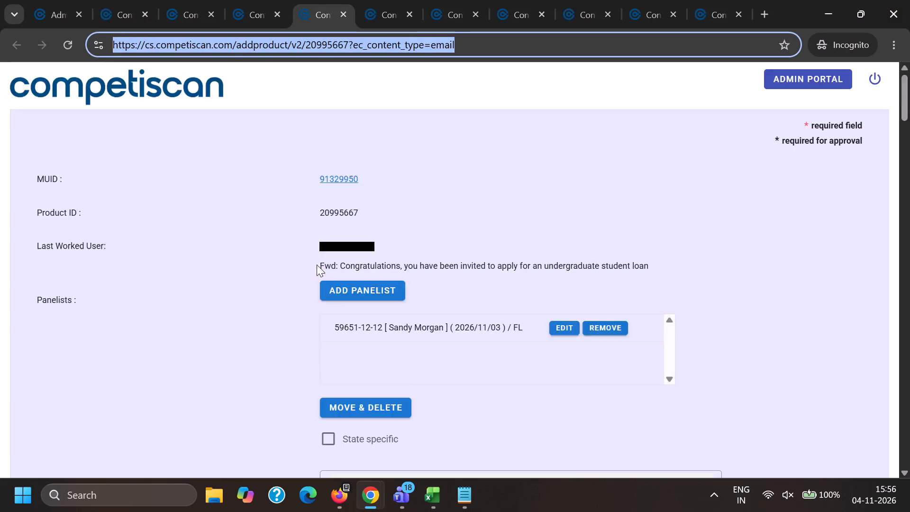
left_click(288, 387)
key("ctrl+v")
Copy the edit-page link of product 20995715 into the LINKS cell for record 91337862.
left_click(292, 396)
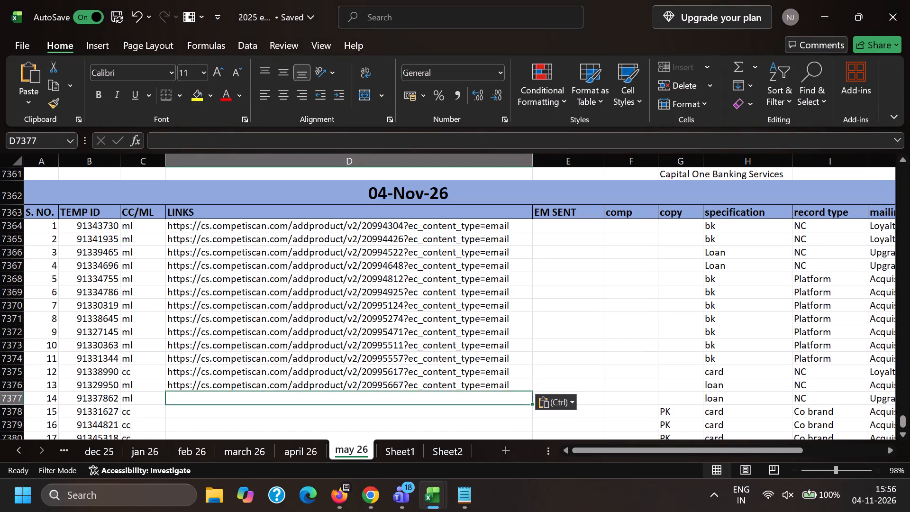
key("alt+Tab")
left_click(388, 7)
triple_click(379, 47)
key("ctrl+c")
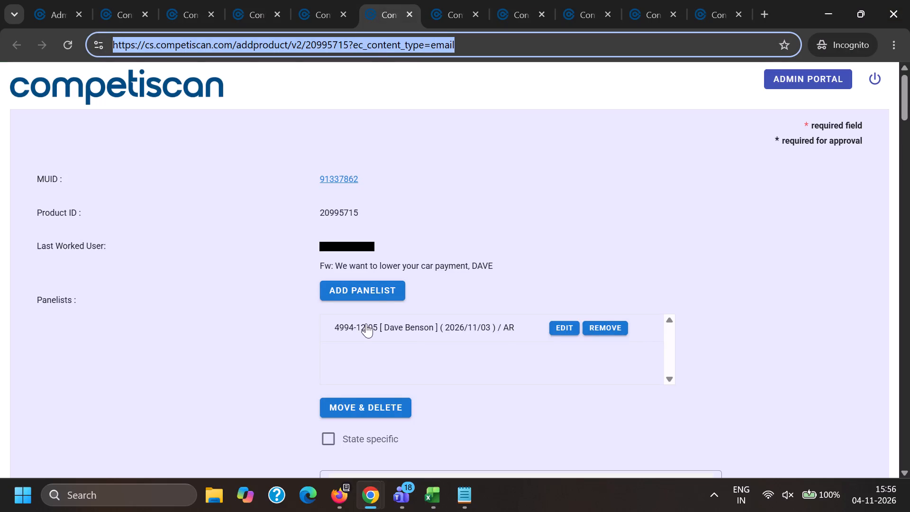
key("alt+Tab")
key("ctrl+v")
left_click(312, 206, "ctrl")
key("ctrl+v")
Copy the edit-page link of product 20995755 into the LINKS cell for record 91331627.
scroll(220, 323, "down", 1)
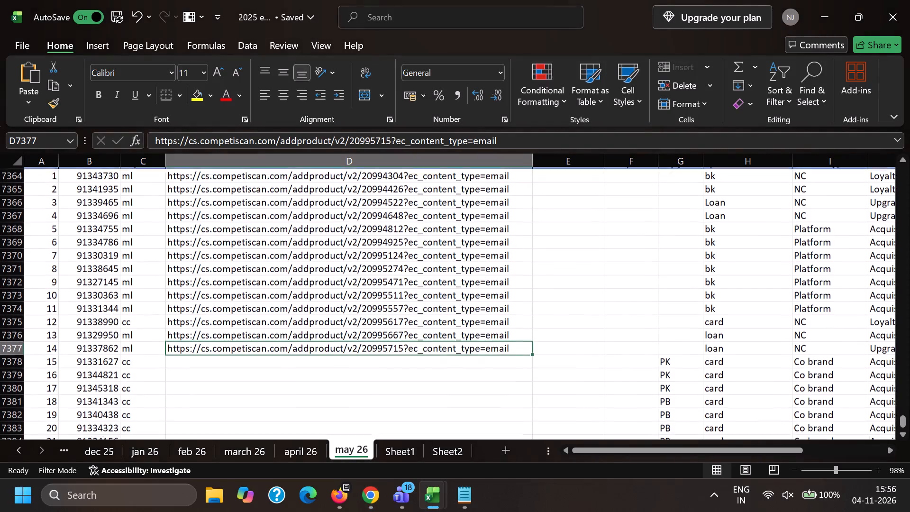
left_click(197, 361)
key("alt+Tab")
left_click(455, 0)
triple_click(439, 50)
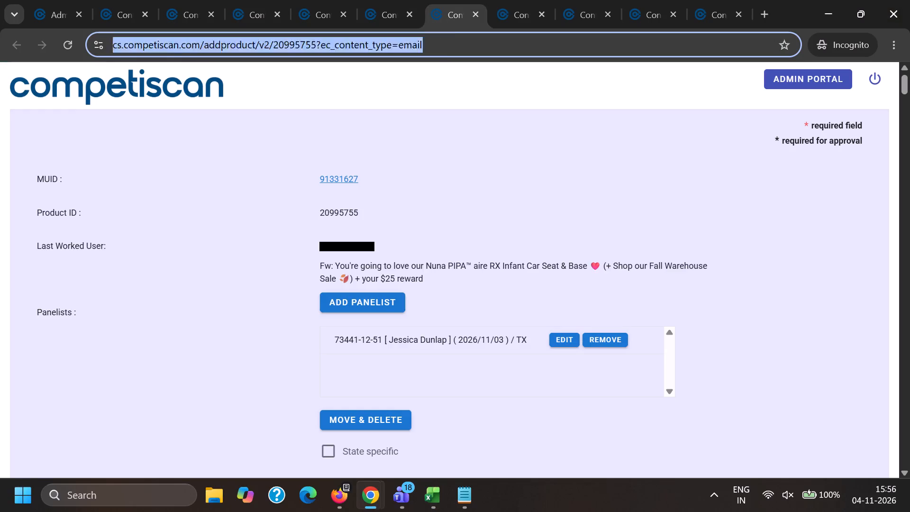
key("ctrl+c")
key("alt+Tab")
key("ctrl+v")
Copy the edit-page link of product 20995798 into the LINKS cell for record 91344821.
scroll(269, 285, "down", 3)
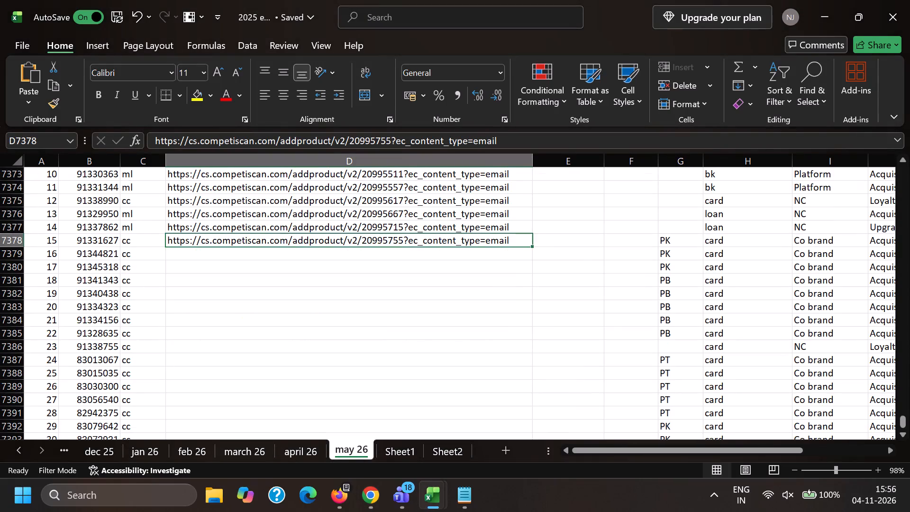
left_click(265, 260)
key("alt+Tab")
left_click(516, 0)
triple_click(509, 51)
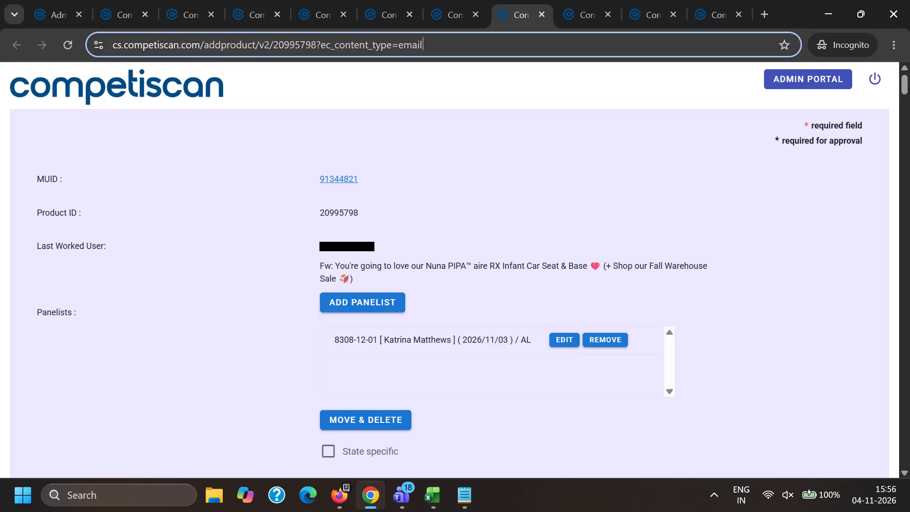
key("ctrl+c")
key("alt+Tab")
key("ctrl+v")
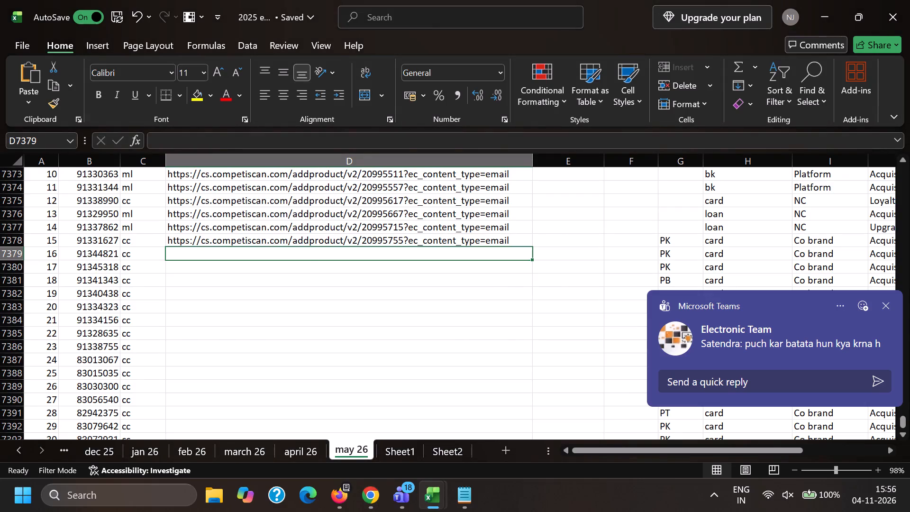
Copy the edit-page link of product 20995852 into the LINKS cell for record 91345318.
left_click(218, 273)
key("alt+Tab")
left_click(582, 0)
triple_click(566, 39)
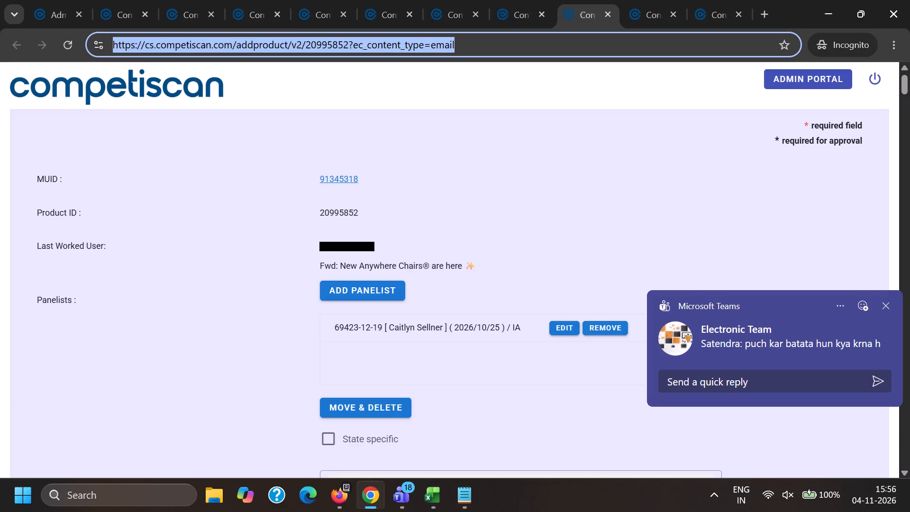
key("ctrl+c")
key("alt+Tab")
key("ctrl+v")
Copy the edit-page link of product 20995920 into the LINKS cell for record 91341343.
left_click(168, 279)
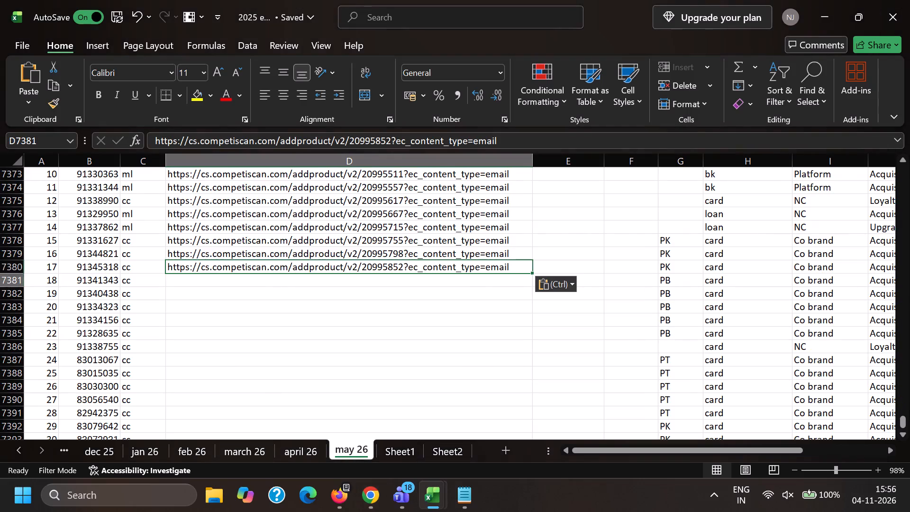
key("alt+Tab")
left_click_drag(643, 0, 641, 6)
triple_click(616, 37)
key("ctrl+c")
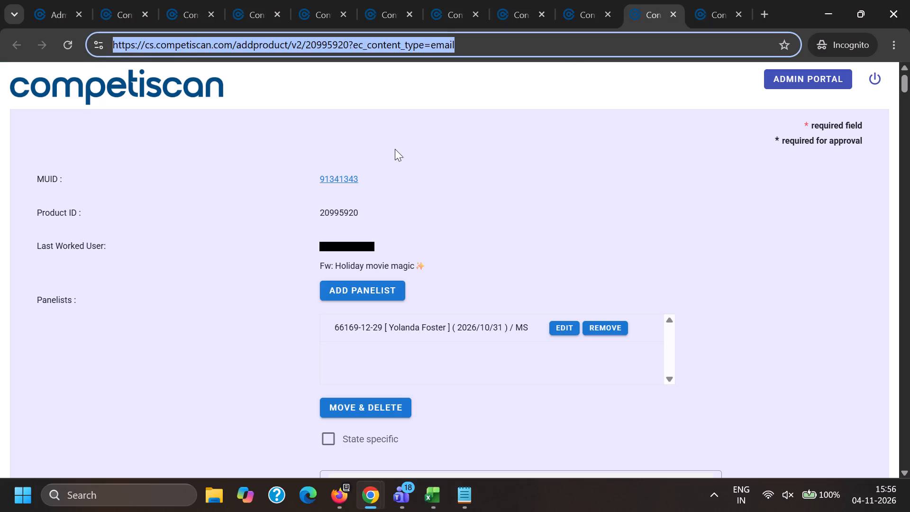
key("alt+Tab")
key("ctrl+v")
left_click(315, 233)
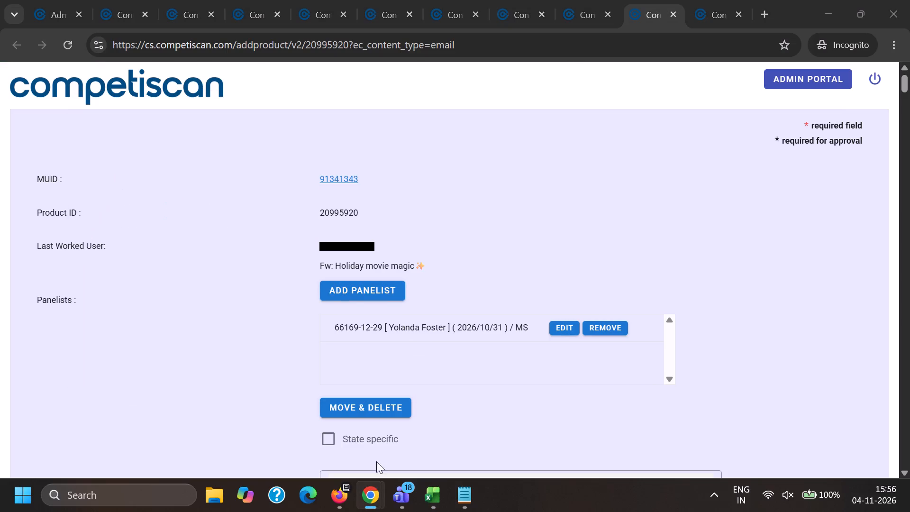
left_click(435, 495)
left_click(553, 432)
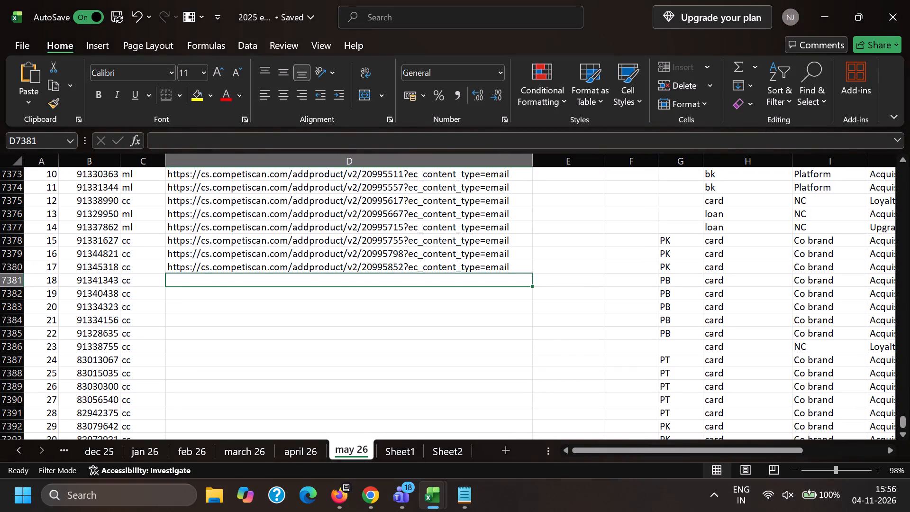
key("ctrl+v")
Copy the edit-page link of product 20996062 into LINKS cell D7382, in the row of record 91340438.
left_click(207, 296)
key("alt+Tab")
left_click(707, 0)
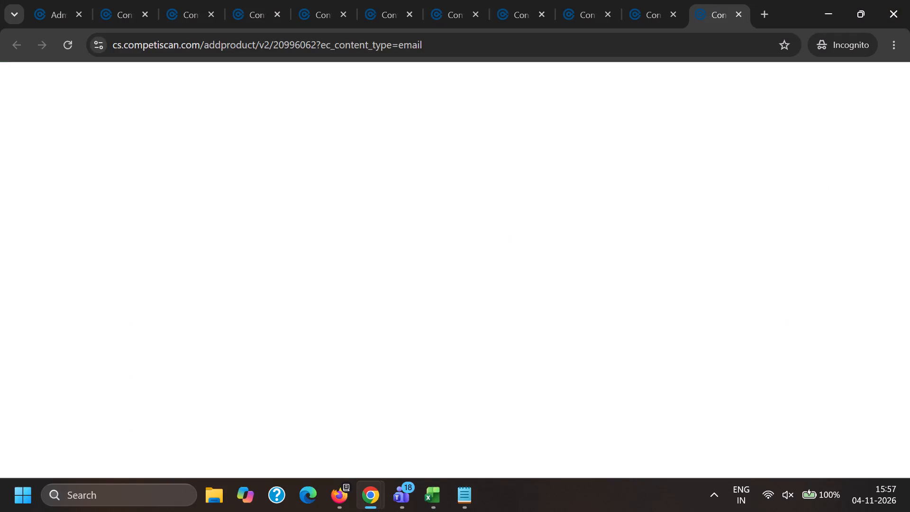
triple_click(677, 51)
key("ctrl+c")
key("alt+Tab")
key("ctrl+v")
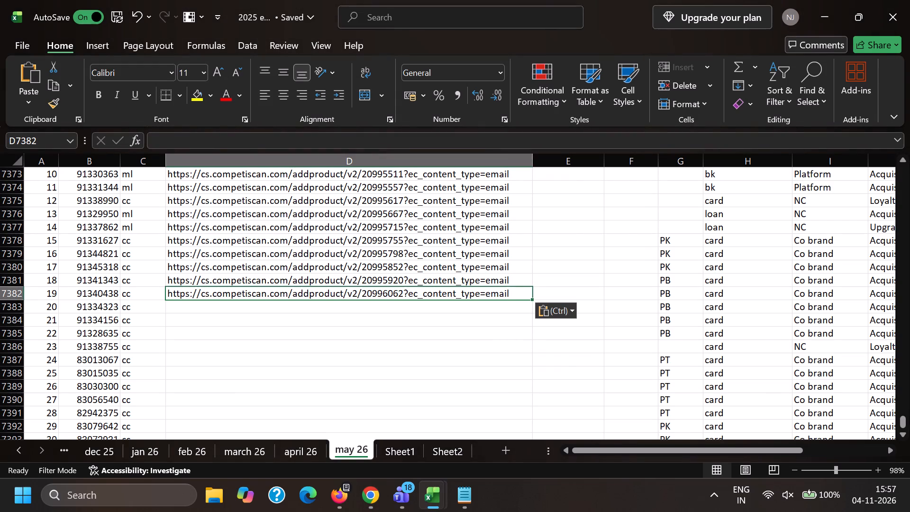
Move the edit-page link of product 20996062 from LINKS cell D7382 to D7383, in the row of record 91334323.
left_click(335, 351)
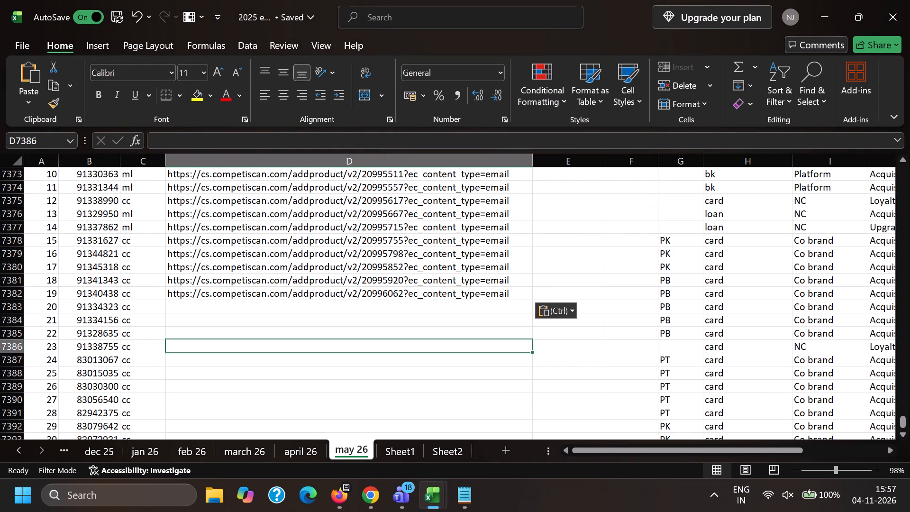
left_click(200, 306)
key("ctrl+v")
left_click(192, 295)
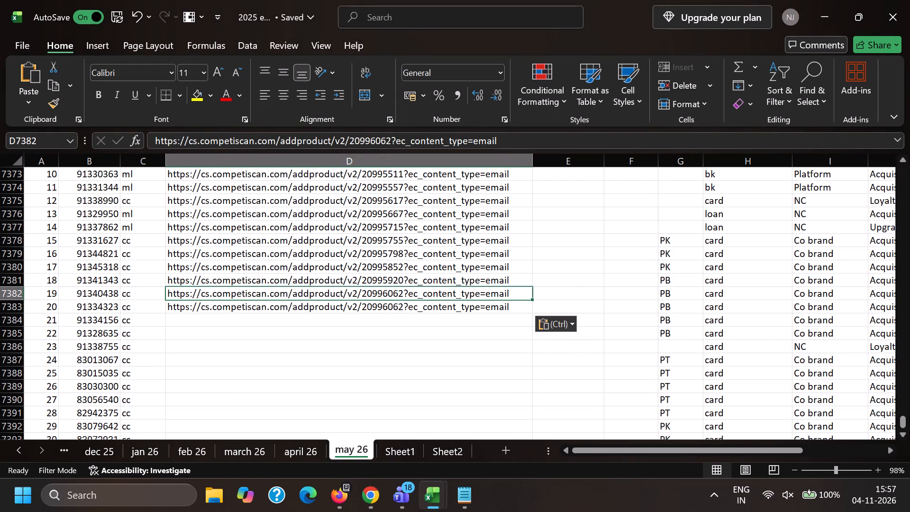
key("BackSpace")
left_click(236, 363)
Copy record number 91340438 from the sheet and open the published Electronic Content list in the Competiscan admin portal.
key("alt+Tab")
left_click(649, 0)
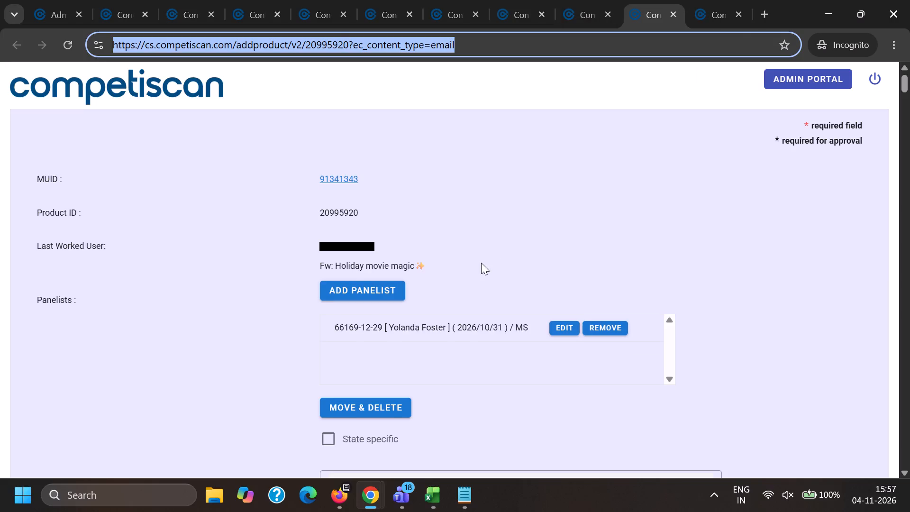
key("alt+Tab")
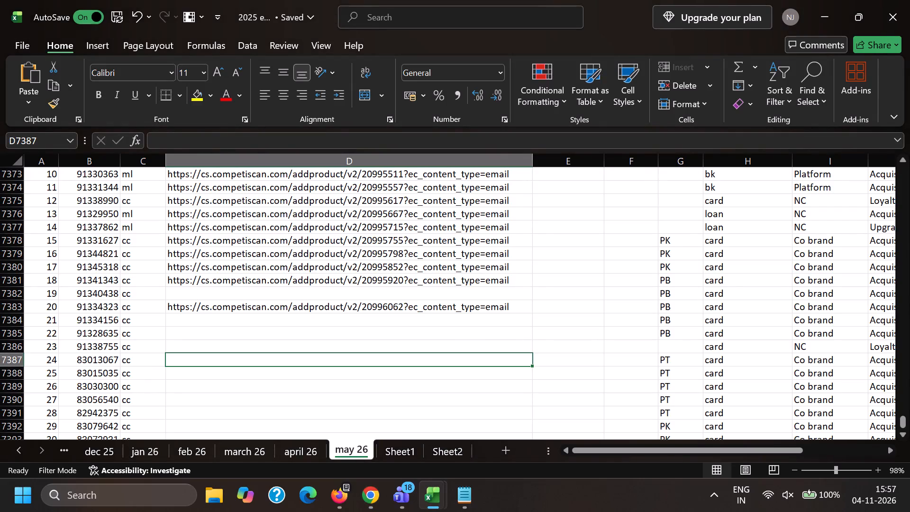
left_click(95, 296)
key("ctrl+c")
key("alt+Tab")
left_click(60, 0)
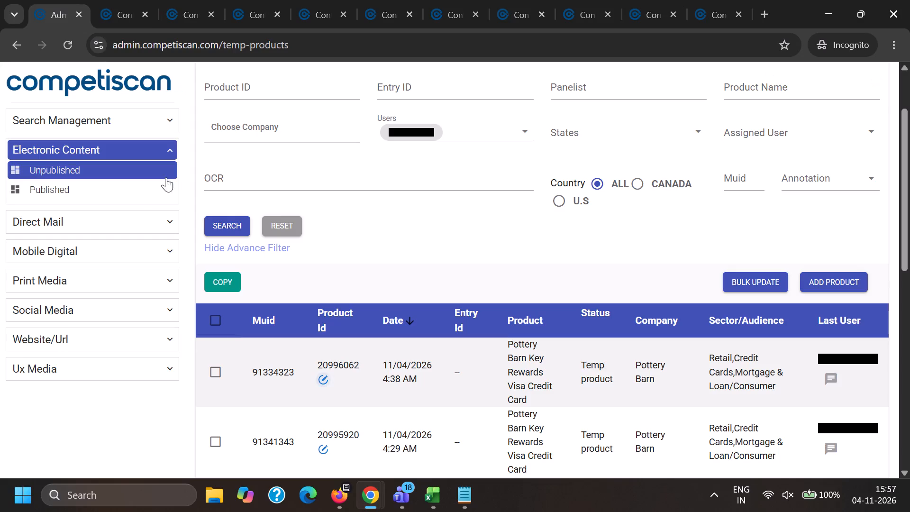
left_click(100, 191)
Open the processed PDFs of products 20995511 and 20995557 from their edit pages.
left_click(104, 0)
scroll(426, 214, "down", 5)
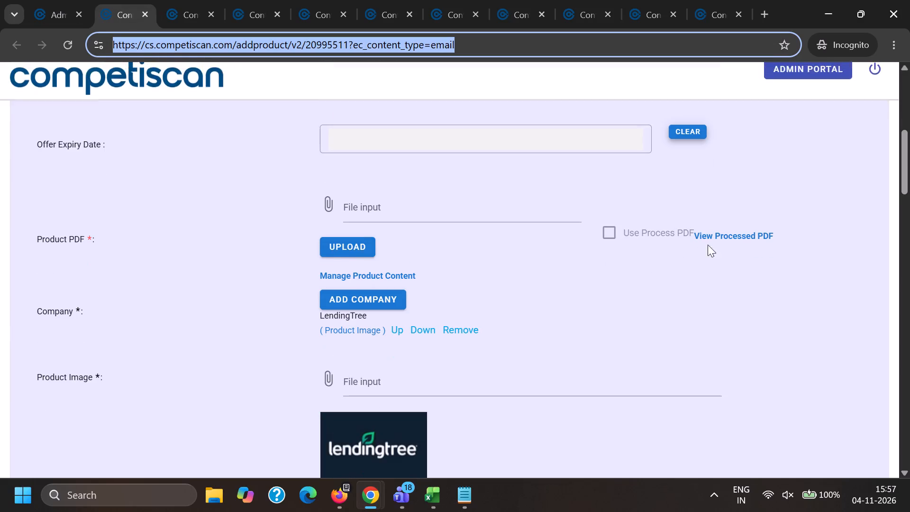
left_click(715, 236, "ctrl")
key("ctrl+Tab")
key("ctrl+Tab")
scroll(710, 238, "down", 5)
left_click(713, 237, "ctrl")
Open the processed PDFs of products 20995617 and 20995667 from their edit pages.
key("ctrl+Tab")
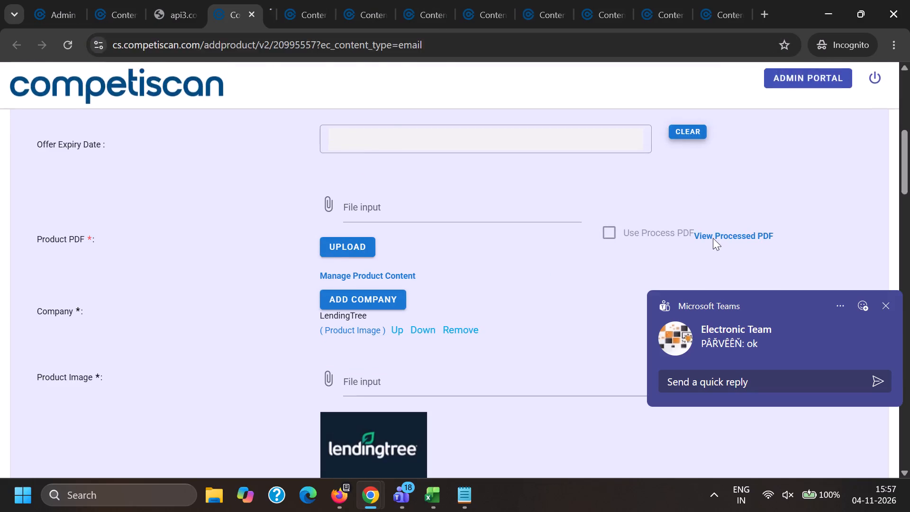
key("ctrl+Tab")
scroll(713, 237, "down", 6)
left_click(721, 165, "ctrl")
key("ctrl+Tab")
key("ctrl+Tab")
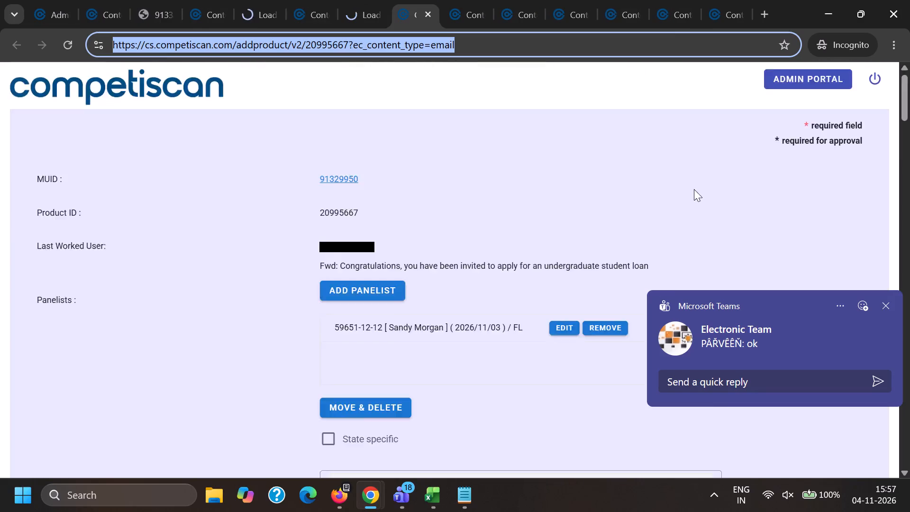
scroll(691, 196, "down", 6)
left_click(721, 167, "ctrl")
Open the processed PDFs of products 20995715 and 20995755 from their edit pages.
key("ctrl+Tab")
key("ctrl+Tab")
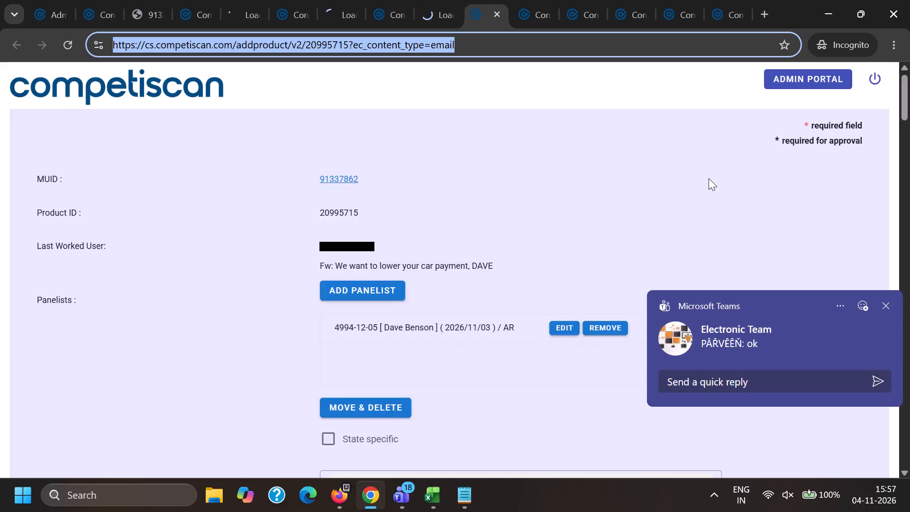
scroll(706, 180, "down", 5)
left_click(725, 234, "ctrl")
key("ctrl+Tab")
key("ctrl+Tab")
scroll(714, 224, "down", 5)
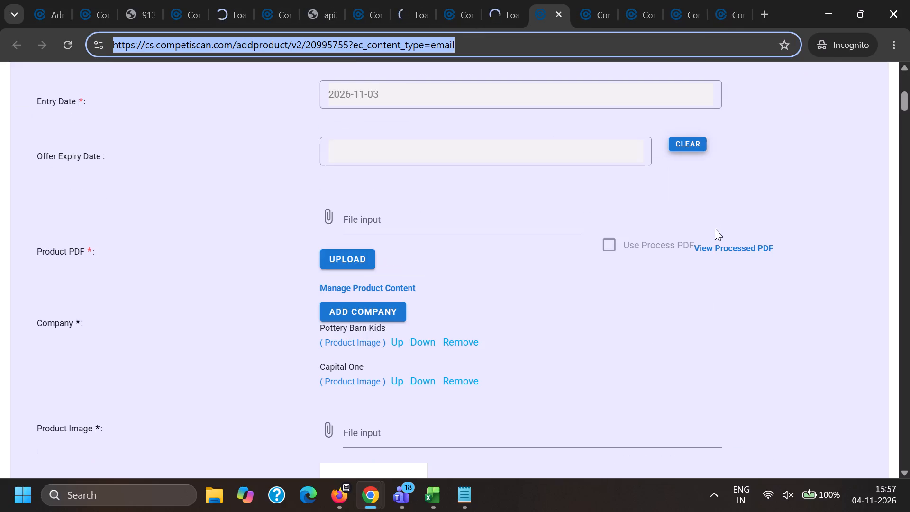
left_click(722, 254, "ctrl")
left_click(720, 249, "ctrl")
Open the processed PDFs of products 20995798 and 20995852 from their edit pages.
key("ctrl+Tab")
key("ctrl+Tab")
scroll(719, 245, "down", 6)
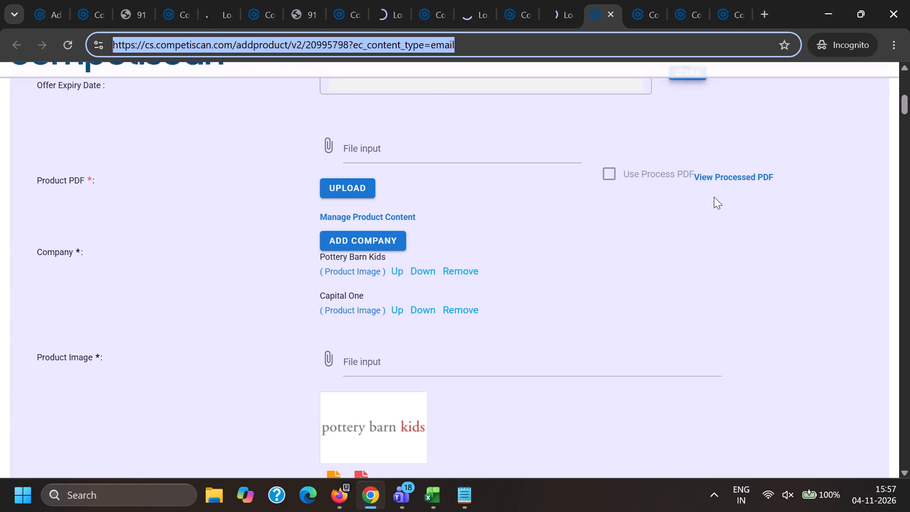
left_click(711, 174, "ctrl")
key("ctrl+Tab")
key("ctrl+Tab")
scroll(708, 221, "down", 5)
left_click(711, 238, "ctrl")
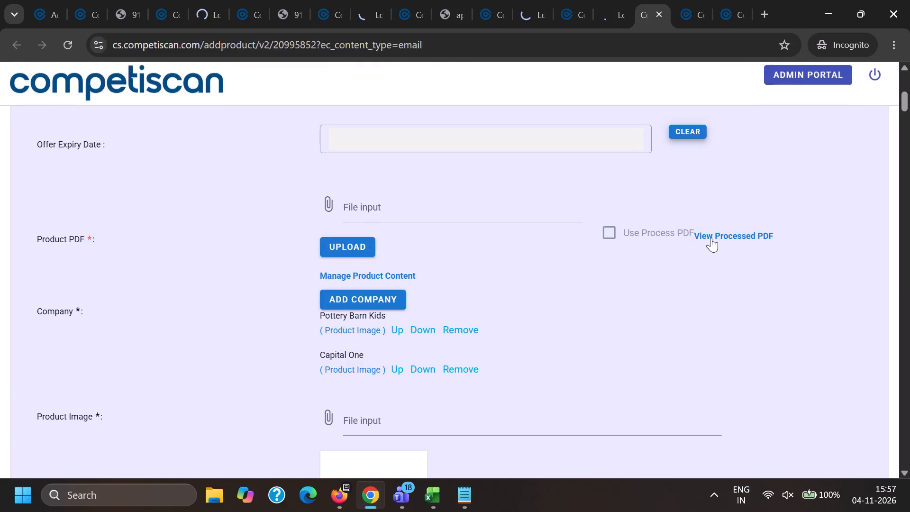
Open the processed PDFs of products 20995920 and 20996062 from their edit pages.
key("ctrl+Tab")
key("ctrl+Tab")
scroll(712, 229, "down", 5)
left_click(711, 232, "ctrl")
key("ctrl+Tab")
key("ctrl+Tab")
scroll(711, 232, "down", 5)
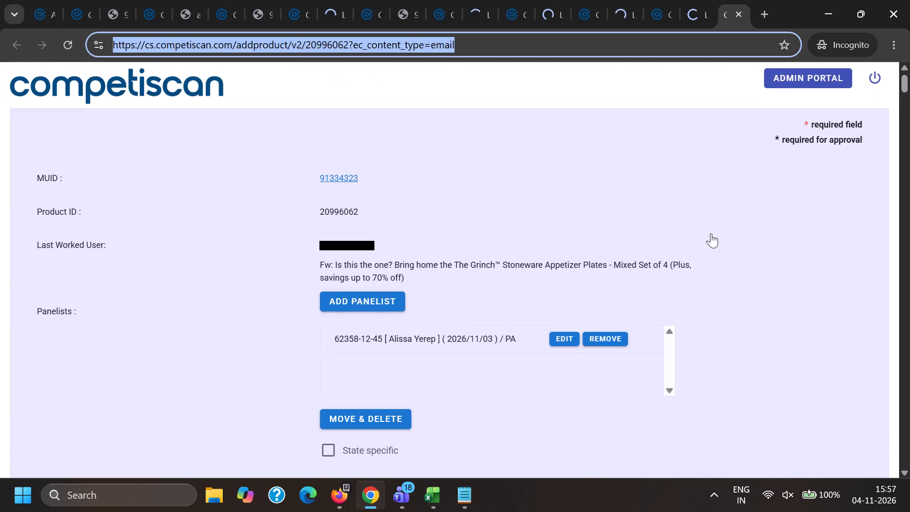
left_click(710, 246, "ctrl")
key("ctrl+Tab")
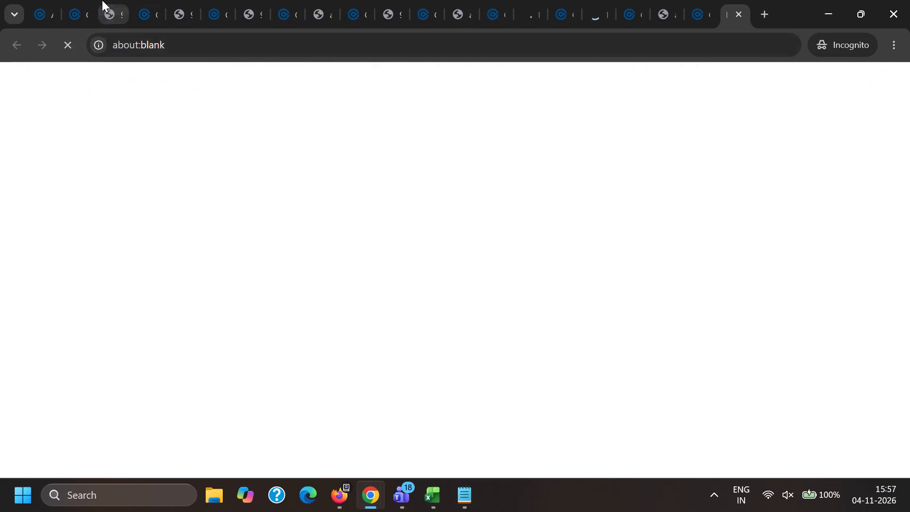
Check the processed PDF of product 20995511, enable Use Process PDF and set the product's status to Approved.
left_click(102, 0)
left_click(72, 0)
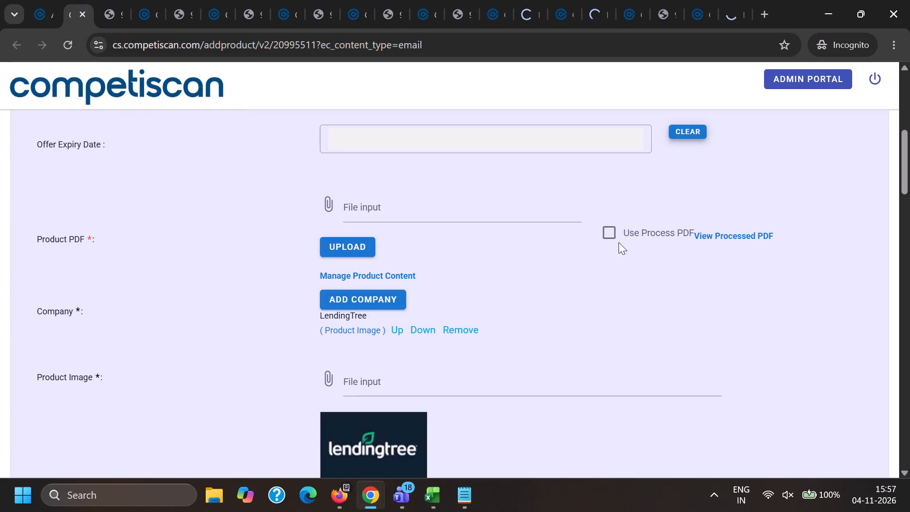
left_click(606, 237)
left_click(573, 305)
key("End")
scroll(445, 312, "down", 6)
left_click(370, 460)
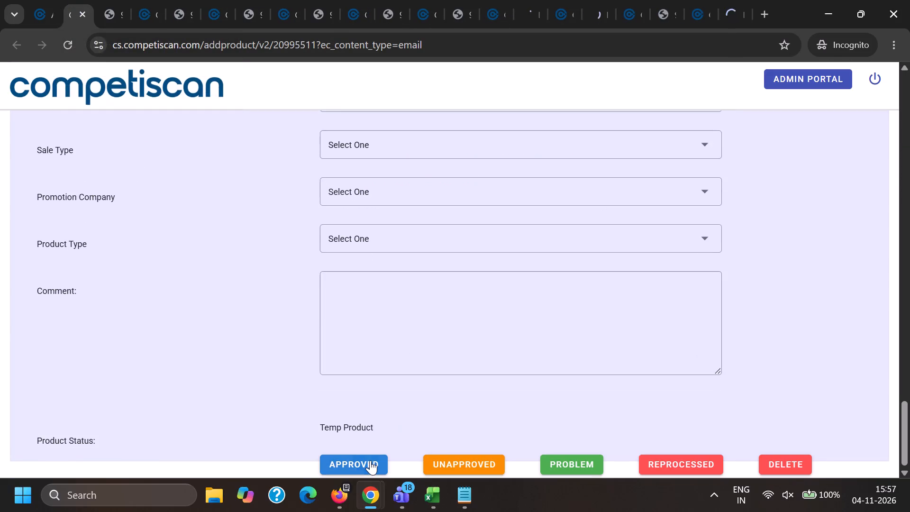
Check the processed PDF of product 20995557, enable Use Process PDF and set the product's status to Approved.
left_click(183, 0)
left_click(143, 0)
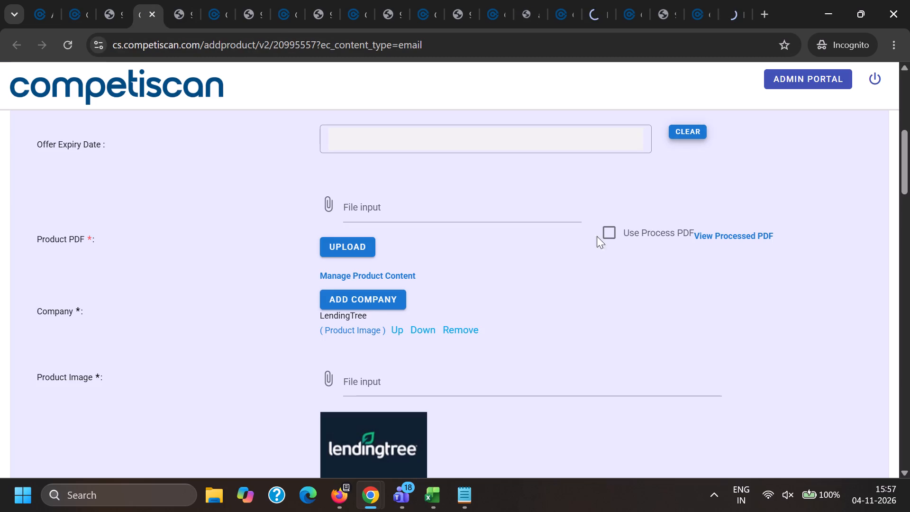
left_click(602, 234)
key("End")
scroll(446, 406, "down", 5)
left_click(361, 458)
Check the processed PDF of product 20995617, enable Use Process PDF and set the product's status to Approved.
left_click(243, 0)
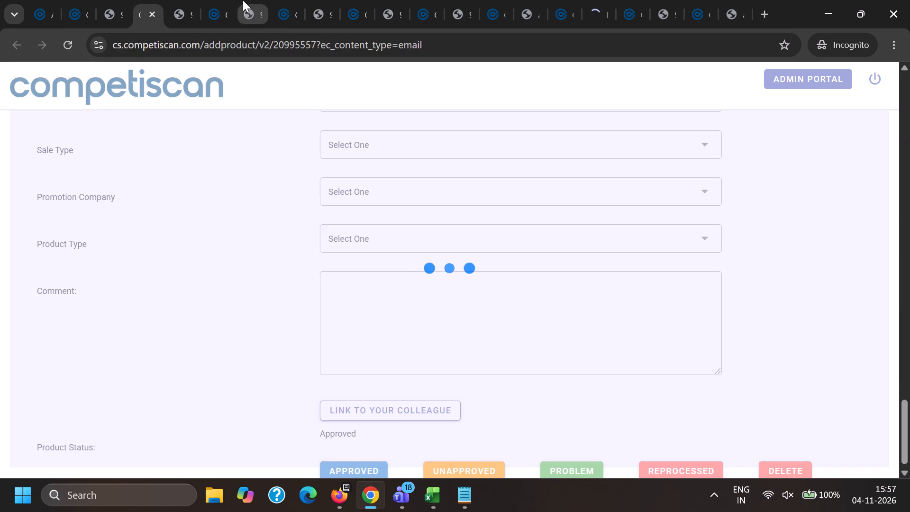
left_click(221, 0)
left_click(612, 165)
key("End")
scroll(428, 352, "down", 5)
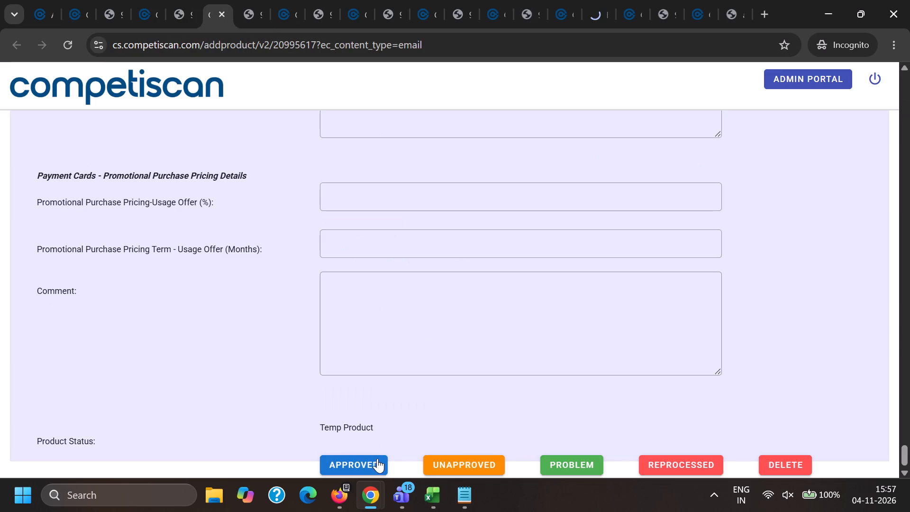
left_click(377, 462)
Check the processed PDF of product 20995667, enable Use Process PDF and set the product's status to Approved.
left_click(316, 0)
left_click(282, 0)
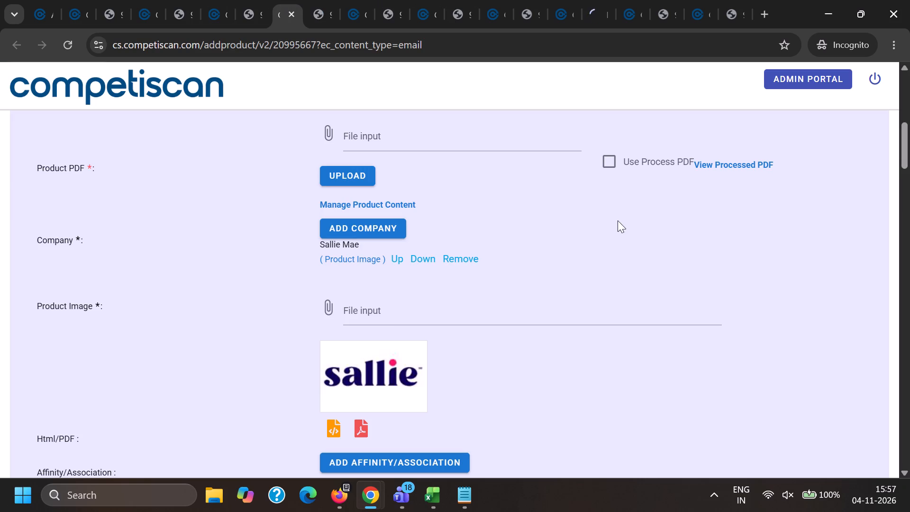
left_click(610, 161)
key("End")
scroll(428, 311, "down", 5)
left_click(374, 466)
Check the Capital One processed PDF of product 20995715, enable Use Process PDF and set the product's status to Approved.
left_click(396, 0)
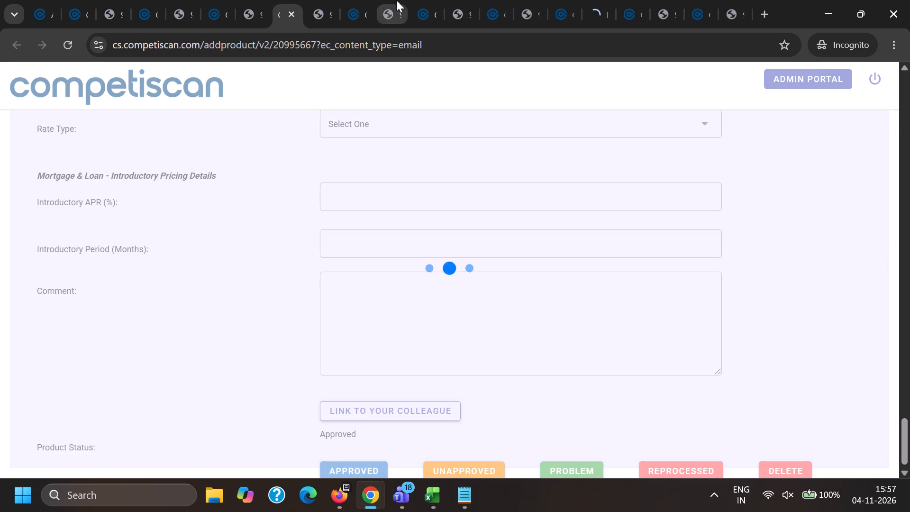
left_click(355, 0)
left_click(620, 236)
left_click(388, 2)
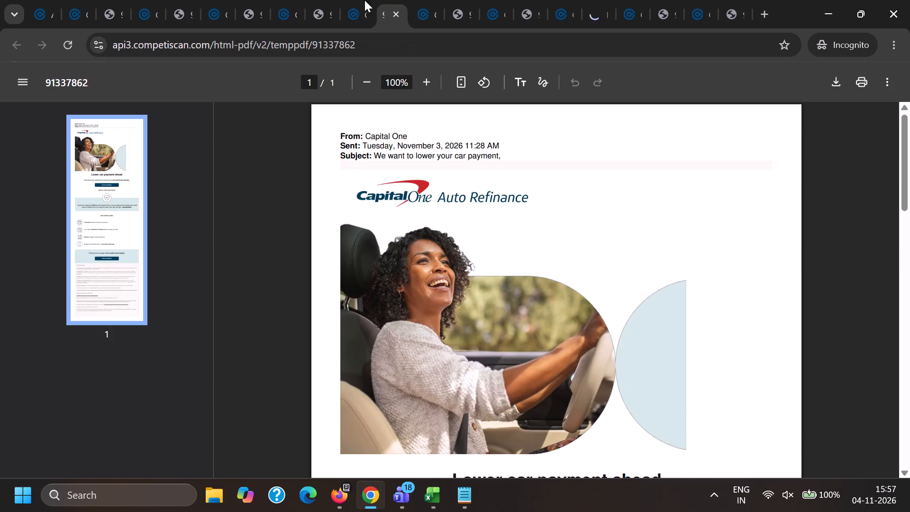
left_click(351, 0)
key("End")
scroll(418, 411, "down", 3)
left_click(371, 466)
Review the Pottery Barn Kids processed PDF of product 20995755, enable Use Process PDF and set the product's status to Approved.
left_click(452, 0)
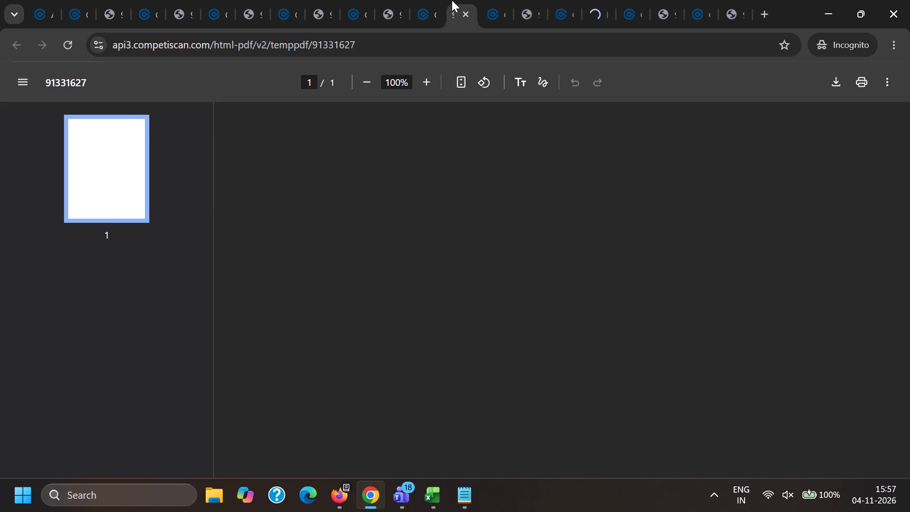
left_click(425, 0)
left_click(617, 242)
key("End")
left_click(452, 0)
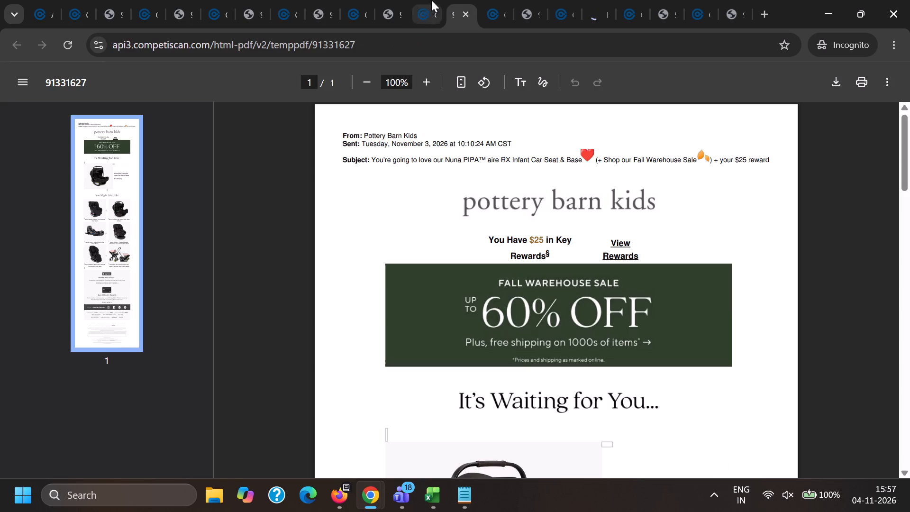
left_click(430, 0)
left_click(461, 0)
scroll(517, 202, "down", 6)
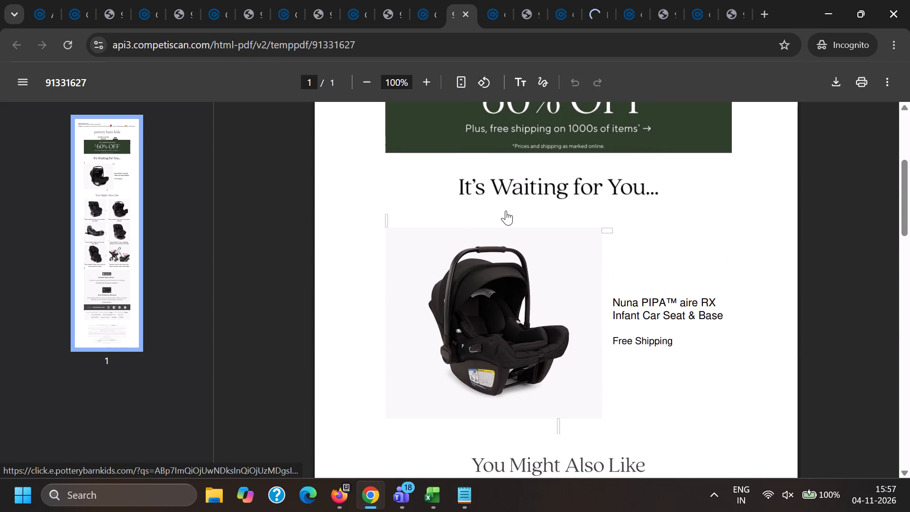
scroll(506, 210, "down", 4)
scroll(432, 230, "up", 11)
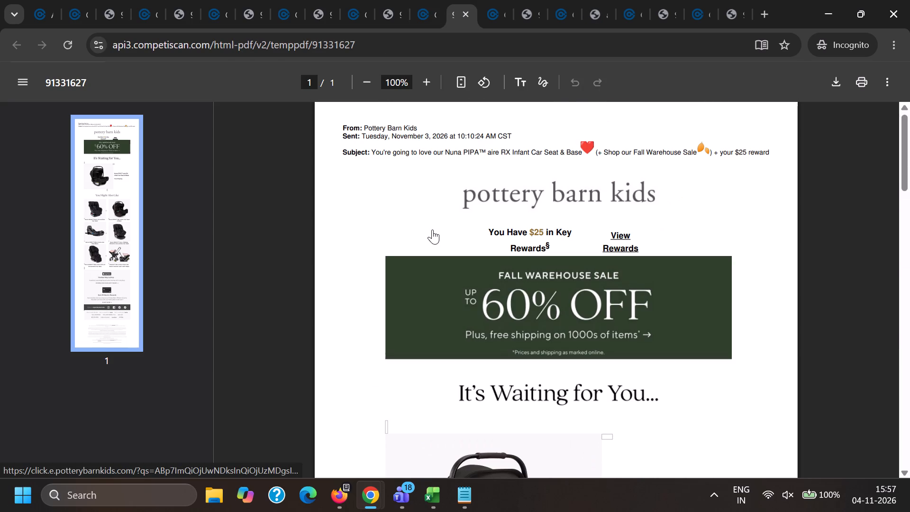
left_click(426, 0)
key("End")
scroll(347, 433, "down", 2)
left_click(359, 460)
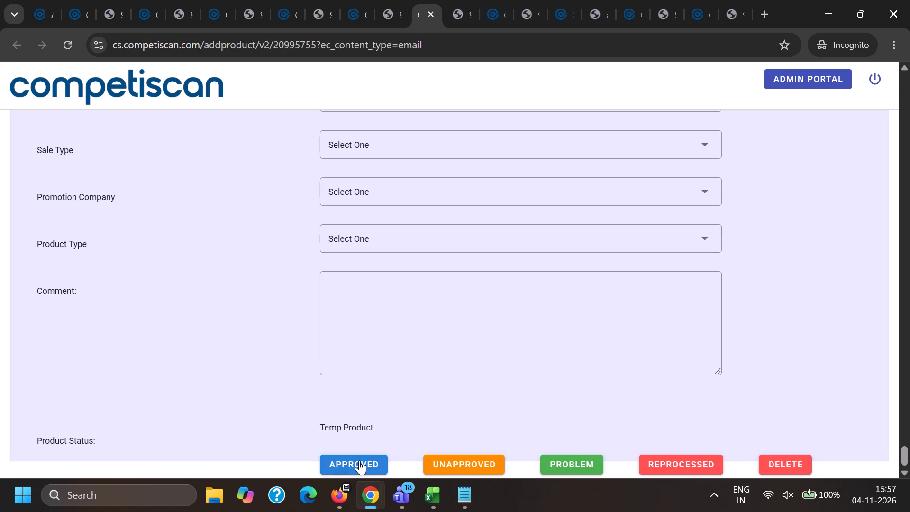
Check the processed PDF of product 20995798, enable Use Process PDF and set the product's status to Approved.
left_click(523, 1)
left_click(503, 0)
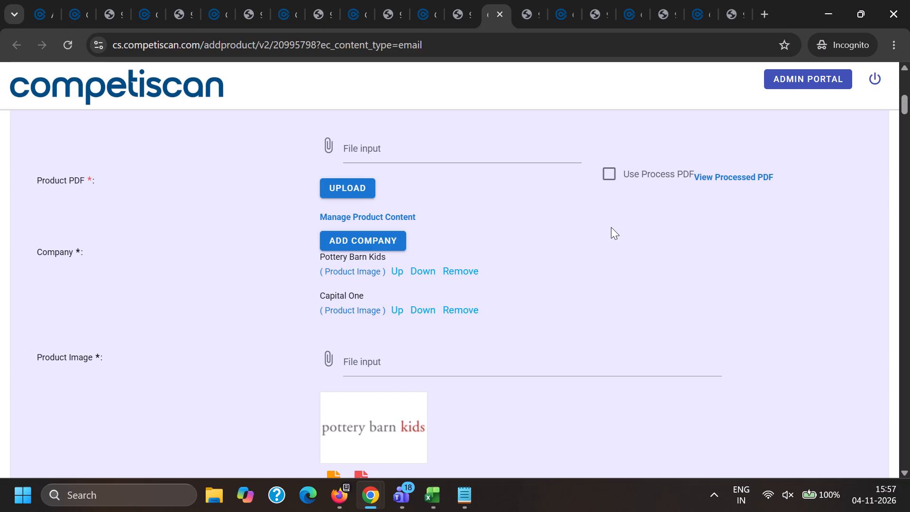
left_click(603, 178)
key("End")
scroll(394, 402, "down", 5)
left_click(380, 463)
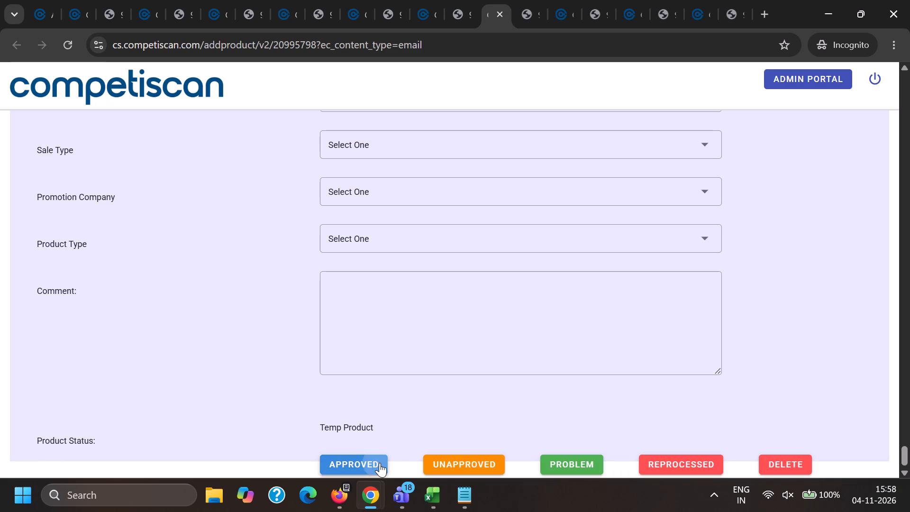
Check the processed PDF of product 20995852, enable Use Process PDF and set the product's status to Approved.
left_click(604, 0)
left_click(569, 0)
left_click(605, 241)
key("End")
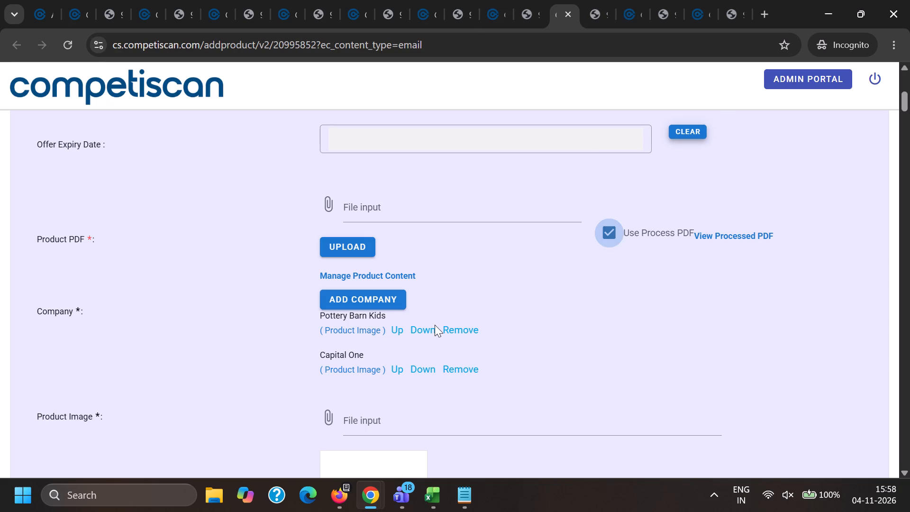
scroll(366, 370, "down", 5)
left_click(356, 459)
Check the processed PDF of product 20995920 and enable Use Process PDF on its edit page.
left_click(663, 0)
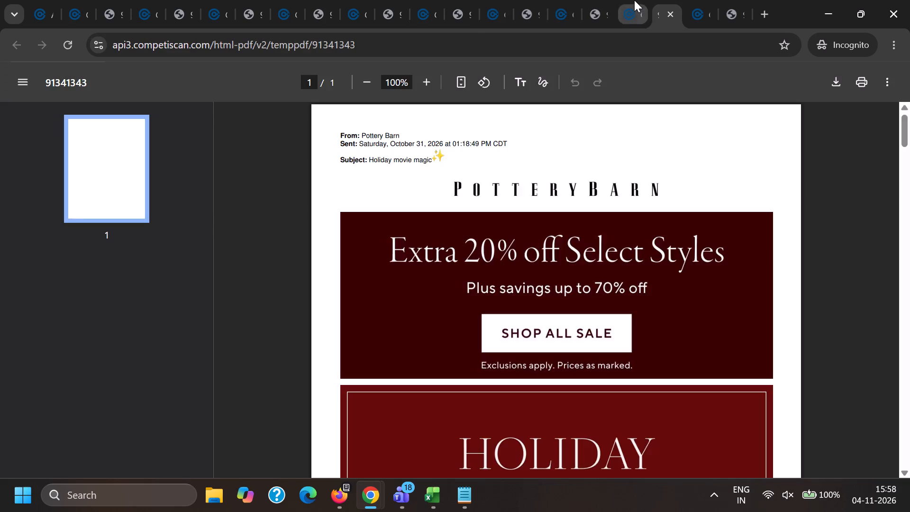
left_click(634, 0)
left_click(613, 232)
key("End")
Search the published Electronic Content list for MUID 91340438 and open the edit page of product 20996010.
left_click(52, 0)
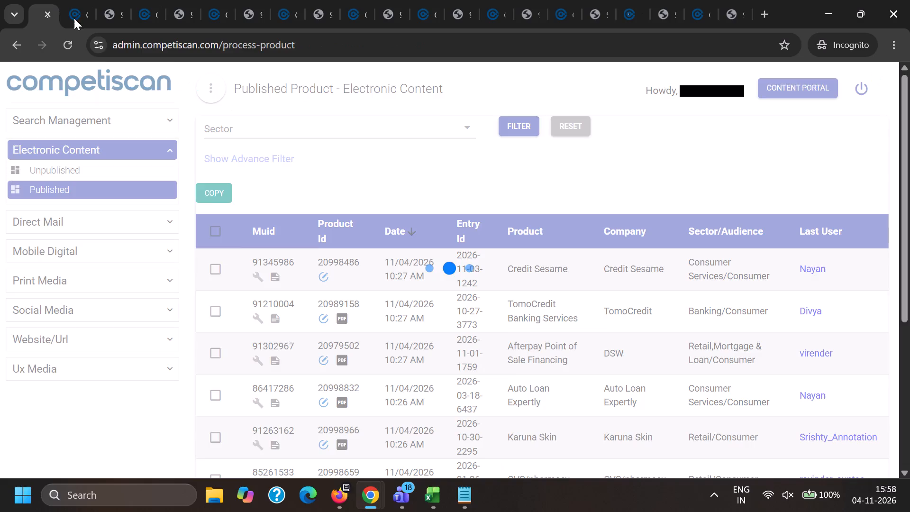
left_click(268, 158)
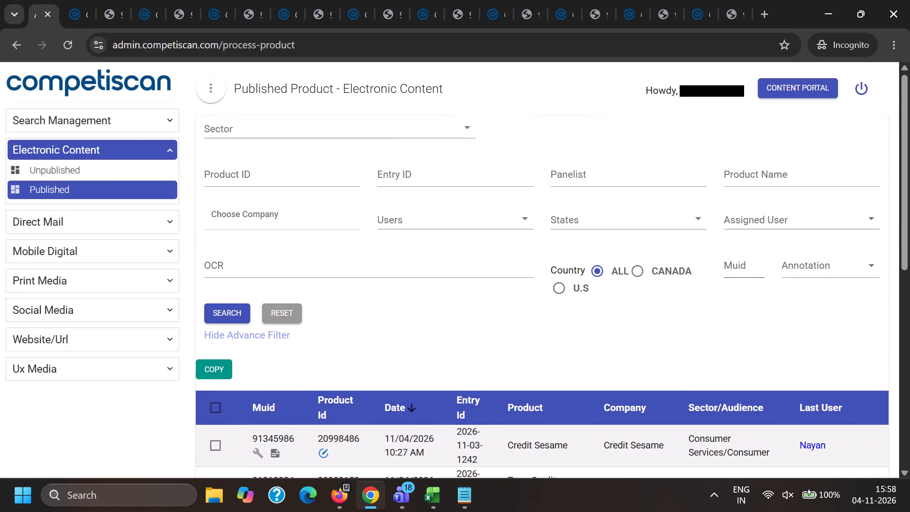
left_click(736, 266)
key("ctrl+v")
key("Return")
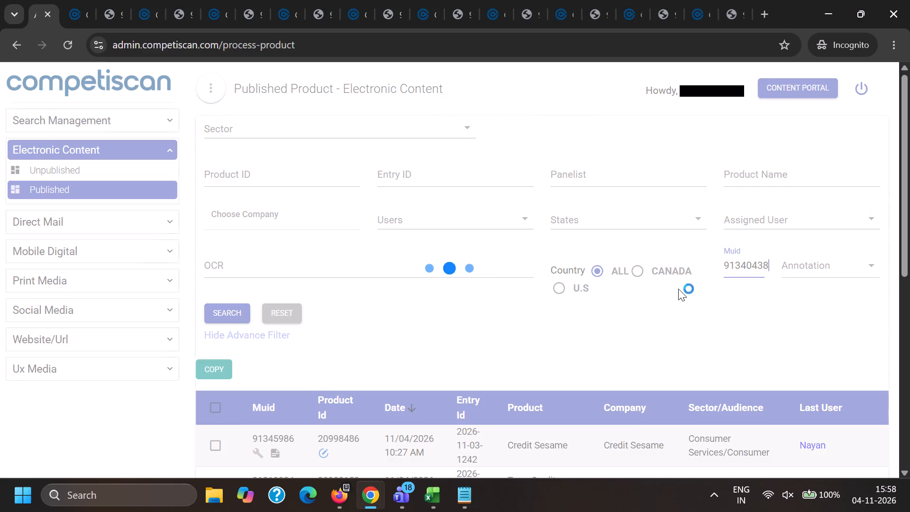
scroll(452, 330, "down", 3)
left_click(328, 417, "ctrl")
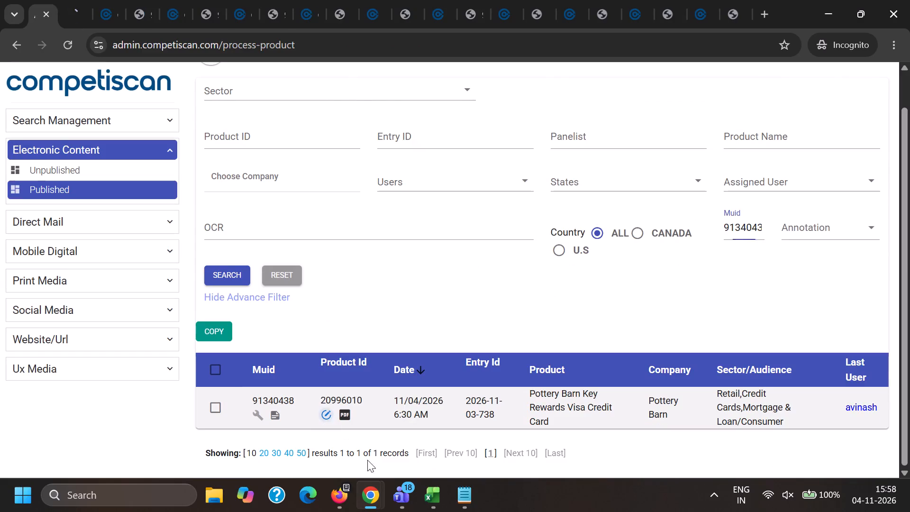
Copy the edit-page link of product 20996010 into the LINKS cell of record 91340438 in the workbook's may 26 sheet.
left_click(73, 0)
triple_click(170, 44)
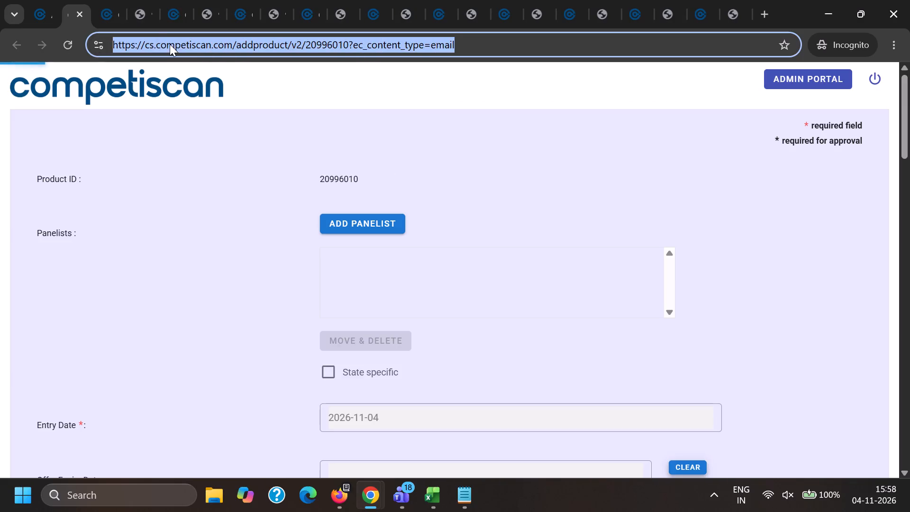
key("ctrl+c")
left_click(446, 510)
left_click(553, 432)
key("Tab")
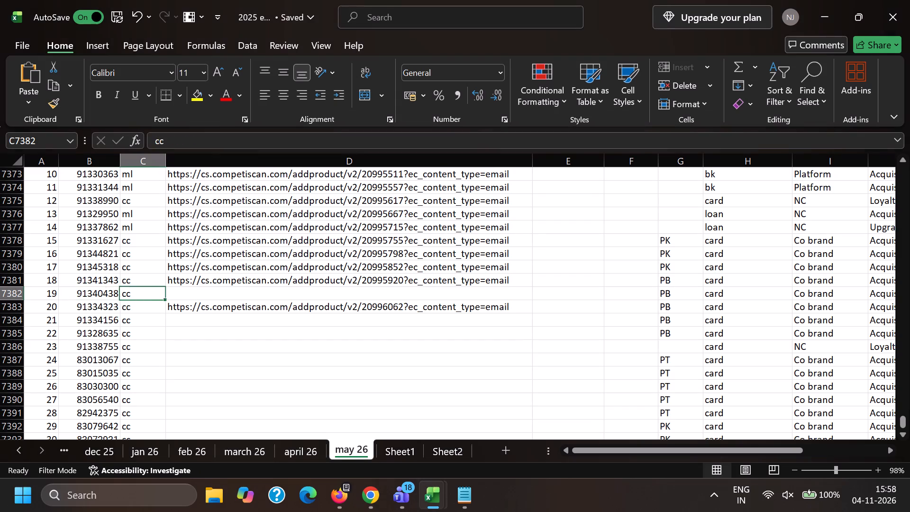
key("Tab")
key("ctrl+v")
left_click(561, 296)
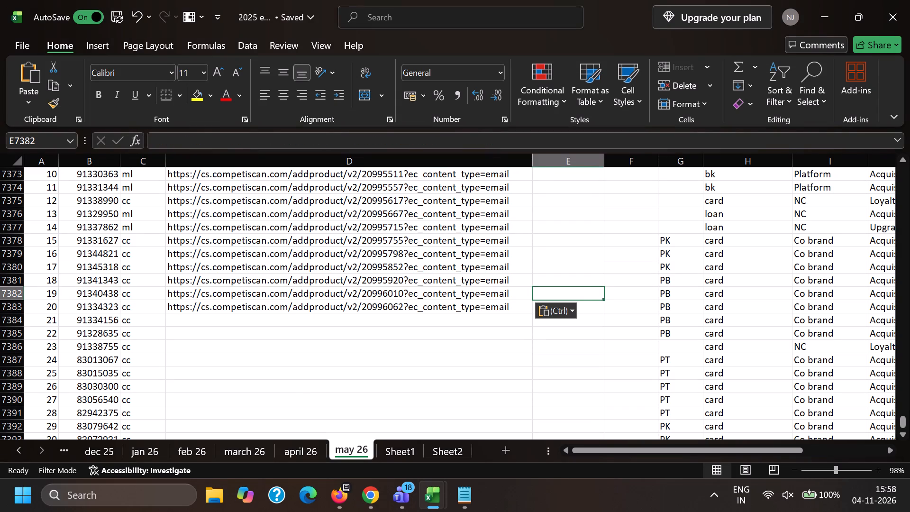
key("e")
left_click(420, 366)
Switch to the browser, view the processed PDF of MUID 91334323 and set product 20996062's status to Approved.
key("alt+Tab")
left_click(681, 0)
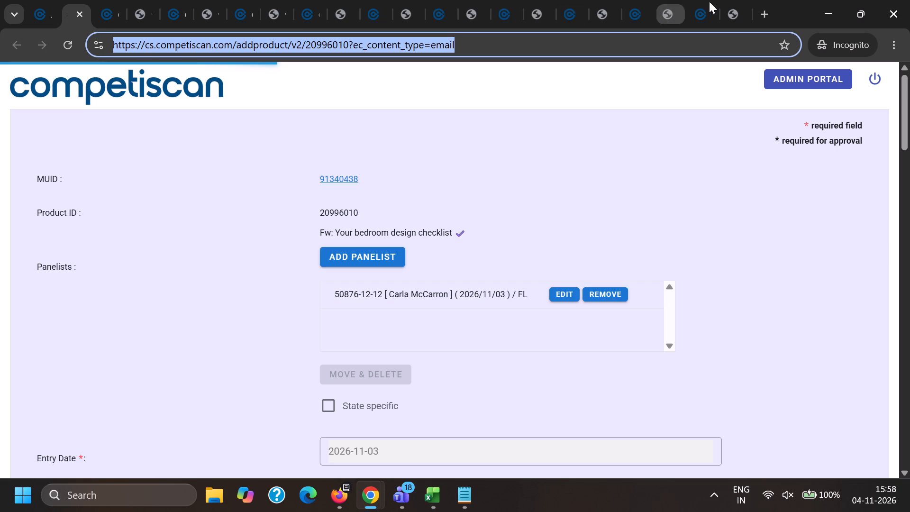
left_click(710, 1)
left_click(735, 0)
left_click(696, 0)
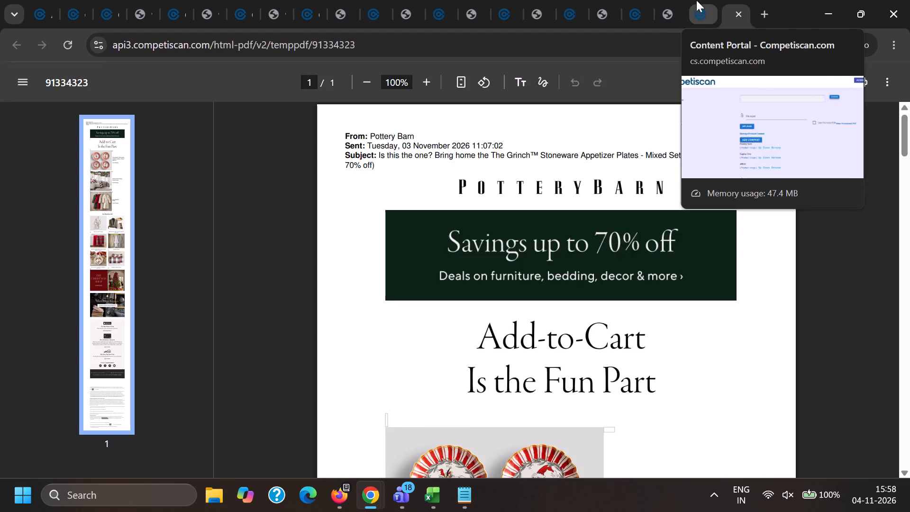
left_click(612, 246)
left_click(558, 315)
key("End")
scroll(477, 338, "down", 5)
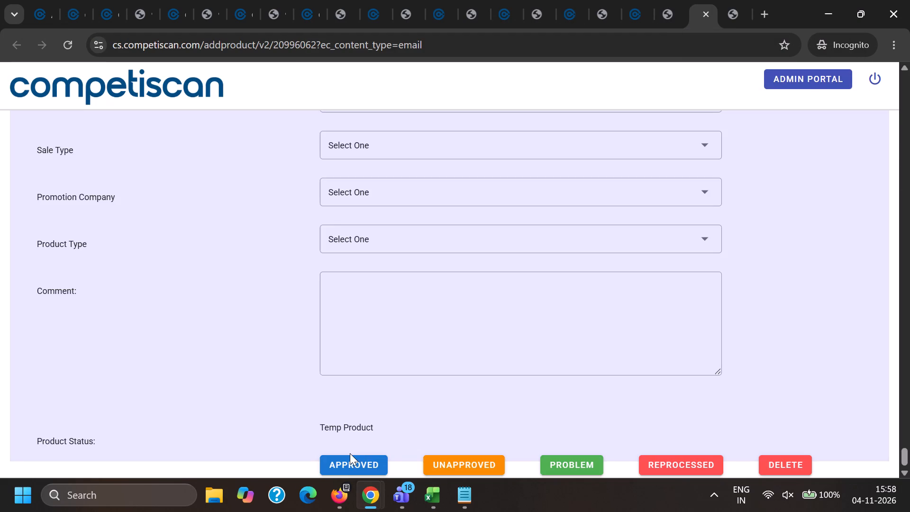
left_click(353, 466)
Close the finished product edit and processed PDF tabs, from product 20996010 up to product 20995798 and its PDF.
left_click(72, 0)
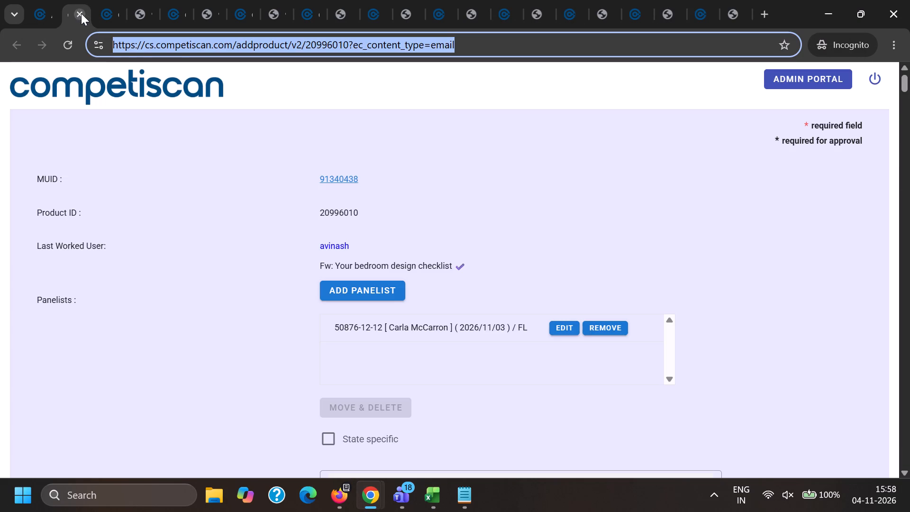
left_click(81, 13)
double_click(81, 13)
double_click(81, 14)
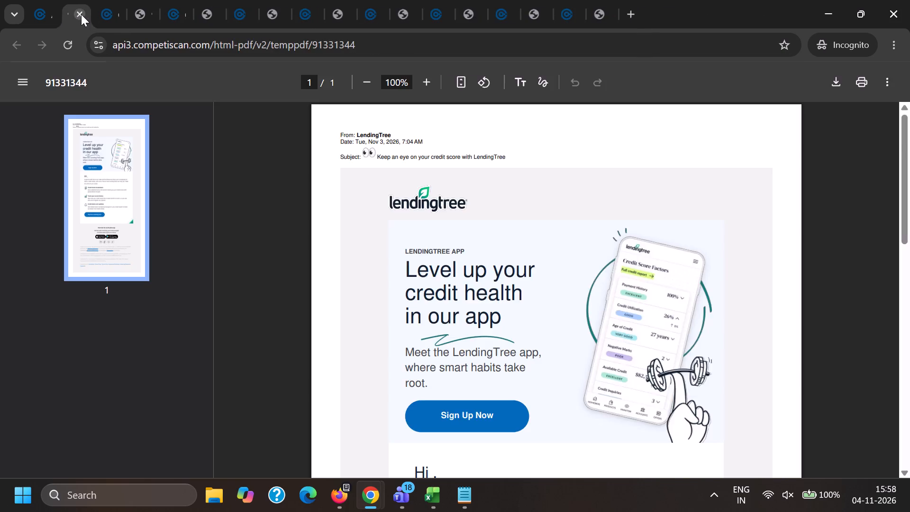
double_click(81, 15)
double_click(81, 15)
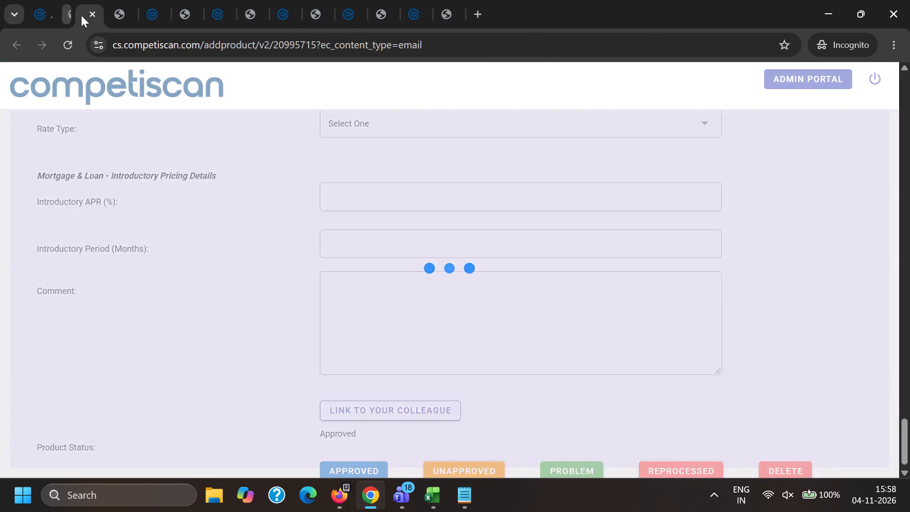
double_click(81, 15)
double_click(81, 16)
left_click(81, 17)
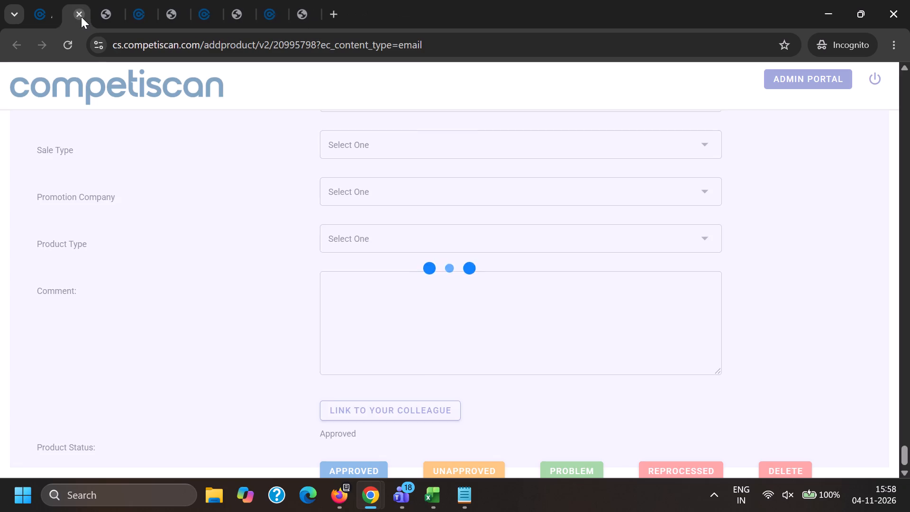
left_click(81, 17)
Open the unpublished Electronic Content product list in the admin portal.
left_click(44, 0)
scroll(365, 205, "down", 11)
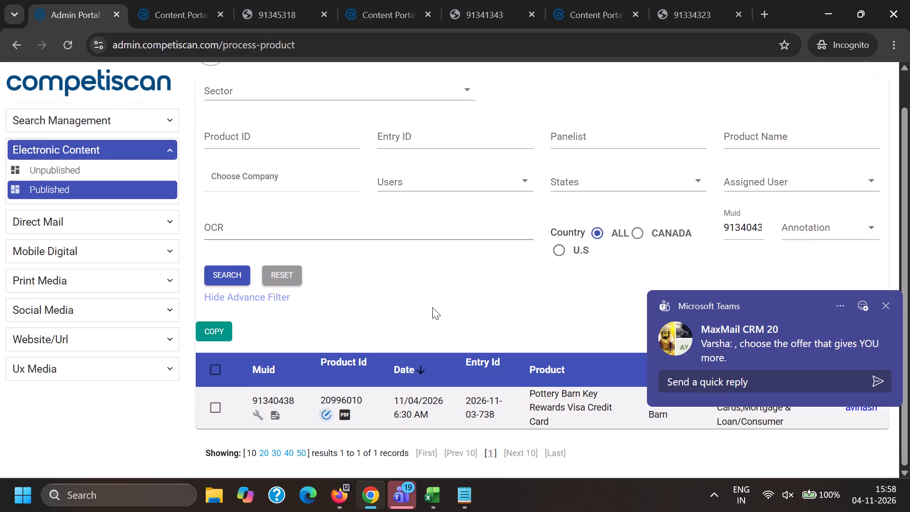
scroll(473, 419, "down", 2)
left_click(91, 169)
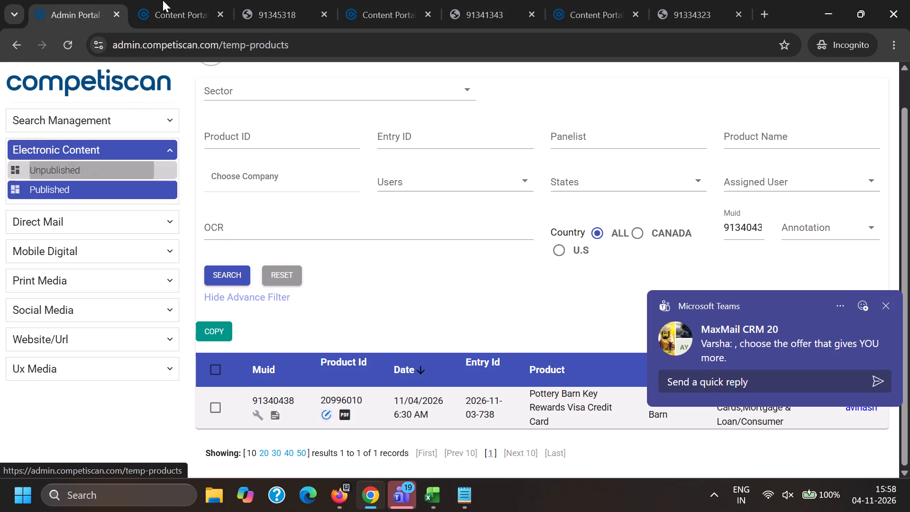
Close the tabs of product 20995852 and its processed PDF, and set product 20995920's status to Approved.
left_click(153, 0)
double_click(220, 15)
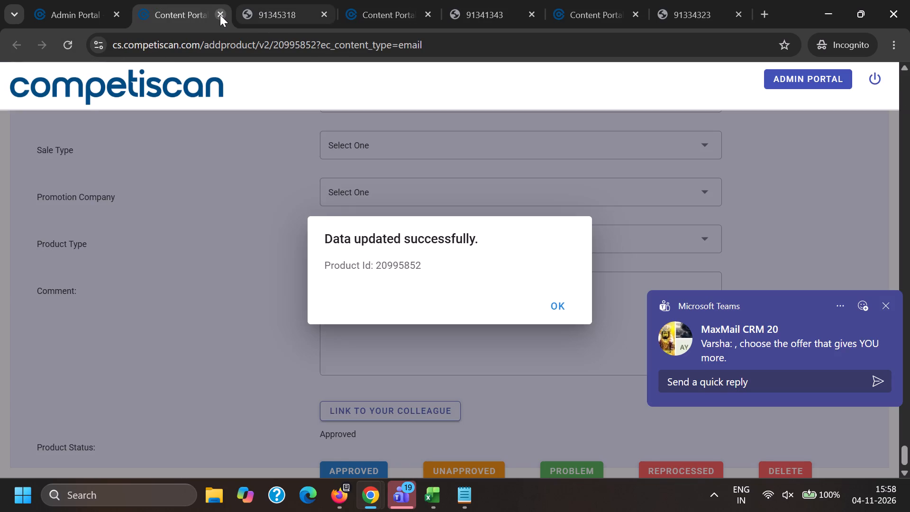
scroll(348, 356, "down", 4)
left_click(355, 471)
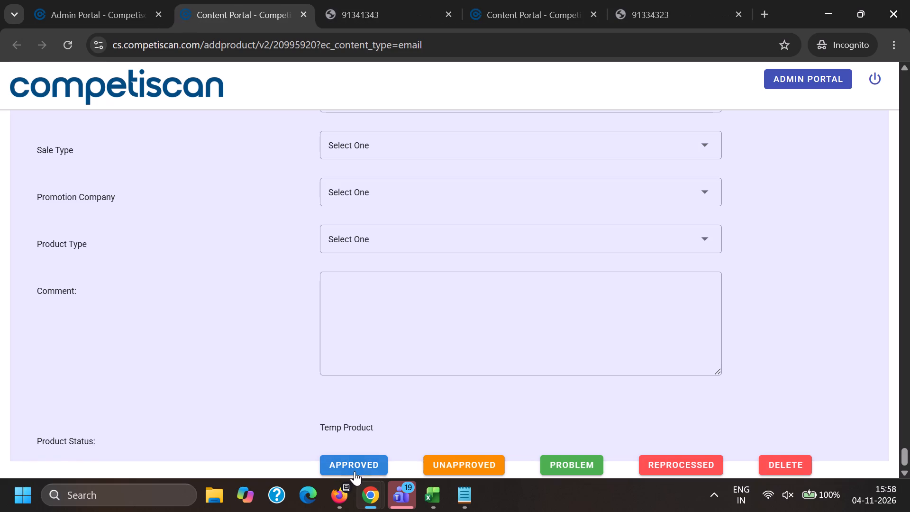
left_click(546, 0)
left_click(393, 0)
left_click(289, 0)
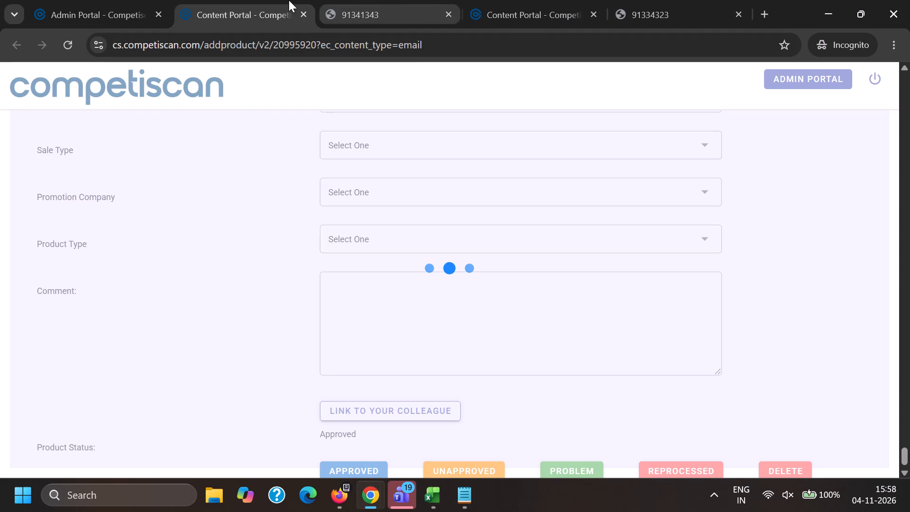
On page 2 of the unpublished list, open the edit pages of products 20996116, 20996149, 20996790 and 20996842.
left_click(82, 0)
scroll(272, 201, "down", 12)
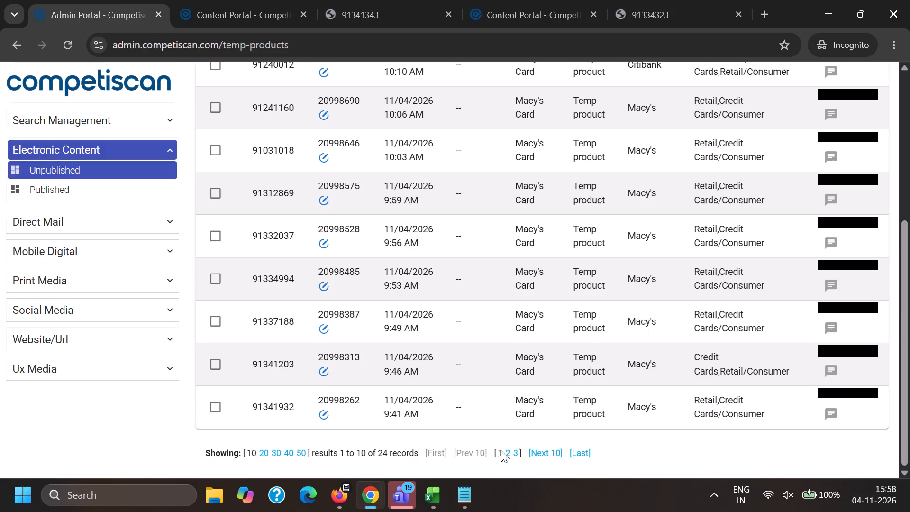
left_click(507, 450)
scroll(334, 252, "down", 13)
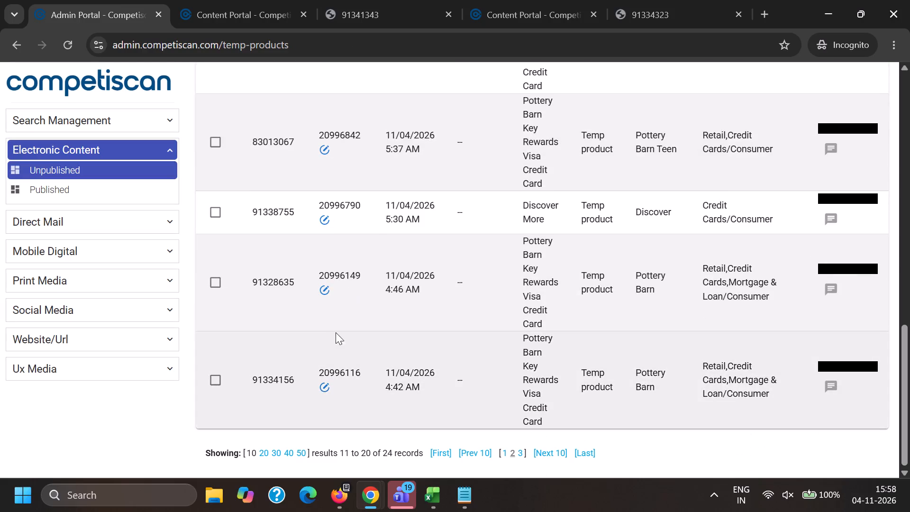
left_click(321, 387, "ctrl")
left_click(326, 292, "ctrl")
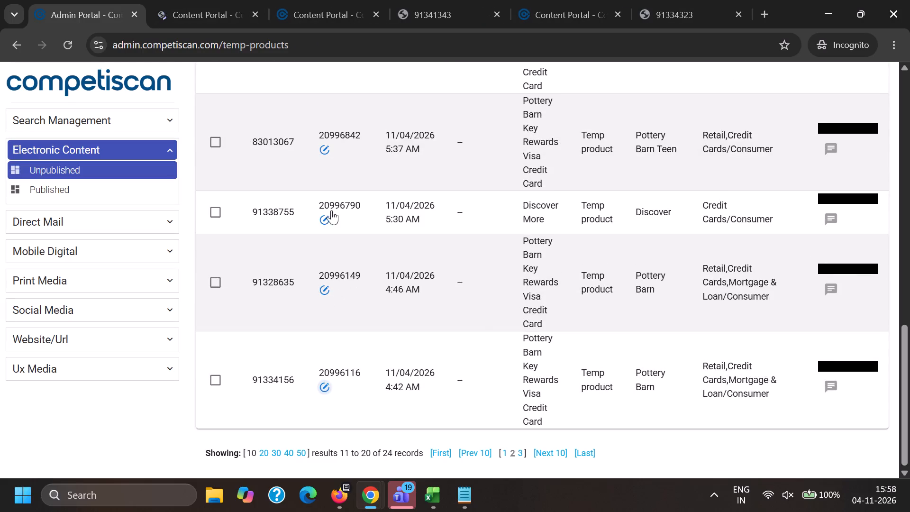
left_click(326, 217, "ctrl")
left_click(323, 146, "ctrl")
Open the edit pages of unpublished products 20996905, 20996925, 20996965, 20997027, 20997116 and 20997148.
scroll(307, 291, "up", 4)
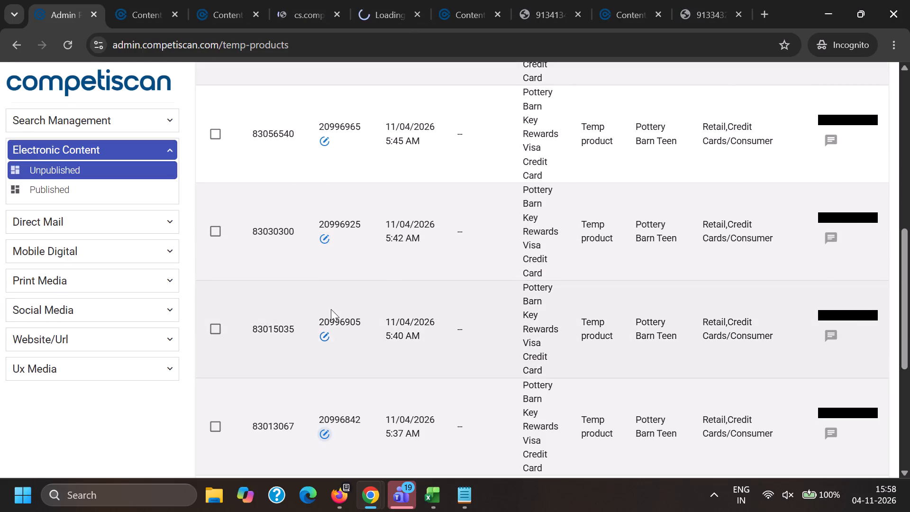
left_click(324, 336, "ctrl")
left_click(324, 236, "ctrl")
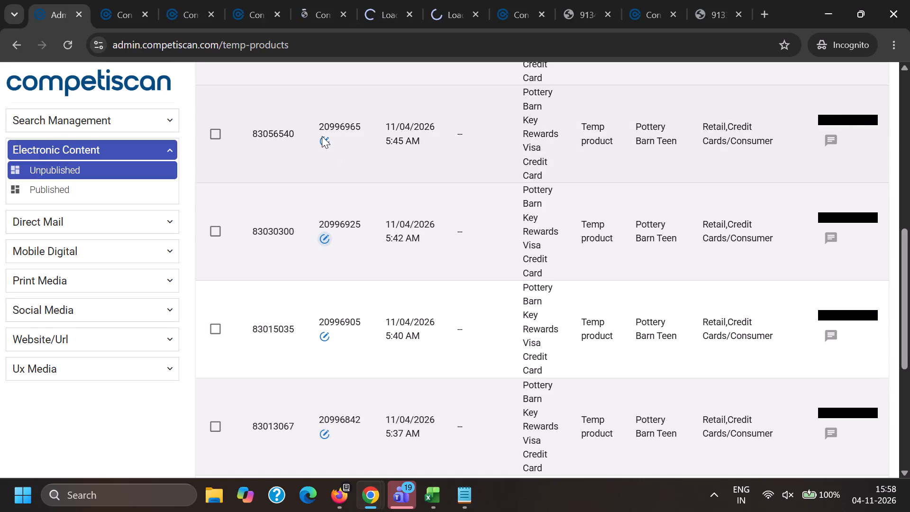
left_click(322, 136, "ctrl")
scroll(316, 270, "up", 3)
left_click(324, 256, "ctrl")
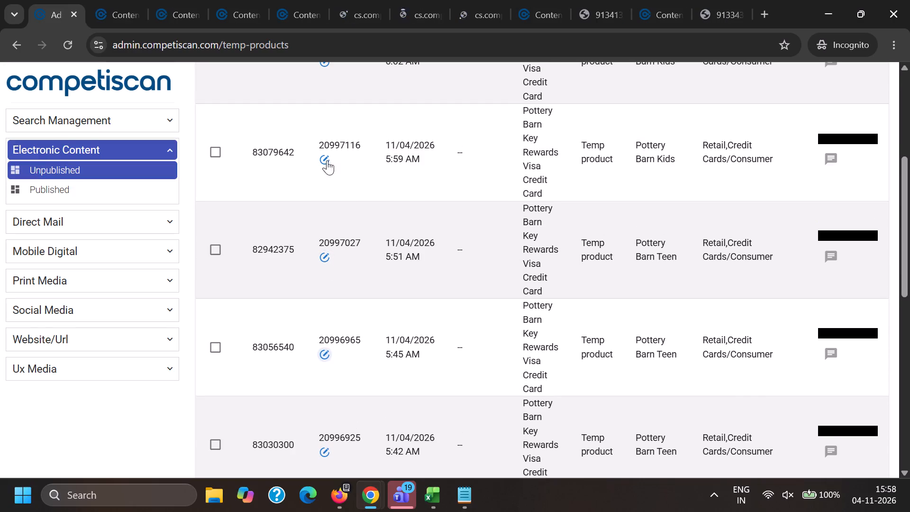
left_click(324, 159, "ctrl")
scroll(329, 236, "up", 4)
left_click(325, 301, "ctrl")
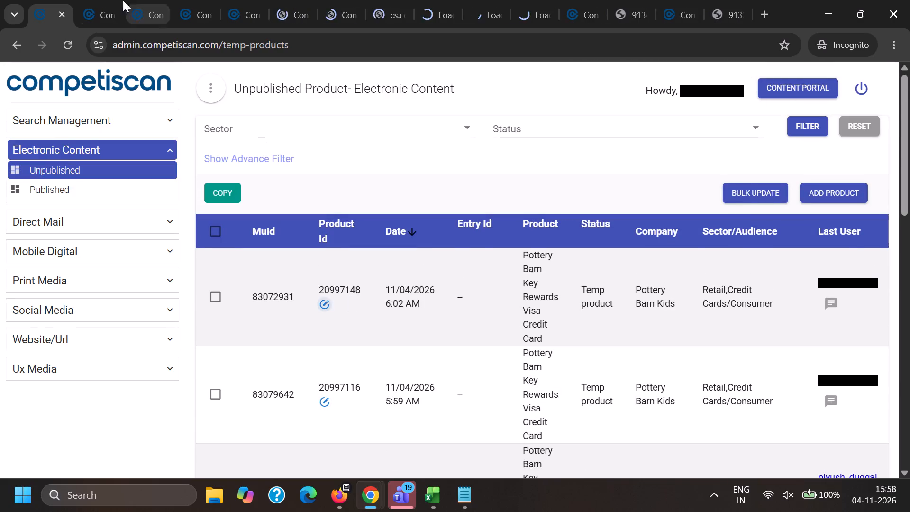
Copy the edit-page link of product 20996116 into the LINKS cell of record 91334156 in the may 26 sheet.
left_click(102, 0)
triple_click(153, 35)
key("ctrl+c")
key("alt+Tab")
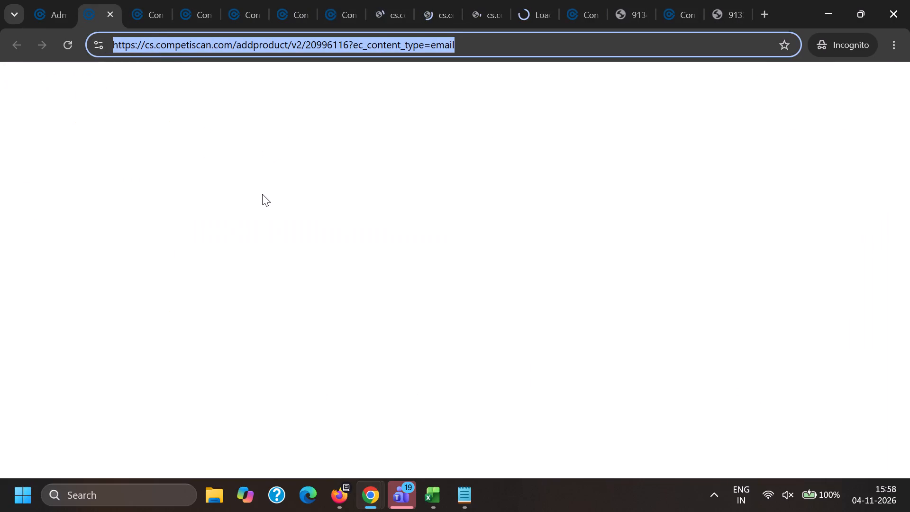
left_click(246, 318)
key("ctrl+v")
Copy the edit-page link of product 20996149 into the LINKS cell of record 91328635.
left_click(221, 330)
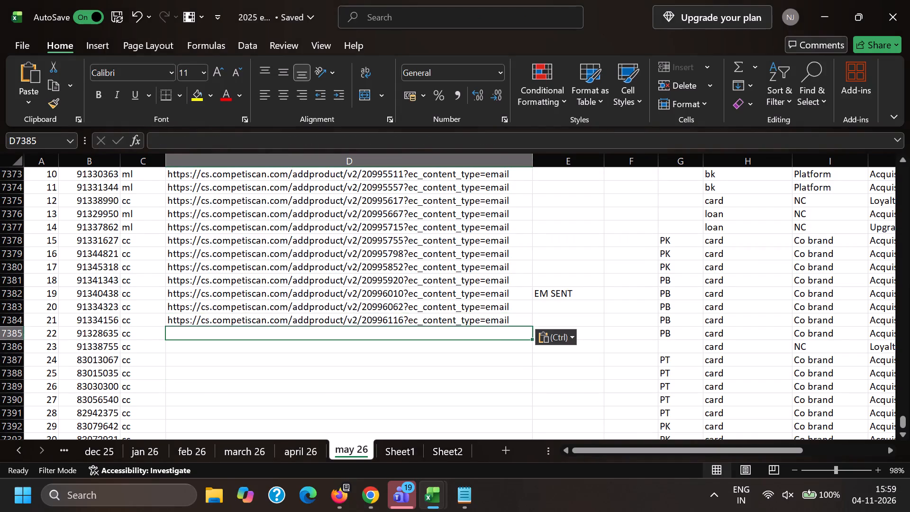
key("alt+Tab")
left_click(151, 0)
left_click(168, 66)
triple_click(164, 55)
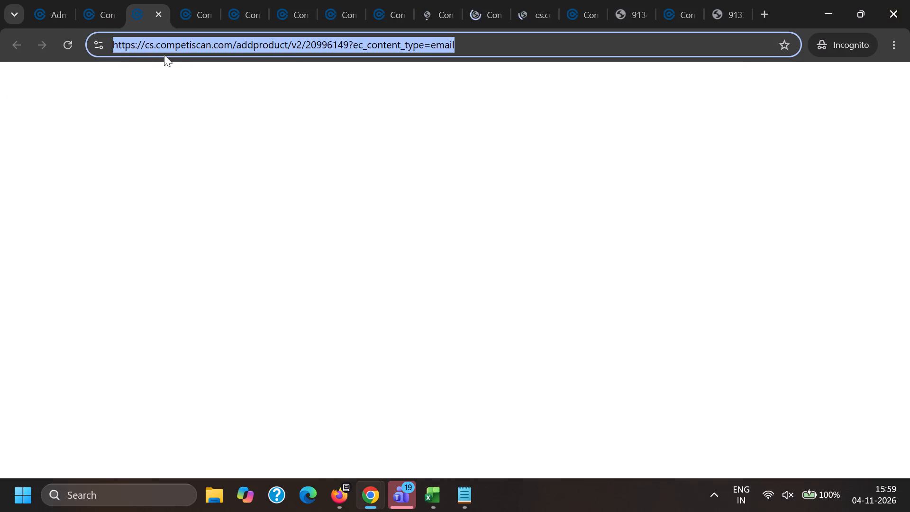
key("ctrl+c")
key("alt+Tab")
key("ctrl+v")
Copy the edit-page link of product 20996790 into the LINKS cell of record 91338755.
left_click(176, 344)
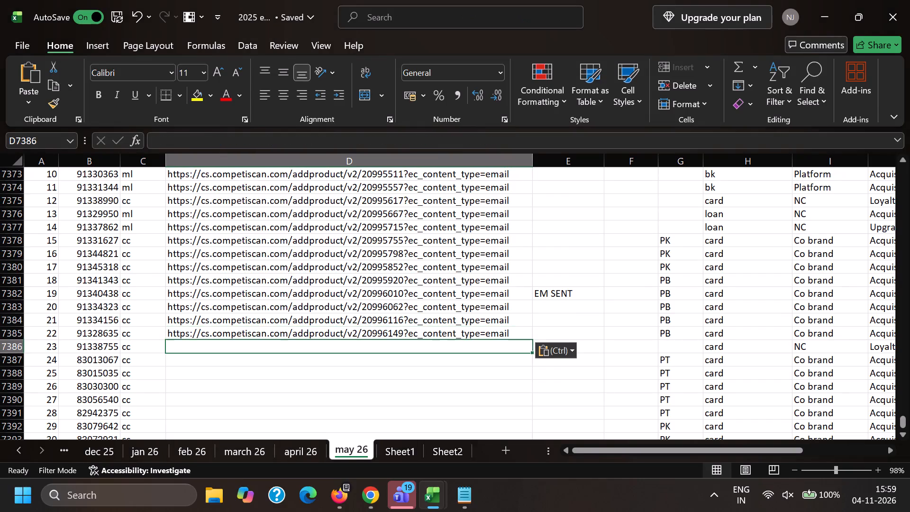
key("alt+Tab")
left_click(182, 0)
triple_click(211, 36)
key("ctrl+c")
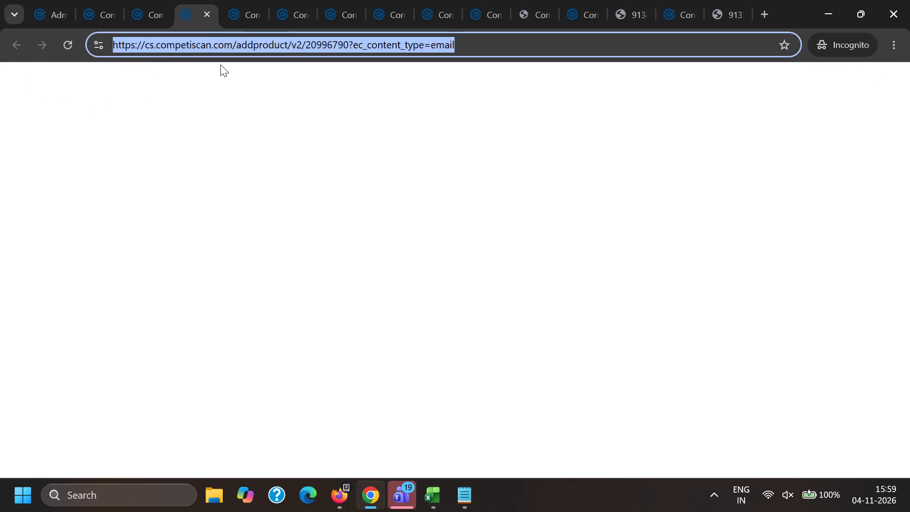
key("alt+Tab")
key("ctrl+v")
left_click(331, 189)
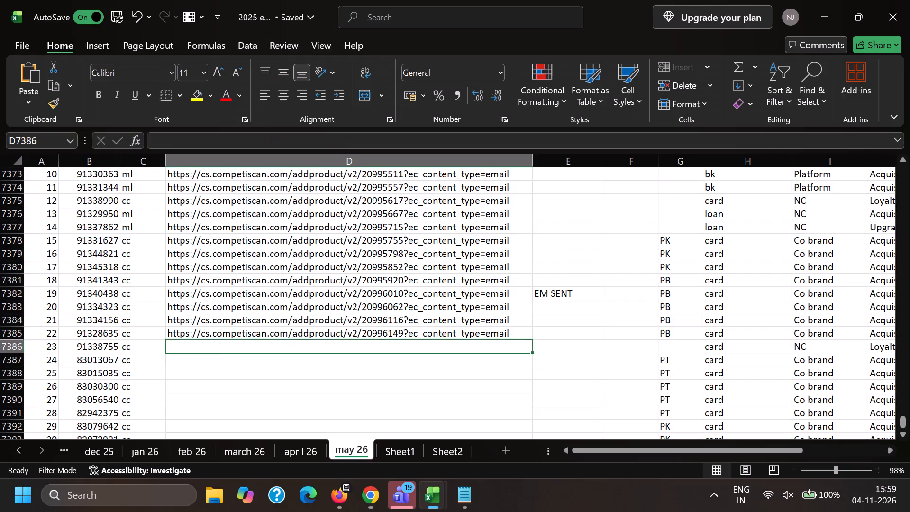
key("ctrl+v")
Copy the edit-page link of product 20996842 into the LINKS cell of record 83013067.
left_click(225, 360)
key("alt+Tab")
left_click(239, 0)
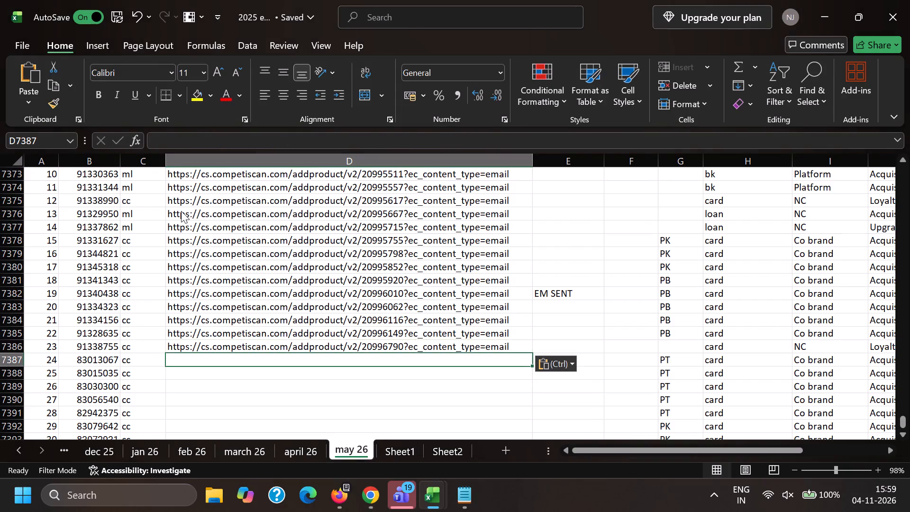
double_click(242, 31)
triple_click(246, 41)
key("ctrl+c")
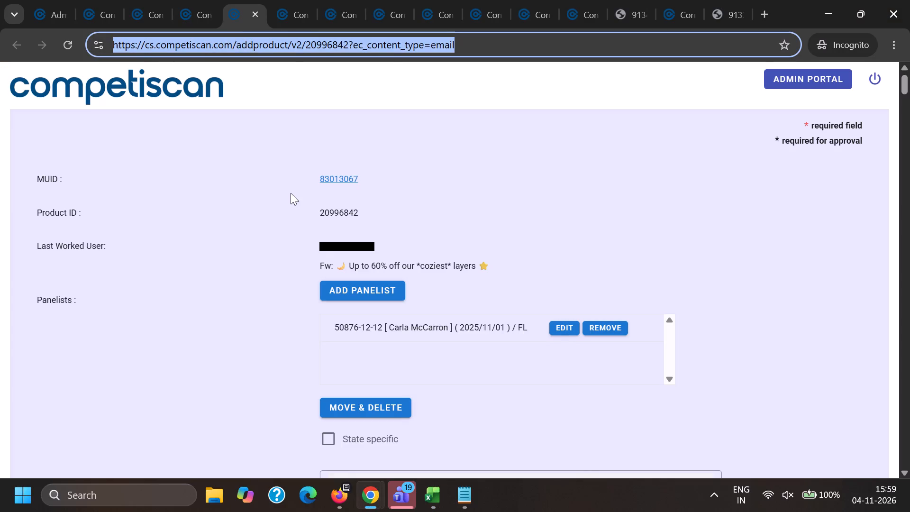
key("alt+Tab")
key("ctrl+v")
Copy the edit-page link of product 20996905 into the LINKS cell of record 83015035.
scroll(238, 302, "down", 2)
left_click(221, 292)
key("alt+Tab")
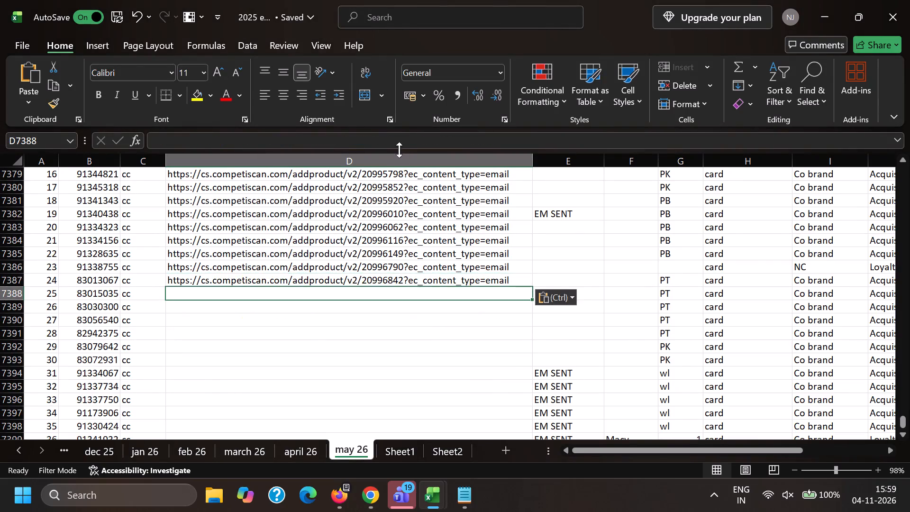
left_click(298, 0)
triple_click(306, 37)
key("ctrl+c")
key("alt+Tab")
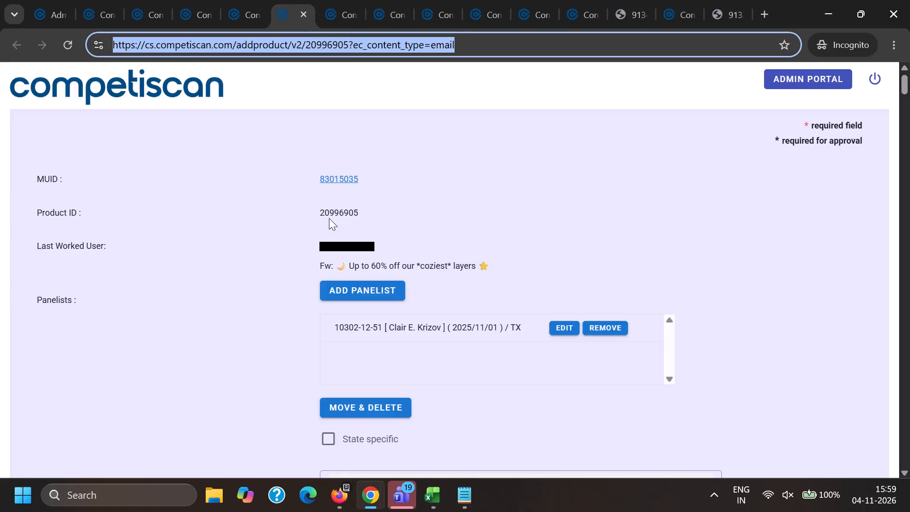
key("ctrl+v")
Copy the edit-page link of product 20996925 into the LINKS cell of record 83030300.
left_click(265, 305)
key("alt+Tab")
left_click_drag(345, 0, 346, 4)
triple_click(341, 38)
key("ctrl+c")
key("alt+Tab")
key("ctrl+v")
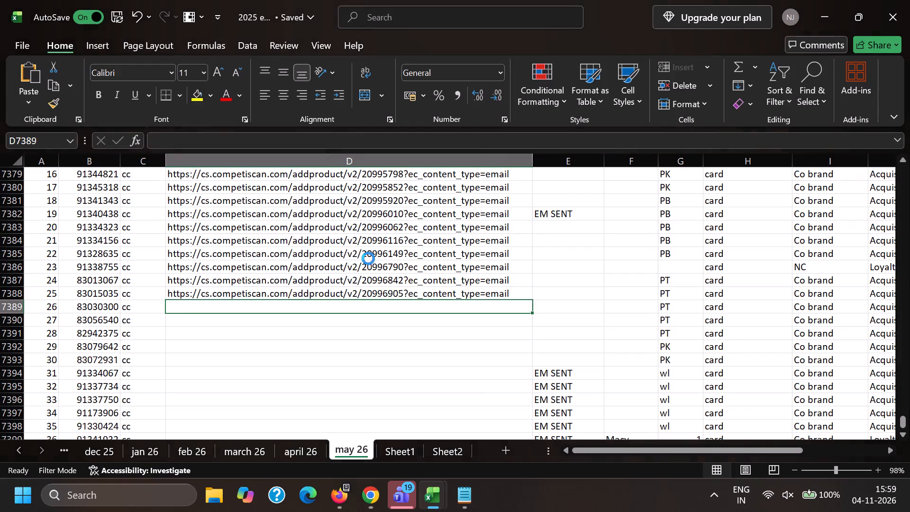
Copy the edit-page link of product 20996965 into the LINKS cell of record 83056540.
left_click(178, 322)
key("alt+Tab")
left_click(345, 194)
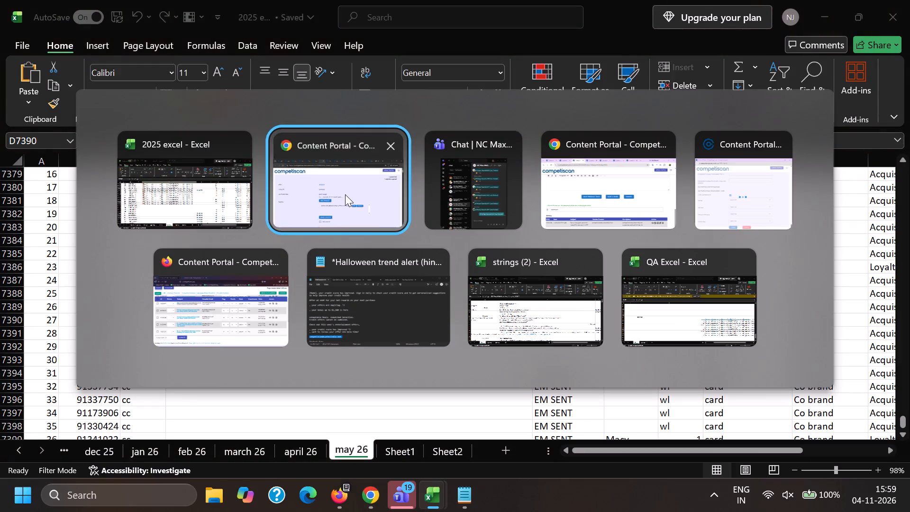
left_click(384, 0)
triple_click(399, 53)
key("ctrl+c")
key("alt+Tab")
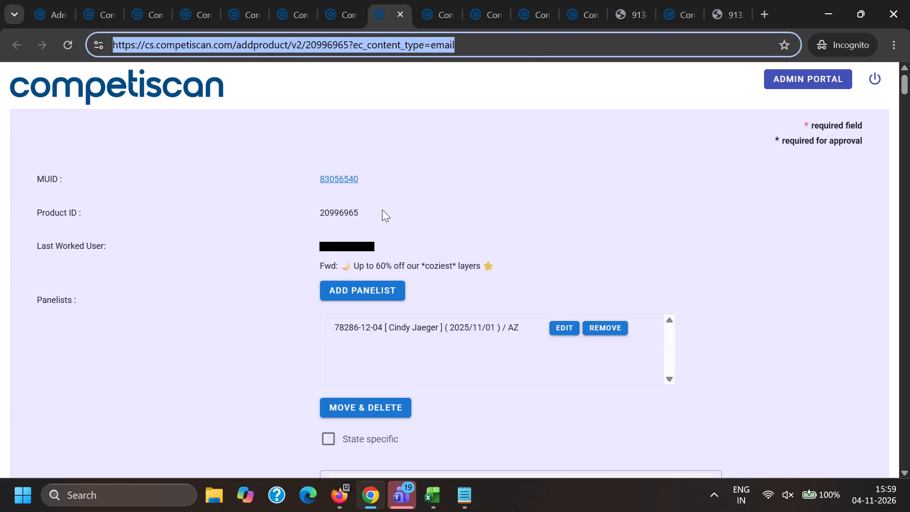
key("ctrl+v")
Copy the edit-page link of product 20997027 into the LINKS cell of record 82942375.
left_click(372, 336)
key("alt+Tab")
left_click(440, 0)
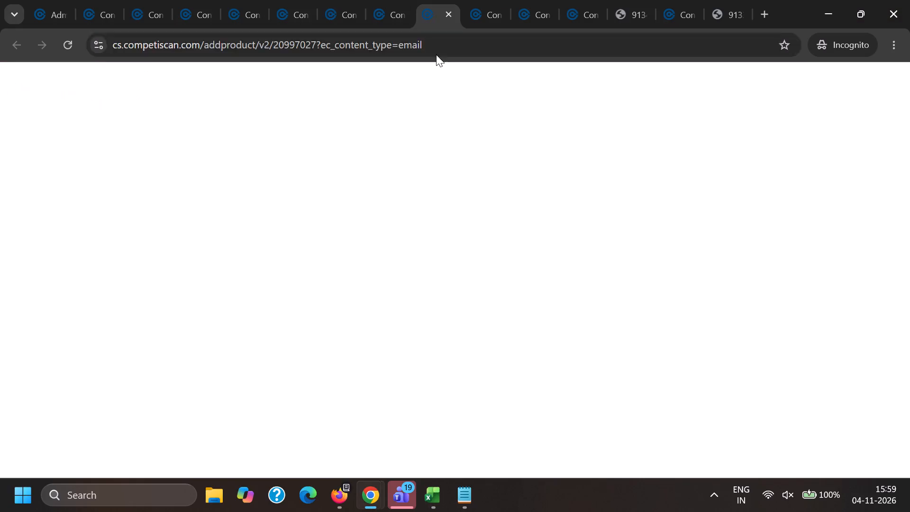
triple_click(436, 55)
key("ctrl+c")
key("alt+Tab")
key("ctrl+v")
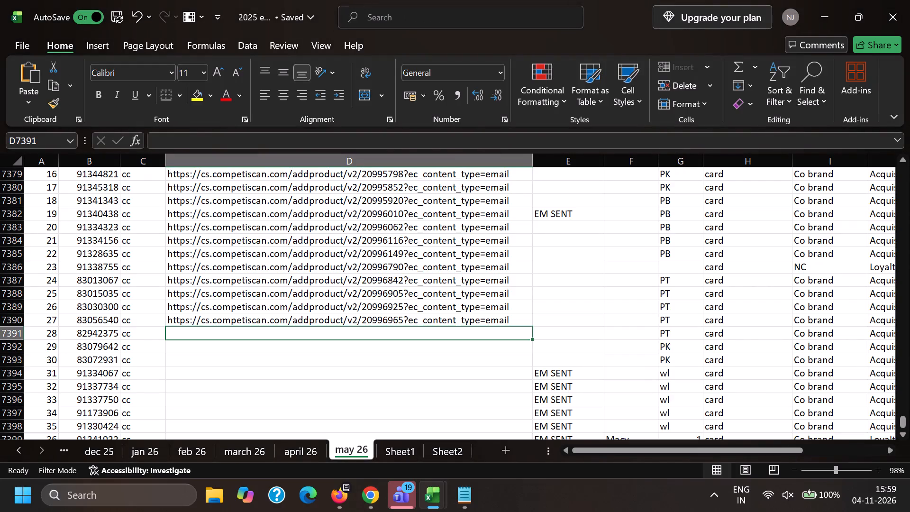
Copy the edit-page link of product 20997116 into the LINKS cell of record 83079642.
scroll(276, 319, "down", 1)
left_click(206, 310)
key("alt+Tab")
left_click(490, 0)
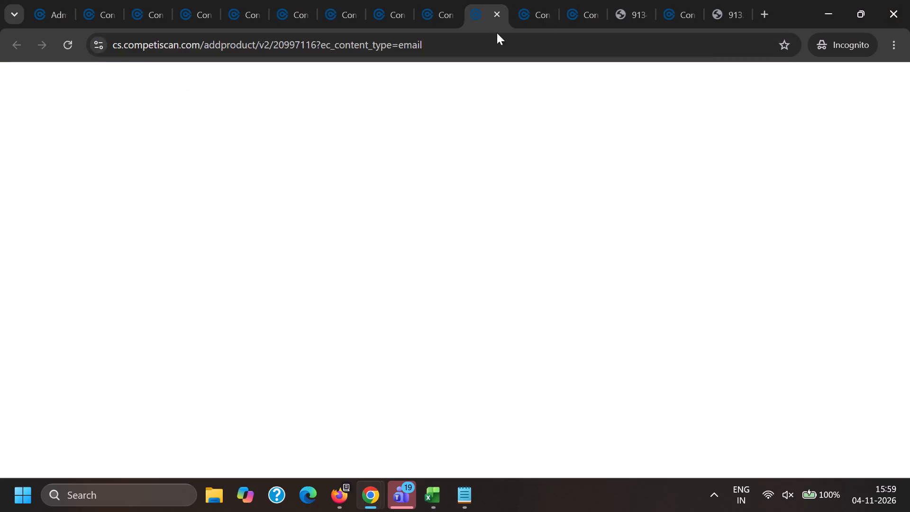
triple_click(497, 39)
key("ctrl+c")
key("alt+Tab")
key("ctrl+v")
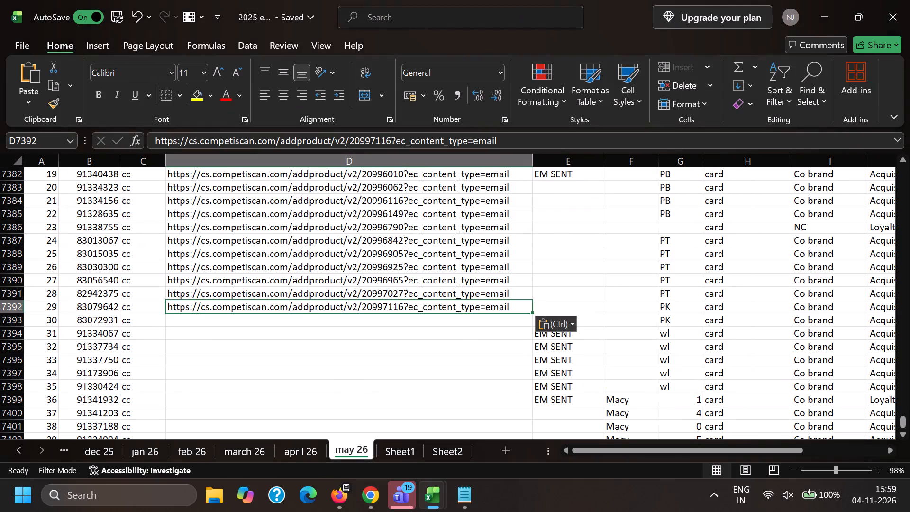
Copy the edit-page link of product 20997148 into the LINKS cell of record 83072931.
left_click(198, 322)
key("alt+Tab")
left_click(519, 0)
triple_click(533, 41)
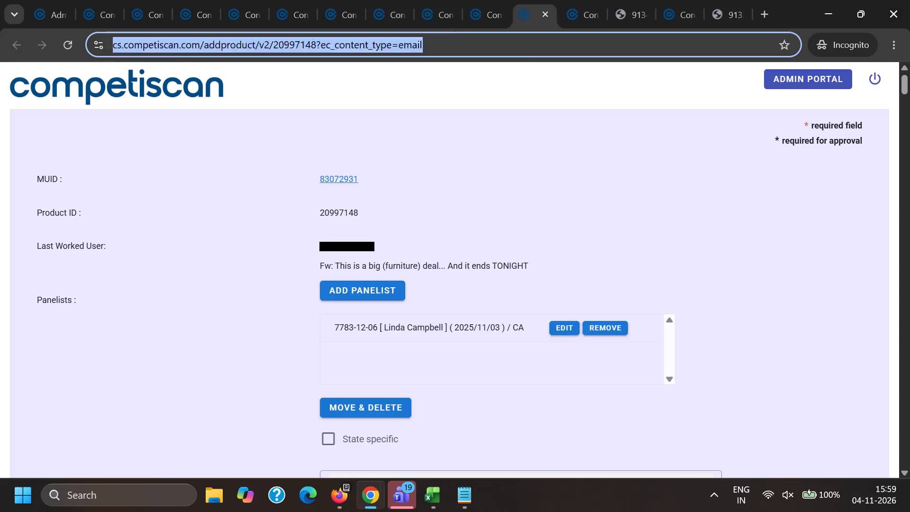
key("ctrl+c")
key("alt+Tab")
key("ctrl+v")
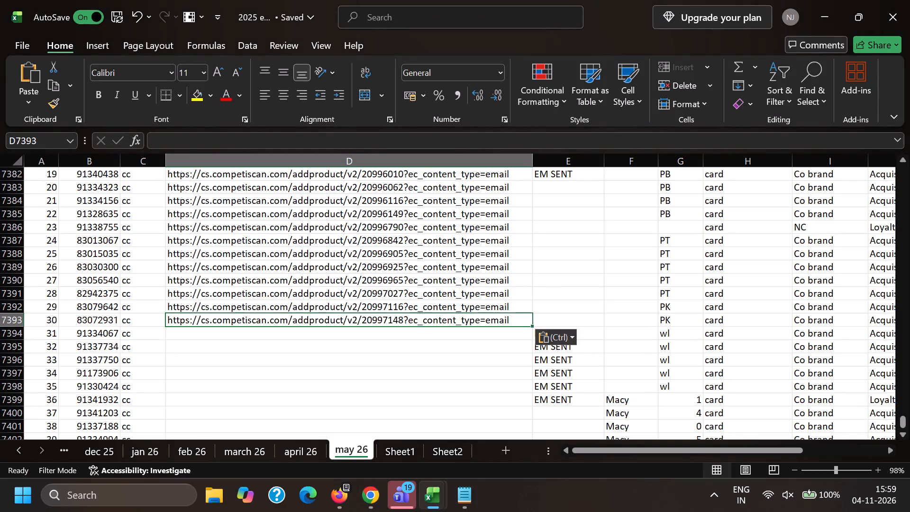
Close the browser tab of the already approved product 20995920 and the leftover tabs after it.
left_click(246, 330)
key("alt+Tab")
left_click(584, 0)
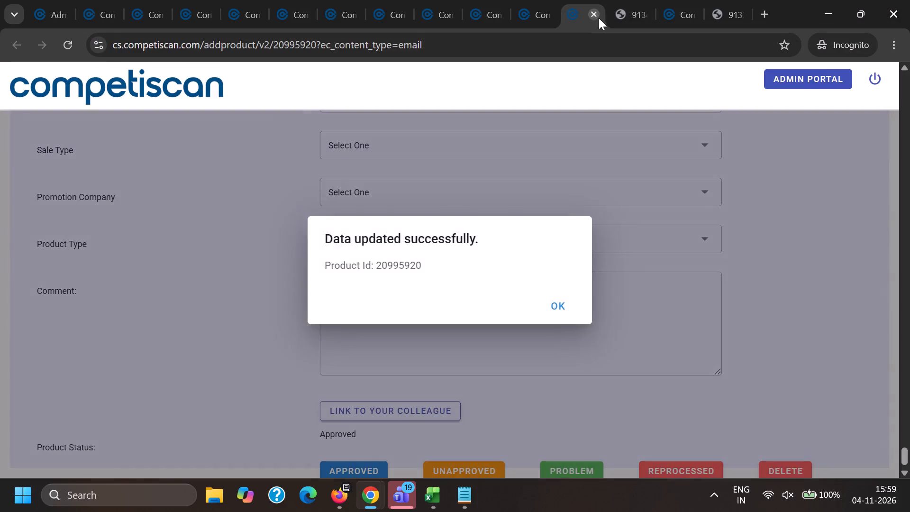
left_click(599, 17)
left_click(595, 17)
double_click(595, 17)
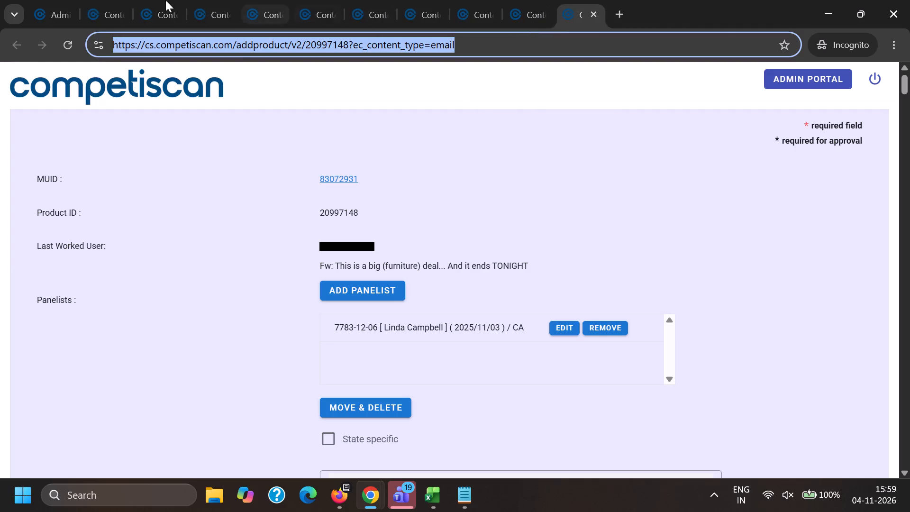
Open the processed PDFs of products 20996116, 20996790 and the product between them from their edit pages.
left_click(84, 0)
scroll(327, 138, "down", 5)
left_click(715, 233, "ctrl")
key("ctrl+Tab")
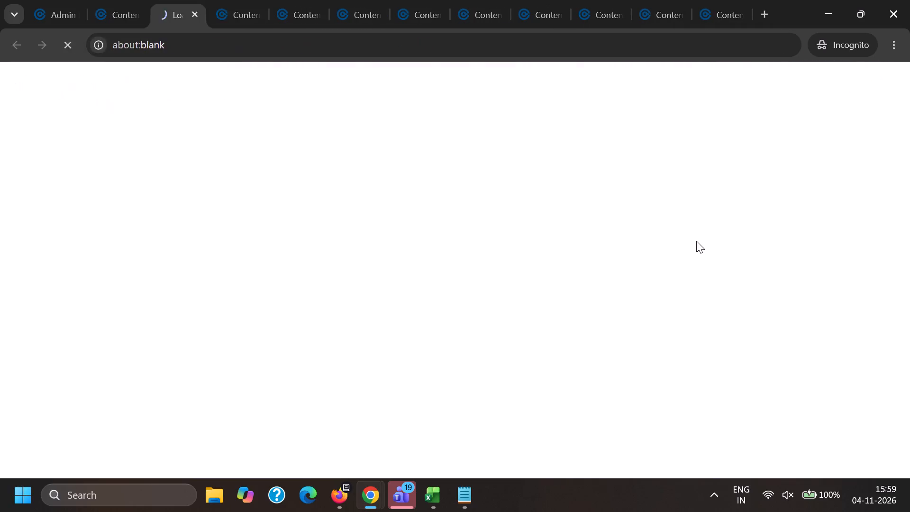
key("ctrl+Tab")
scroll(633, 240, "down", 4)
left_click(713, 308, "ctrl")
key("ctrl+Tab")
key("ctrl+Tab")
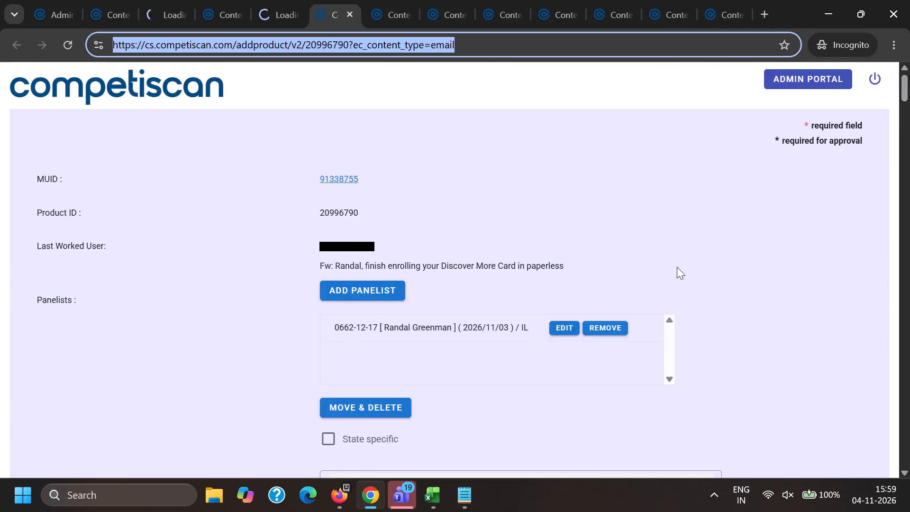
scroll(676, 267, "down", 5)
left_click(711, 237, "ctrl")
Open the processed PDFs of products 20996842, 20996905 and 20996925 from their edit pages.
key("ctrl+Tab")
key("ctrl+Tab")
scroll(627, 235, "down", 5)
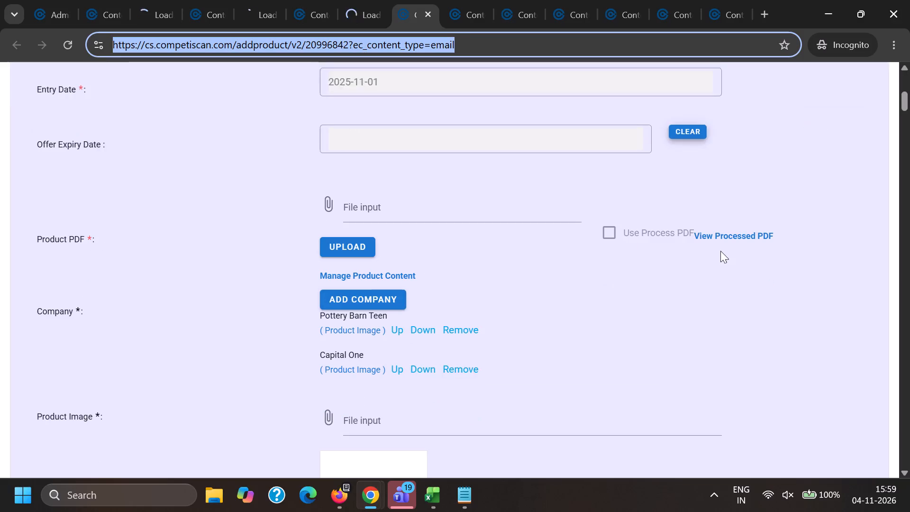
left_click(702, 239, "ctrl")
key("ctrl+Tab")
key("ctrl+Tab")
scroll(701, 238, "down", 5)
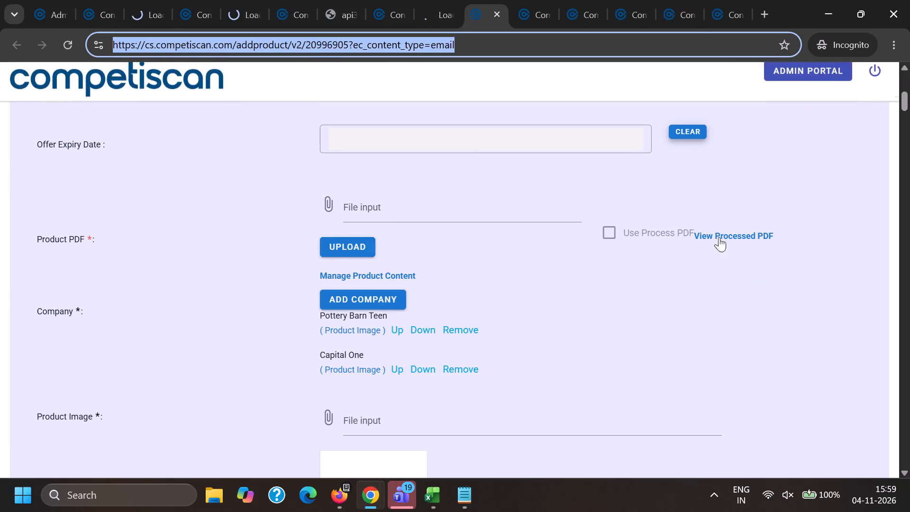
left_click(719, 237, "ctrl")
key("ctrl+Tab")
key("ctrl+Tab")
scroll(712, 235, "down", 5)
left_click(720, 233, "ctrl")
Open the processed PDFs of products 20996965 and 20997027 from their edit pages.
key("ctrl+Tab")
key("ctrl+Tab")
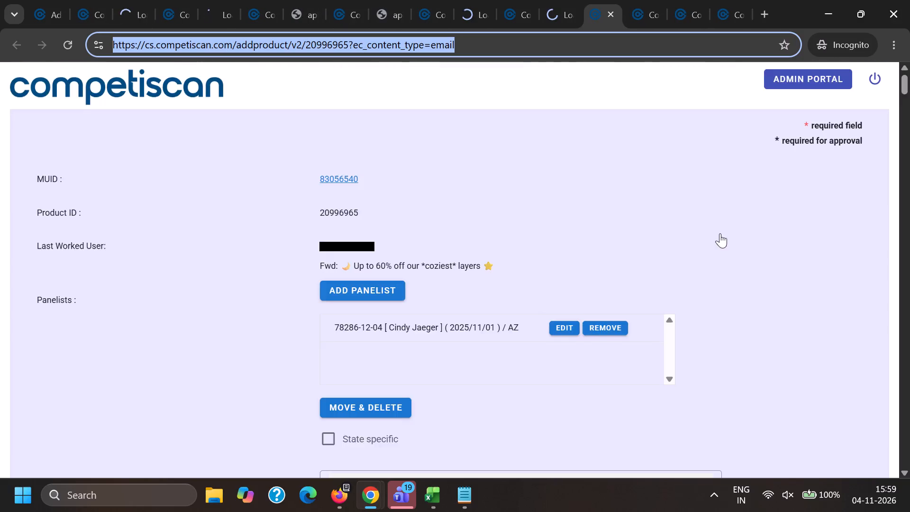
scroll(720, 232, "down", 6)
left_click(721, 167, "ctrl")
key("ctrl+Tab")
key("ctrl+Tab")
scroll(706, 196, "down", 5)
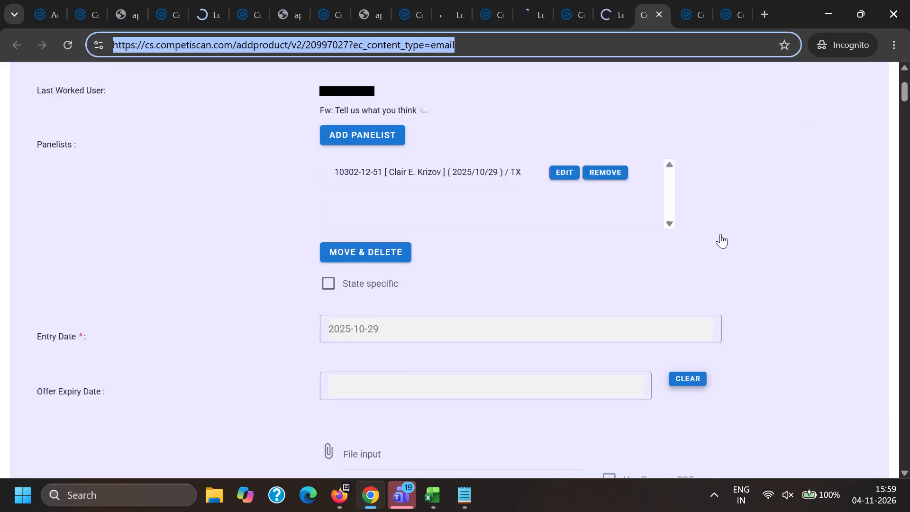
left_click(720, 233, "ctrl")
Open the processed PDFs of products 20997116 and 20997148 from their edit pages.
key("ctrl+Tab")
key("ctrl+Tab")
scroll(721, 228, "down", 6)
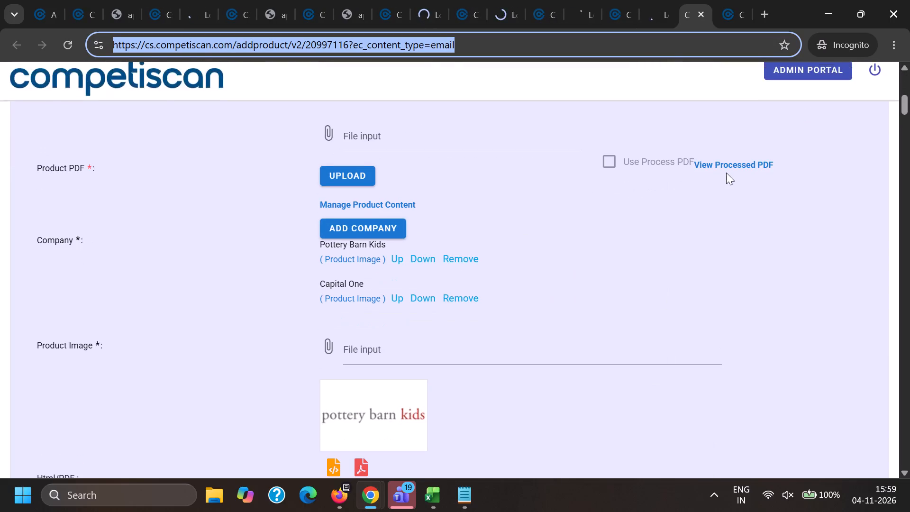
left_click(718, 166, "ctrl")
key("ctrl+Tab")
key("ctrl+Tab")
scroll(685, 223, "down", 5)
left_click(707, 233, "ctrl")
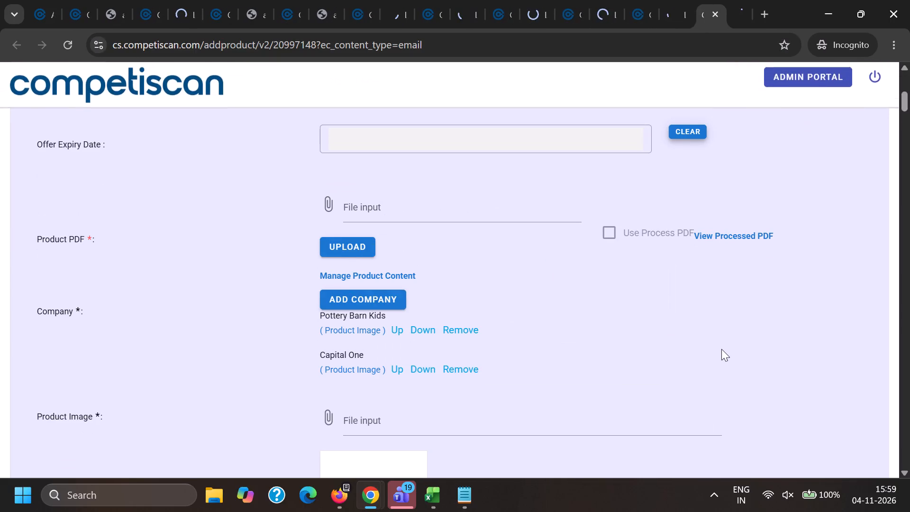
Check the processed PDF of record 91334156, set product 20996116 to use it, and approve the product.
left_click(105, 0)
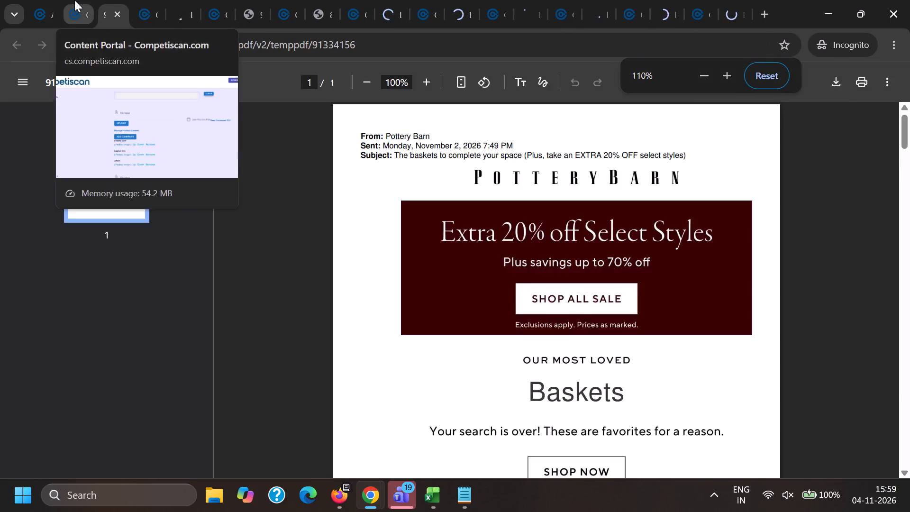
left_click(74, 0)
left_click(613, 229)
left_click(565, 299)
key("End")
scroll(346, 338, "down", 5)
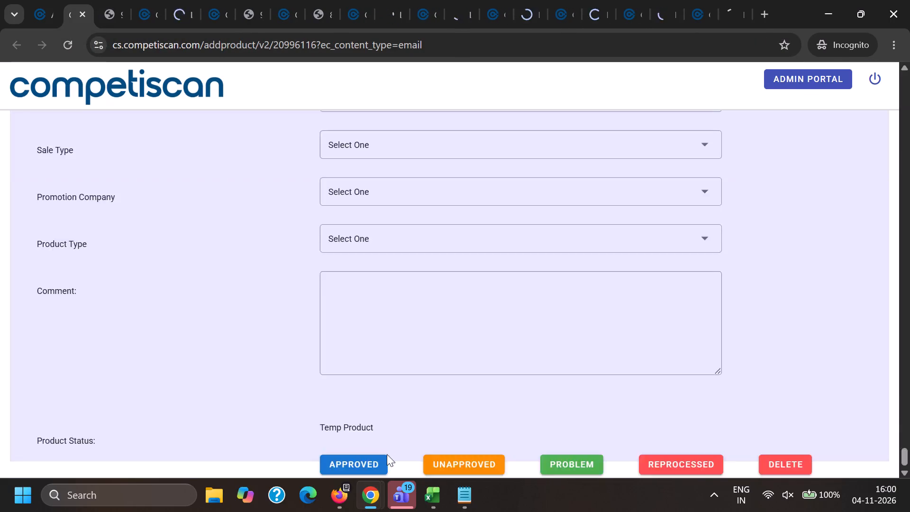
left_click(378, 466)
Check the processed PDF of product 20996790, set the product to use it, and approve the product.
left_click(248, 0)
left_click(211, 0)
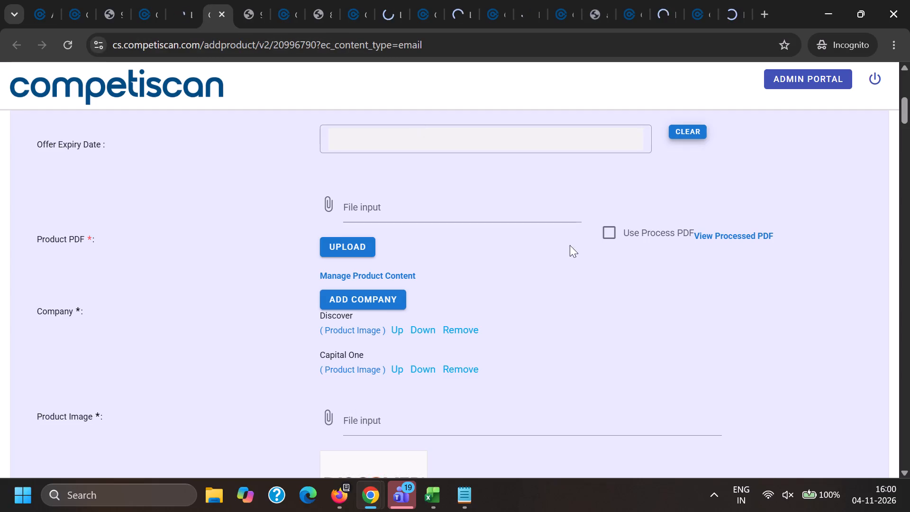
left_click(597, 230)
key("End")
scroll(432, 352, "down", 5)
left_click(378, 462)
Check the processed PDF of product 20996842 and open its MUID 83013067 in the email editor page of the other Chrome window.
left_click(335, 0)
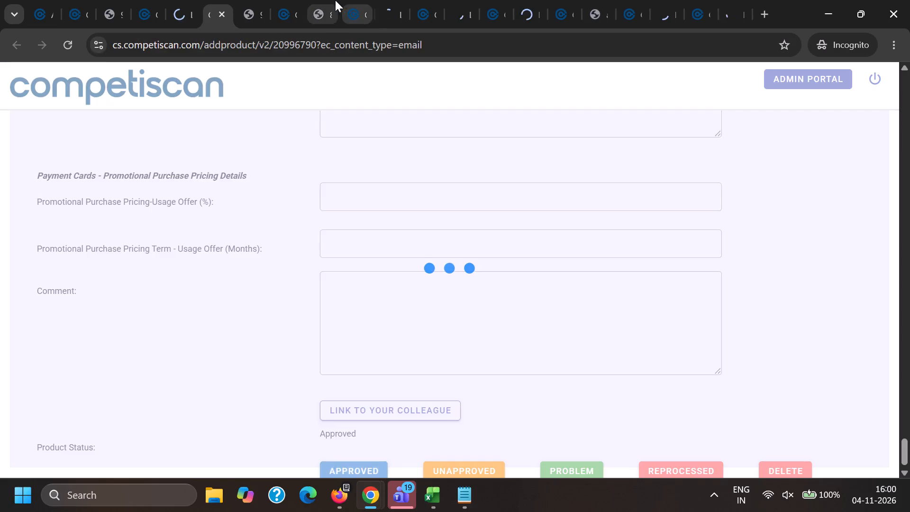
left_click(283, 0)
scroll(338, 240, "up", 7)
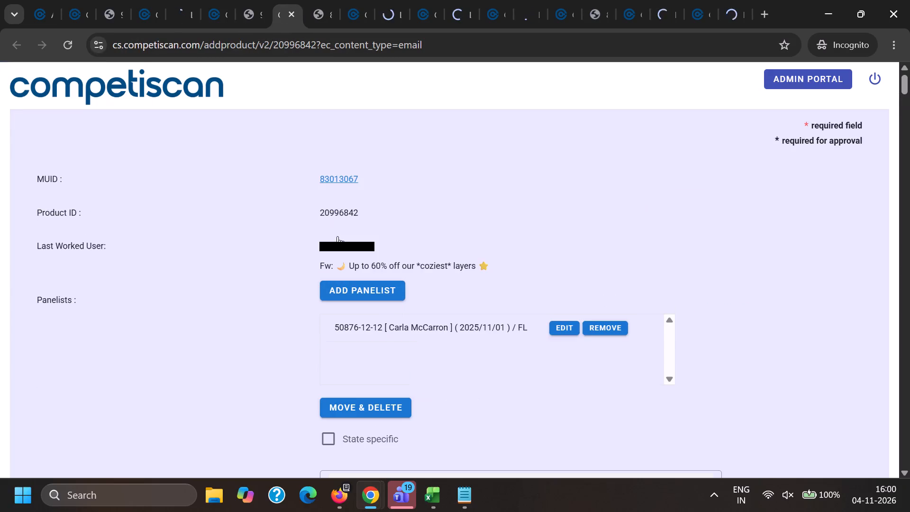
scroll(337, 236, "up", 2)
left_click_drag(310, 176, 383, 171)
key("ctrl+c")
left_click(382, 503)
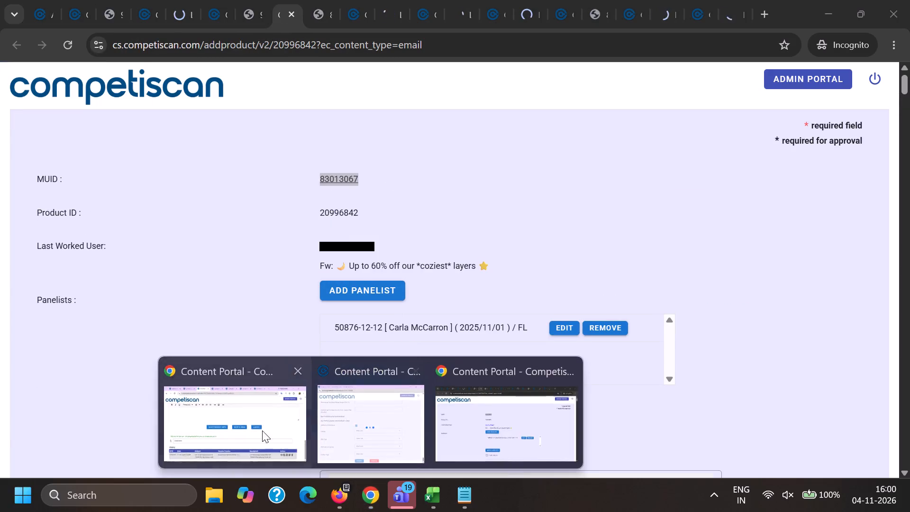
left_click(252, 427)
double_click(282, 49)
key("ctrl+v")
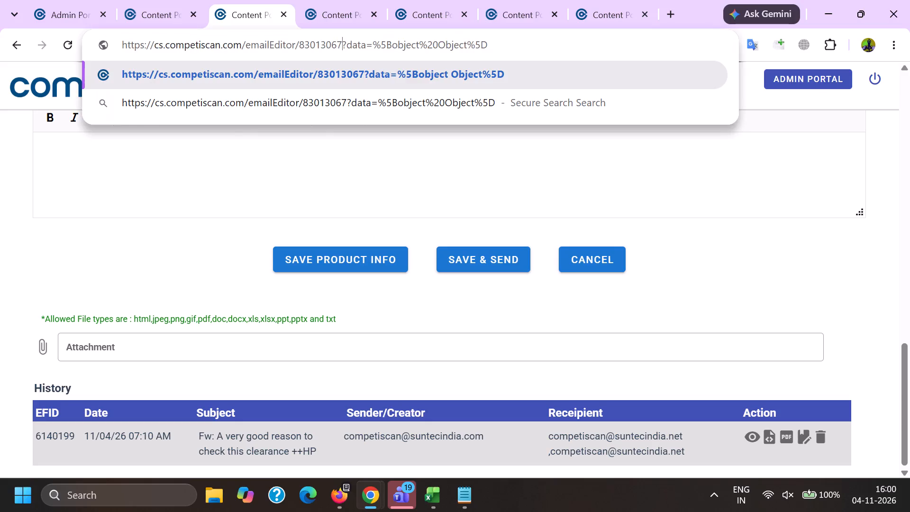
key("Return")
Close the tabs of product 20996842 and its processed PDF without approving the product.
key("alt+Tab")
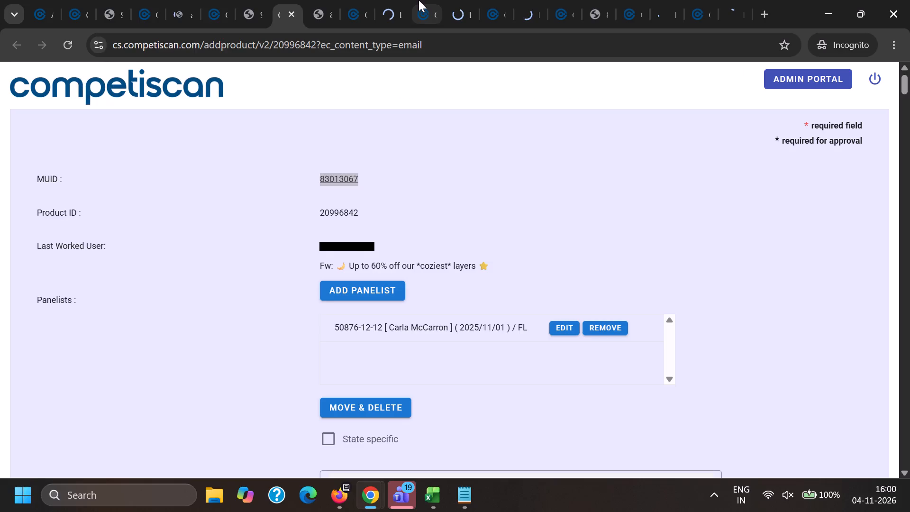
double_click(293, 13)
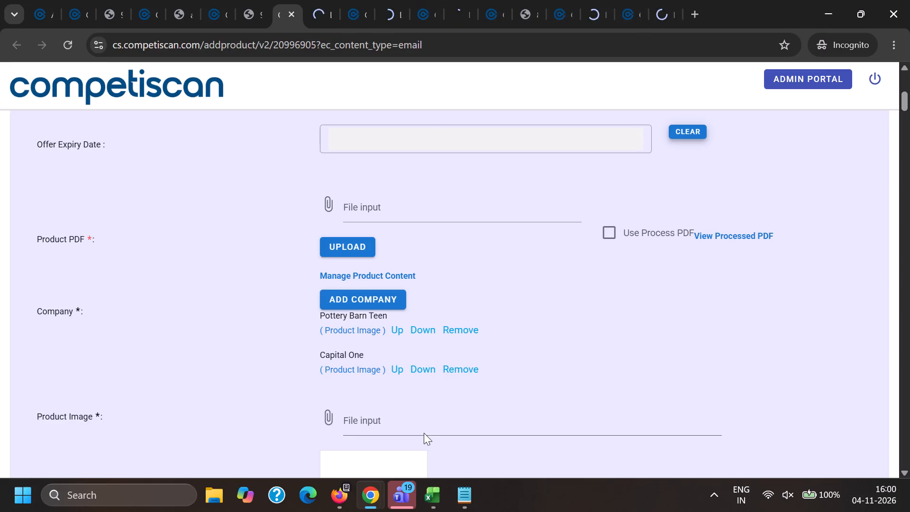
left_click(437, 506)
left_click(602, 436)
left_click(624, 320)
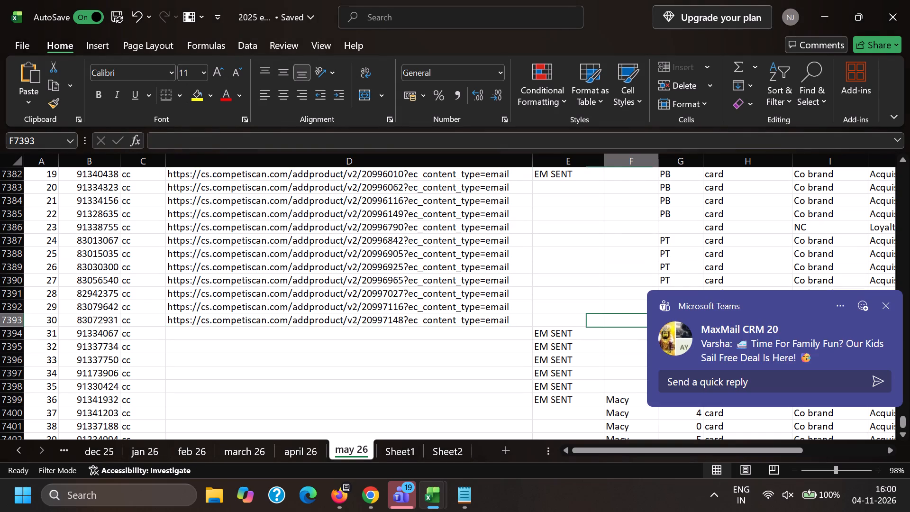
key("ctrl+f")
key("ctrl+v")
left_click(528, 339)
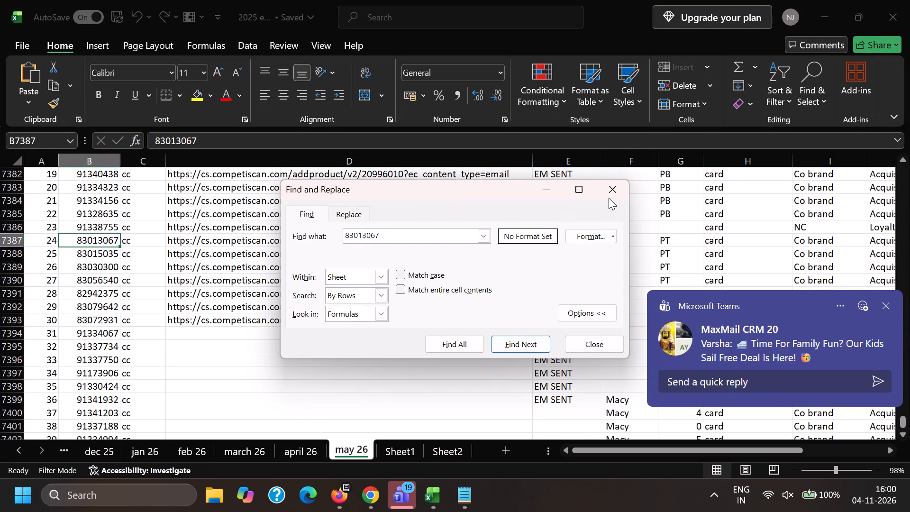
left_click(609, 191)
key("Right")
key("Right")
key("Right")
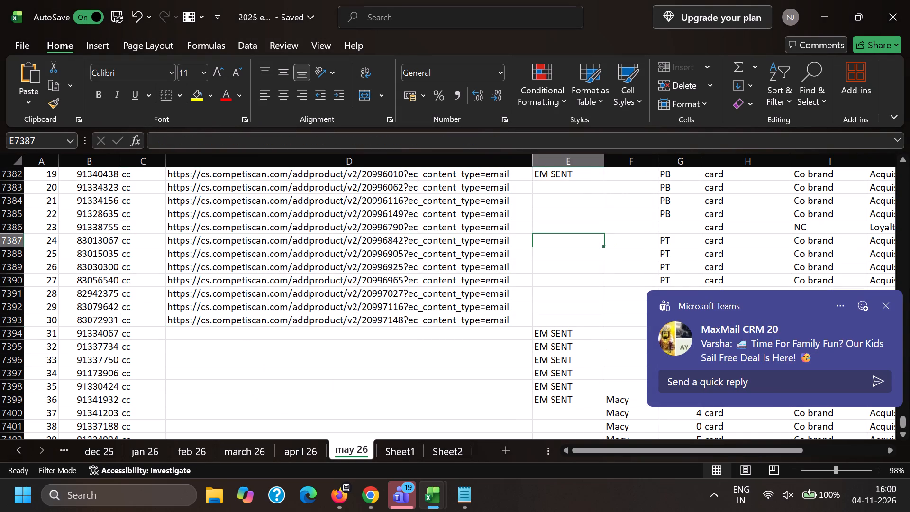
type("EM")
key("Return")
Check the processed PDF of product 20996905, set the product to use it, and approve the product.
key("alt+Tab")
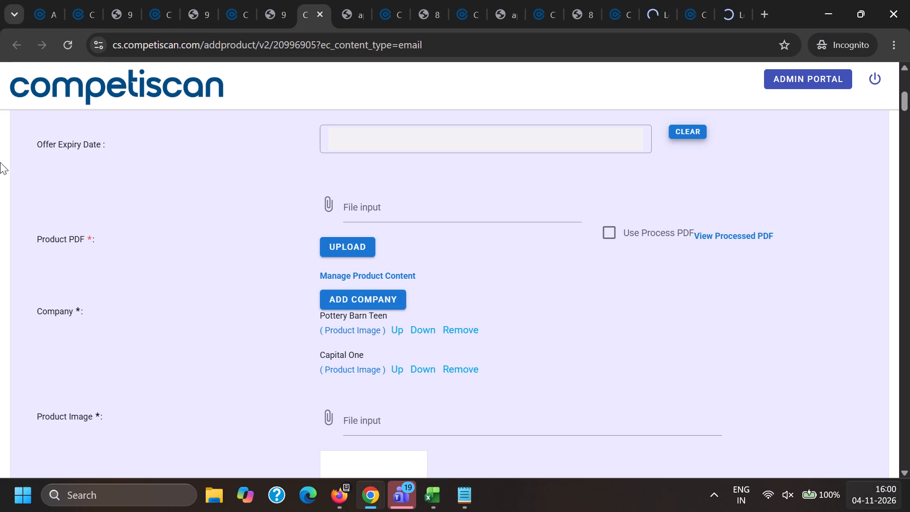
left_click(350, 0)
left_click(300, 0)
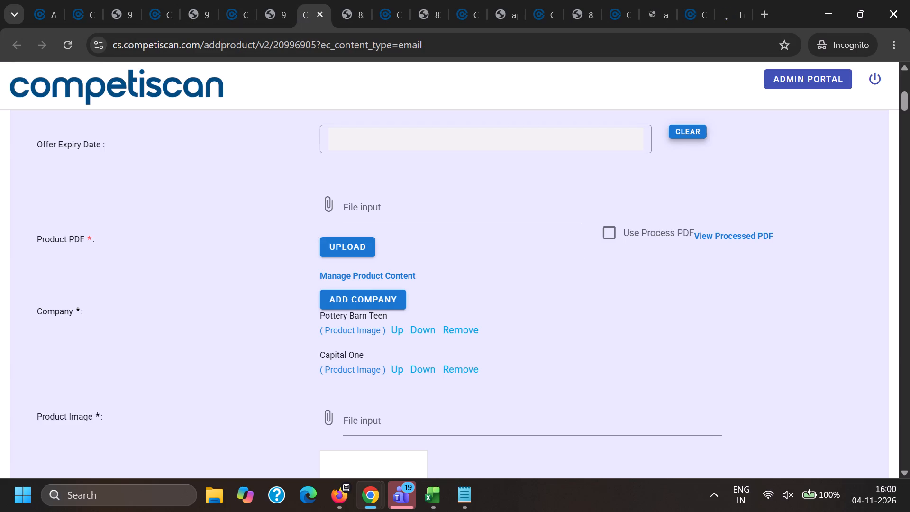
left_click(610, 227)
left_click(554, 318)
key("End")
scroll(368, 358, "down", 10)
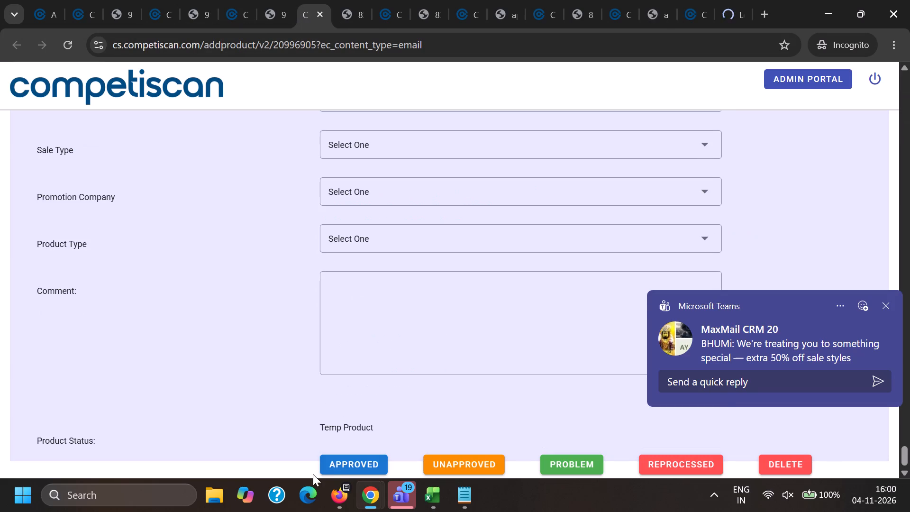
left_click(336, 466)
Check the processed PDF of product 20996925, set the product to use it, and approve the product.
left_click(422, 0)
left_click(391, 0)
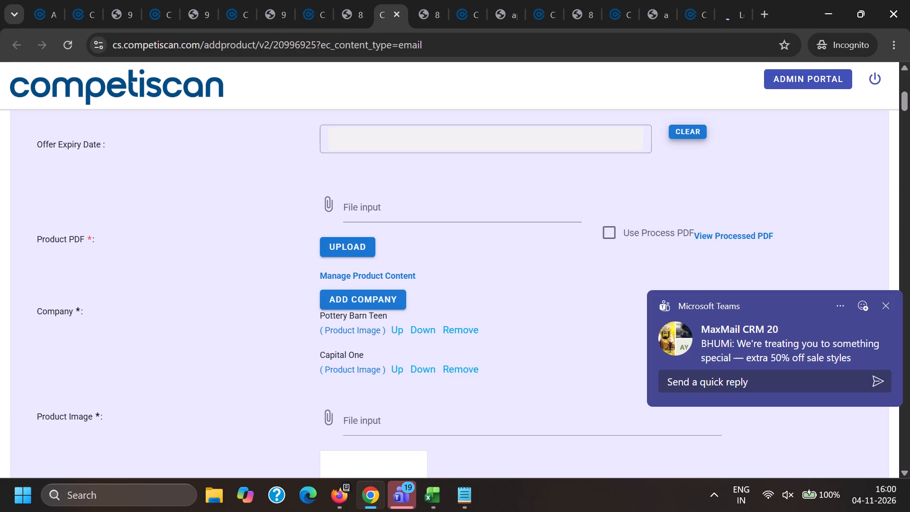
left_click(605, 232)
key("End")
scroll(417, 375, "down", 4)
left_click(364, 462)
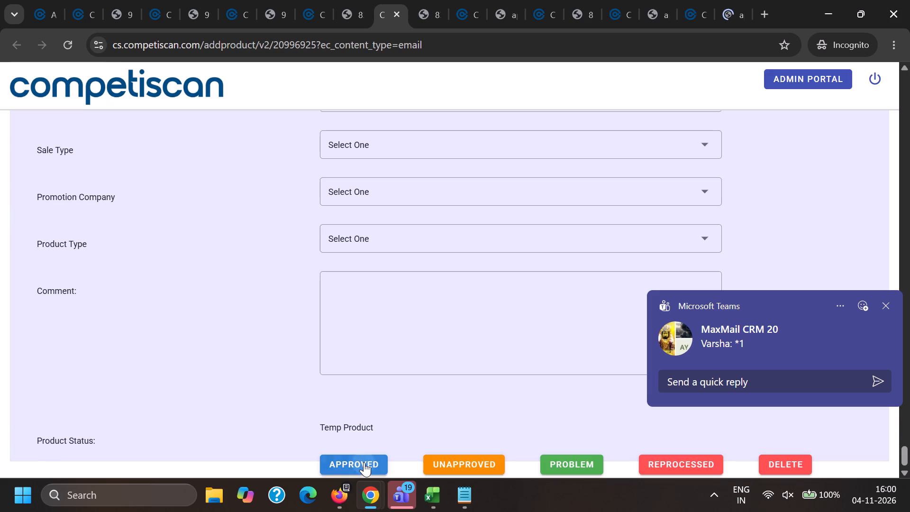
Check the processed PDF of product 20996965, set the product to use it, and approve the product.
left_click(510, 0)
left_click(469, 0)
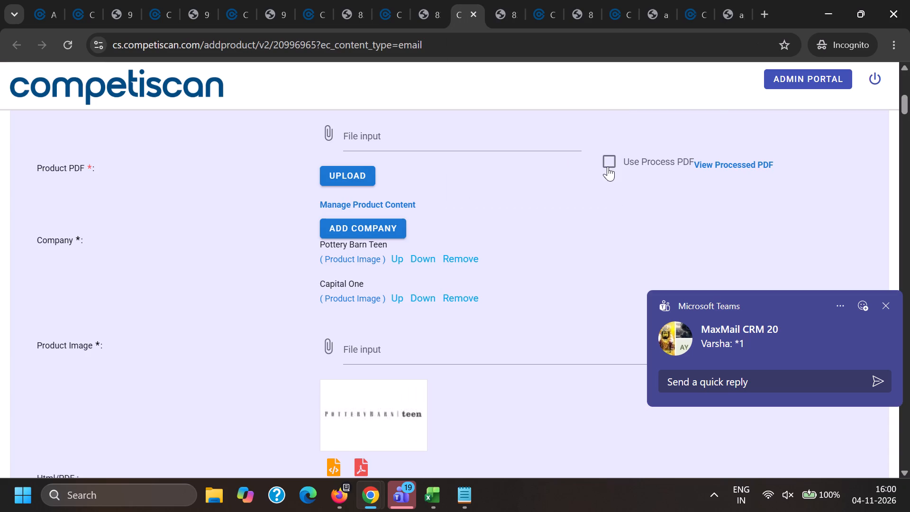
left_click(609, 163)
key("End")
scroll(445, 341, "down", 5)
left_click(384, 464)
Check the processed PDF of product 20997027, set the product to use it, and approve the product.
left_click(593, 0)
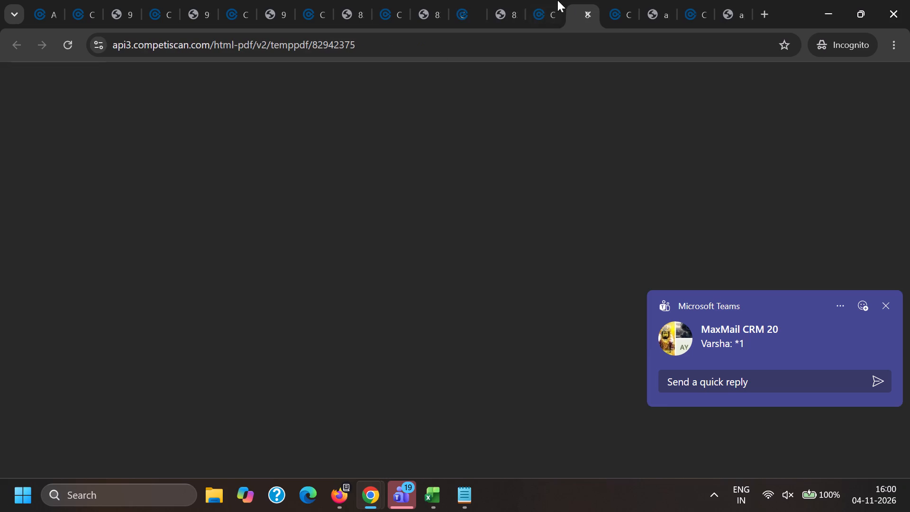
left_click(549, 0)
left_click(612, 232)
key("End")
scroll(446, 336, "down", 5)
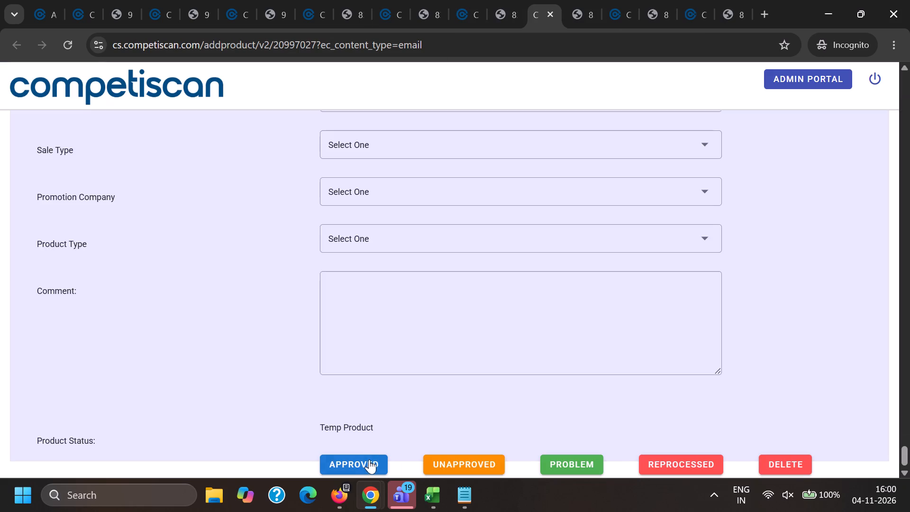
left_click(372, 463)
Check the processed PDF of product 20997116, set the product to use it, and approve the product.
left_click(659, 0)
left_click(625, 0)
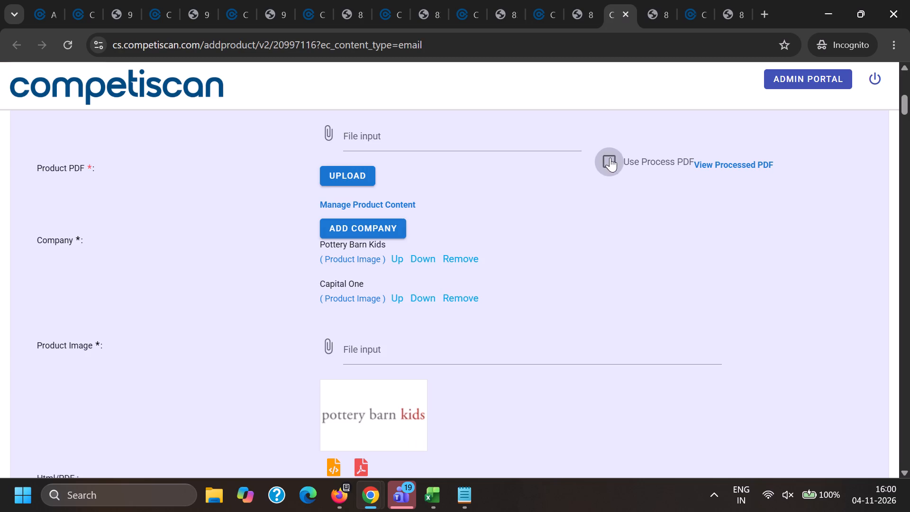
left_click(610, 157)
key("End")
scroll(418, 323, "down", 5)
left_click(383, 464)
Check the processed PDF of product 20997148, set the product to use it, and approve the product.
left_click(728, 0)
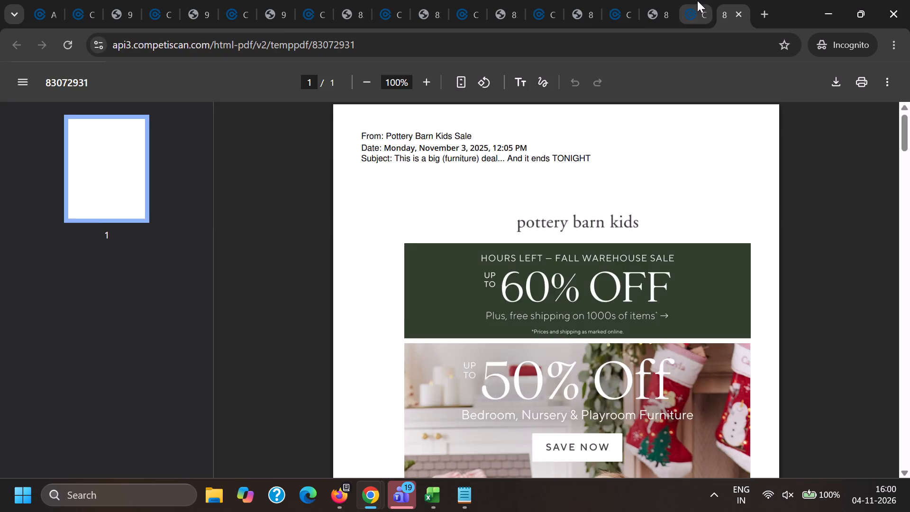
left_click(697, 0)
left_click(606, 231)
key("End")
scroll(342, 385, "down", 4)
left_click(369, 473)
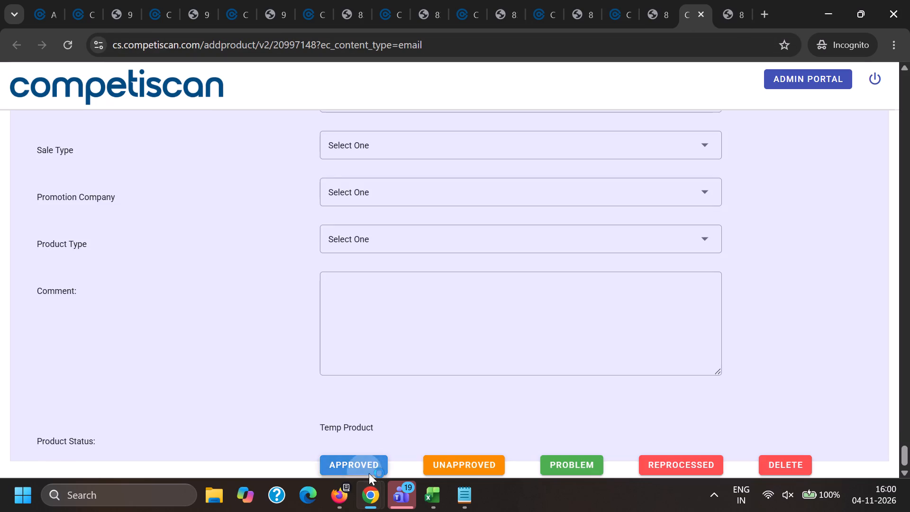
Close the browser pages of product 20996116 and its processed PDF 91334156.
left_click(78, 0)
left_click(91, 21)
left_click(91, 17)
left_click(91, 17)
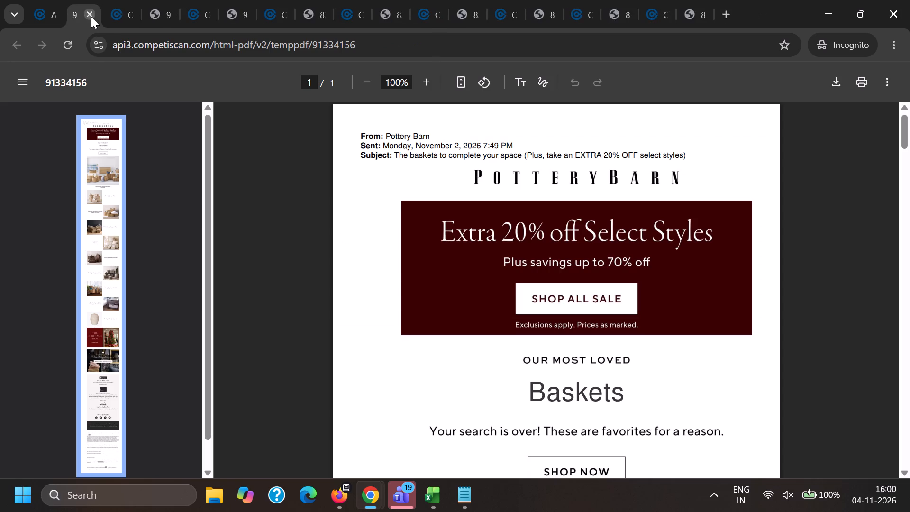
Check the processed PDF of product 20996149, set the product to use it, and approve the product.
left_click(122, 0)
left_click(81, 0)
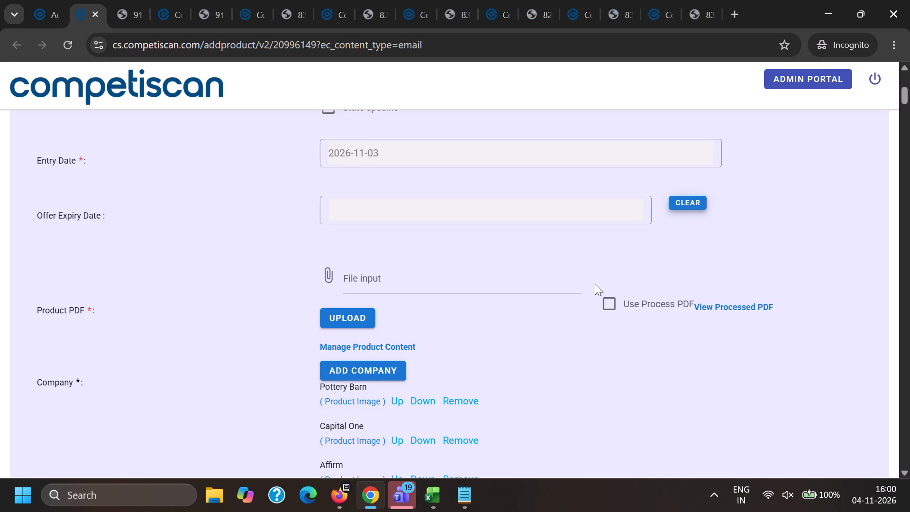
left_click(612, 299)
left_click(564, 368)
key("End")
scroll(333, 402, "down", 5)
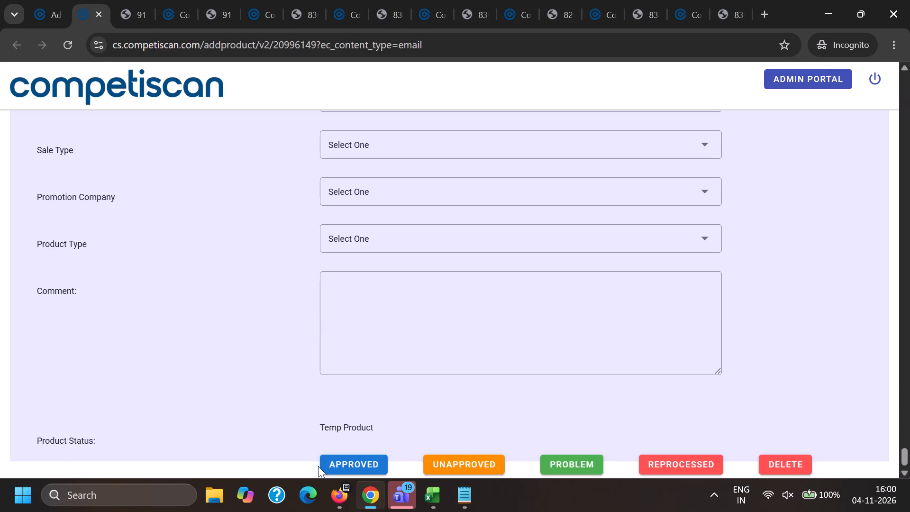
left_click(353, 466)
Close the browser pages of approved product 20996790 and its processed PDF.
left_click(221, 0)
left_click(171, 0)
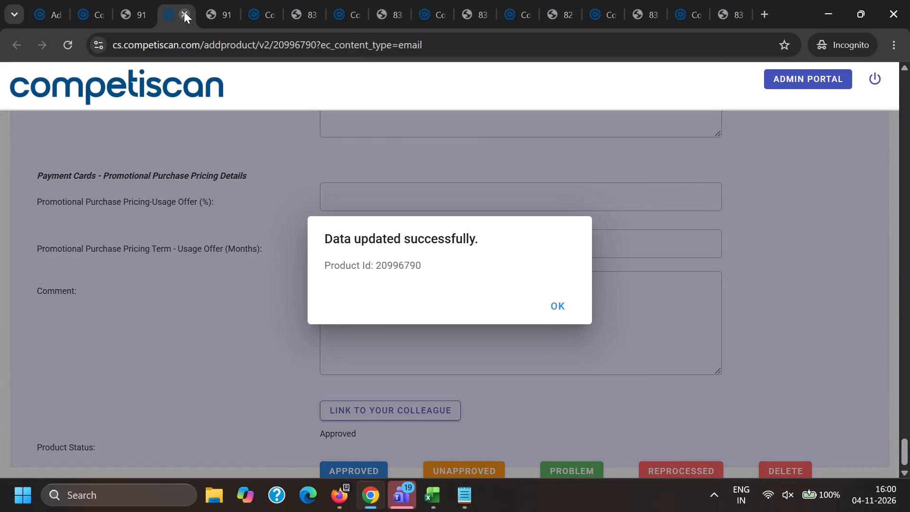
double_click(184, 11)
Check which approved products have finished saving, and close the browser pages of product 20996905 and its processed PDF 83015035.
left_click(258, 3)
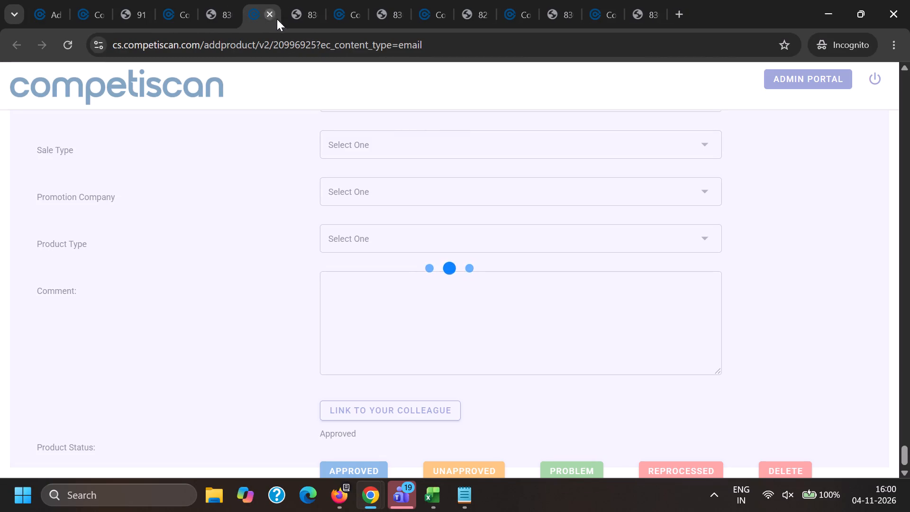
left_click(360, 0)
left_click(445, 0)
left_click(538, 0)
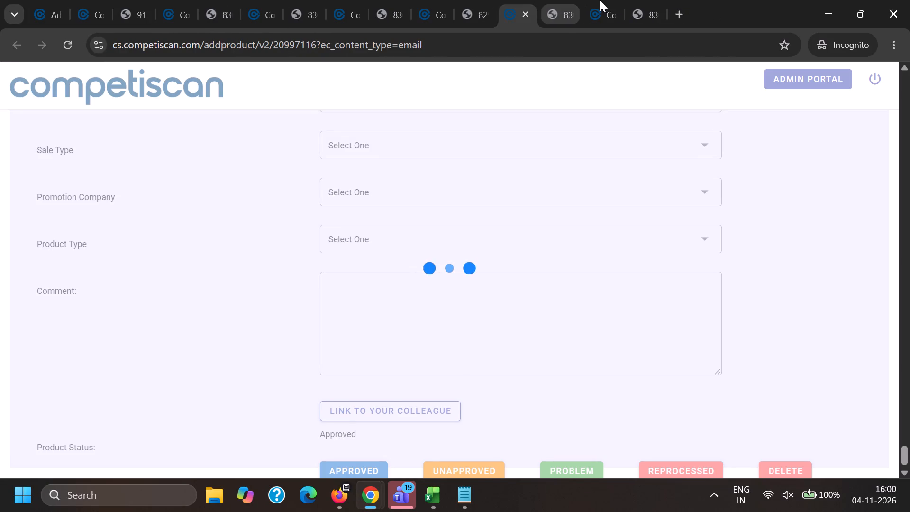
left_click(600, 0)
left_click(95, 0)
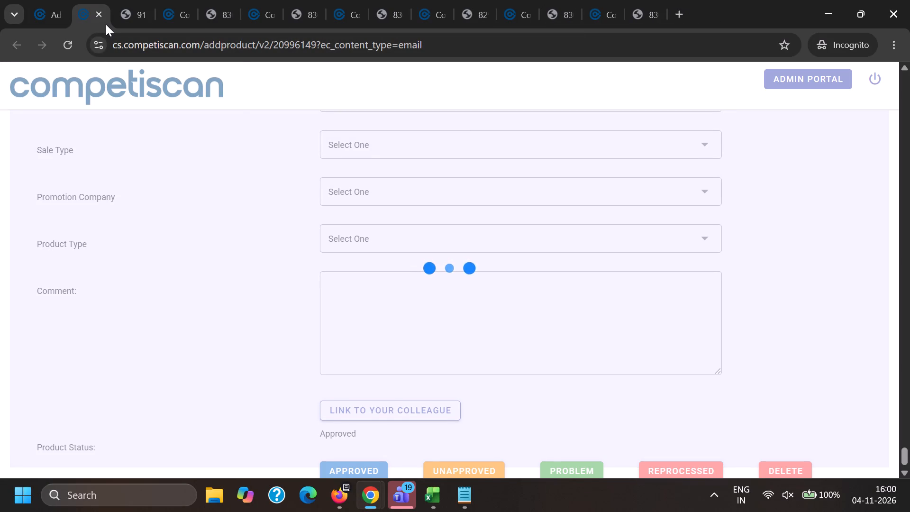
left_click(48, 0)
left_click(83, 0)
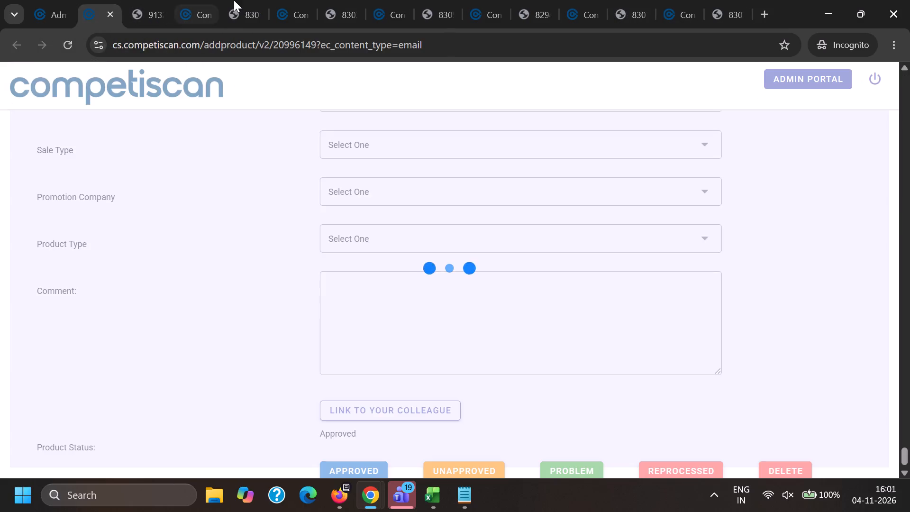
left_click(234, 0)
left_click(191, 0)
double_click(209, 18)
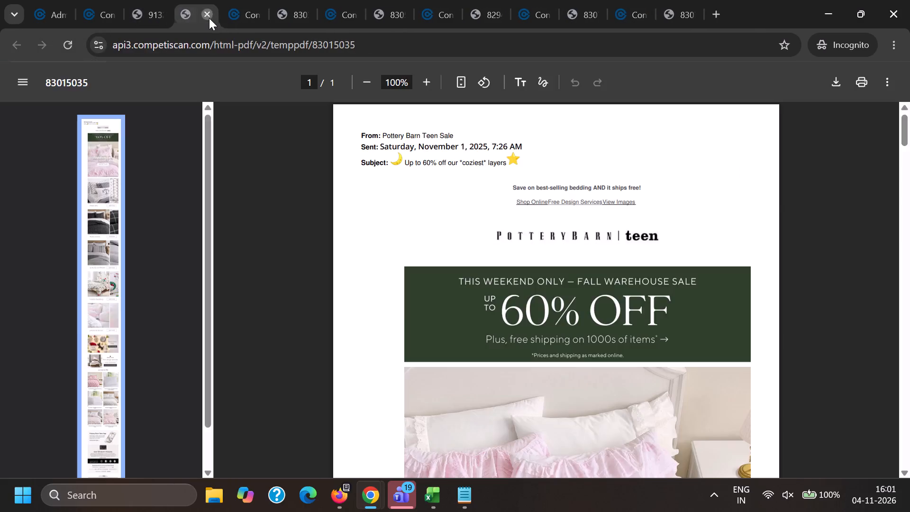
Check whether the remaining approved products, from 20996149 through 20997148, have finished saving.
left_click(96, 0)
left_click(197, 0)
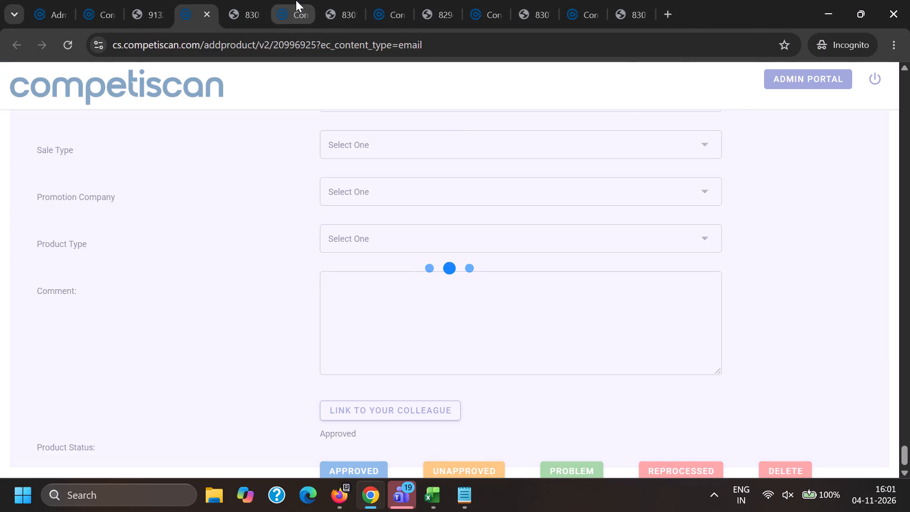
left_click(296, 0)
left_click(393, 0)
left_click(491, 0)
left_click(575, 0)
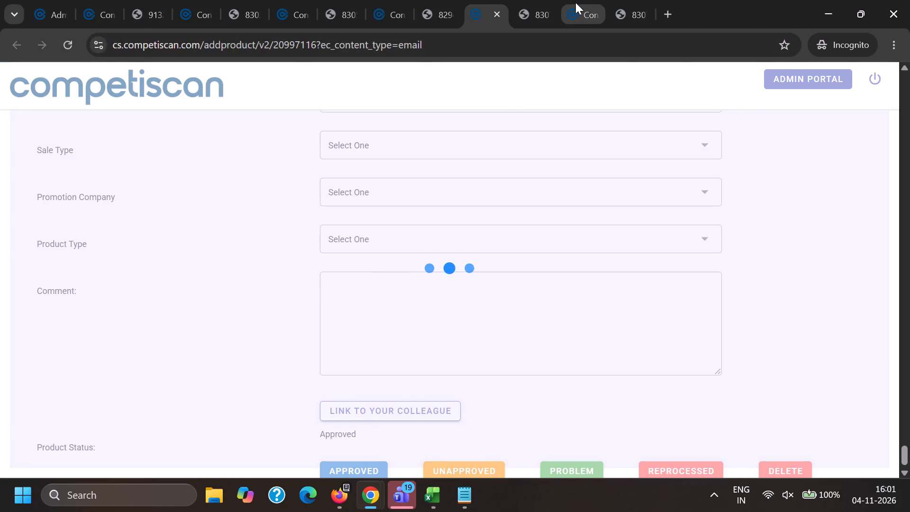
Go to the first page of the unpublished electronic content list in the Admin Portal.
left_click(44, 0)
scroll(254, 192, "down", 20)
scroll(254, 192, "down", 4)
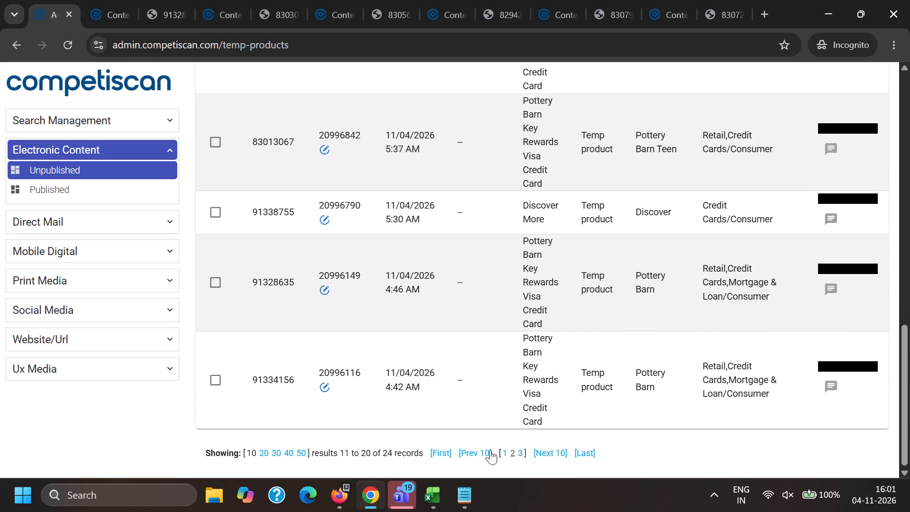
left_click(503, 452)
Close the browser pages of approved products 20996925, 20996965, 20997027, 20997116 and 20997148 with their processed PDFs, keeping 20996149 open.
left_click(128, 0)
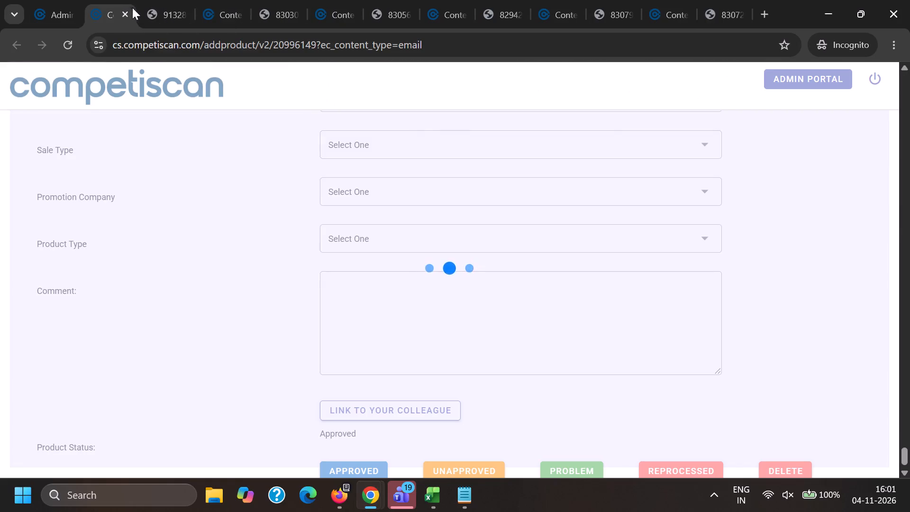
left_click(211, 0)
double_click(236, 17)
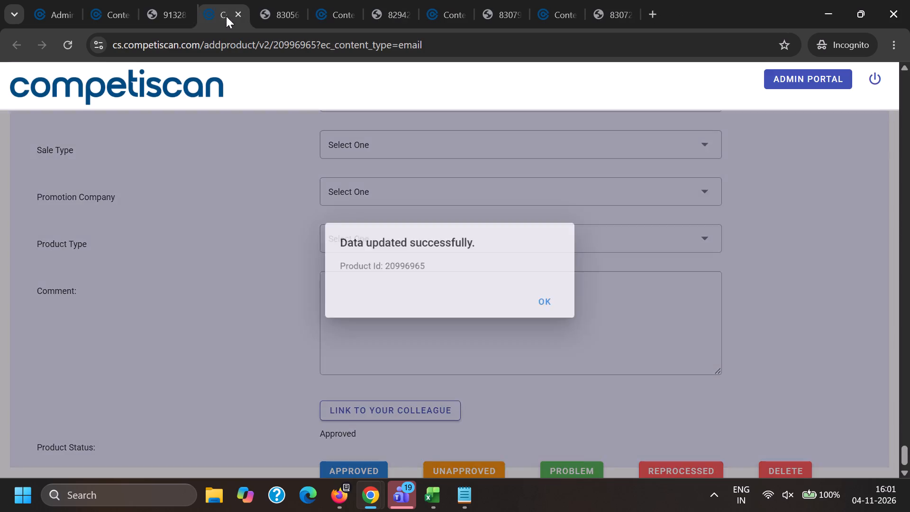
left_click(119, 0)
left_click(205, 2)
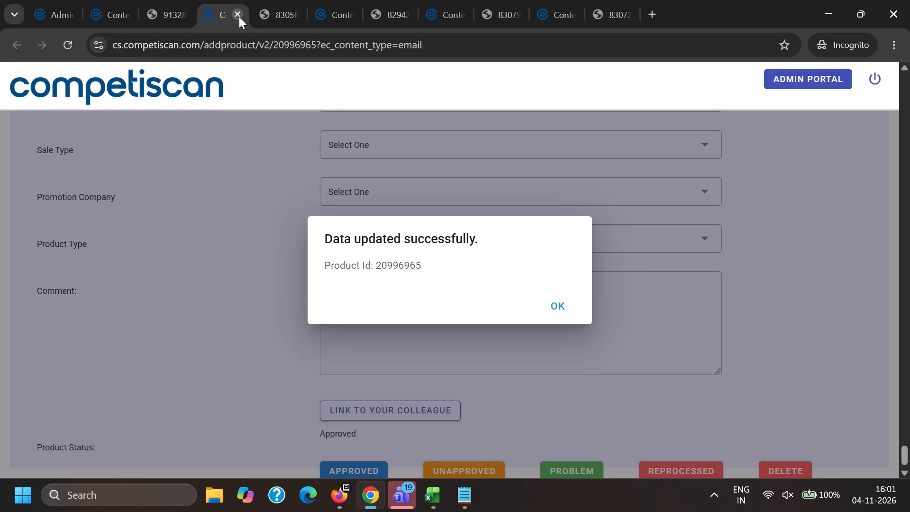
left_click(237, 15)
left_click(237, 15)
double_click(237, 15)
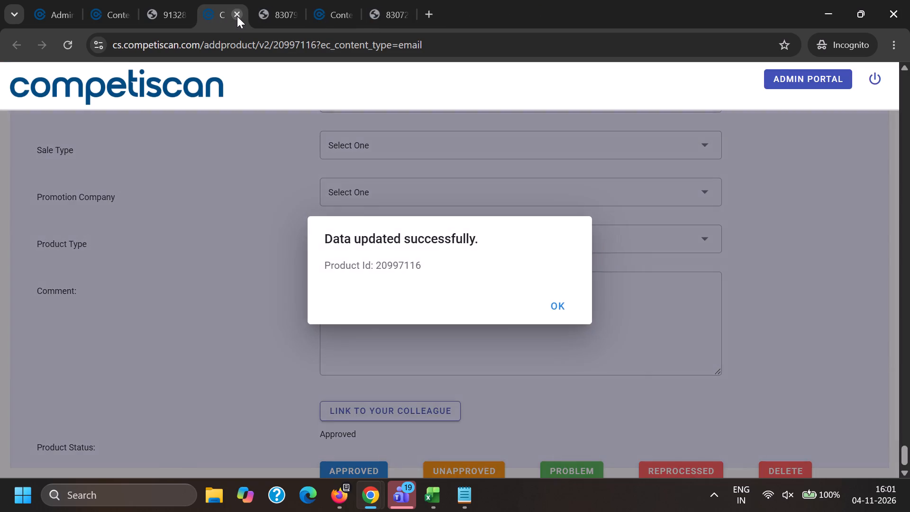
double_click(237, 16)
left_click(237, 17)
left_click(237, 17)
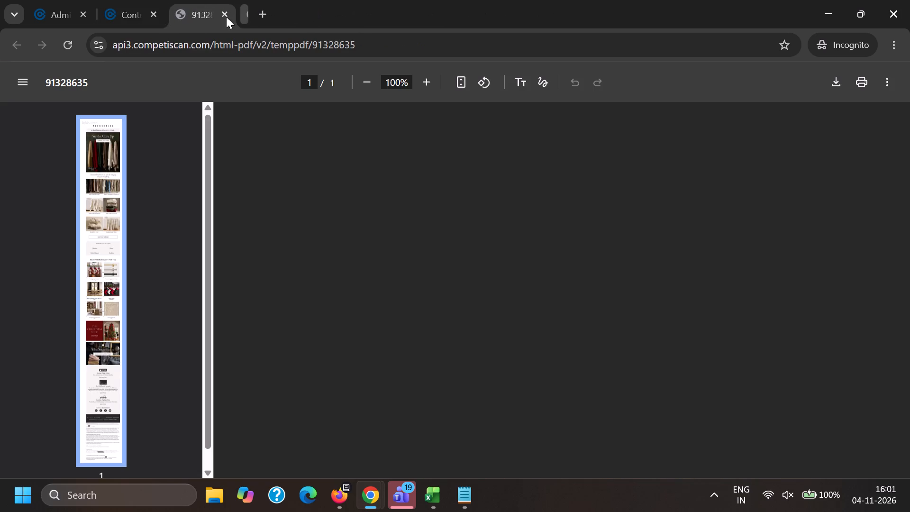
left_click(141, 0)
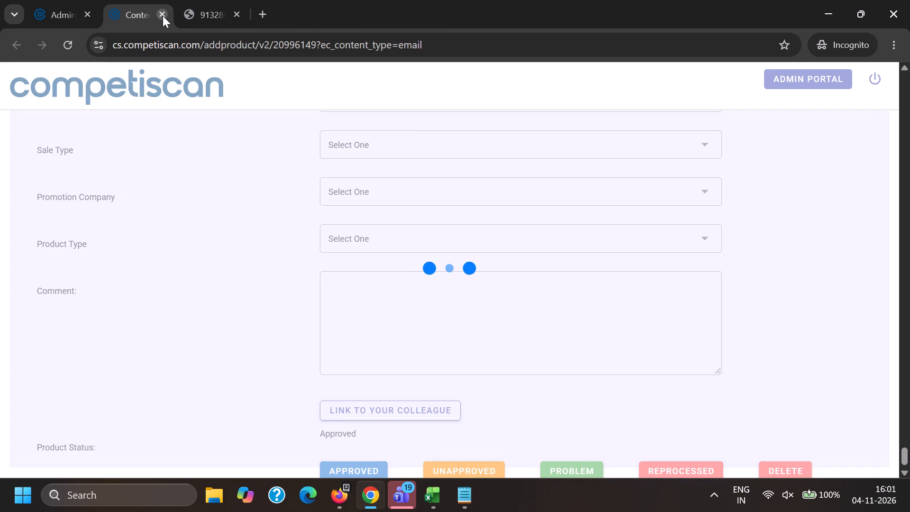
From the unpublished list, open the edit pages of product 20996842 and the nine Macy's Card products from 20998313 up to 20998780.
left_click(68, 0)
scroll(422, 293, "down", 11)
scroll(311, 393, "up", 1)
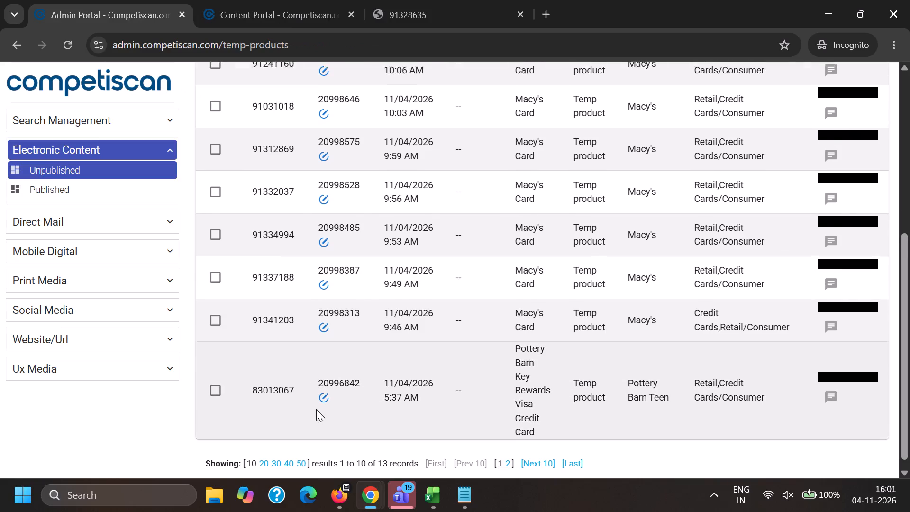
scroll(308, 407, "down", 1)
left_click(321, 384, "ctrl")
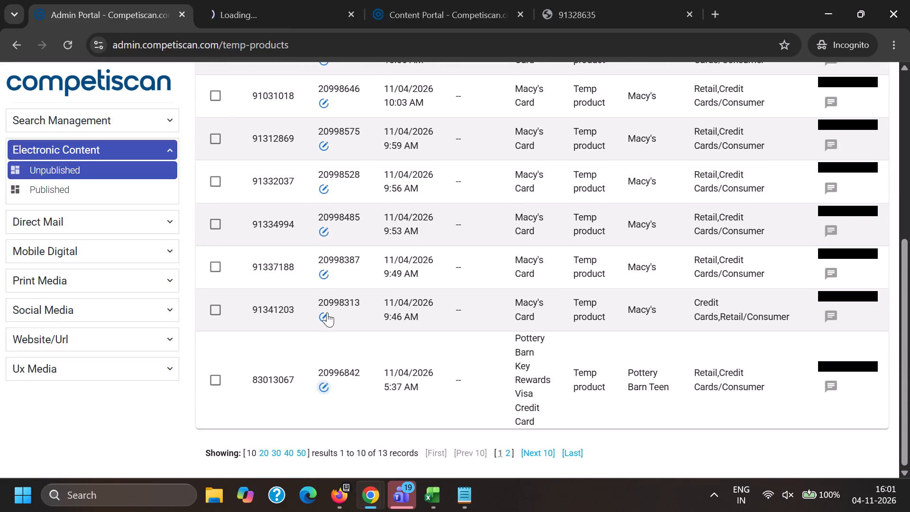
left_click(320, 315, "ctrl")
left_click(318, 271, "ctrl")
left_click(320, 271, "ctrl")
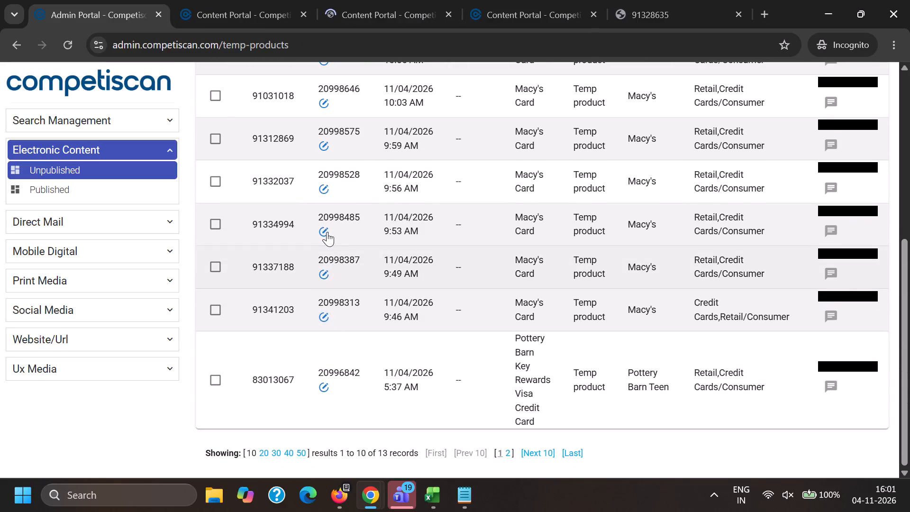
left_click(327, 232, "ctrl")
left_click(326, 191, "ctrl")
left_click(328, 146, "ctrl")
scroll(328, 247, "up", 3)
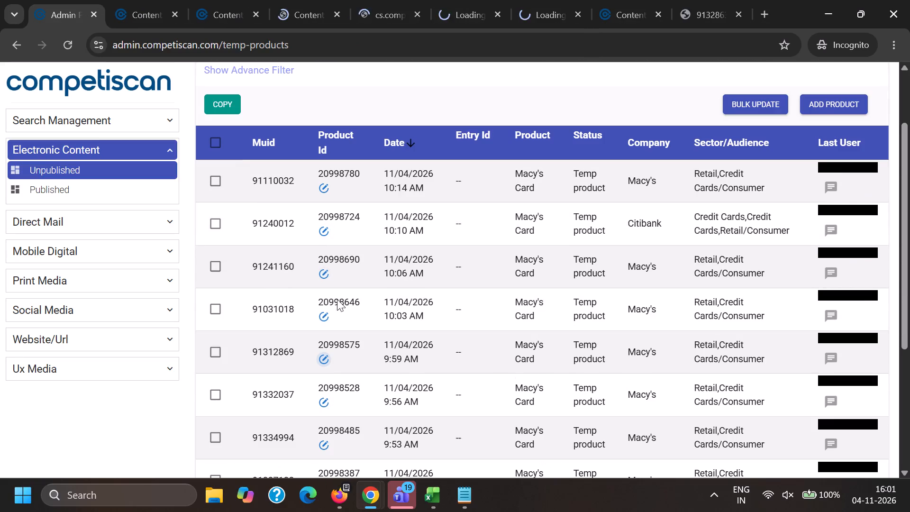
left_click(322, 318, "ctrl")
left_click(326, 273, "ctrl")
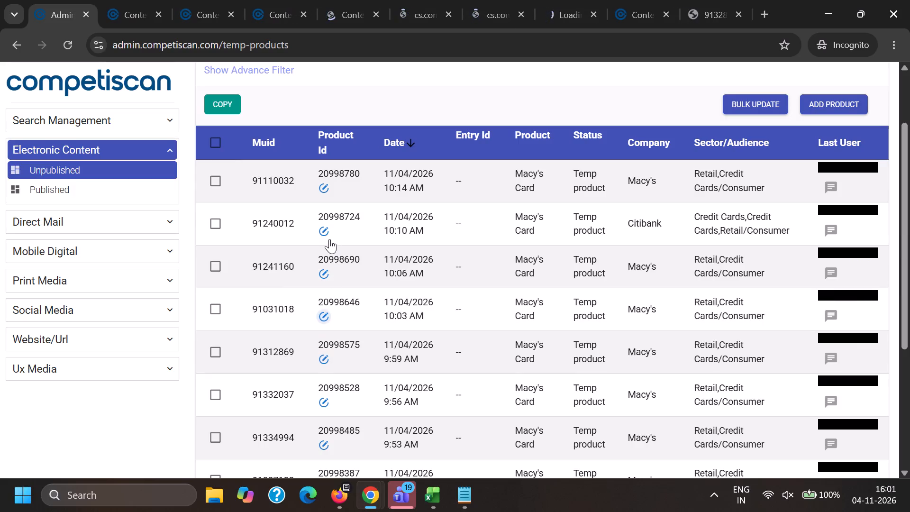
left_click(325, 229, "ctrl")
left_click(328, 190, "ctrl")
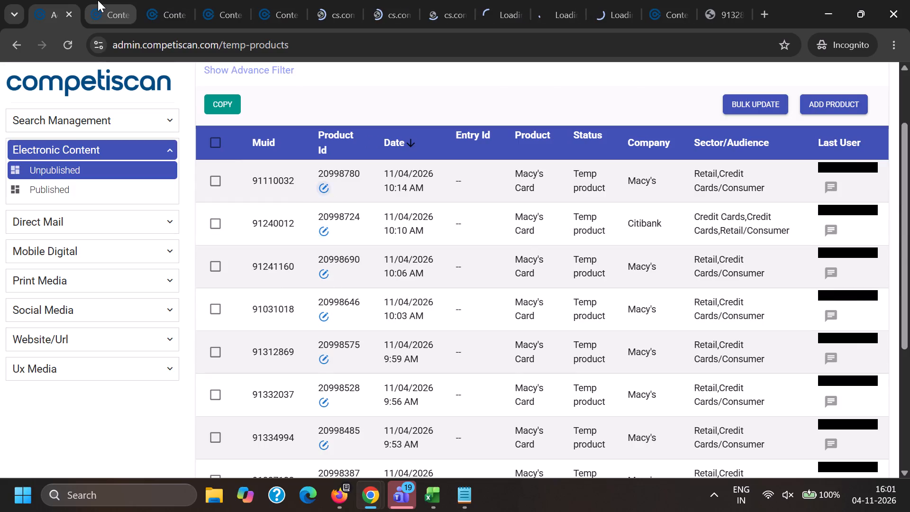
Copy the edit-page link of product 20996842 into column D of the may 26 sheet, in the row of record 91334067.
left_click(98, 0)
triple_click(181, 45)
key("ctrl+a")
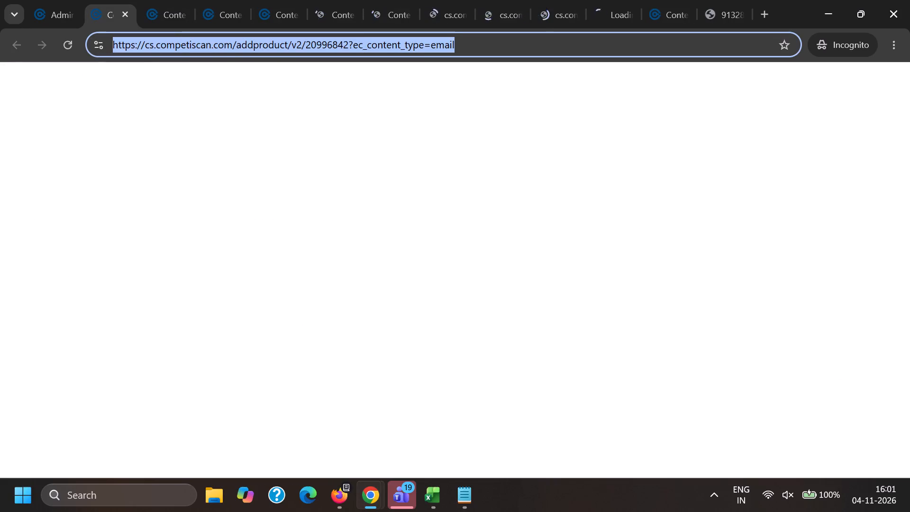
key("ctrl+c")
key("alt+Tab")
left_click(200, 337)
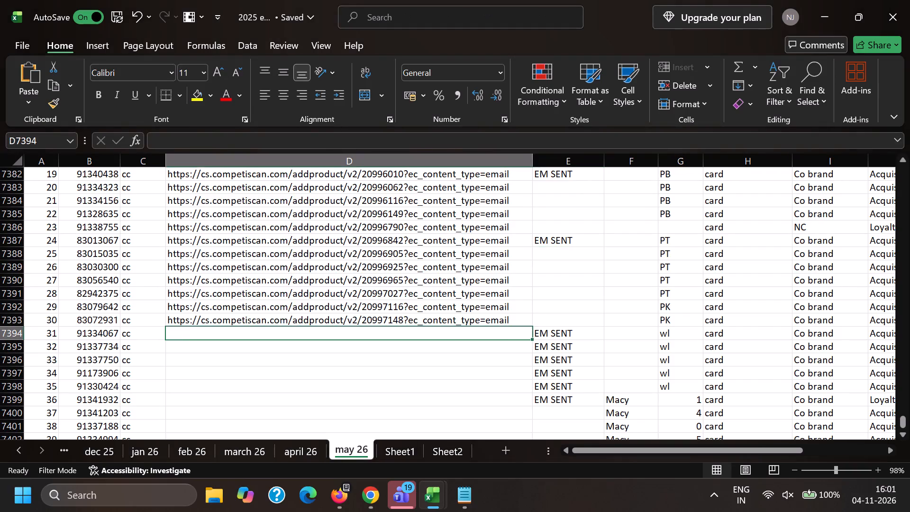
key("ctrl+v")
left_click(202, 347)
Check the MUID on product 20996842's edit page against the may 26 sheet.
key("alt+Tab")
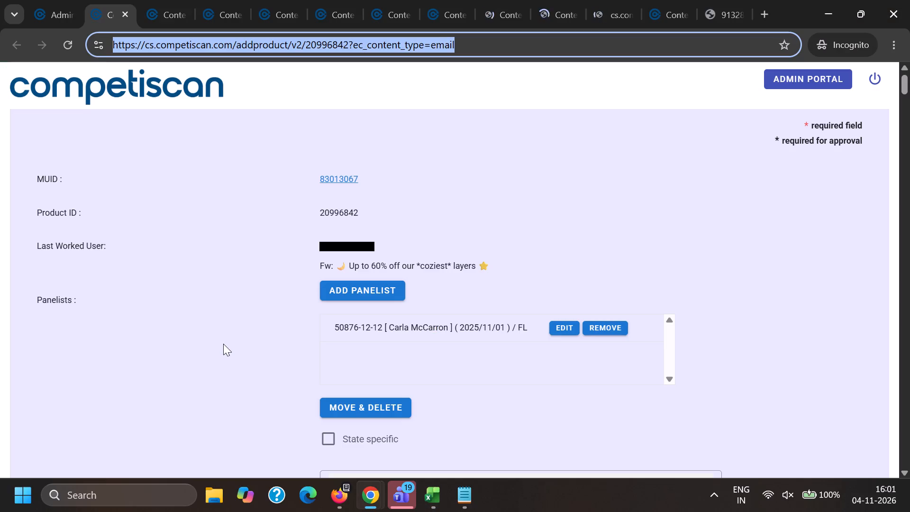
scroll(223, 342, "down", 9)
scroll(191, 278, "up", 4)
key("alt+Tab")
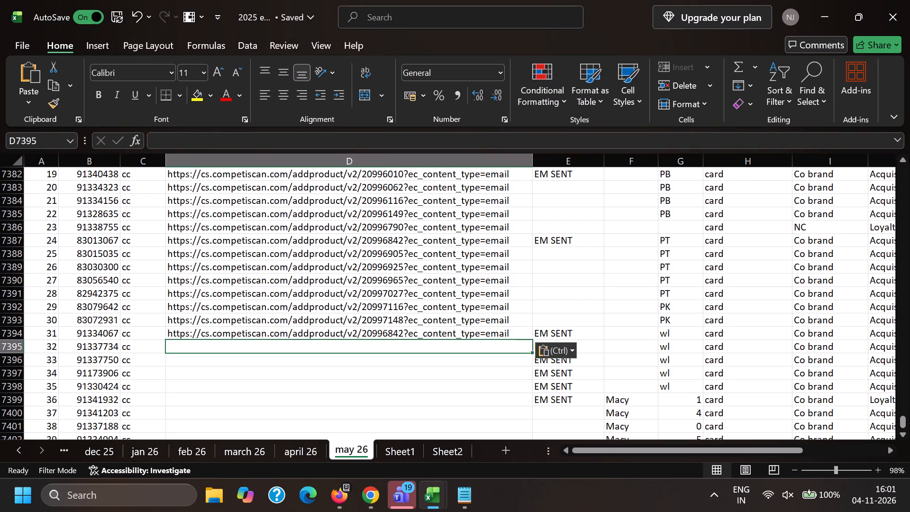
Switch to the browser and copy the edit-page link of product 20998313.
key("alt+Tab")
left_click(160, 0)
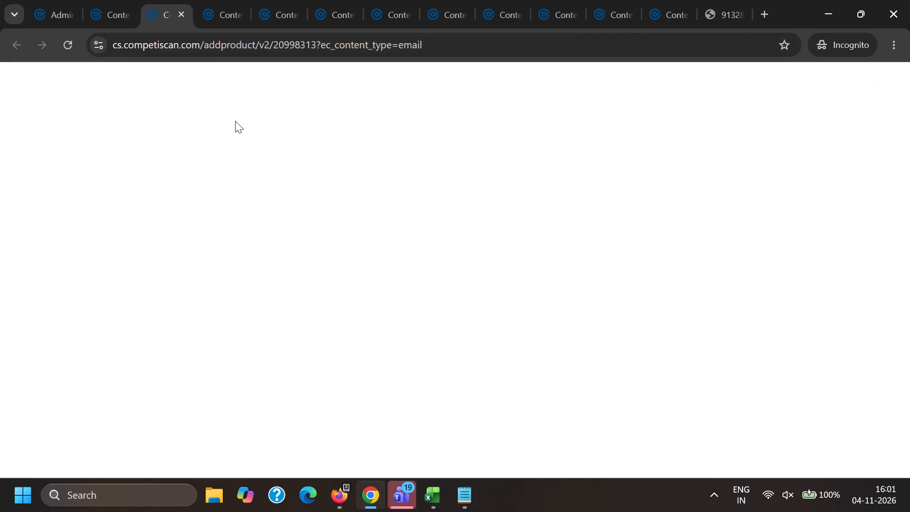
triple_click(176, 50)
key("ctrl+c")
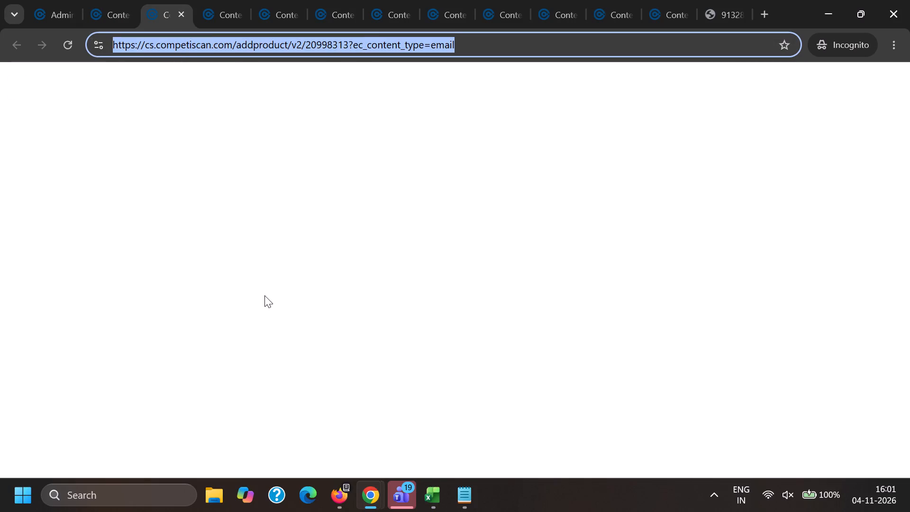
Look over product 20996842's edit page and open its processed PDF.
left_click(112, 0)
scroll(439, 343, "down", 5)
scroll(507, 336, "up", 1)
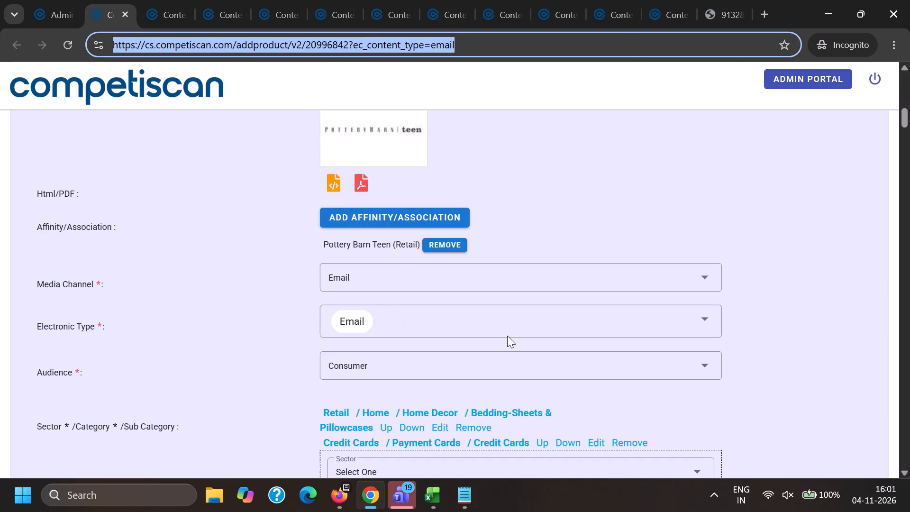
scroll(507, 334, "down", 3)
scroll(574, 344, "up", 8)
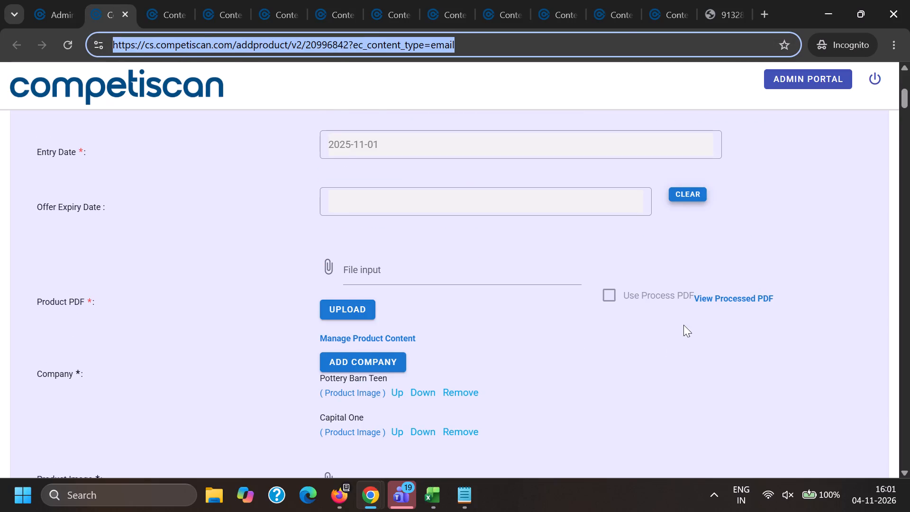
left_click(716, 303, "ctrl")
Paste product 20998313's edit-page link into column D of the may 26 sheet, in the row of record 91341203.
left_click(221, 0)
scroll(429, 282, "down", 8)
key("alt+Tab")
scroll(390, 363, "down", 2)
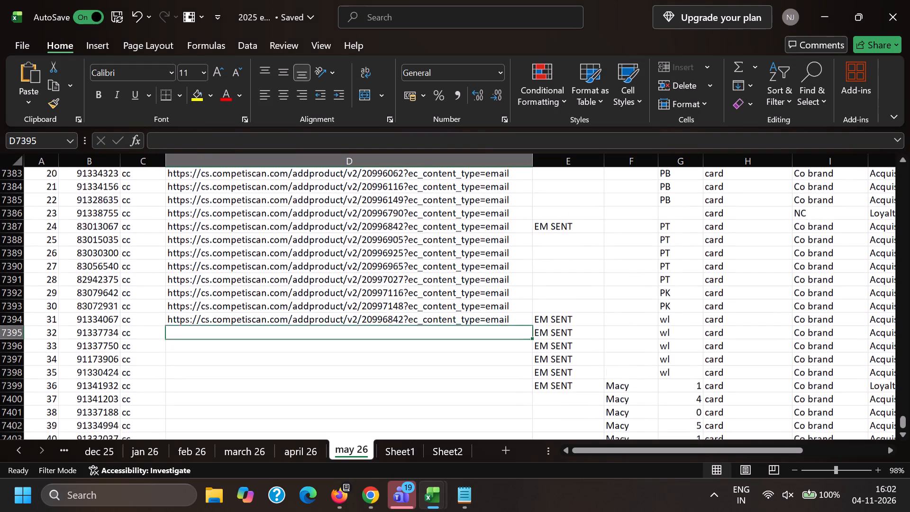
scroll(384, 392, "down", 1)
left_click(473, 290)
key("ctrl+v")
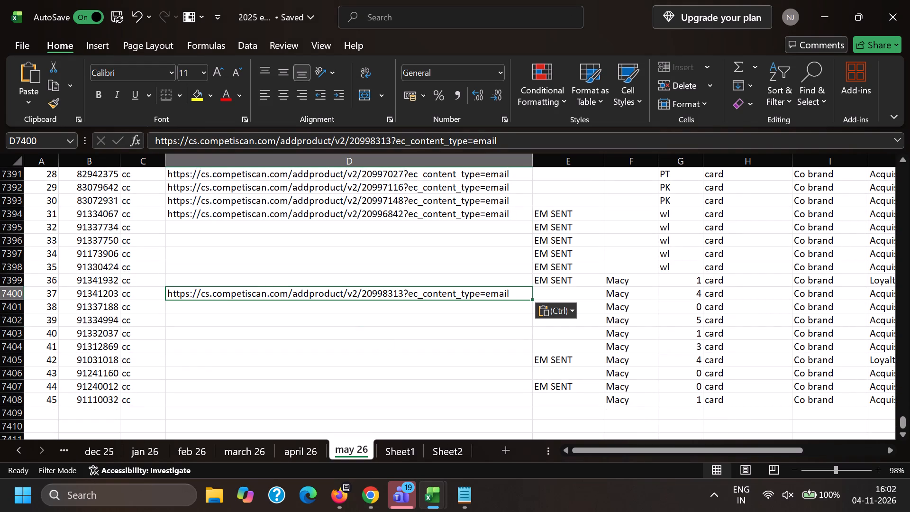
left_click(190, 311)
key("alt+Tab")
scroll(259, 198, "up", 11)
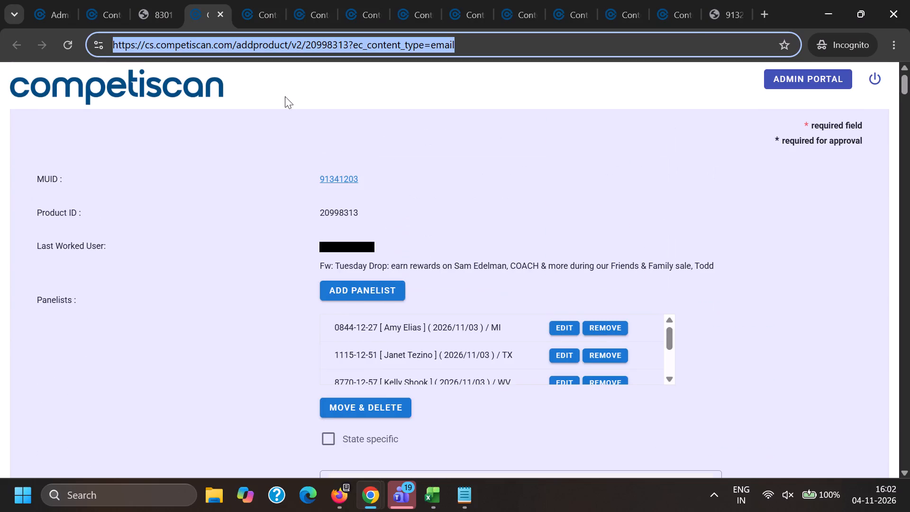
left_click(250, 0)
triple_click(274, 47)
key("ctrl+c")
key("alt+Tab")
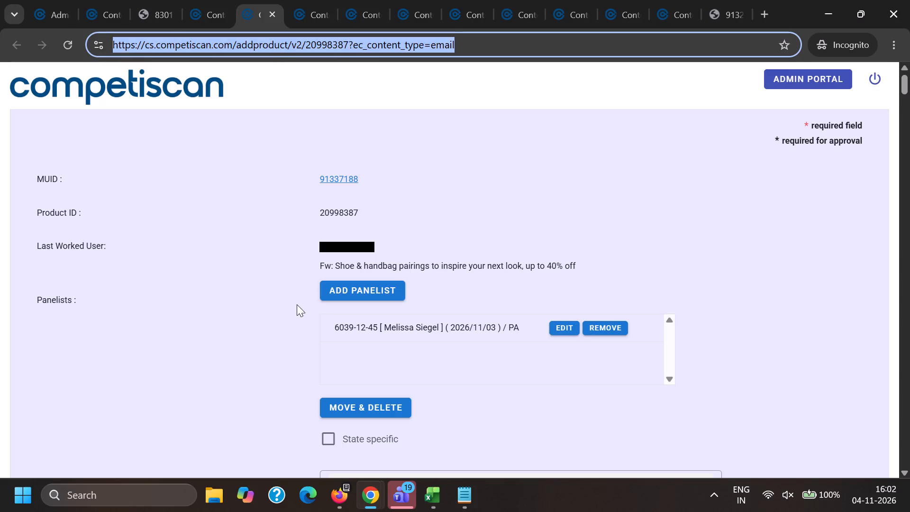
key("ctrl+v")
Copy the edit-page link of product 20998485 into column D of the may 26 sheet, in the row of record 91334994.
left_click(210, 322)
key("alt+Tab")
left_click(303, 0)
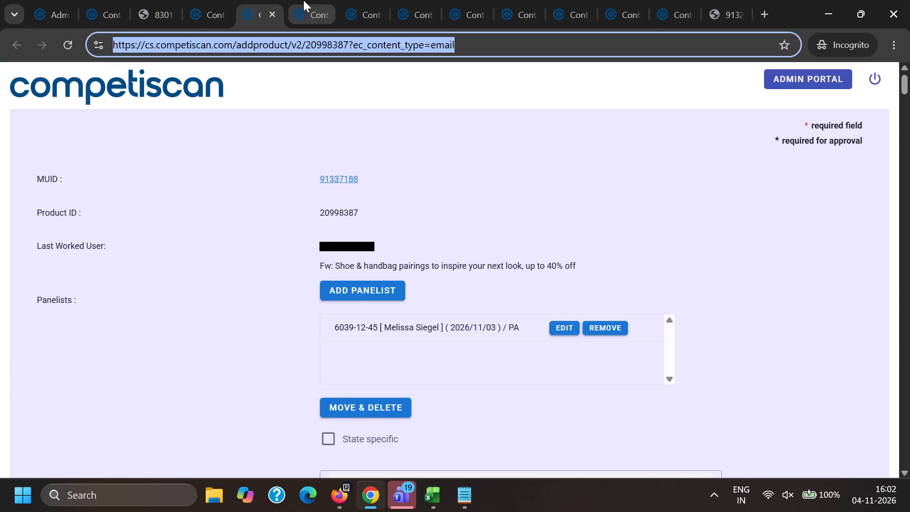
triple_click(304, 40)
key("ctrl+c")
key("alt+Tab")
key("ctrl+v")
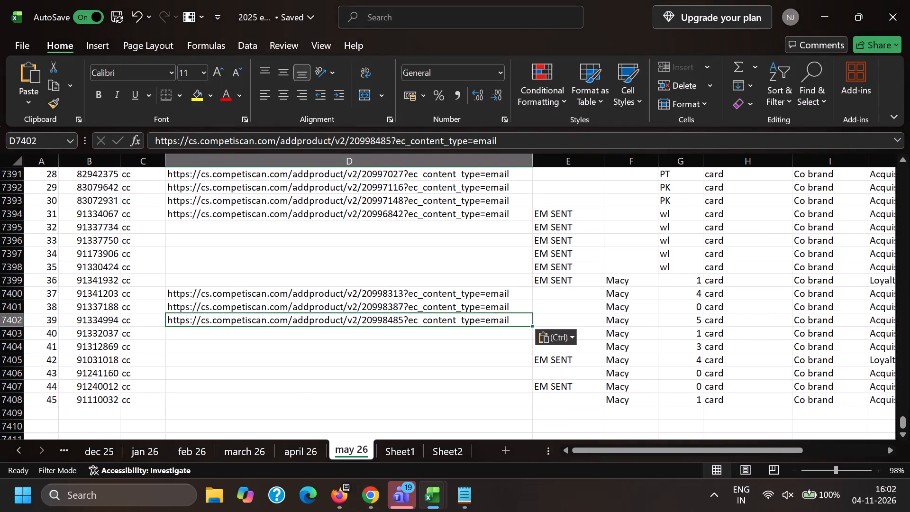
Copy the edit-page link of product 20998528 into column D of the may 26 sheet, in the row of record 91332037.
left_click(187, 332)
key("alt+Tab")
left_click(365, 0)
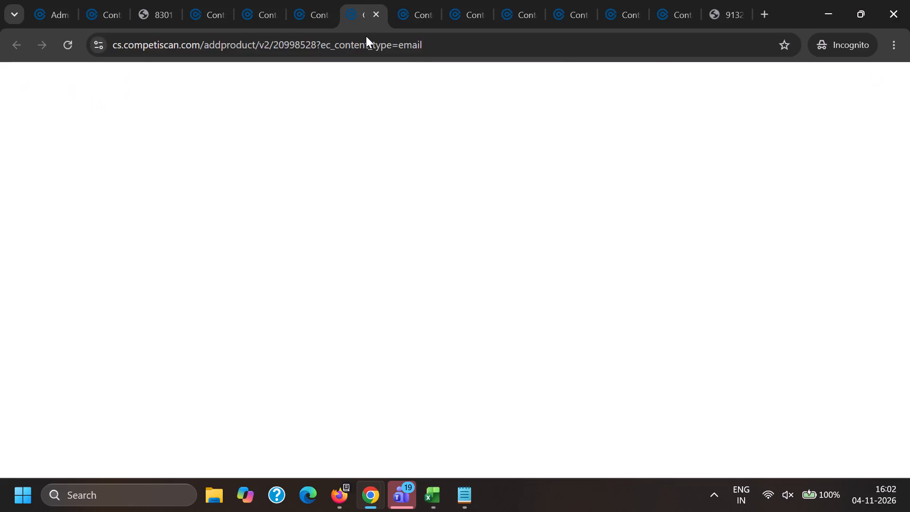
triple_click(366, 35)
key("ctrl+c")
left_click(141, 0)
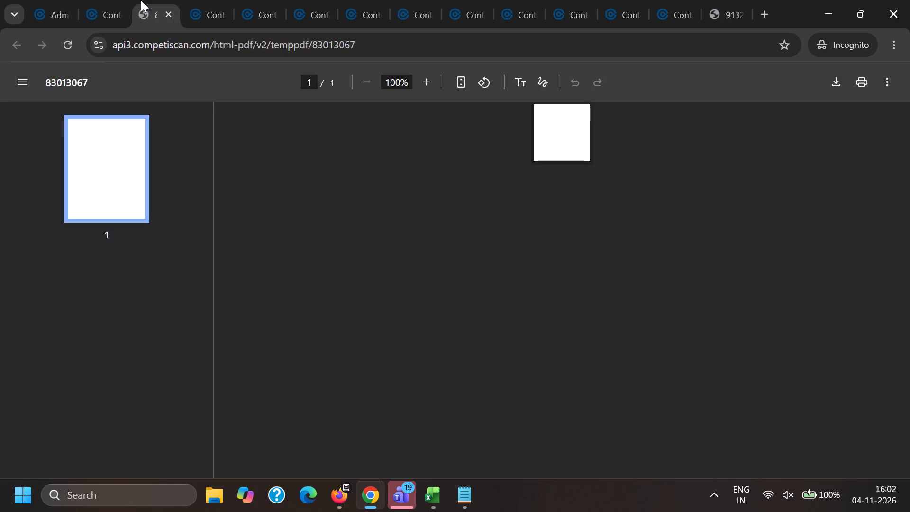
left_click(106, 0)
left_click(151, 0)
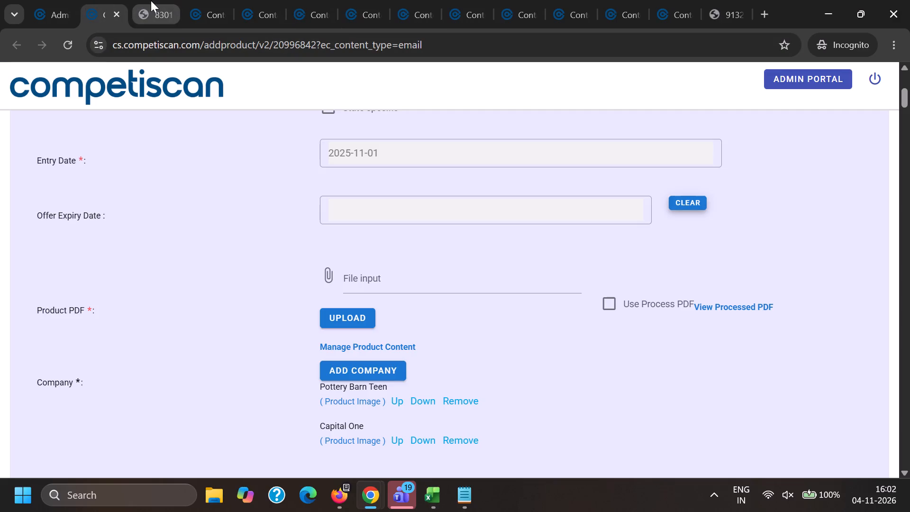
key("alt+Tab")
key("ctrl+v")
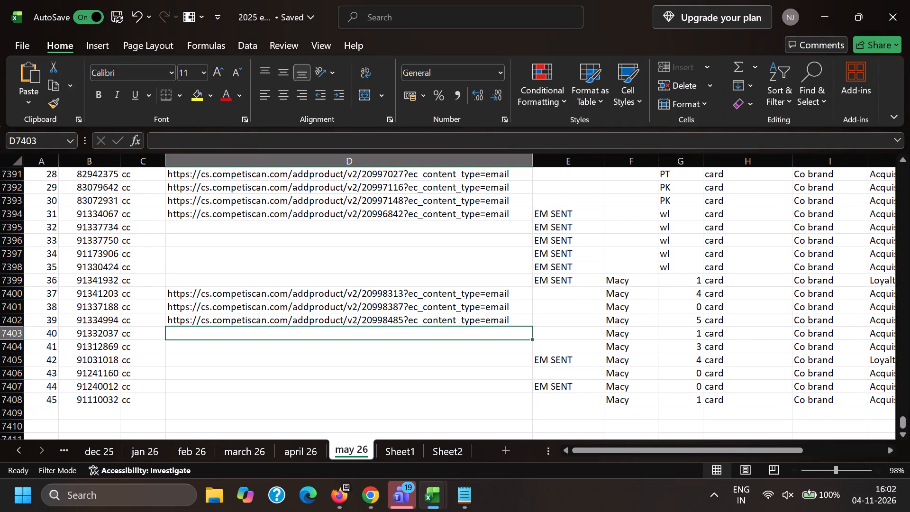
Copy the edit-page link of product 20998575 into column D of the may 26 sheet, in the row of record 91312869.
left_click(172, 344)
key("alt+Tab")
left_click(312, 0)
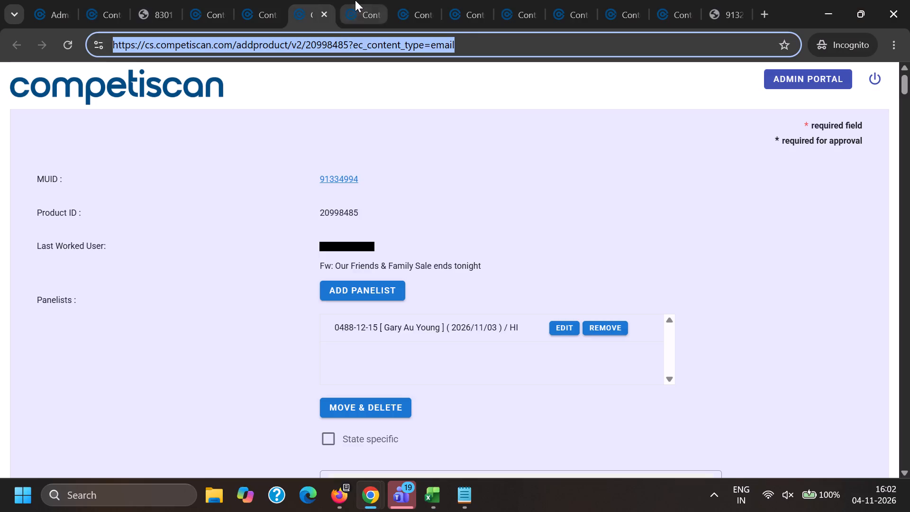
left_click(355, 0)
left_click(409, 0)
triple_click(424, 42)
key("ctrl+c")
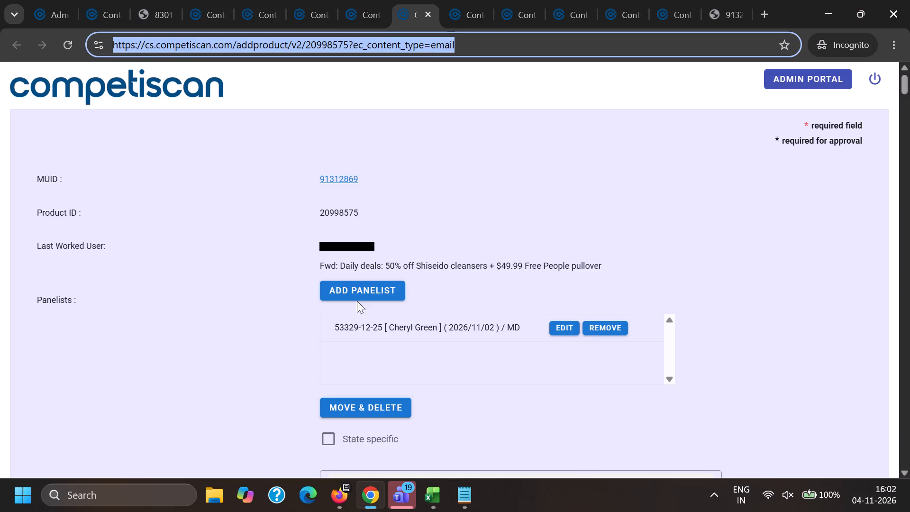
key("alt+Tab")
key("ctrl+v")
Copy the edit-page link of product 20998646 into column D of the may 26 sheet, in the row of record 91031018.
left_click(188, 363)
key("alt+Tab")
left_click(471, 0)
triple_click(470, 35)
key("ctrl+c")
key("alt+Tab")
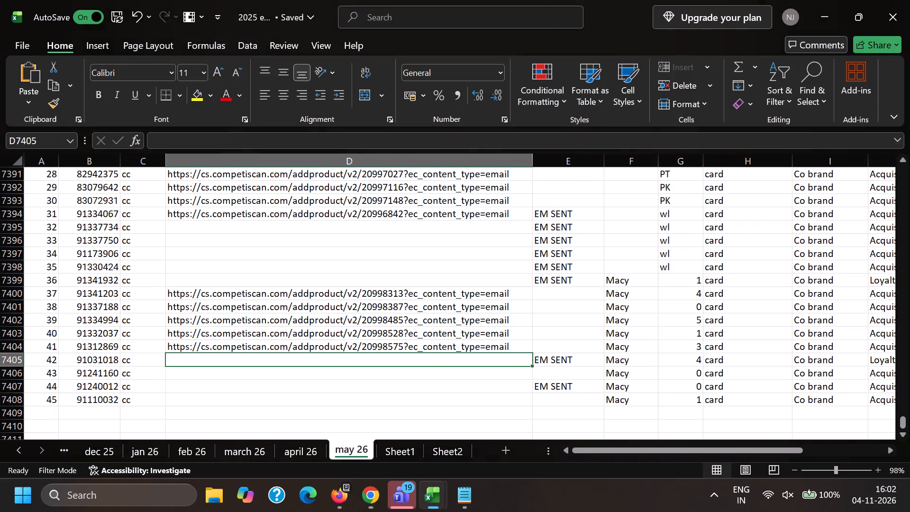
key("ctrl+v")
Close product 20998646's edit page and copy product 20998690's edit-page link into column D, in the row of record 91241160.
left_click(178, 371)
key("alt+Tab")
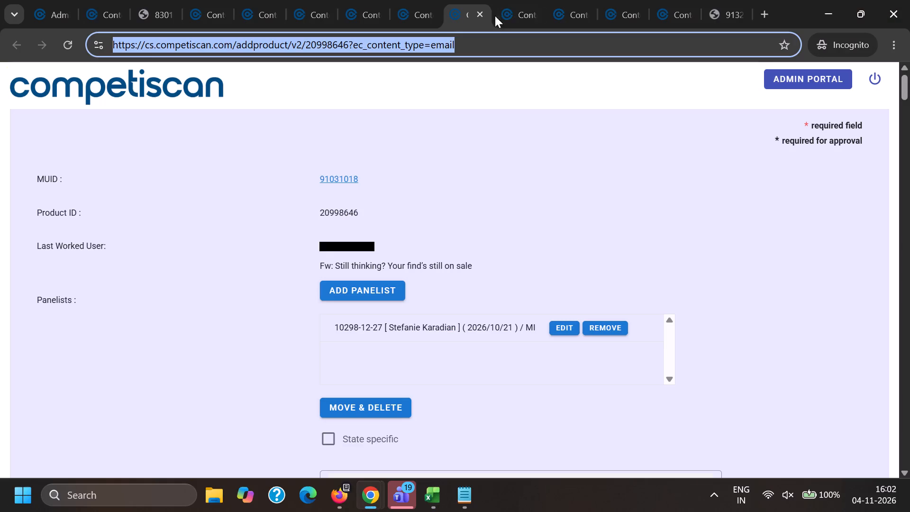
left_click(480, 13)
triple_click(501, 40)
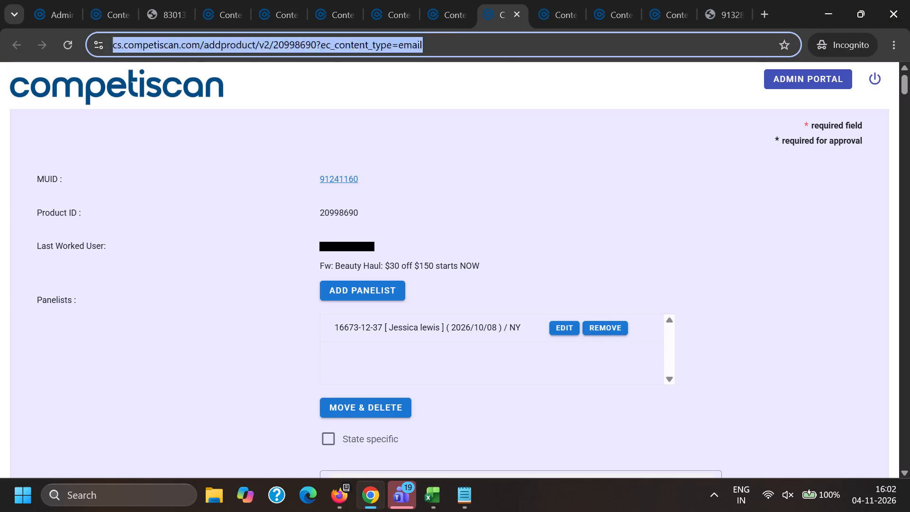
key("ctrl+c")
key("alt+Tab")
key("ctrl+v")
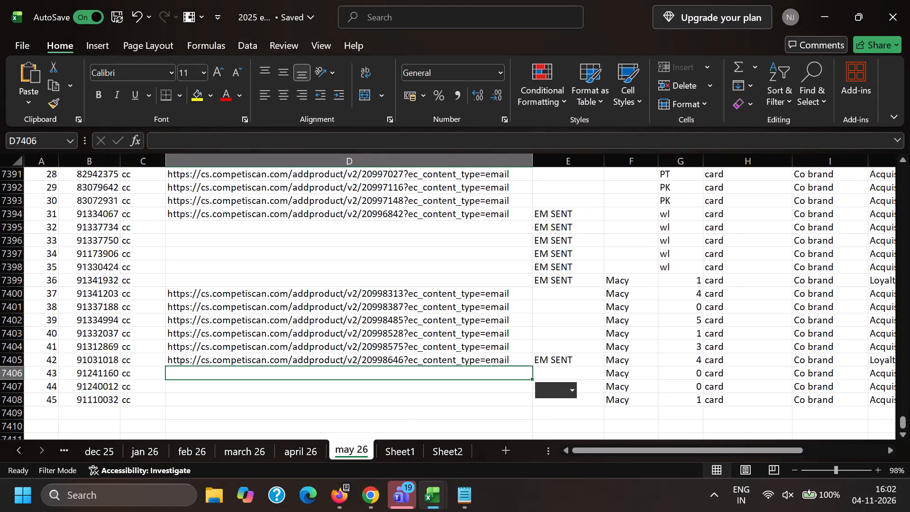
Copy the edit-page link of product 20998724 into column D of the may 26 sheet, in the row of record 91240012.
left_click(185, 384)
key("alt+Tab")
left_click(559, 0)
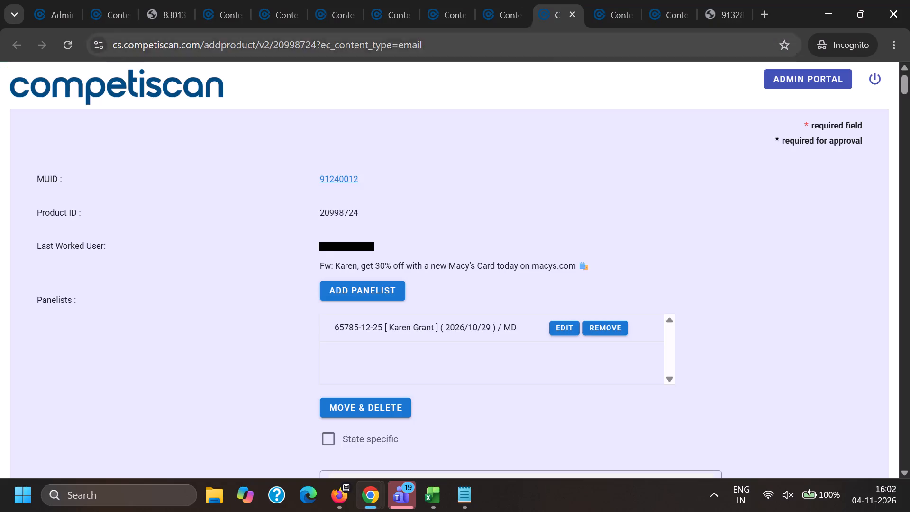
triple_click(563, 39)
key("ctrl+c")
key("alt+Tab")
left_click(347, 191, "ctrl")
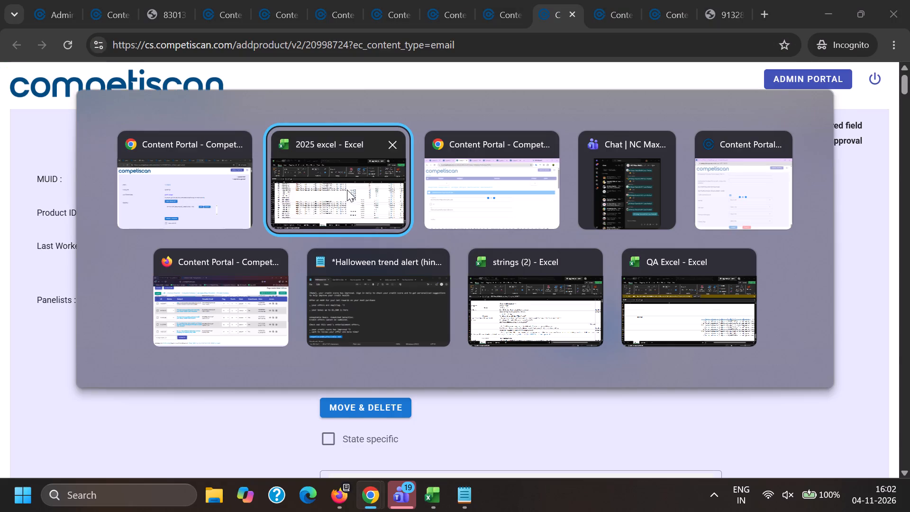
key("ctrl+v")
left_click(190, 397)
key("alt+Tab")
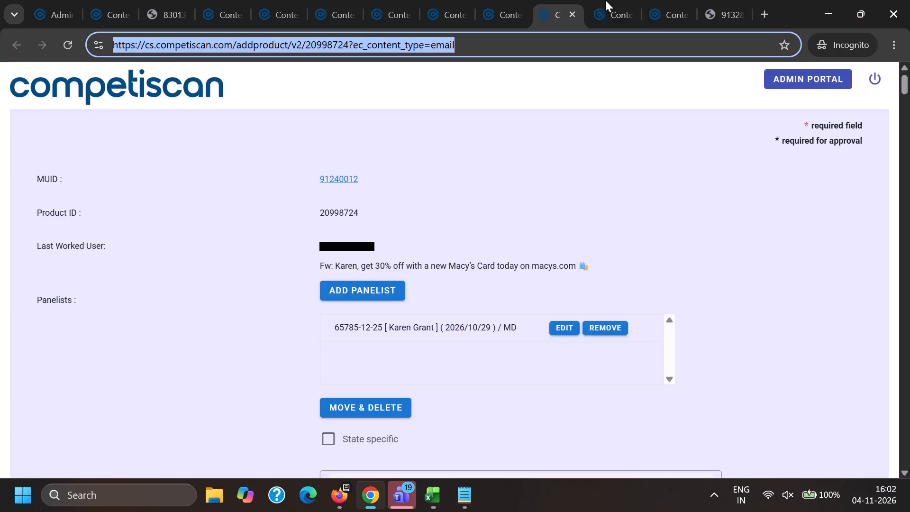
left_click(621, 0)
triple_click(624, 37)
key("ctrl+c")
key("alt+Tab")
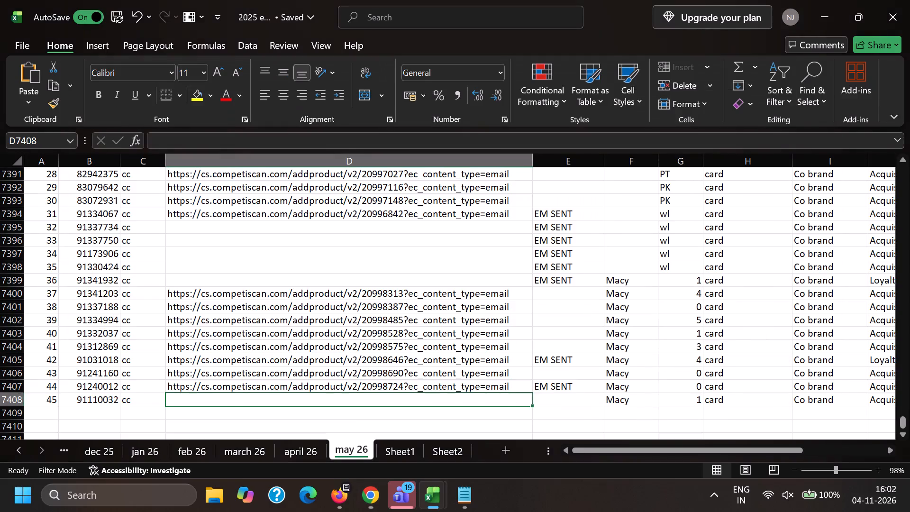
key("ctrl+v")
left_click(392, 335)
Close the edit page of approved product 20996149 together with its processed PDF.
key("alt+Tab")
left_click(670, 0)
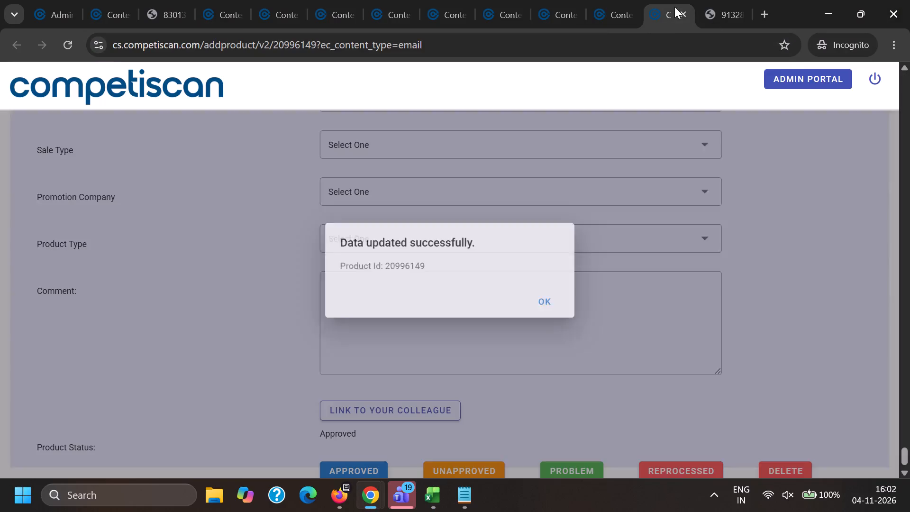
double_click(681, 10)
Copy the MUID of product 20996842 and open the email editor for record 83013067 in the other browser window.
left_click(152, 0)
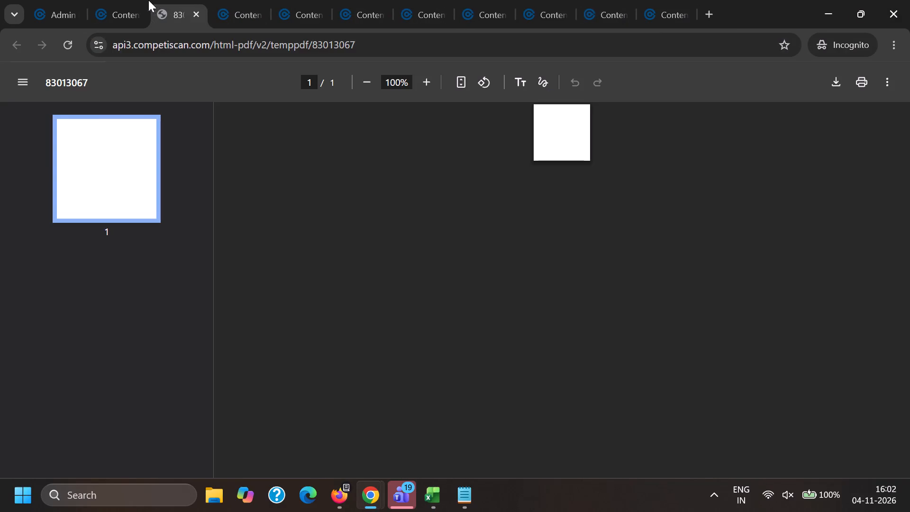
left_click(110, 0)
scroll(306, 229, "up", 8)
left_click_drag(289, 172, 427, 175)
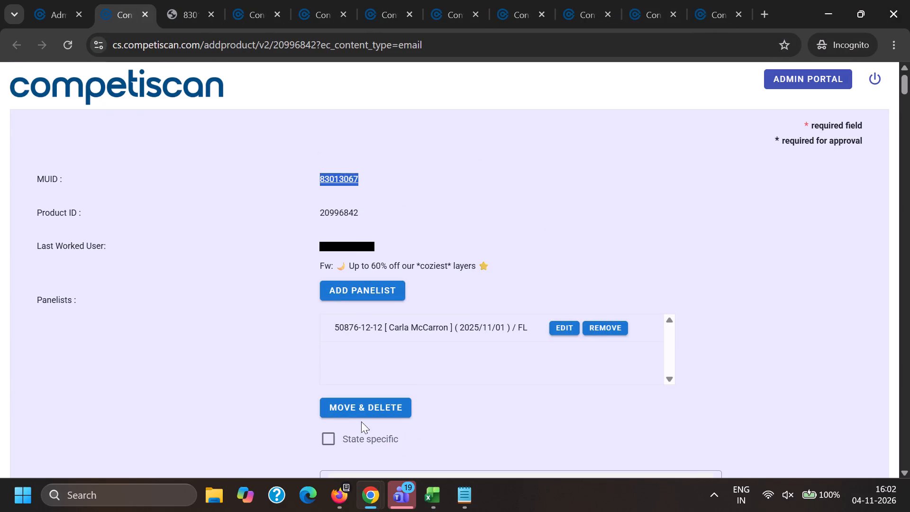
key("ctrl+c")
left_click(376, 511)
left_click(236, 423)
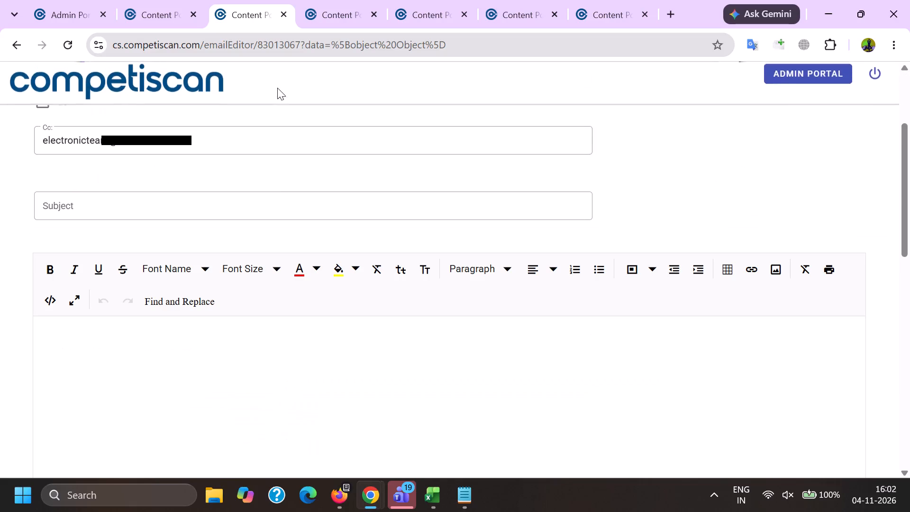
scroll(239, 159, "down", 5)
scroll(405, 415, "down", 10)
scroll(14, 382, "up", 6)
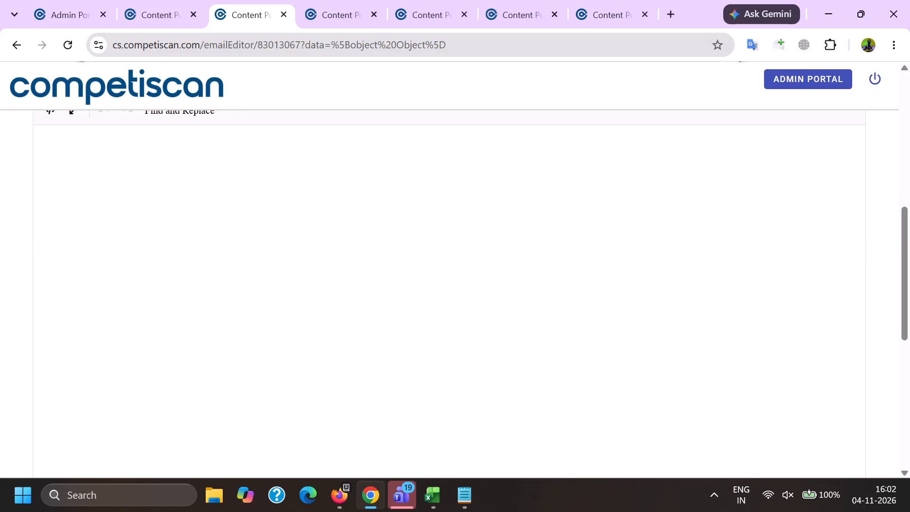
left_click(320, 0)
double_click(277, 46)
key("ctrl+v")
key("Return")
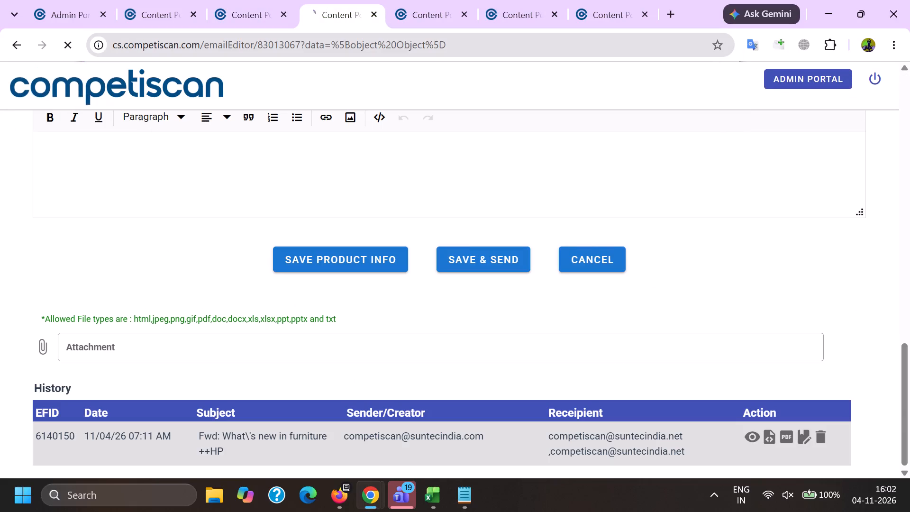
Clear the product 20996842 edit-page link from column D of the may 26 sheet, in the row of record 91334067.
key("alt+Tab")
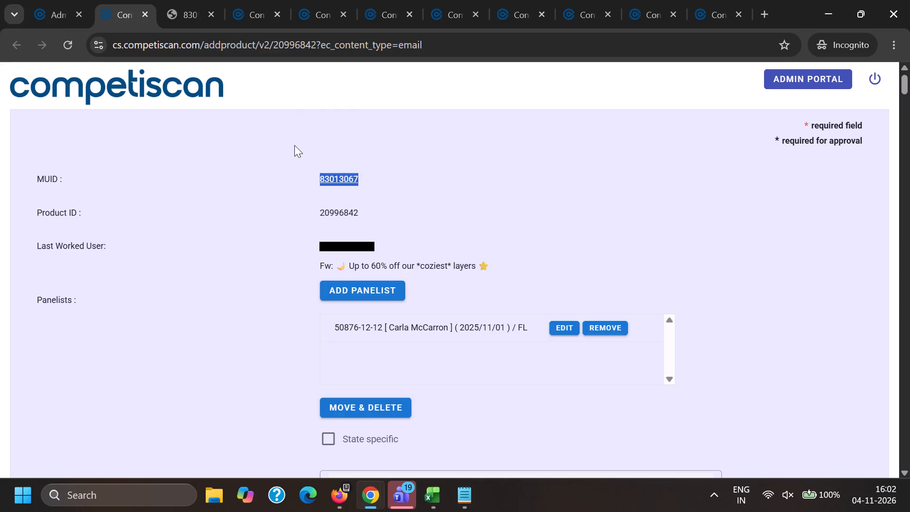
scroll(271, 246, "up", 1)
key("alt+Tab")
key("alt+Tab")
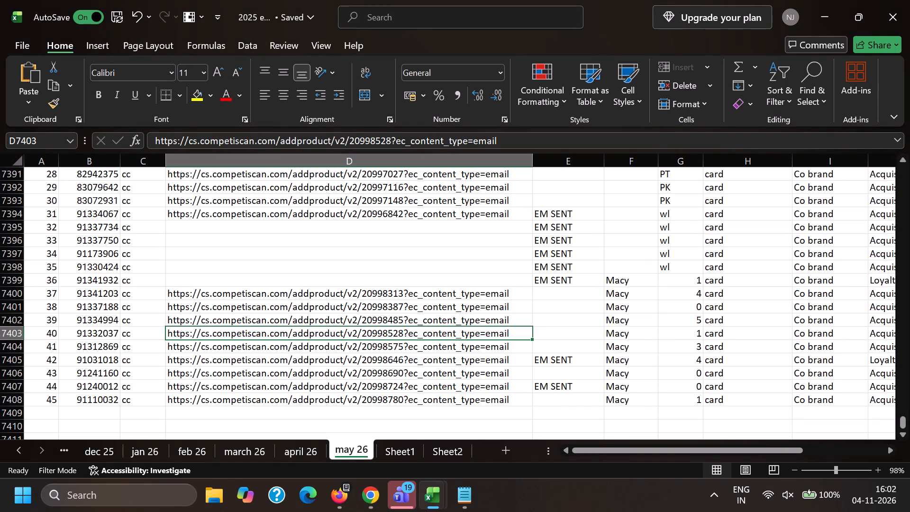
left_click(188, 213)
key("BackSpace")
left_click(244, 274)
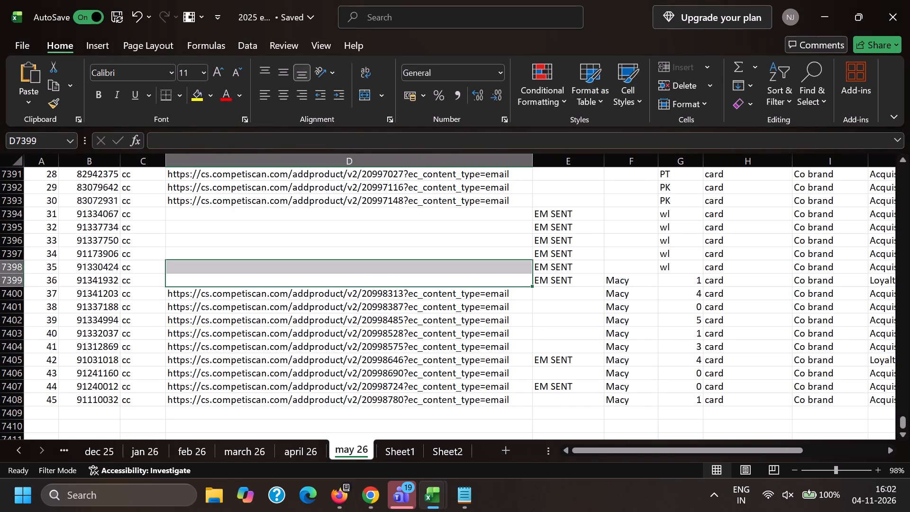
Enable Cc for email 83013067 and set both Forward To and Cc to the Competiscan address kept in the notes.
key("alt+Tab")
key("alt+Tab")
key("alt+Tab")
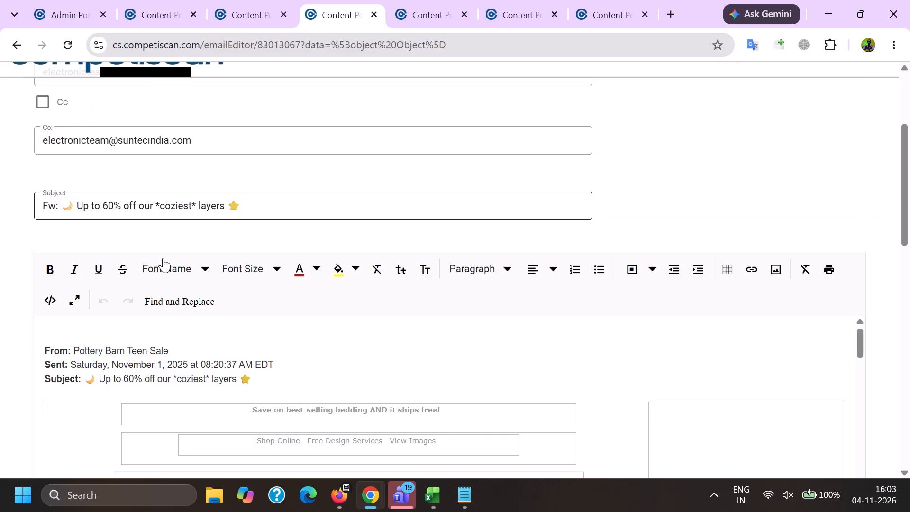
scroll(177, 286, "up", 6)
left_click(462, 503)
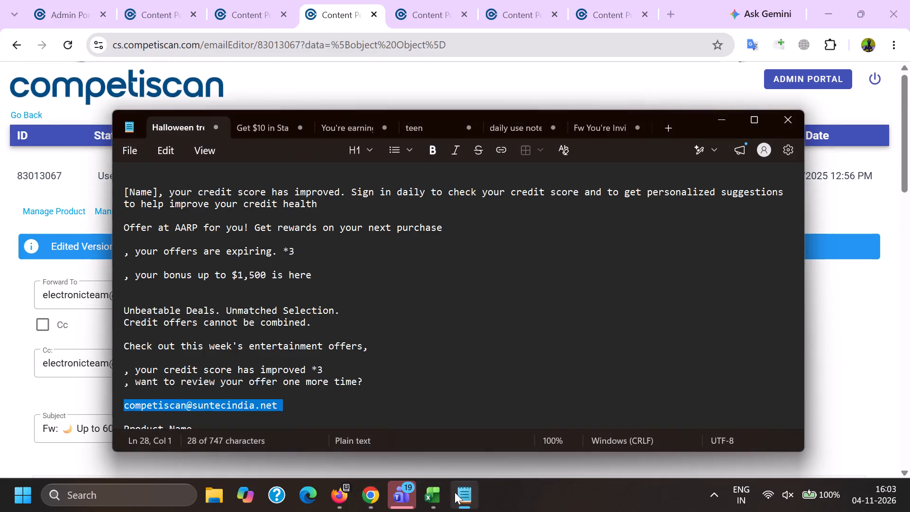
key("ctrl+c")
key("alt+Tab")
left_click_drag(264, 296, 19, 257)
key("ctrl+v")
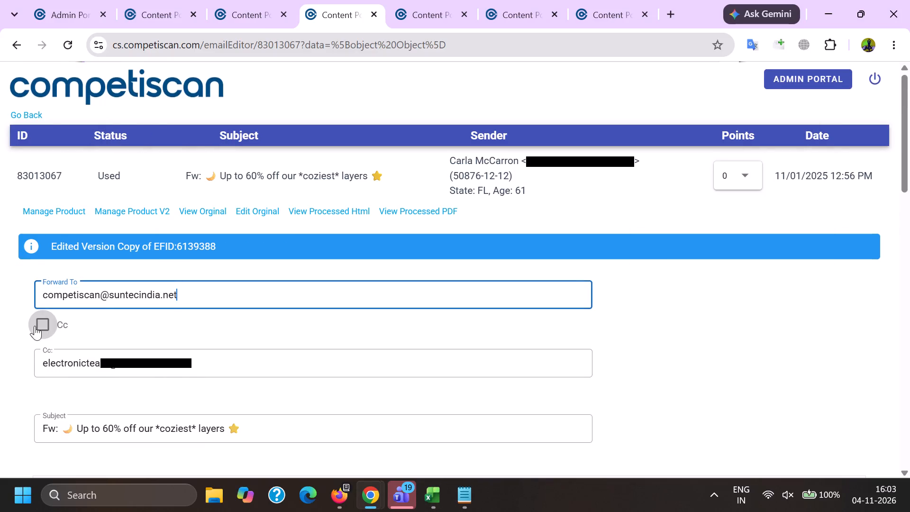
left_click(35, 324)
left_click_drag(222, 359, 23, 327)
key("ctrl+v")
Append ++hp to the email's subject, and save and send the edited version.
left_click(334, 429)
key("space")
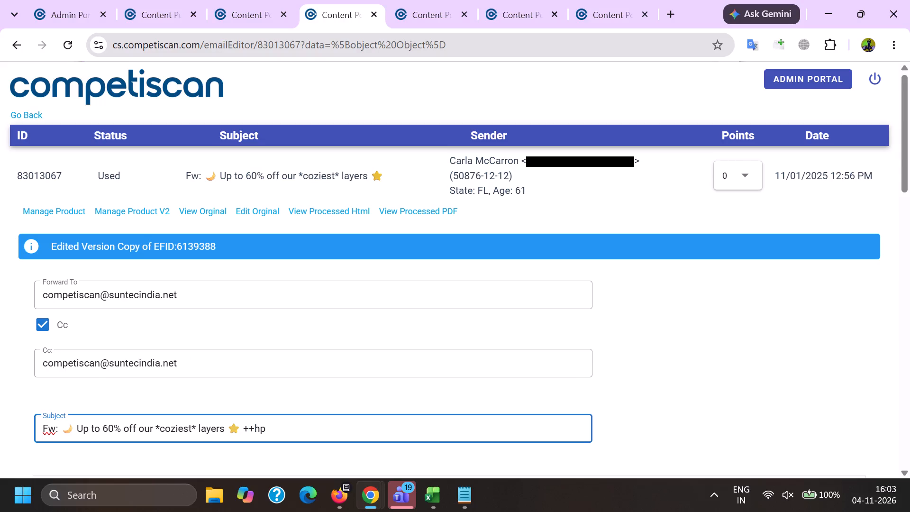
scroll(0, 279, "down", 17)
left_click(488, 276)
left_click(474, 260)
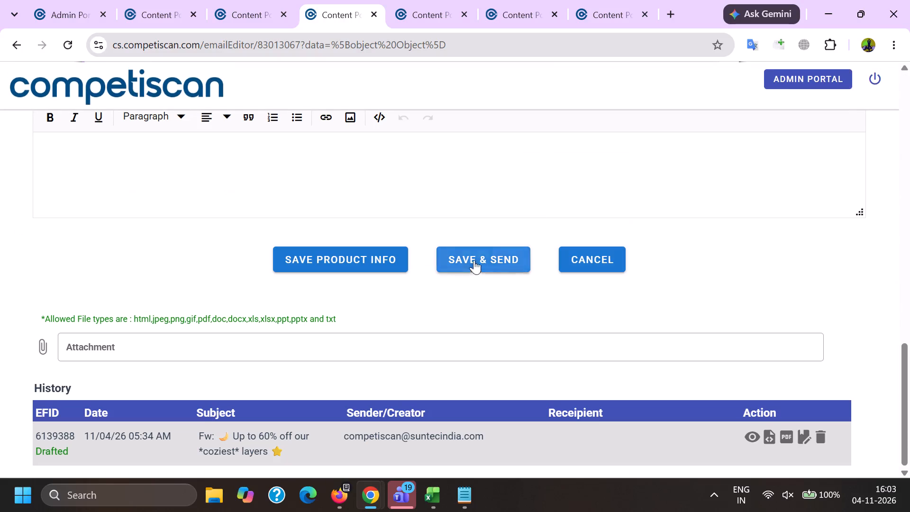
left_click(461, 295)
Switch back to product 20996842's edit page in the incognito browser window.
key("alt+Tab")
key("alt+Tab")
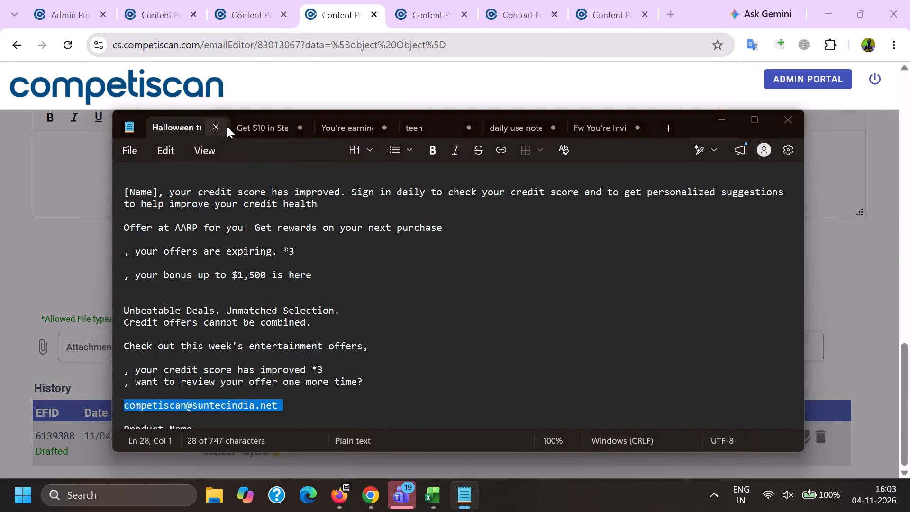
key("alt+Tab")
Close product 20996842's edit page and its processed PDF 83013067.
left_click(193, 0)
left_click(129, 0)
double_click(146, 15)
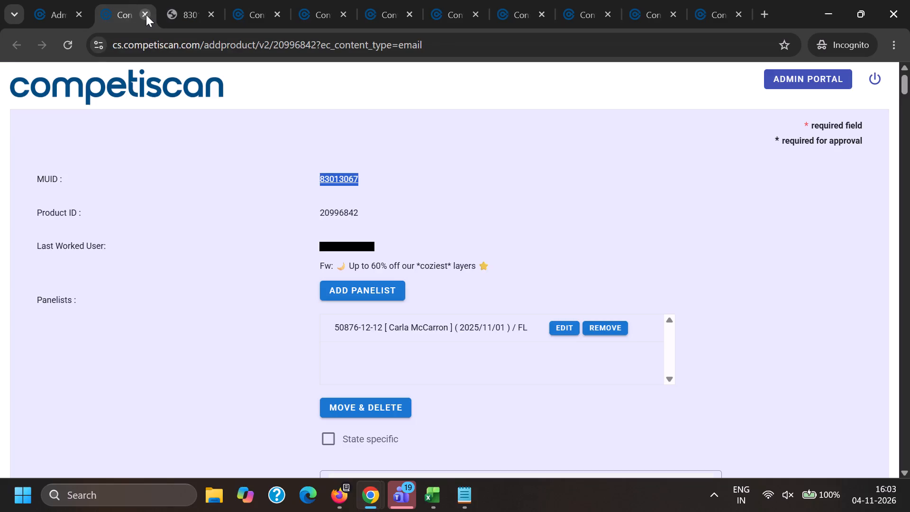
Open the processed PDFs of products 20998313, 20998387, 20998485 and 20998528 from their edit pages.
scroll(464, 225, "down", 4)
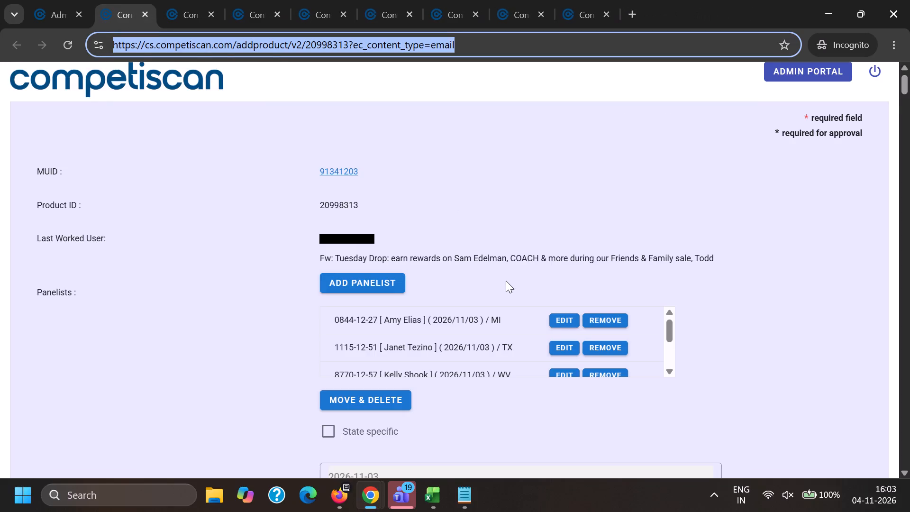
left_click(718, 302, "ctrl")
key("ctrl+Tab")
key("ctrl+Tab")
scroll(717, 296, "down", 5)
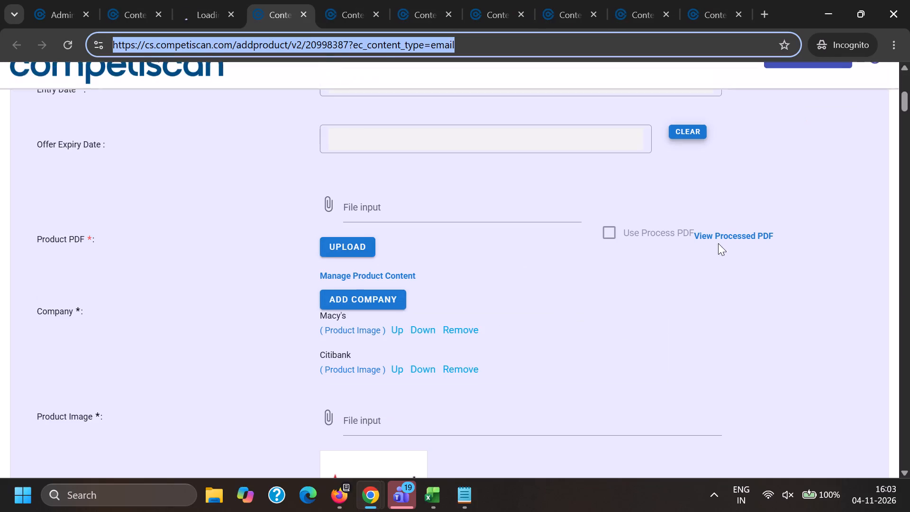
left_click(717, 235, "ctrl")
key("ctrl+Tab")
key("ctrl+Tab")
scroll(700, 237, "down", 5)
left_click(712, 239, "ctrl")
key("ctrl+Tab")
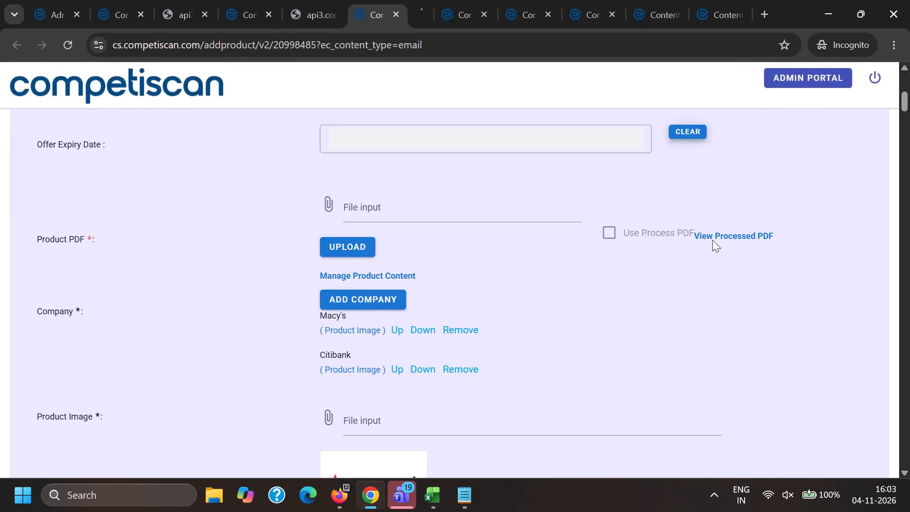
key("ctrl+Tab")
scroll(709, 235, "down", 5)
left_click(713, 237, "ctrl")
Open the processed PDFs of products 20998575, 20998690, 20998724 and 20998780 from their edit pages.
key("ctrl+Tab")
key("ctrl+Tab")
scroll(713, 235, "down", 5)
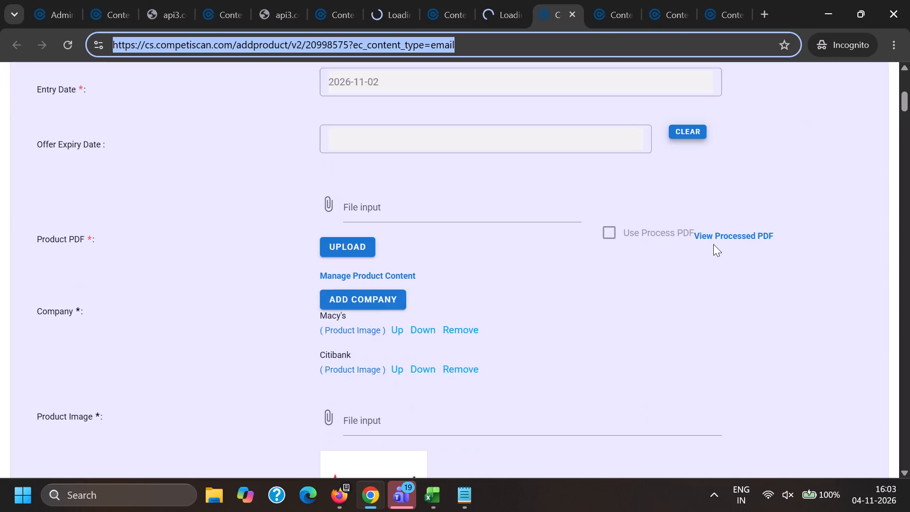
left_click(713, 243, "ctrl")
left_click(711, 236, "ctrl")
key("ctrl+Tab")
key("ctrl+Tab")
scroll(709, 233, "down", 4)
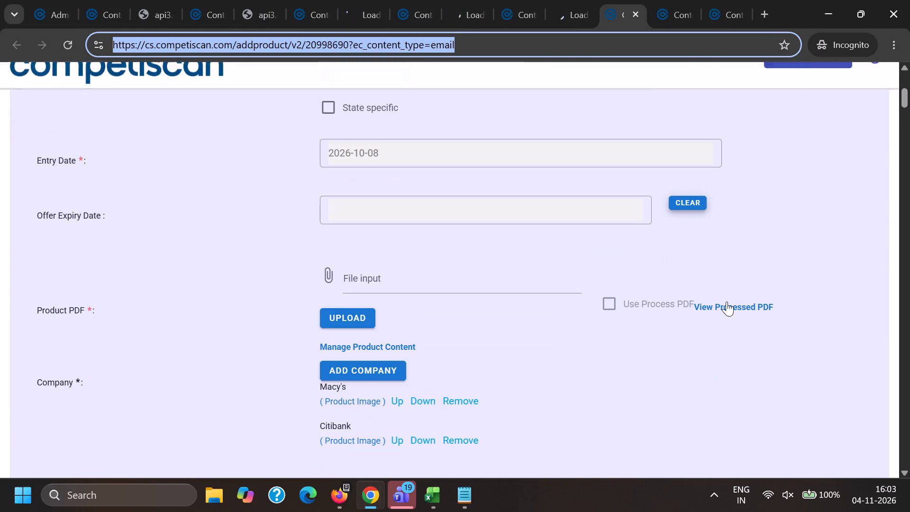
left_click(727, 303, "ctrl")
key("ctrl+Tab")
key("ctrl+Tab")
scroll(697, 239, "down", 5)
left_click(710, 238, "ctrl")
key("ctrl+Tab")
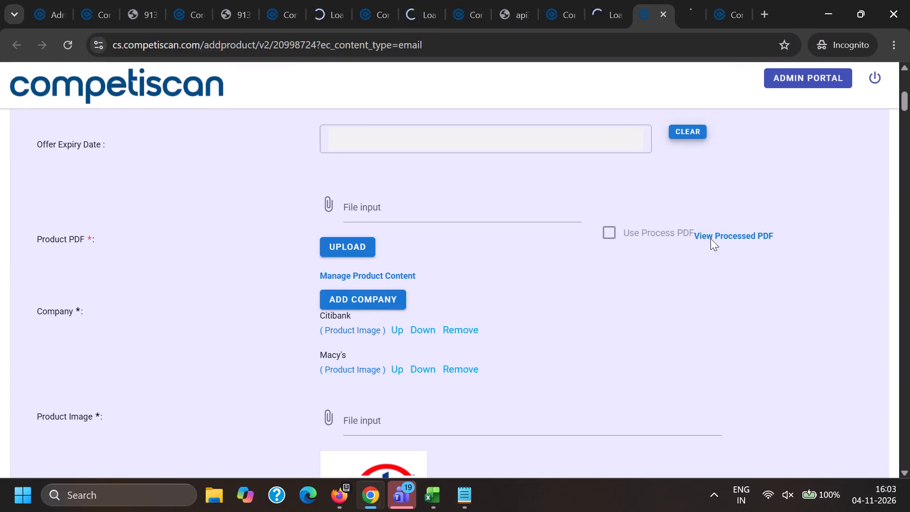
key("ctrl+Tab")
scroll(709, 234, "down", 5)
left_click(716, 236, "ctrl")
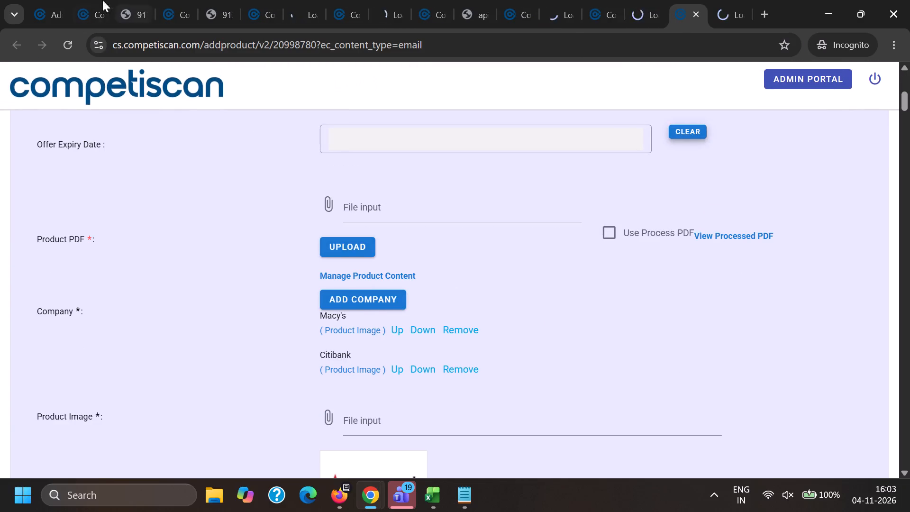
Check product 20998313's processed PDF, set the product to use it, and approve the product.
left_click(153, 0)
left_click(91, 0)
left_click(613, 302)
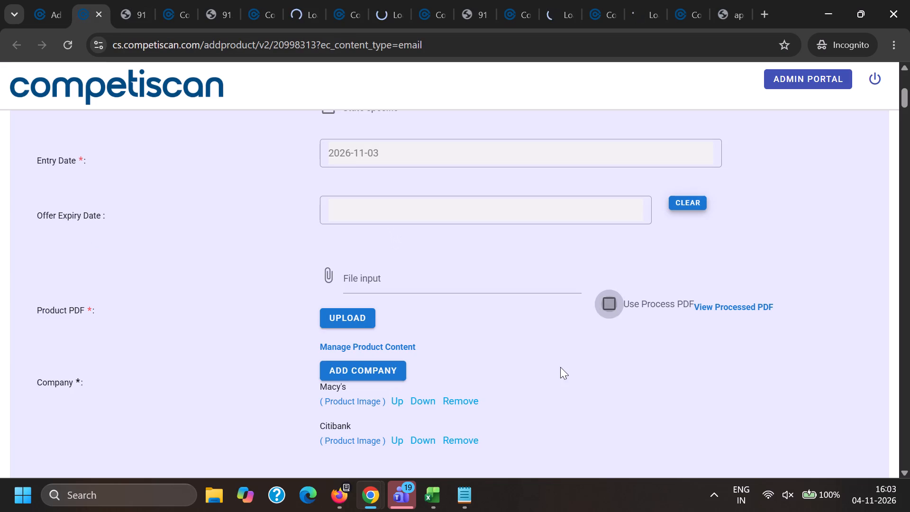
left_click(558, 368)
key("End")
scroll(393, 377, "down", 5)
left_click(358, 466)
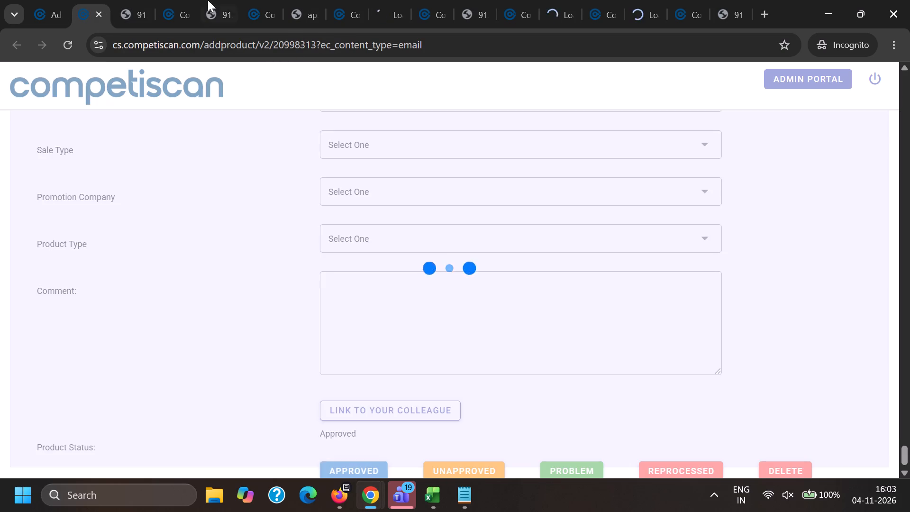
Check product 20998387's processed PDF, set the product to use it, and approve the product.
left_click(208, 0)
left_click(161, 0)
left_click(600, 228)
key("End")
scroll(382, 396, "down", 3)
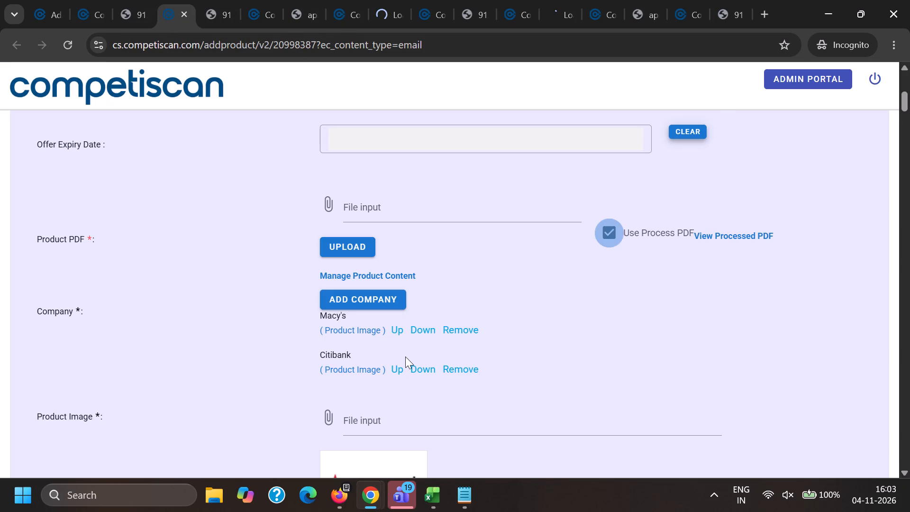
scroll(405, 357, "down", 2)
left_click(349, 466)
Check product 20998485's processed PDF, set the product to use it, and approve the product.
left_click(309, 12)
left_click(267, 0)
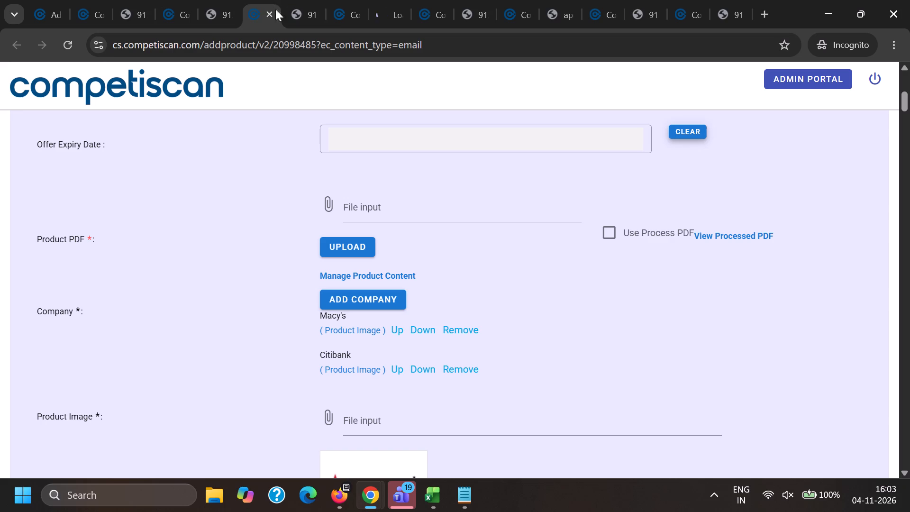
left_click(608, 229)
key("End")
left_click(303, 0)
left_click(268, 0)
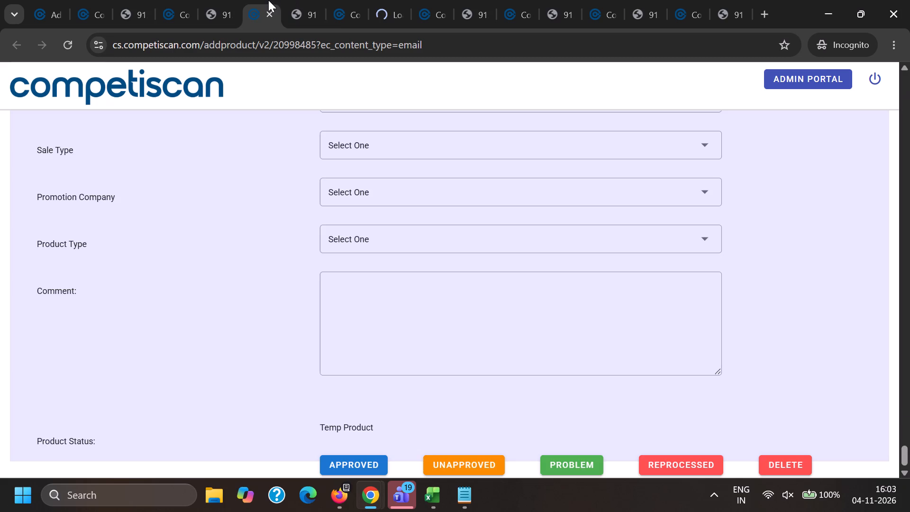
left_click(383, 467)
Check processed PDF 91312869 of product 20998575, set the product to use it, and approve the product.
left_click(474, 0)
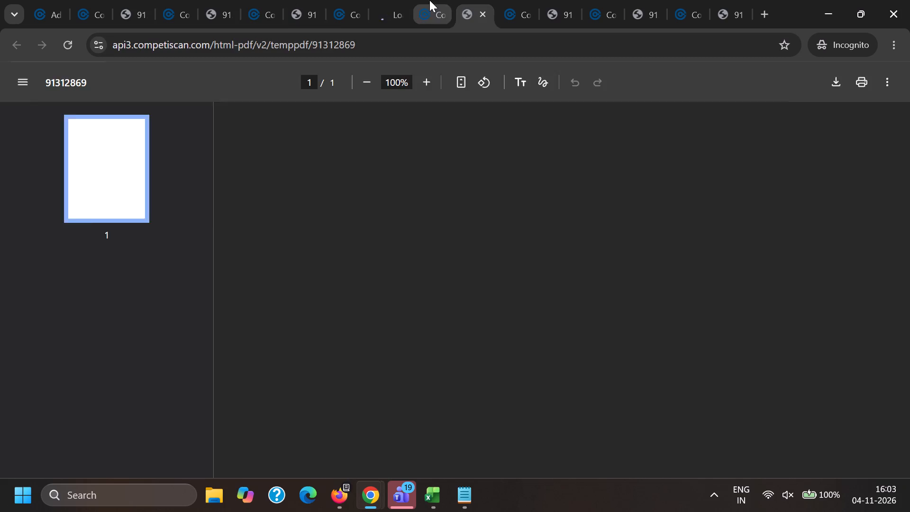
left_click(429, 0)
left_click(604, 228)
key("End")
scroll(401, 339, "down", 4)
left_click(362, 466)
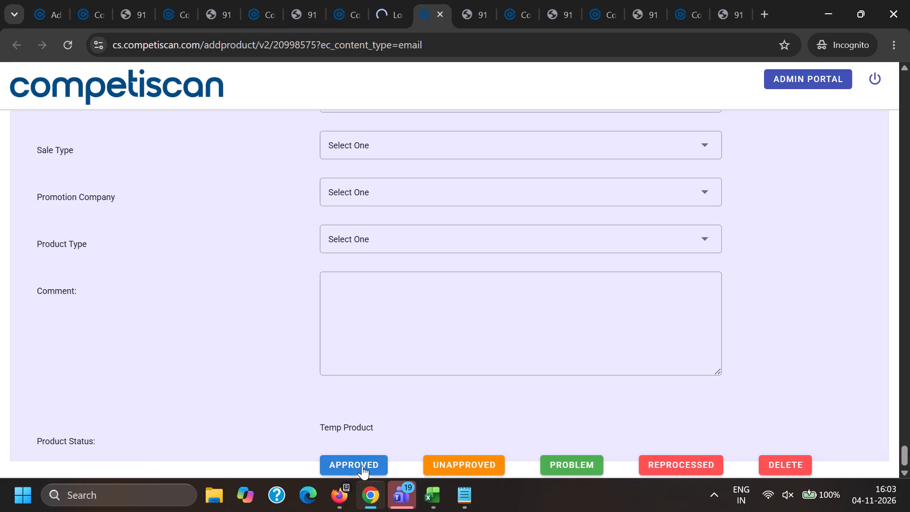
Check product 20998690's processed PDF, set the product to use it, and approve the product.
left_click(555, 0)
left_click(522, 0)
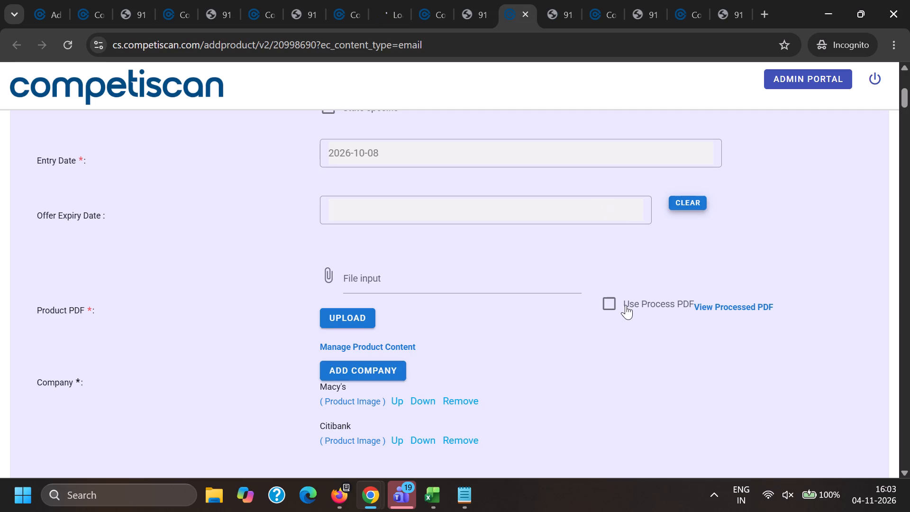
left_click(622, 305)
key("End")
scroll(359, 356, "down", 5)
left_click(372, 469)
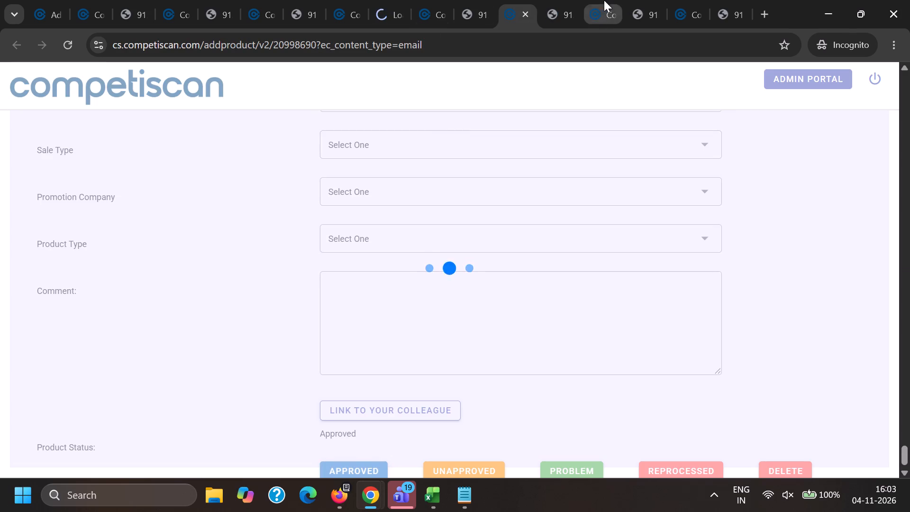
Compare product 20998724's edit page with its processed PDF 91240012.
left_click(615, 0)
left_click(637, 0)
left_click(609, 0)
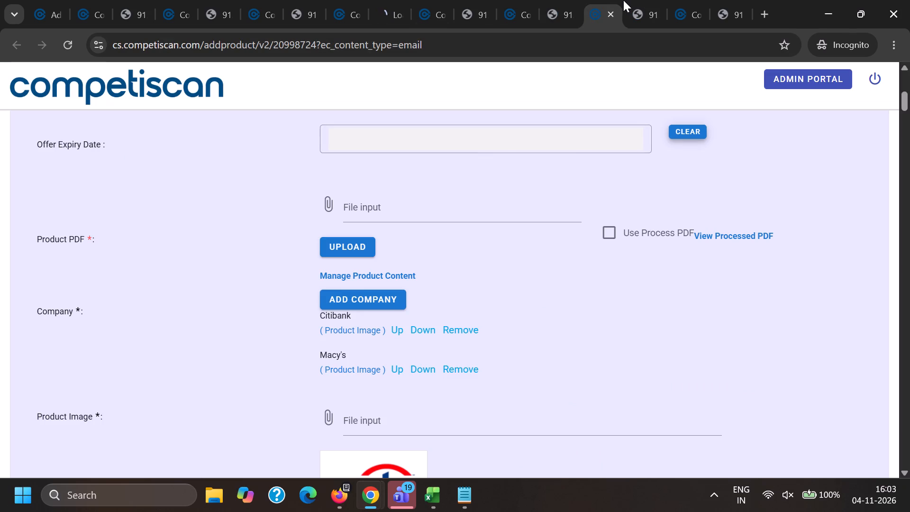
left_click(623, 0)
left_click(635, 0)
left_click(609, 0)
scroll(502, 183, "up", 9)
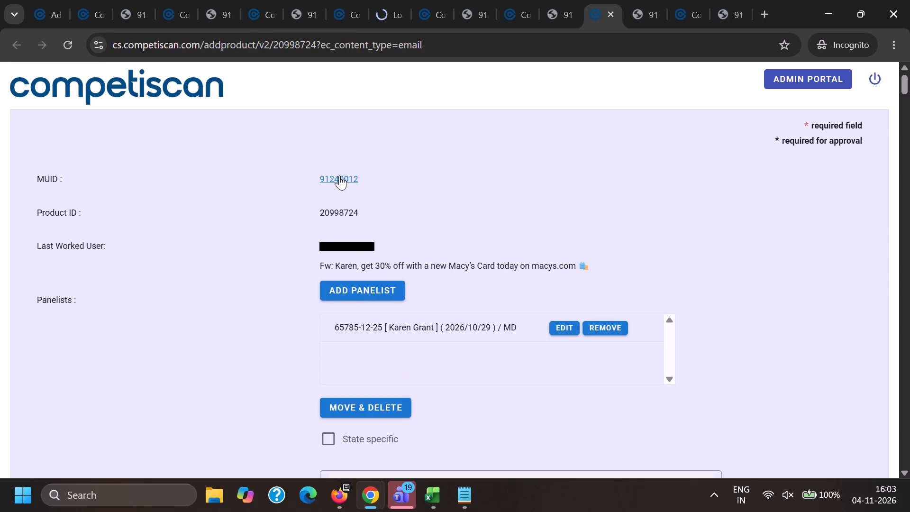
left_click_drag(319, 172, 383, 178)
key("ctrl+c")
key("alt+Tab")
key("alt+Tab")
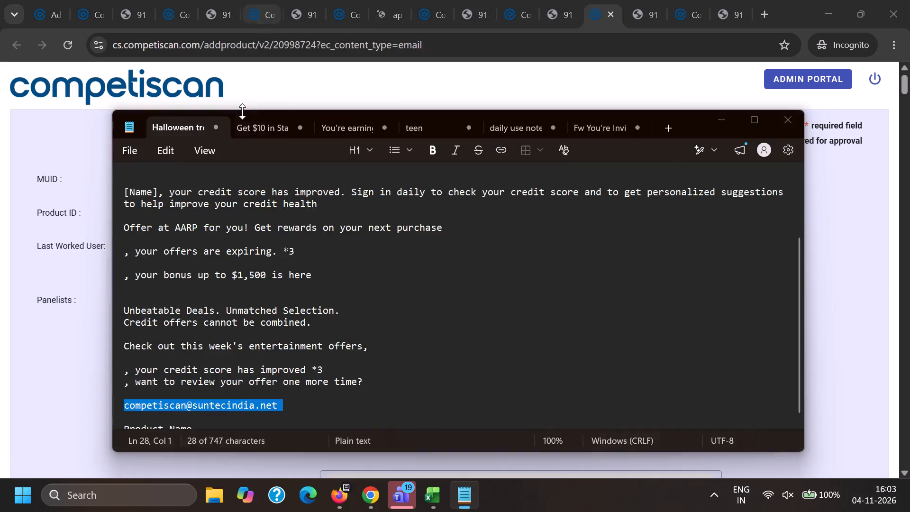
key("alt+Tab")
double_click(276, 47)
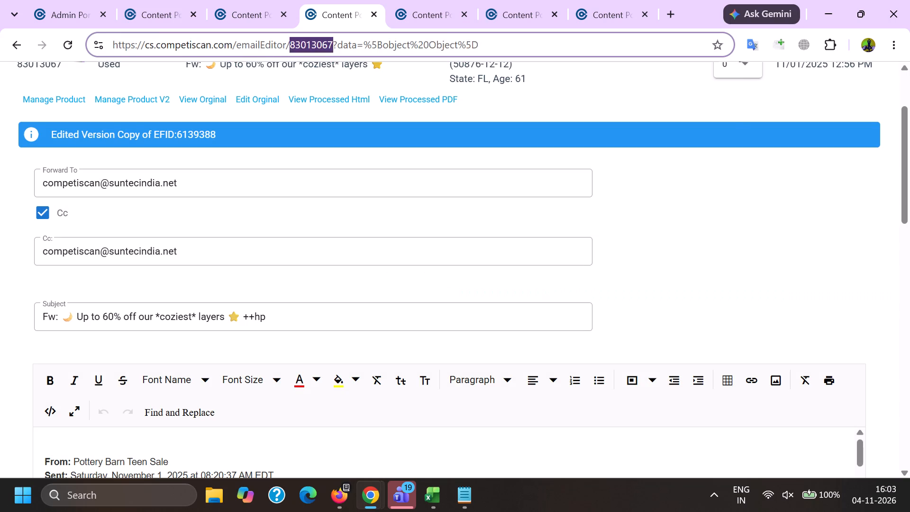
key("ctrl+v")
key("Return")
key("alt+Tab")
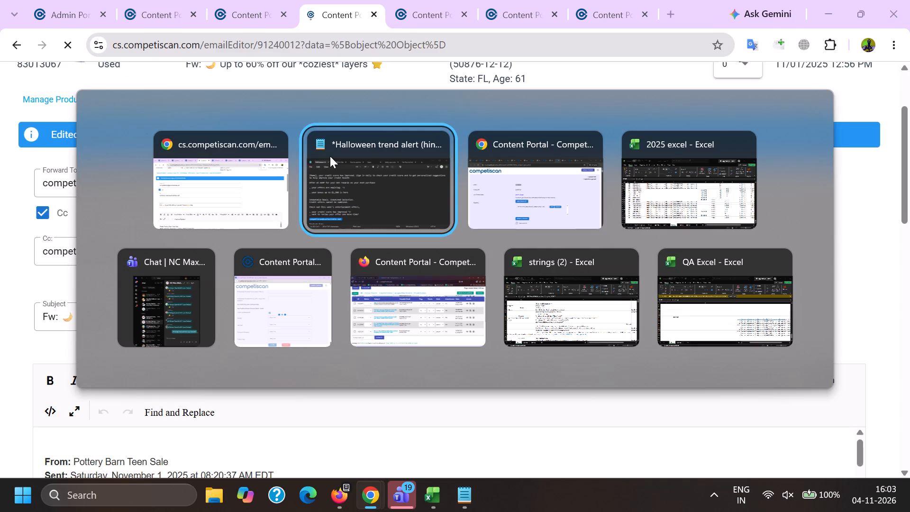
key("alt+Tab")
key("alt+Tab")
left_click(127, 386)
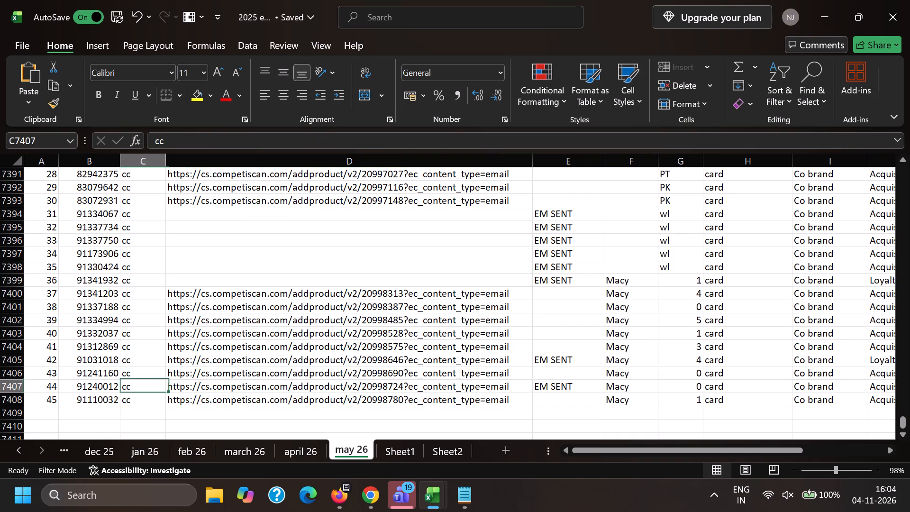
key("Right")
key("Right")
key("Right")
key("alt+Tab")
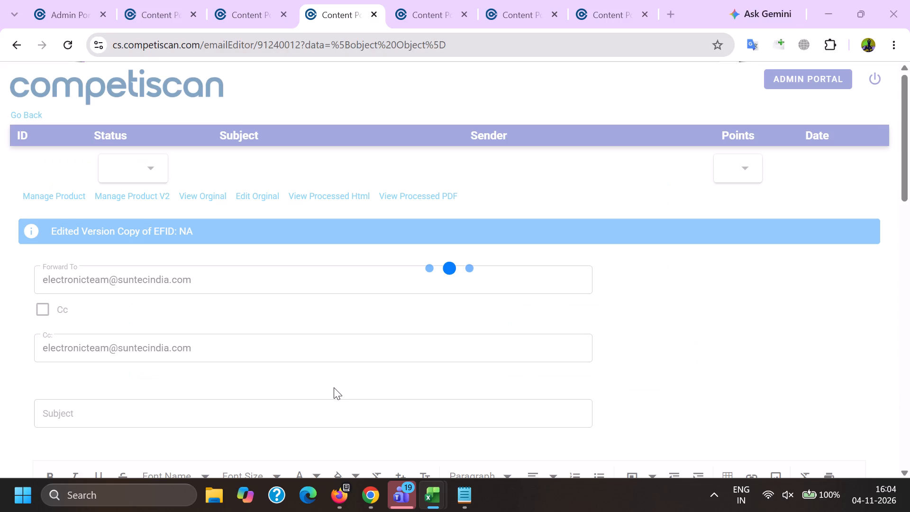
key("alt+Tab")
key("alt+Tab")
key("alt+Tab")
scroll(0, 280, "down", 9)
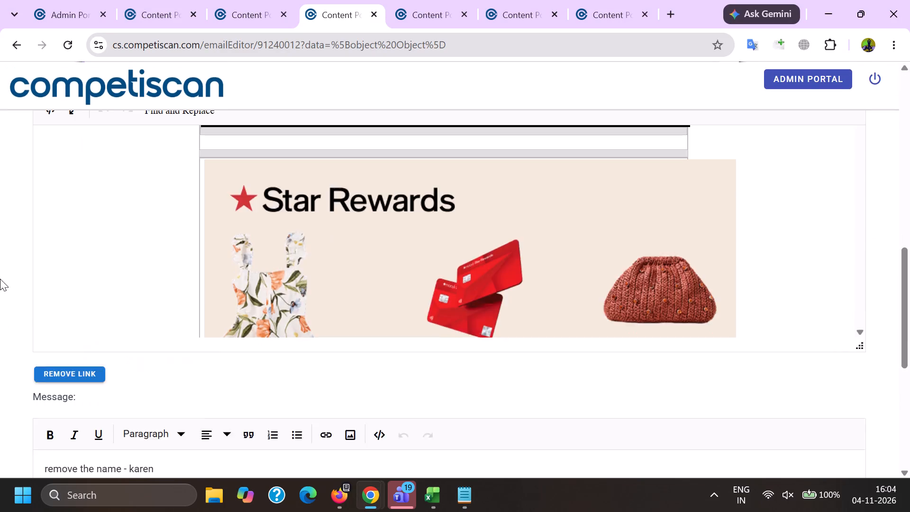
scroll(0, 279, "down", 10)
Return to product 20998724 and close its edit page together with its processed PDF 91240012.
key("alt+Tab")
key("alt+Tab")
key("alt+Tab")
key("alt+Tab")
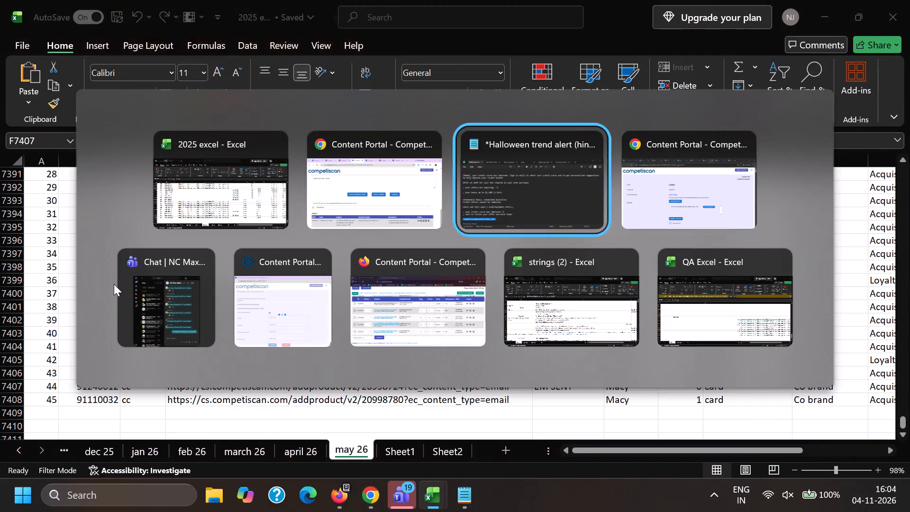
key("alt+Tab")
left_click(647, 0)
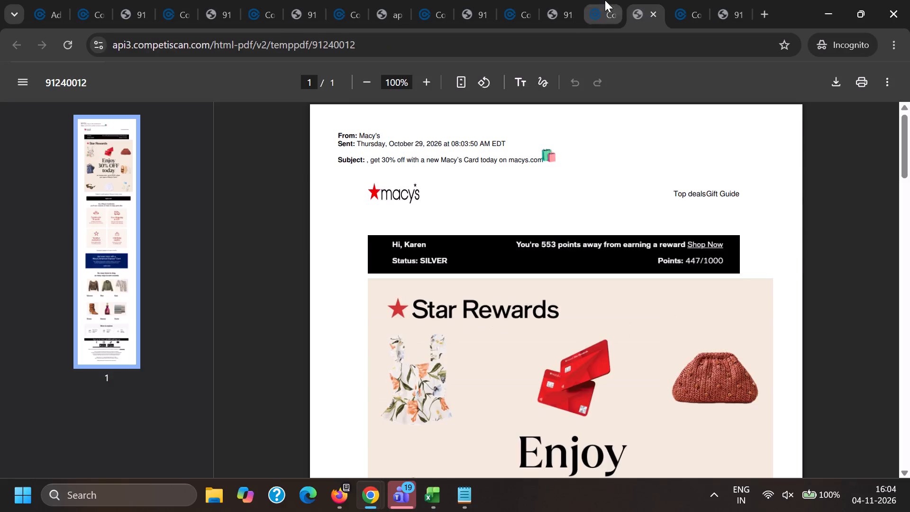
left_click(605, 0)
double_click(609, 12)
Check processed PDF 91110032 of product 20998780, set the product to use it, and approve the product.
left_click(647, 0)
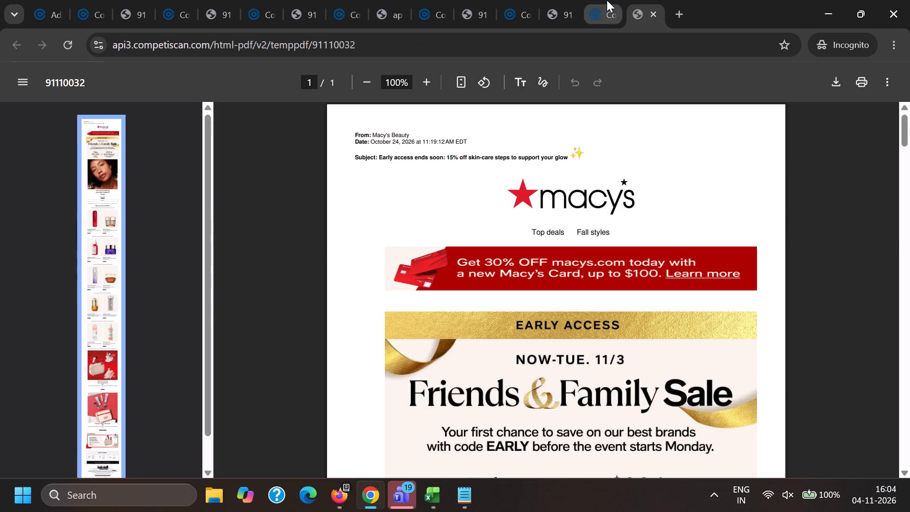
left_click(607, 0)
left_click(615, 239)
left_click(589, 321)
key("End")
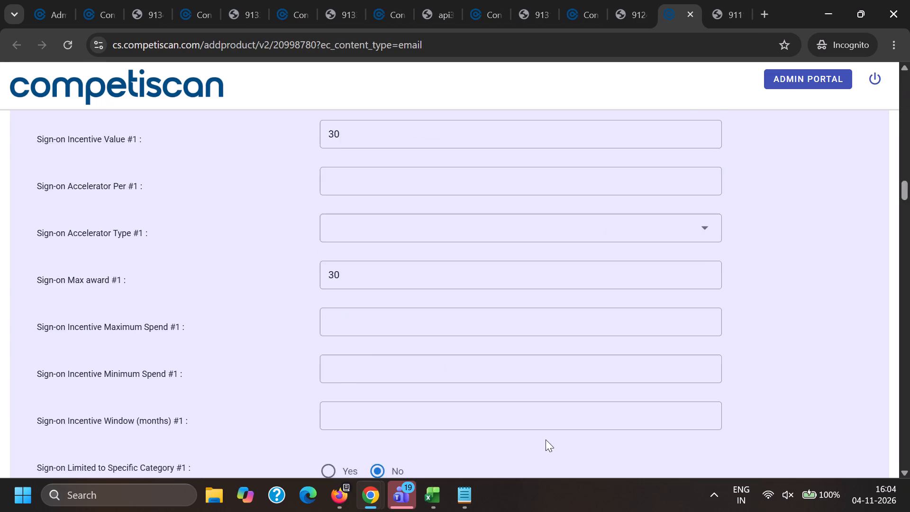
scroll(404, 408, "down", 4)
left_click(347, 464)
Close the edit pages of approved products 20998313, 20998387 and 20998485 together with their processed PDFs.
left_click(87, 0)
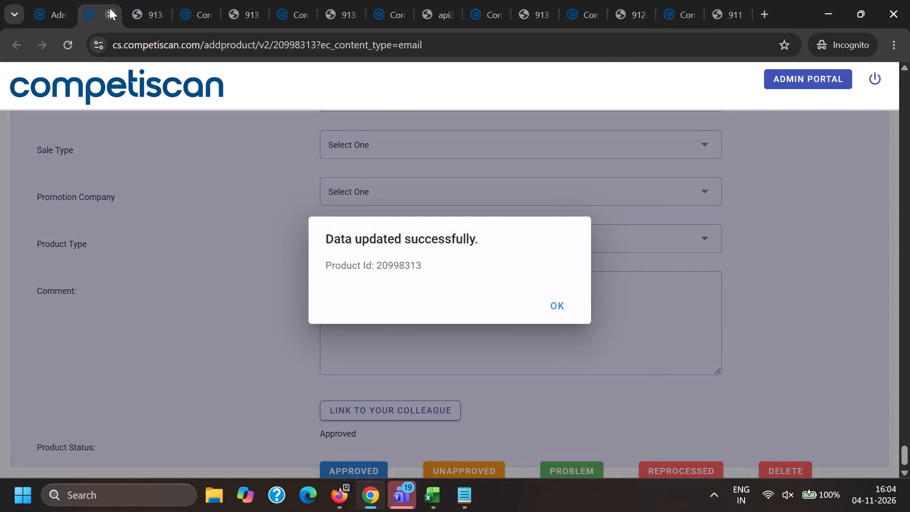
double_click(109, 8)
double_click(109, 9)
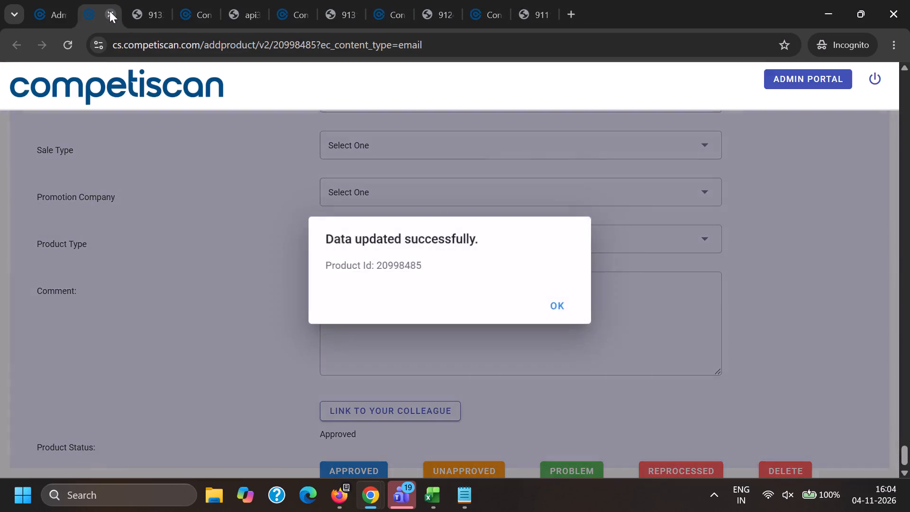
double_click(109, 11)
Open product 20998528's processed PDF 91332037 again from its edit page and close the earlier copy.
left_click(130, 2)
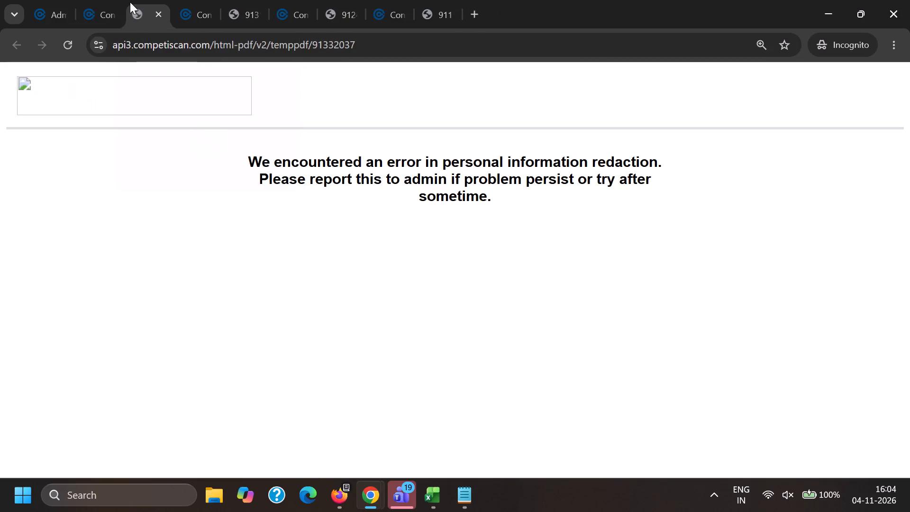
left_click(108, 0)
scroll(231, 255, "up", 11)
scroll(389, 240, "down", 5)
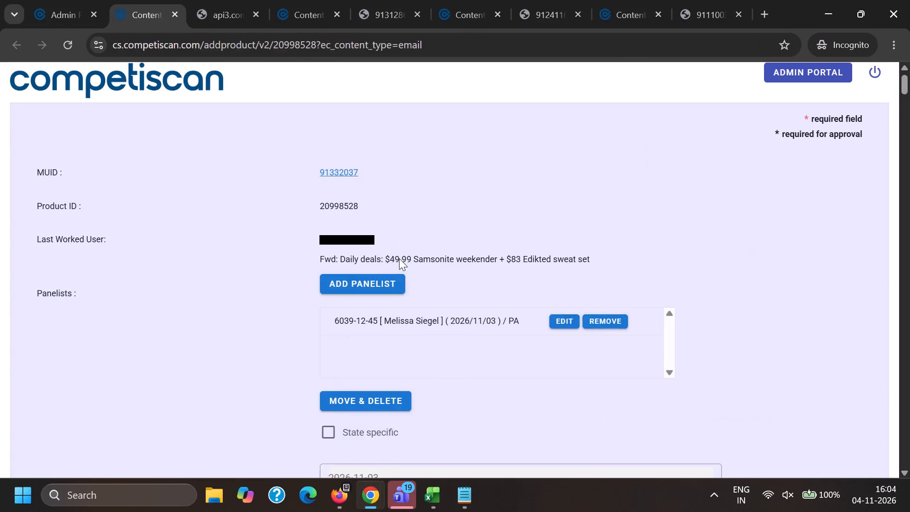
left_click(709, 233, "ctrl")
left_click(290, 0)
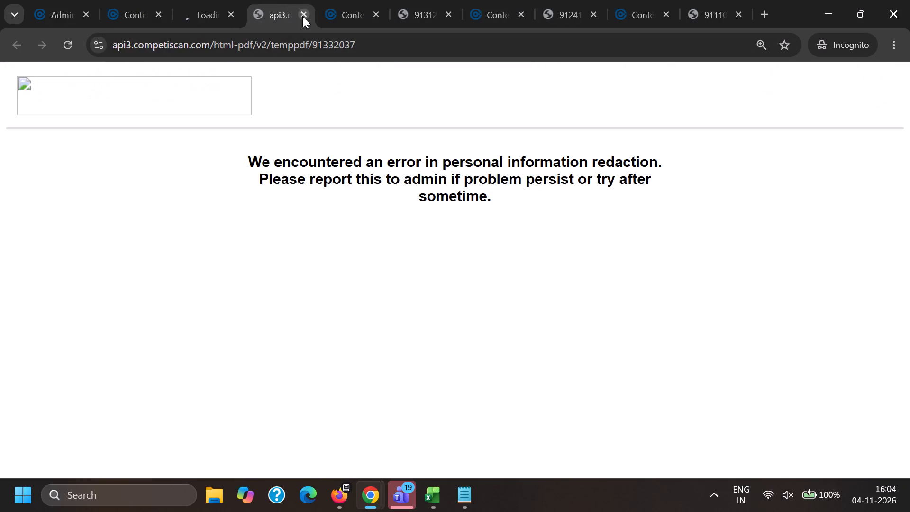
left_click(302, 16)
Close the edit pages of approved products 20998575 and 20998690 together with their processed PDFs.
double_click(302, 16)
double_click(302, 16)
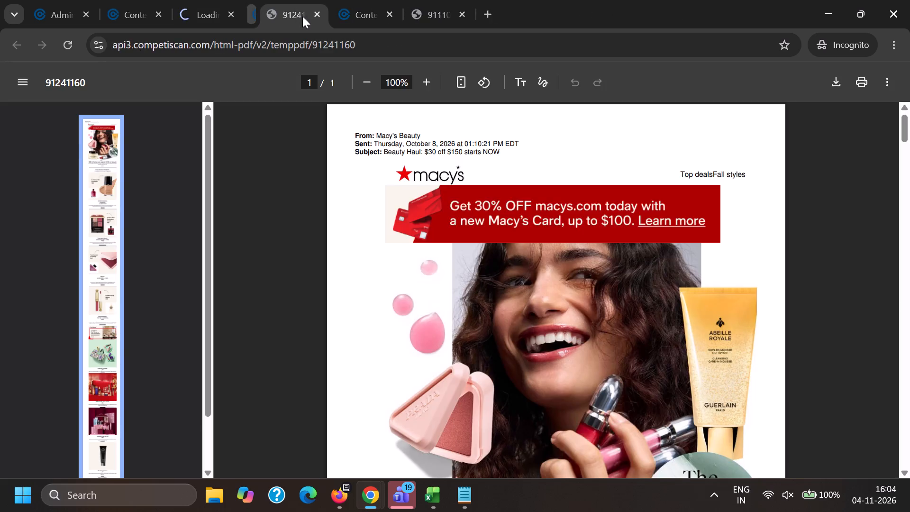
Check processed PDF 91332037 of product 20998528, set the product to use it, and approve the product.
left_click(212, 0)
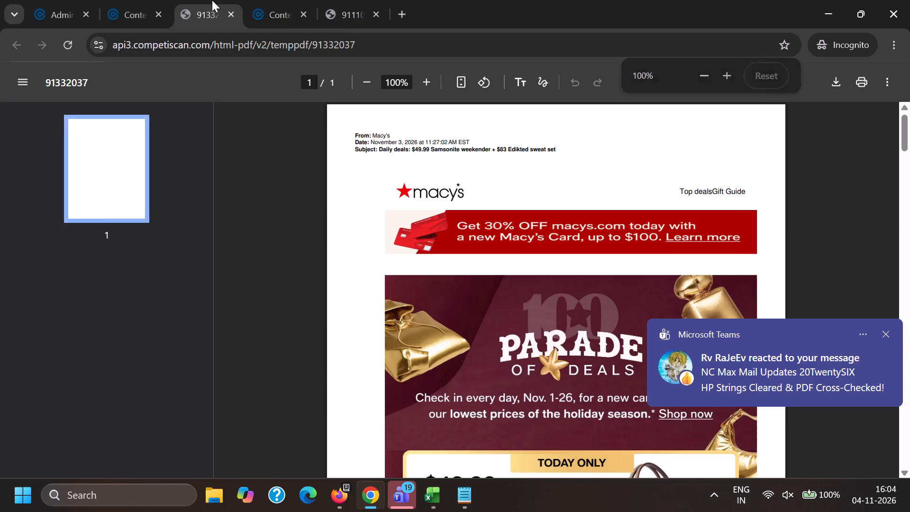
left_click(137, 0)
left_click(606, 236)
left_click(534, 339)
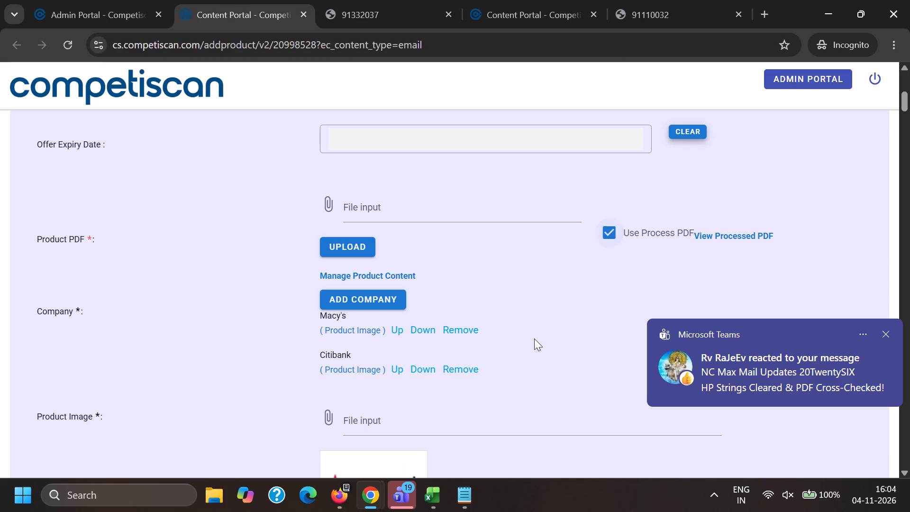
key("End")
scroll(374, 375, "down", 5)
left_click(382, 461)
Rerun the advanced filter search on the unpublished electronic content list and look over the remaining open product pages.
left_click(374, 497)
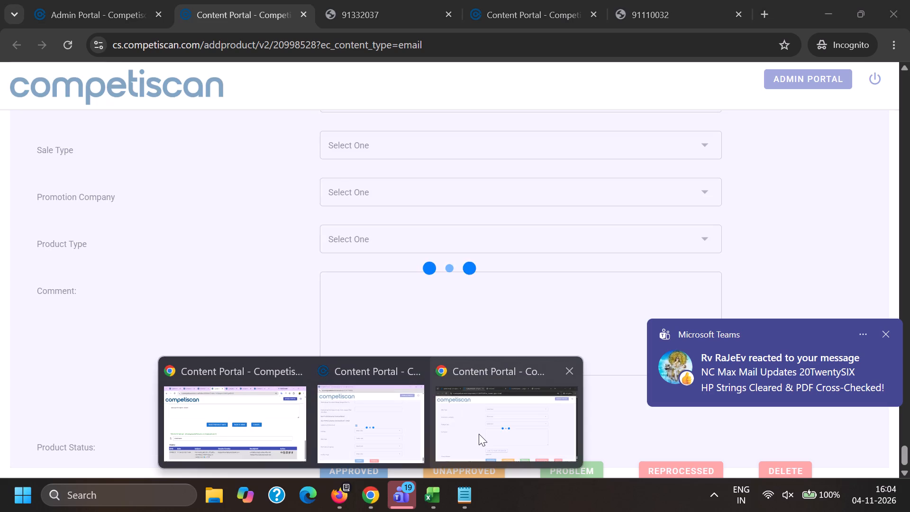
left_click(479, 429)
left_click(114, 0)
scroll(211, 256, "up", 4)
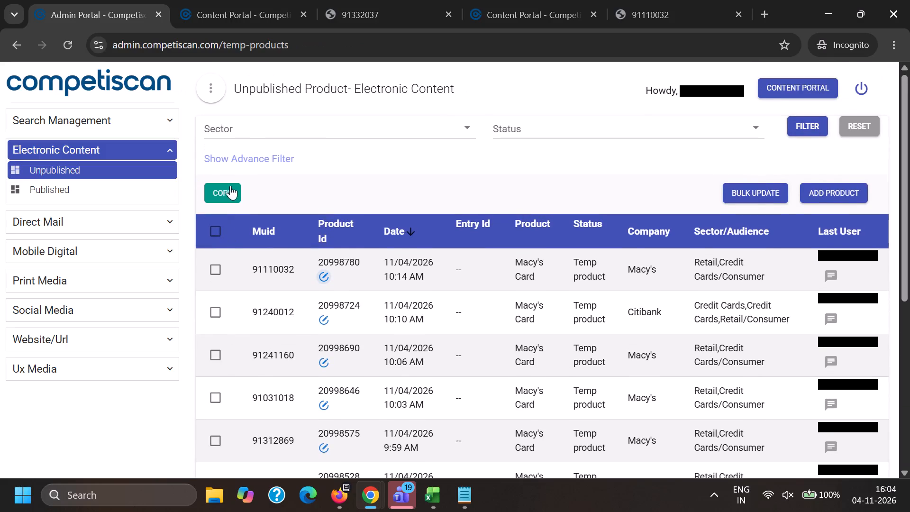
left_click(224, 163)
left_click(236, 308)
left_click(236, 0)
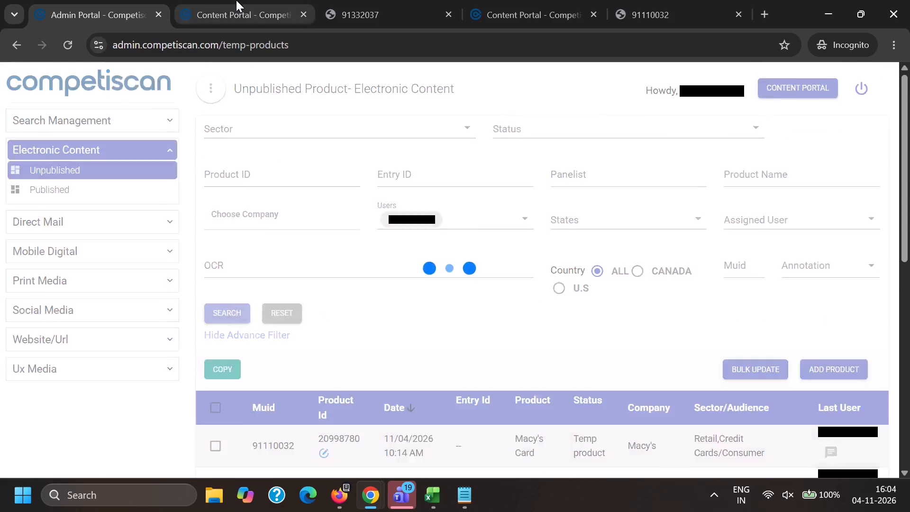
left_click(485, 0)
left_click(280, 0)
left_click(159, 0)
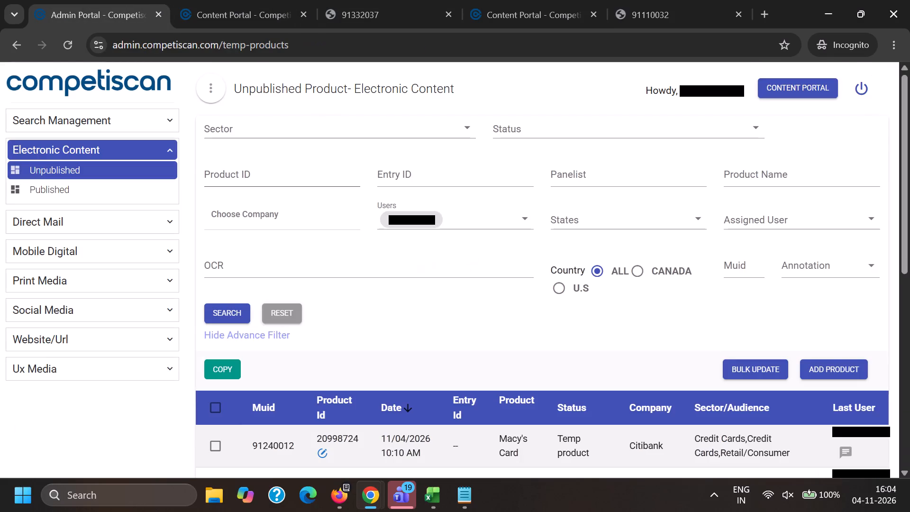
Look through the remaining unpublished products and select Muid 83013067 of Pottery Barn Teen product 20996842.
scroll(252, 165, "down", 16)
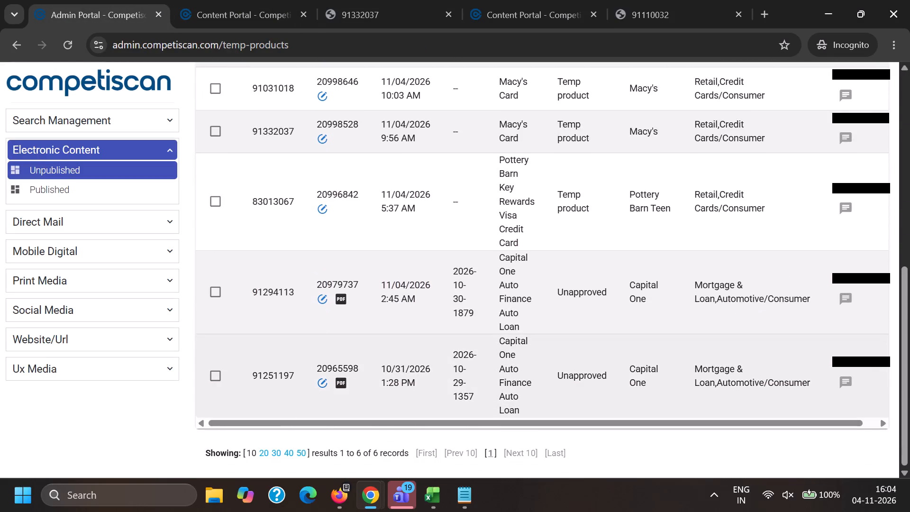
scroll(316, 407, "up", 1)
double_click(270, 274)
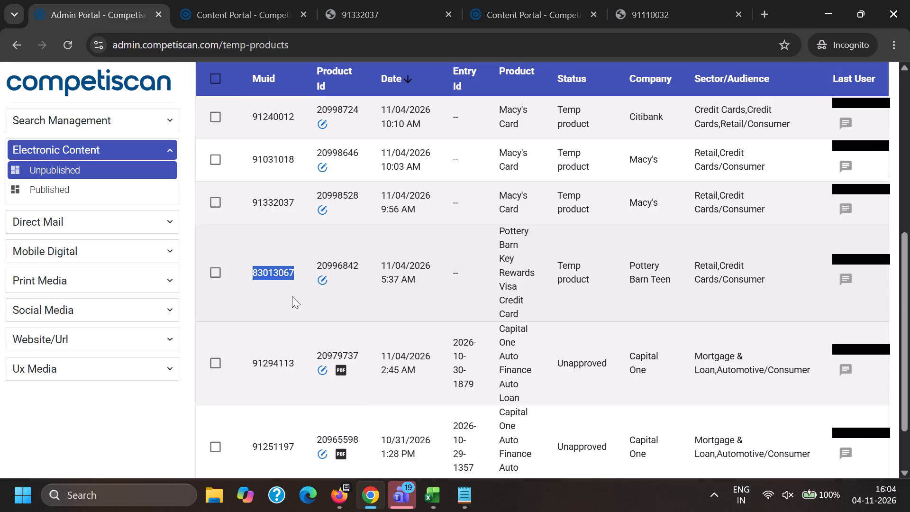
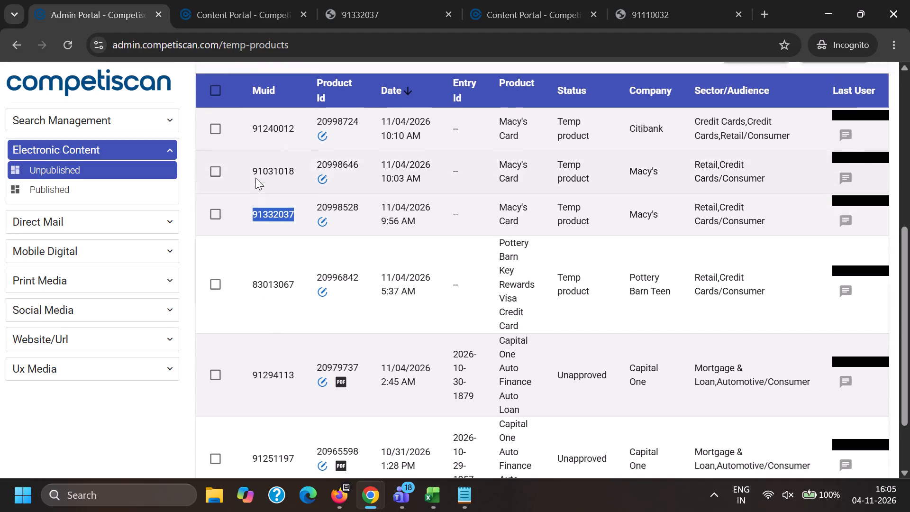
Close the edit page of approved product 20998780 together with processed PDF 91110032.
scroll(255, 178, "up", 1)
left_click(381, 0)
left_click(272, 0)
left_click(543, 0)
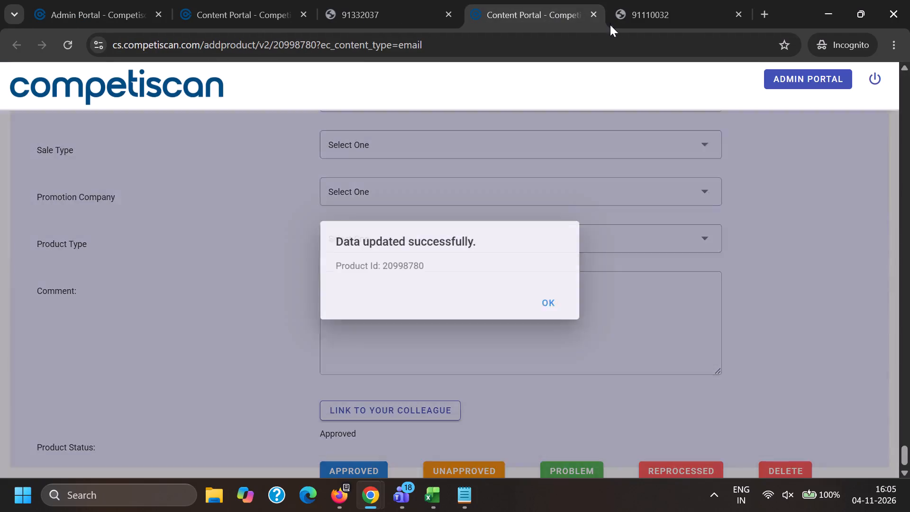
double_click(598, 15)
Rerun the advanced filter search on the unpublished electronic content list and look over the remaining products.
left_click(116, 0)
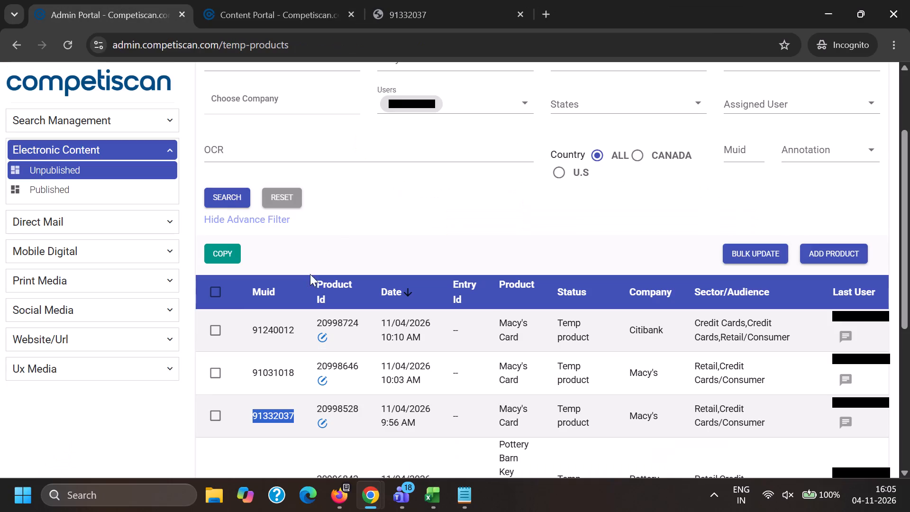
left_click(227, 199)
scroll(280, 211, "down", 3)
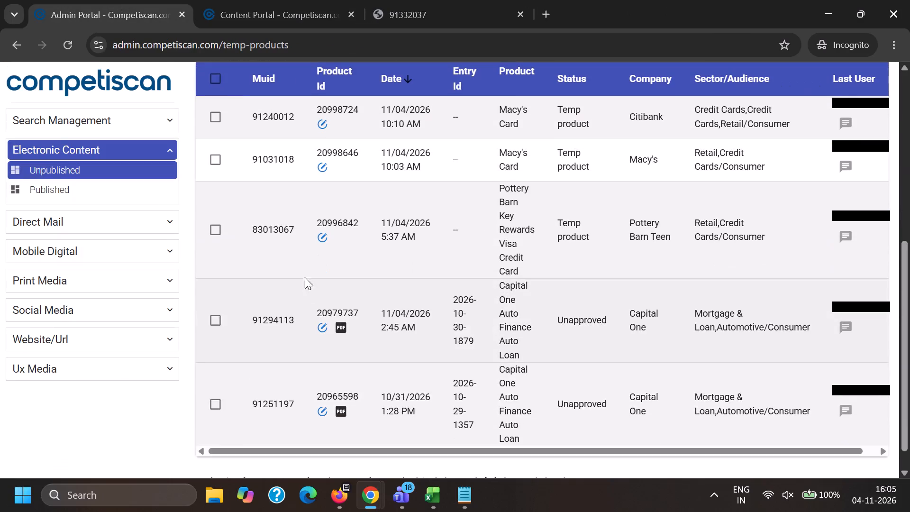
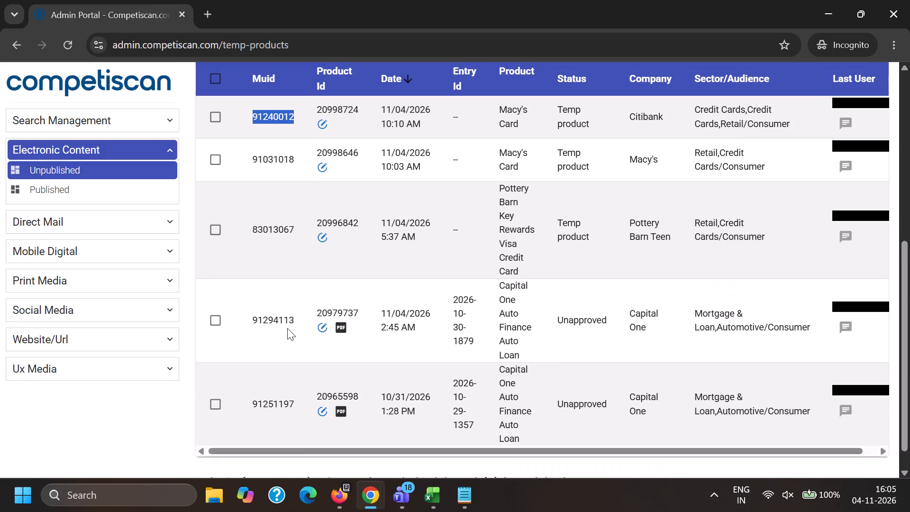
Open the edit pages of the unapproved Capital One Auto Finance products 20965598 and 20979737.
scroll(289, 417, "down", 3)
left_click(331, 380, "ctrl")
left_click(325, 384, "ctrl")
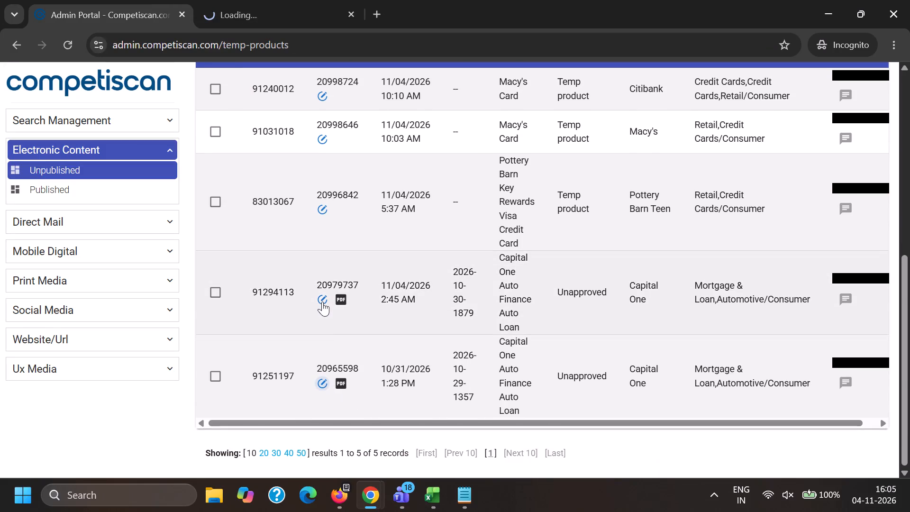
left_click(322, 301, "ctrl")
Copy the edit-page link of product 20965598.
left_click(290, 0)
triple_click(287, 48)
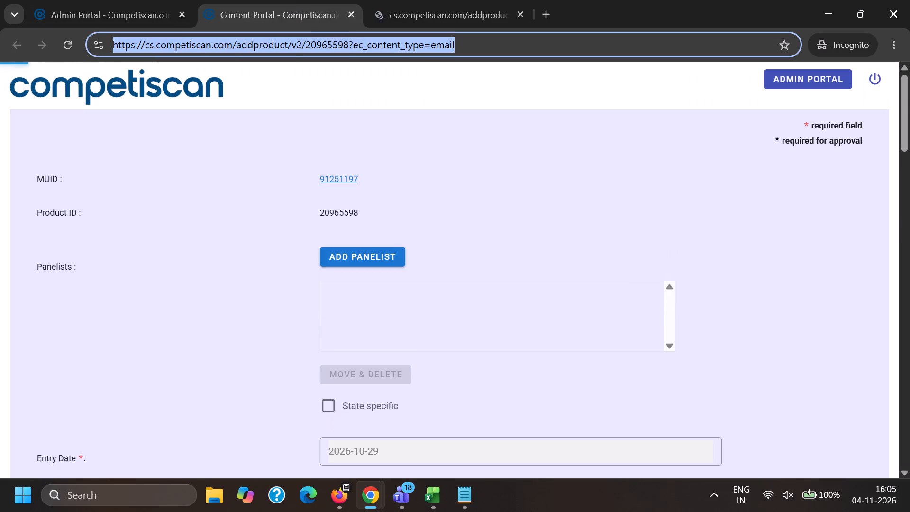
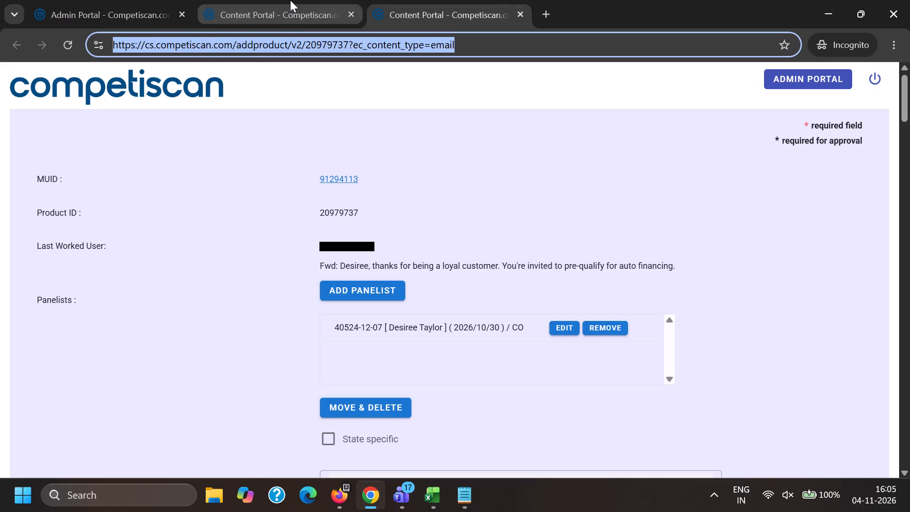
Open the current product PDFs of Capital One Auto Finance products 20965598 and 20979737 in separate tabs.
scroll(489, 286, "down", 5)
left_click(460, 329, "ctrl")
key("ctrl+Tab")
key("ctrl+Tab")
scroll(484, 266, "down", 4)
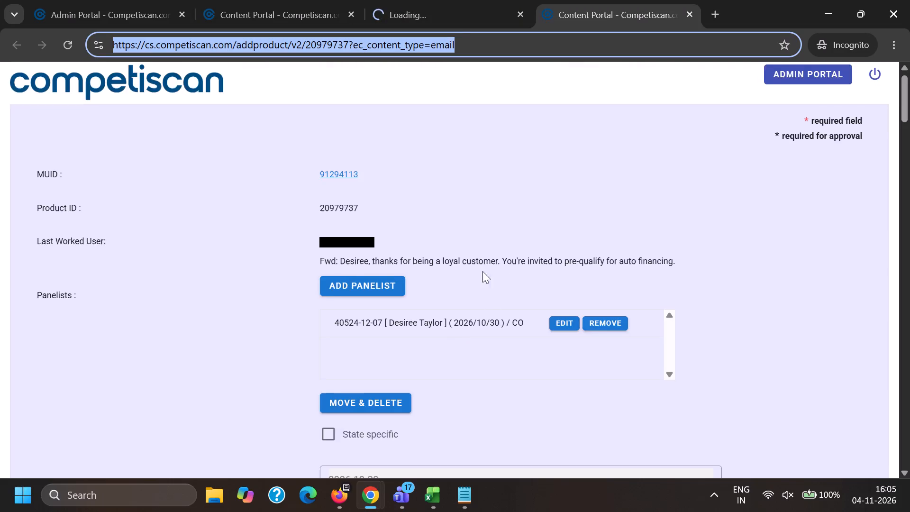
scroll(482, 271, "down", 1)
left_click(436, 326, "ctrl")
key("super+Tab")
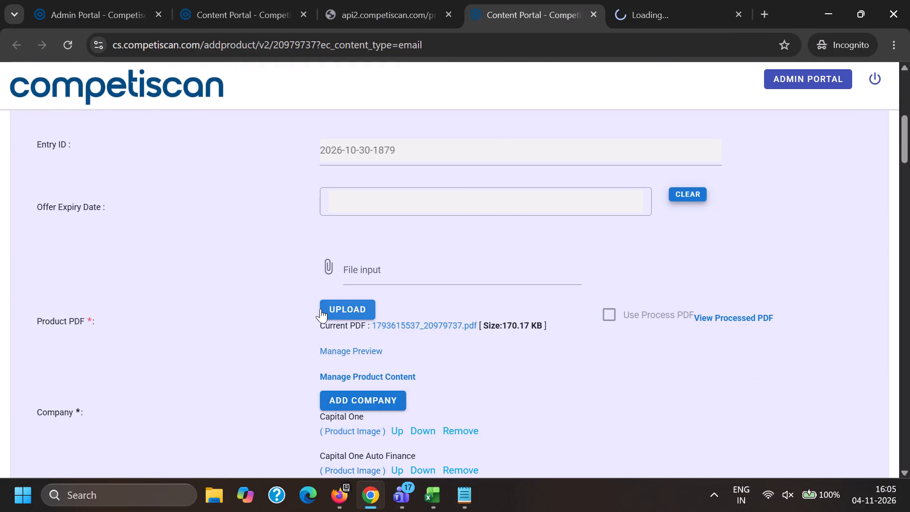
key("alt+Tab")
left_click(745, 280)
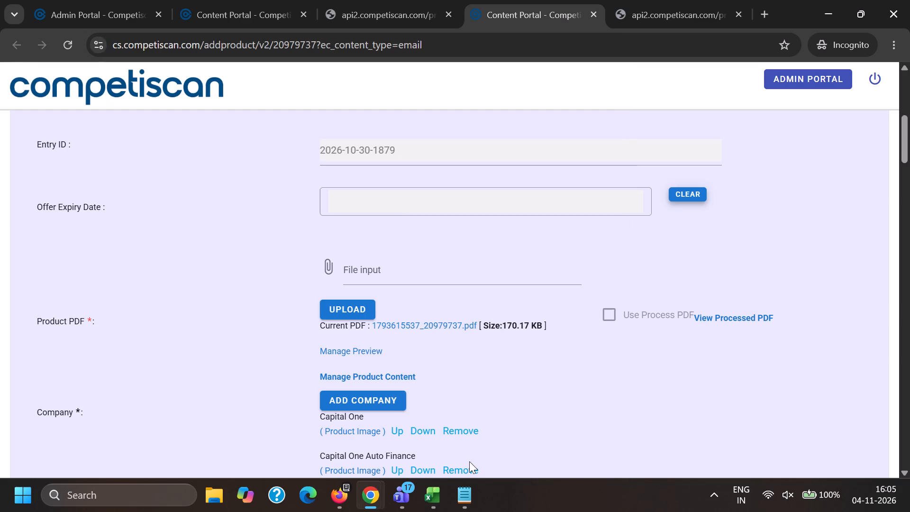
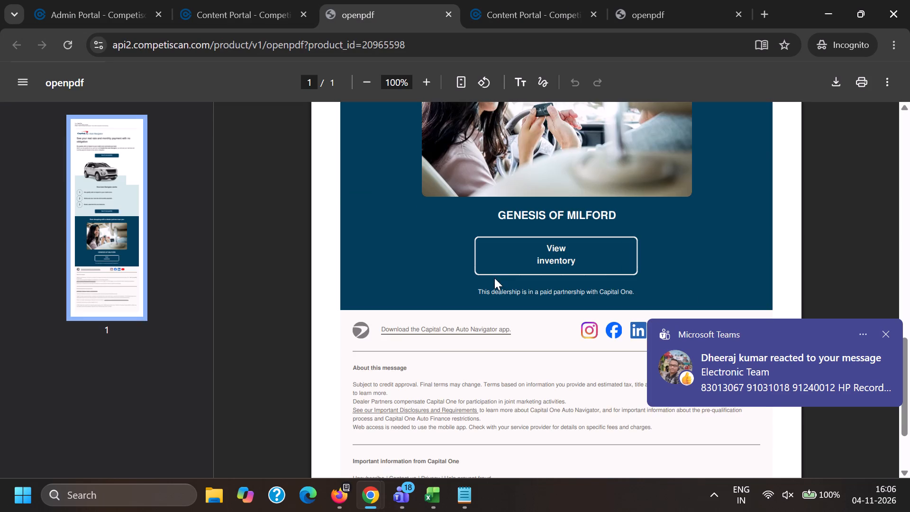
Copy the dealership name GENESIS OF MILFORD from product 20965598's PDF into the product's Add Company search.
left_click_drag(495, 150, 637, 155)
key("ctrl+c")
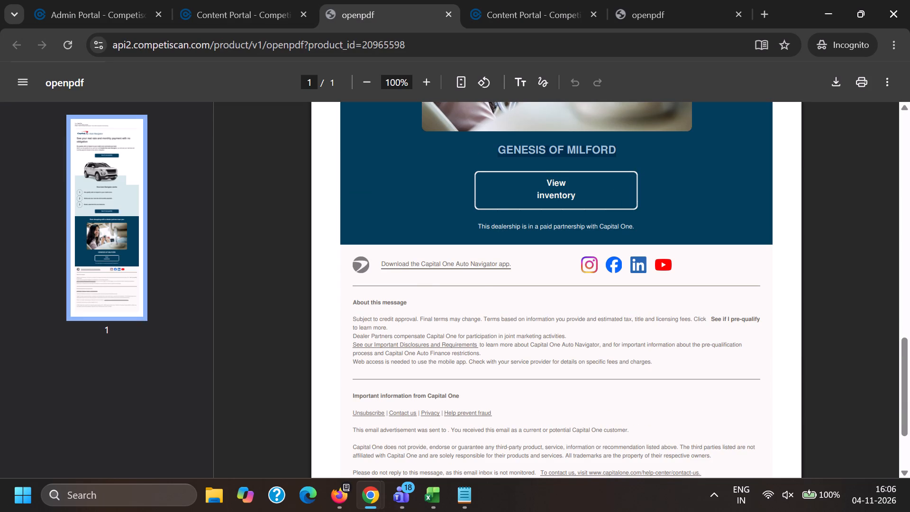
left_click(235, 0)
scroll(374, 334, "down", 2)
left_click(361, 261)
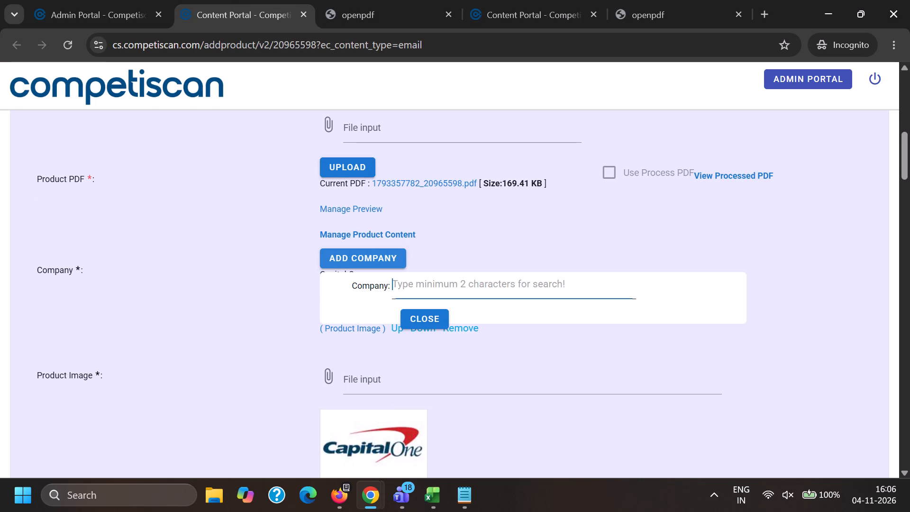
left_click(431, 284)
key("ctrl+v")
Shorten the company search text for product 20965598 to Geni.
left_click_drag(451, 287, 537, 287)
key("BackSpace")
key("BackSpace")
key("BackSpace")
key("BackSpace")
key("BackSpace")
key("BackSpace")
key("BackSpace")
key("BackSpace")
key("BackSpace")
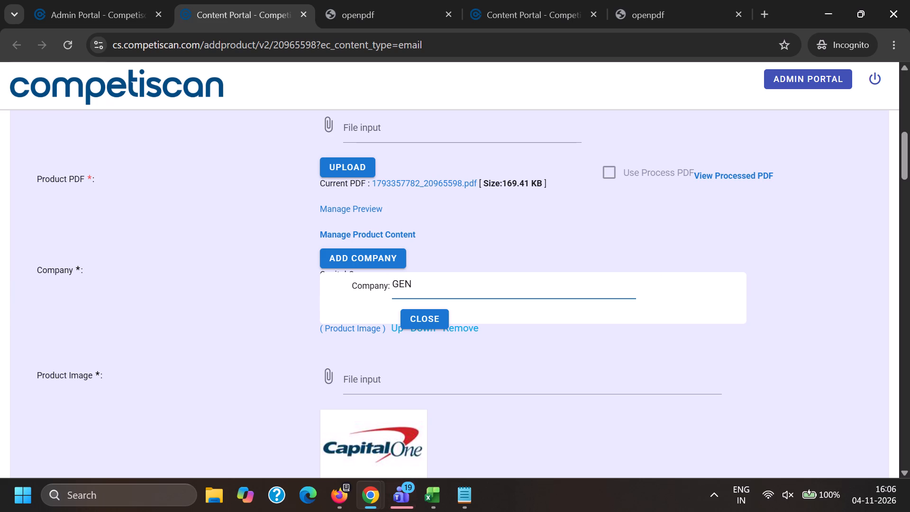
key("BackSpace")
key("BackSpace")
key("e")
type("ni")
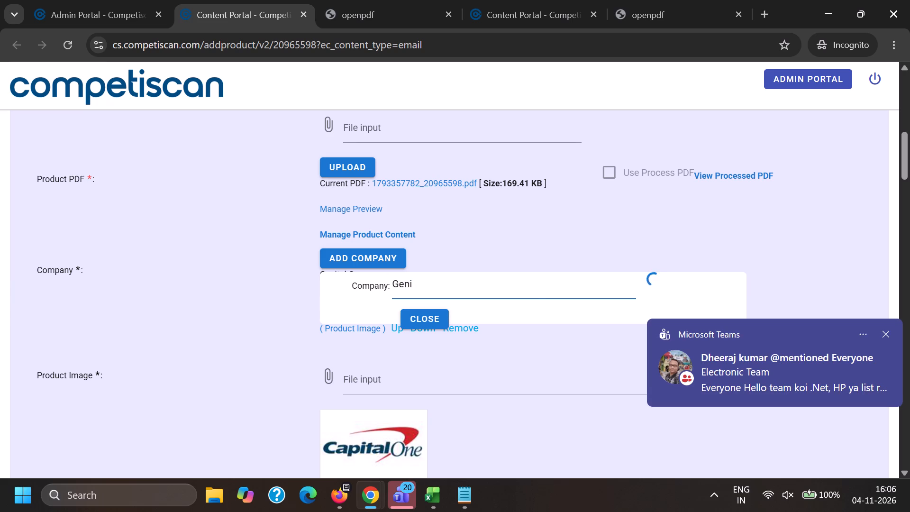
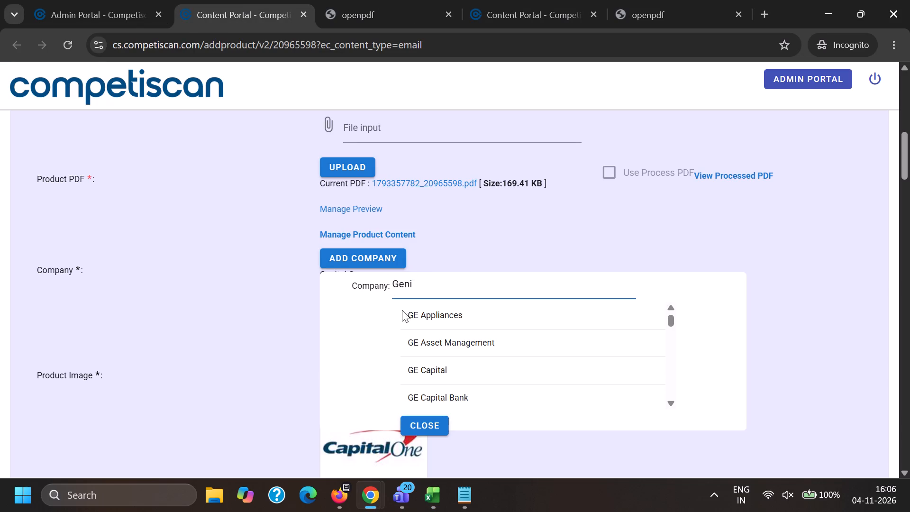
Search the Add Company list of product 20965598 for Genesis of mil.
key("BackSpace")
type("es")
key("i")
key("s")
key("space")
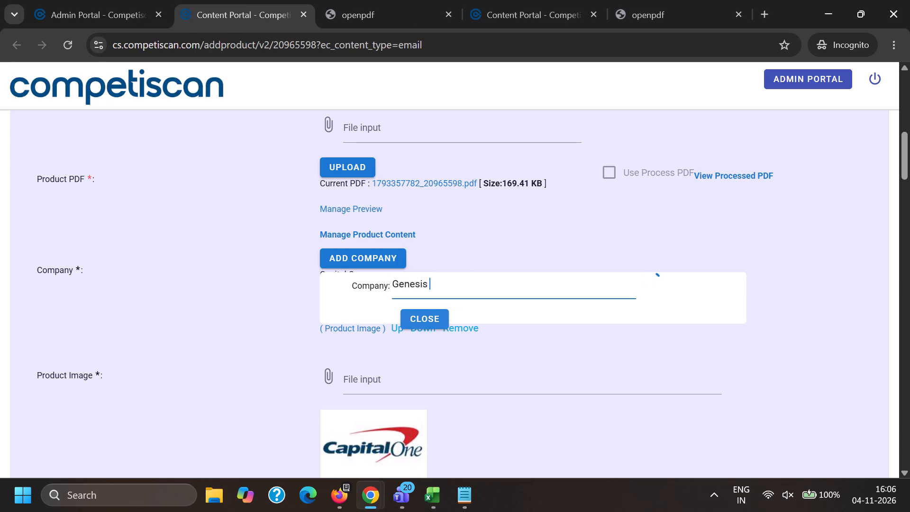
key("o")
key("f")
key("space")
type("mi")
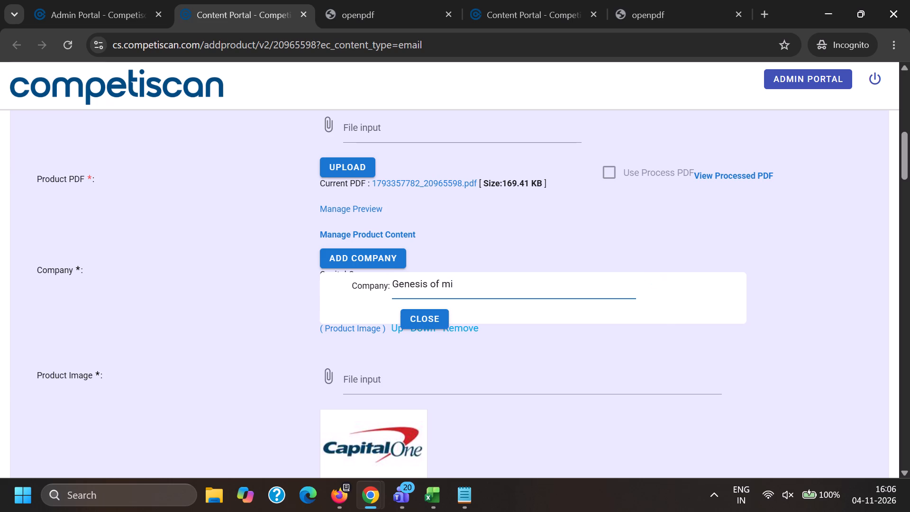
key("l")
Return to product 20965598's PDF to recheck the dealership name.
left_click(352, 1)
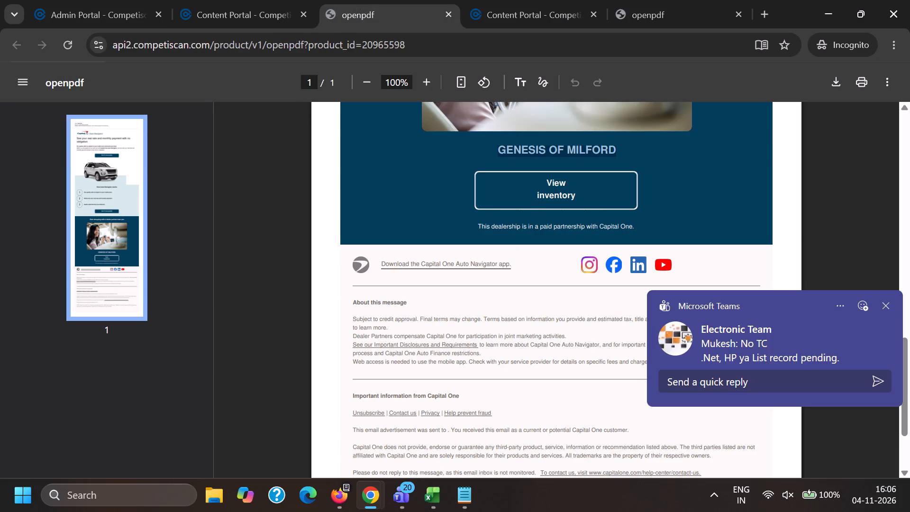
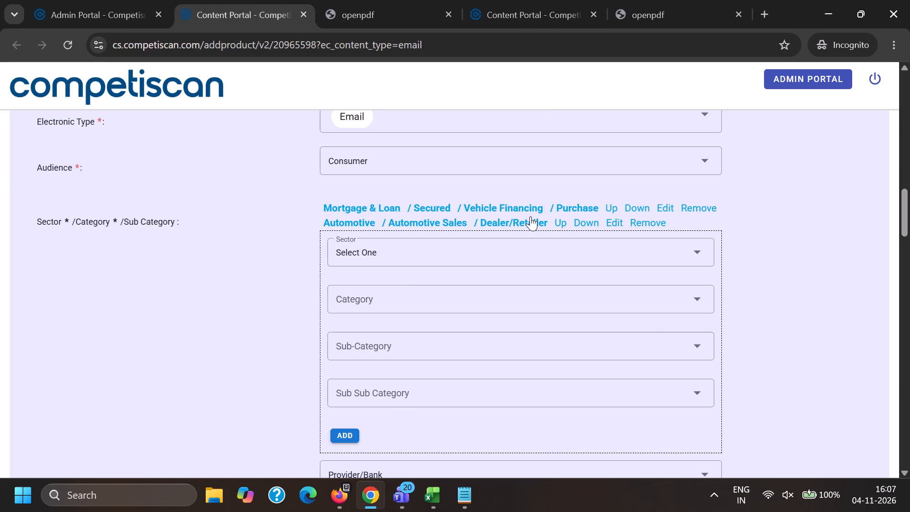
Check the Dealer/Retailer sub-category in product 20965598's Automotive / Automotive Sales classification.
left_click_drag(480, 222, 513, 222)
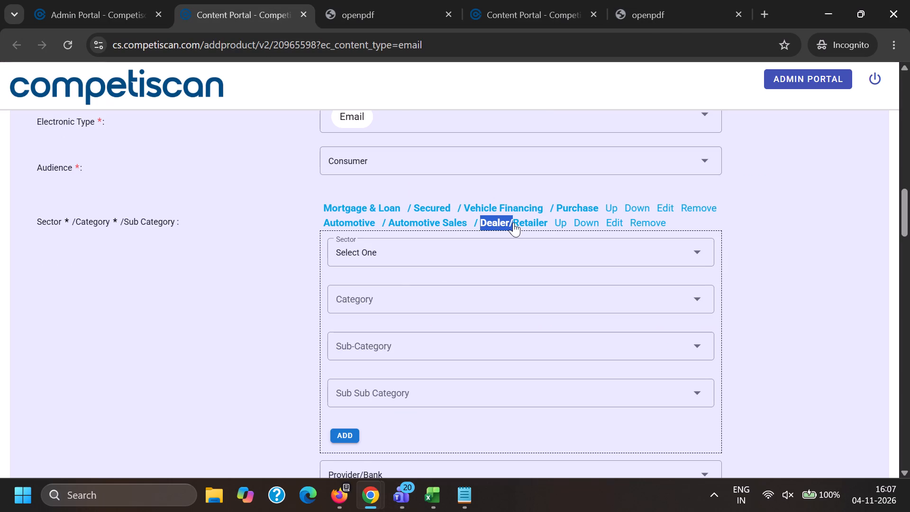
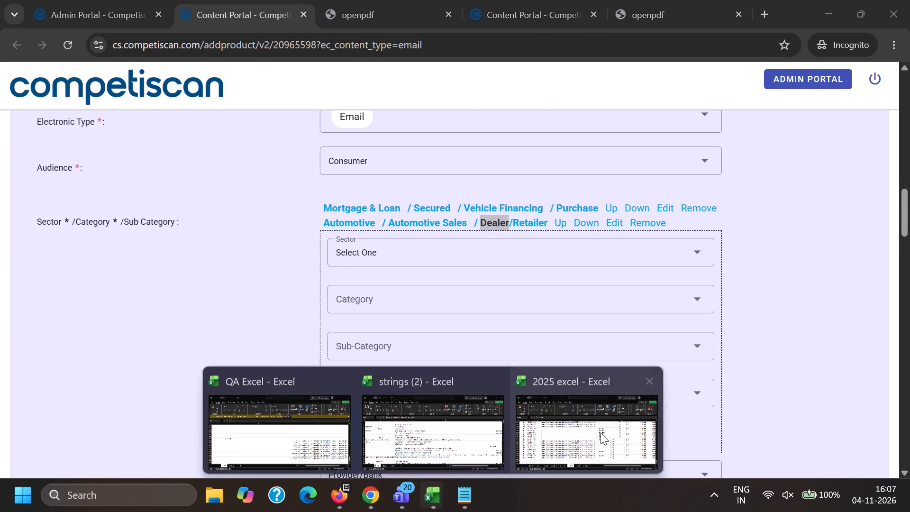
Switch to the 2025 excel workbook and reapply the filter to the 04-Nov-26 header row, from S. NO. through mailing type.
left_click(601, 433)
scroll(422, 308, "up", 16)
scroll(195, 395, "down", 3)
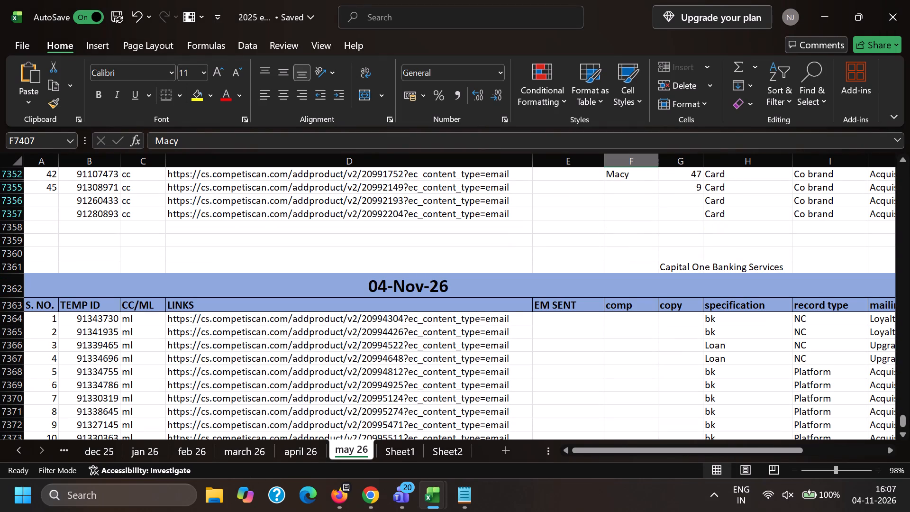
left_click(42, 299)
key("ctrl+shift+Right")
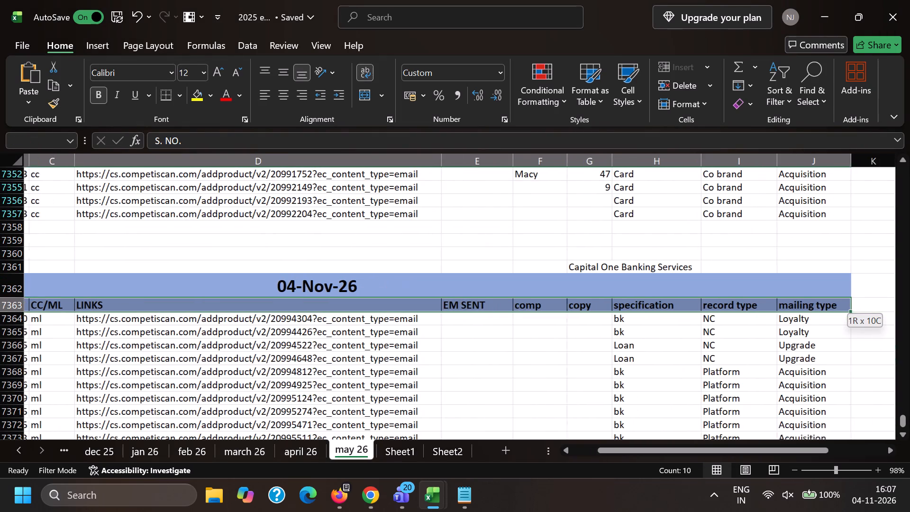
key("ctrl+shift+l")
key("ctrl+shift+l")
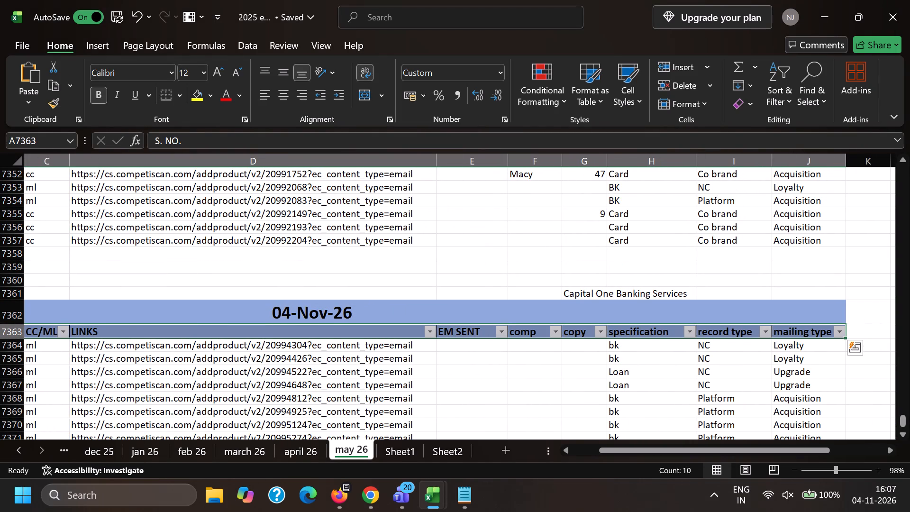
Filter the 04-Nov-26 table's specification column to card only, excluding bk and Loan, and select the first card entry.
left_click(292, 394)
left_click(689, 334)
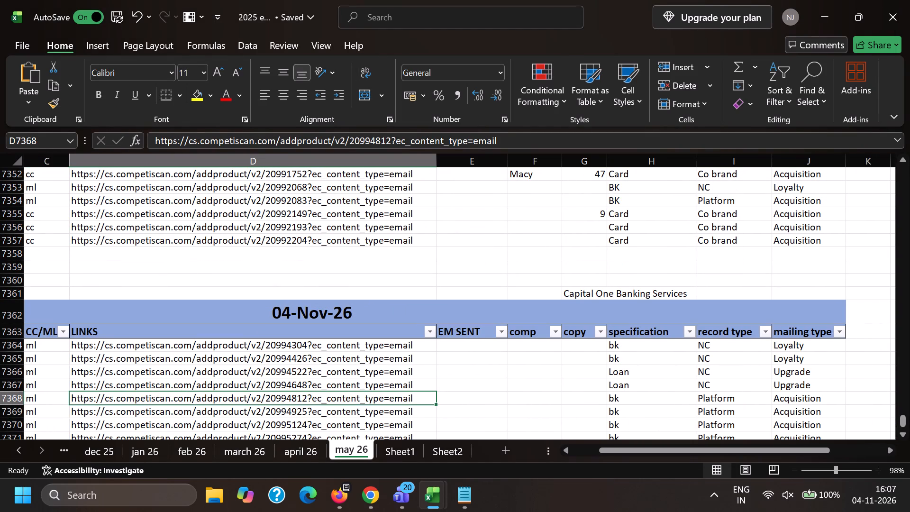
left_click(540, 197)
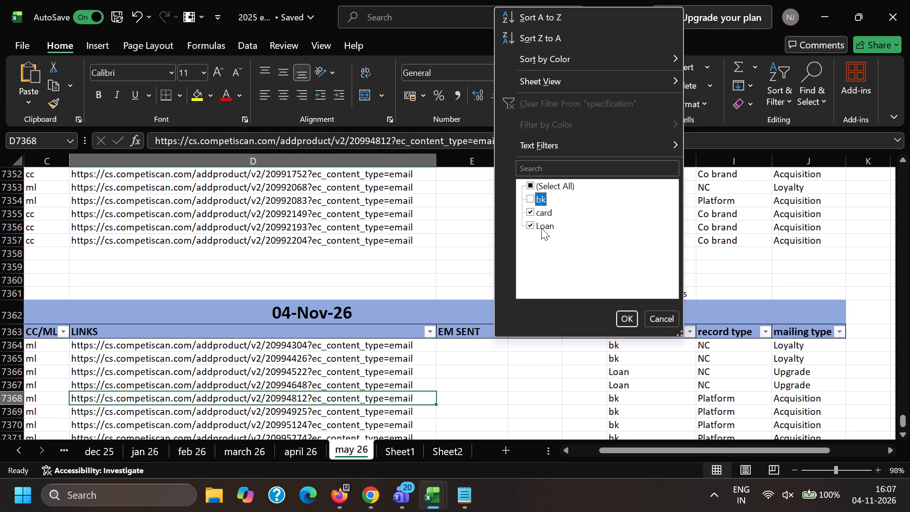
left_click(541, 228)
left_click(628, 324)
scroll(626, 267, "down", 2)
left_click(616, 266)
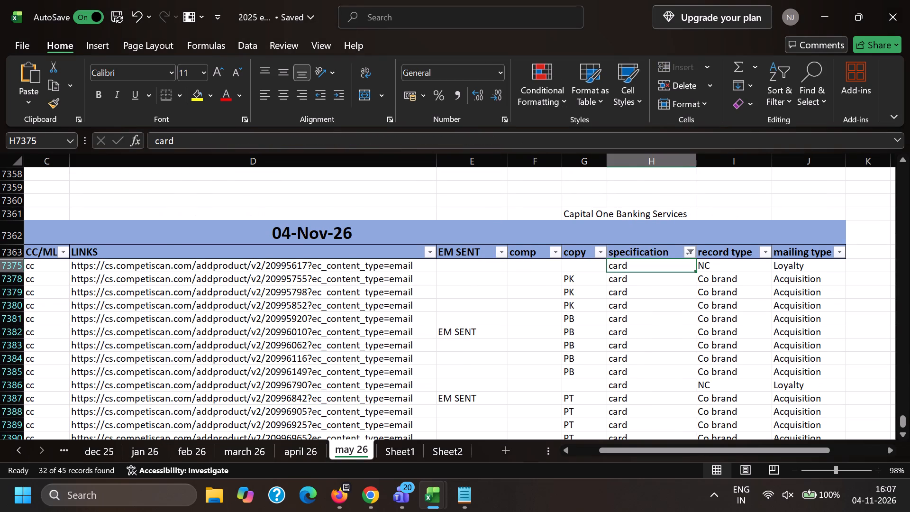
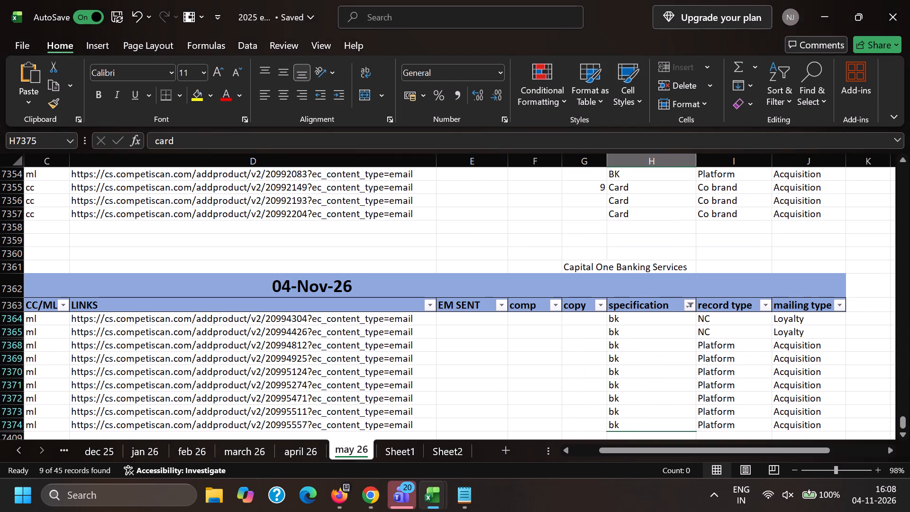
Select all the filtered bk entries in the 04-Nov-26 table's specification column to get their count.
left_click(628, 322)
key("ctrl+shift+Down")
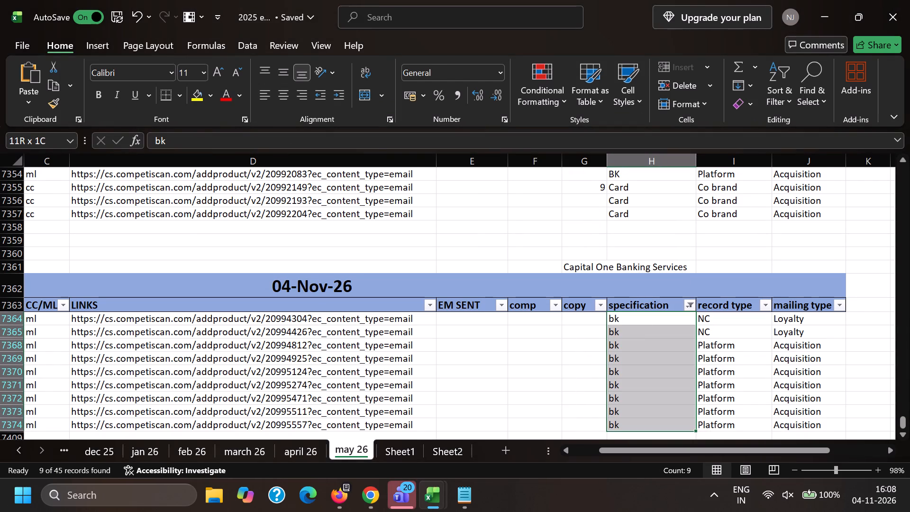
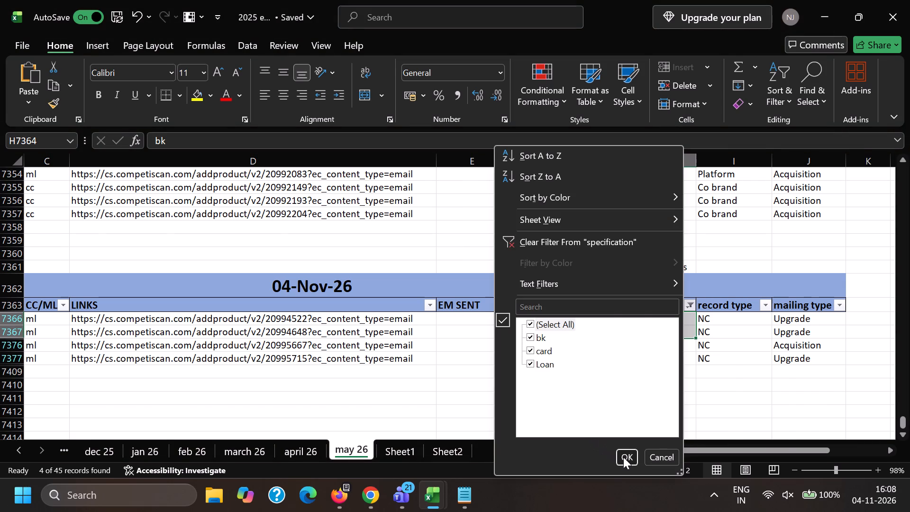
Select the column G value of the first Macy card entry, in row 7399 of the 04-Nov-26 table.
scroll(589, 330, "down", 13)
left_click(585, 256)
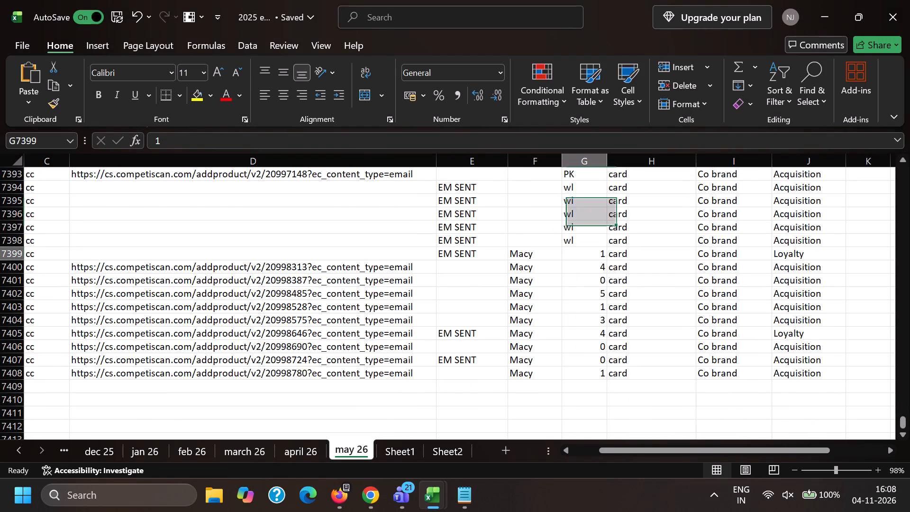
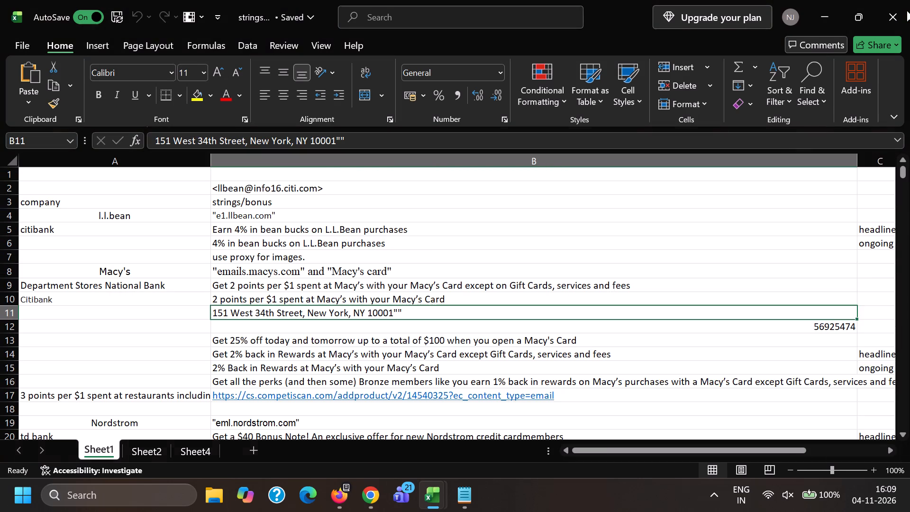
Close all open Excel workbooks, the Firefox and Chrome windows, Notepad, and the remaining Competiscan product pop-up window.
triple_click(901, 12)
triple_click(901, 12)
triple_click(901, 13)
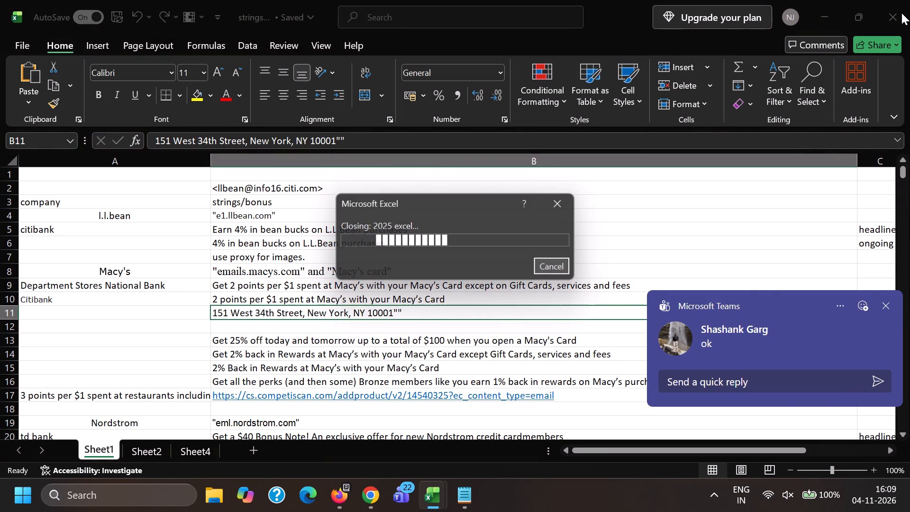
triple_click(901, 13)
triple_click(901, 13)
double_click(901, 13)
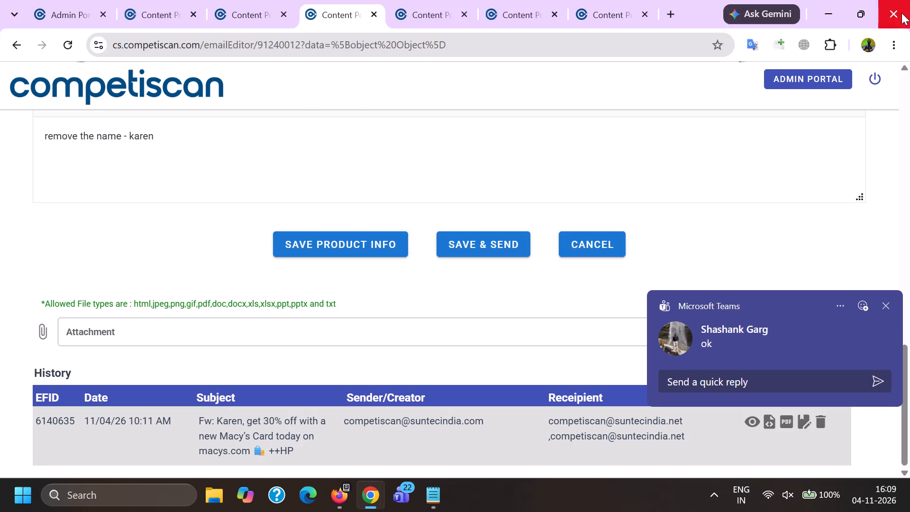
left_click(901, 13)
left_click(780, 116)
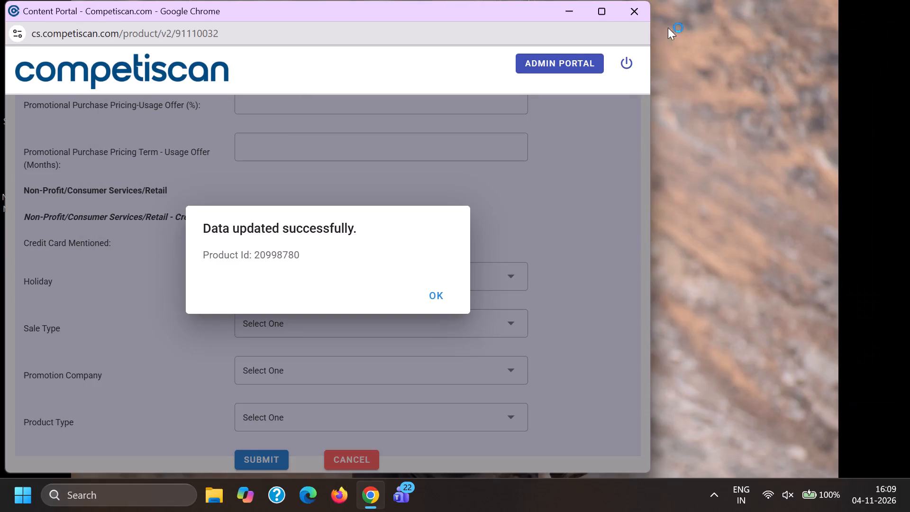
left_click(639, 9)
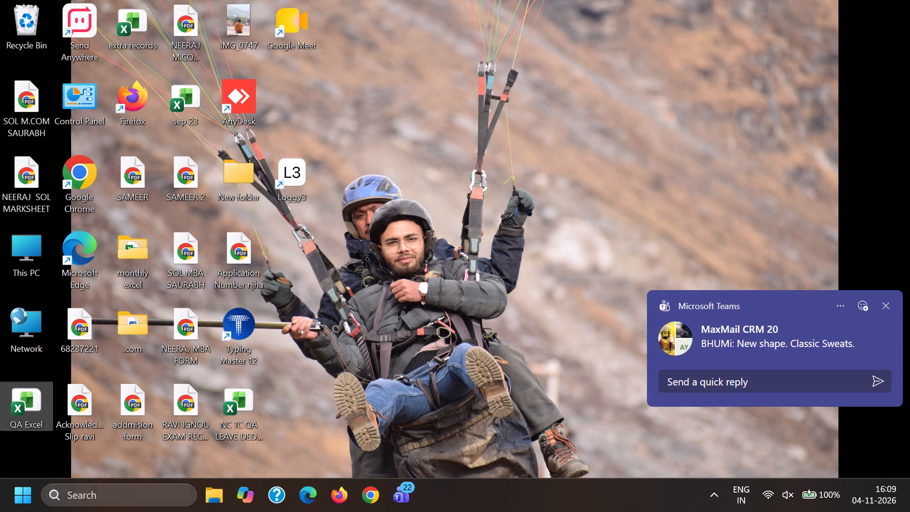
End the Windows session using the computer's power options.
left_click(32, 507)
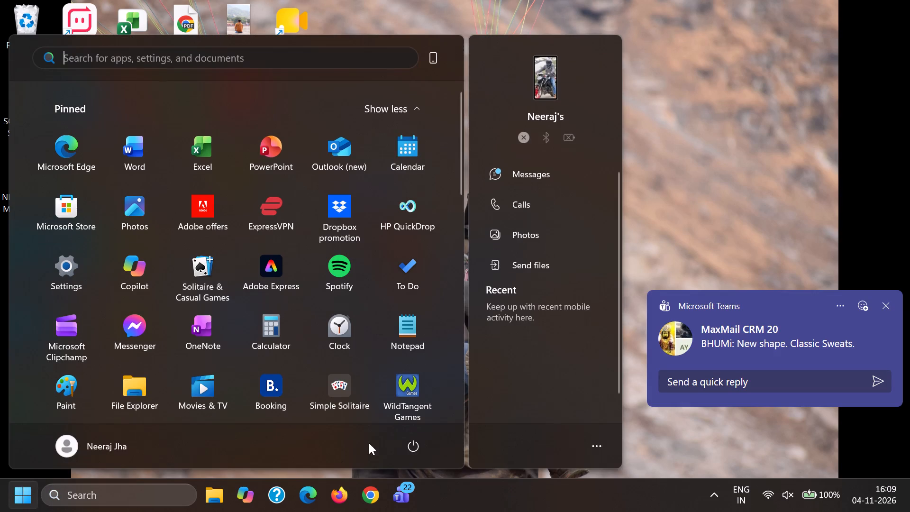
left_click(417, 448)
left_click(428, 400)
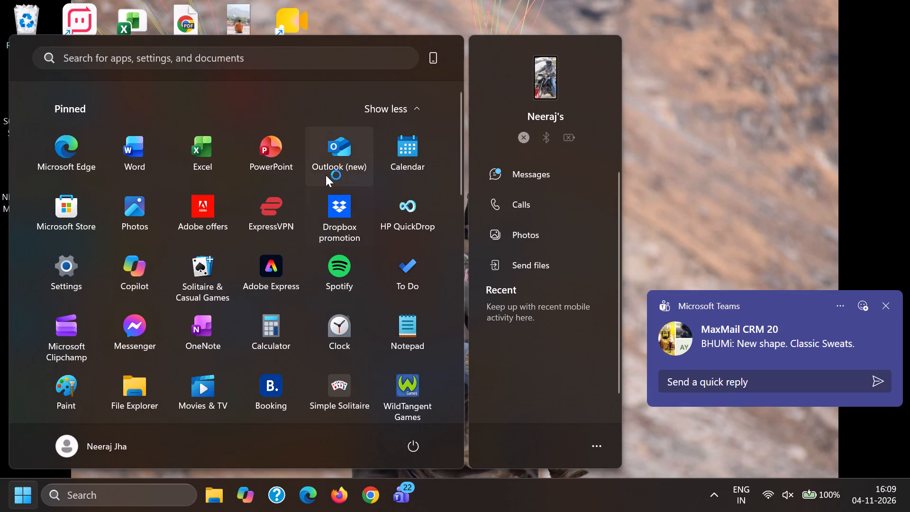